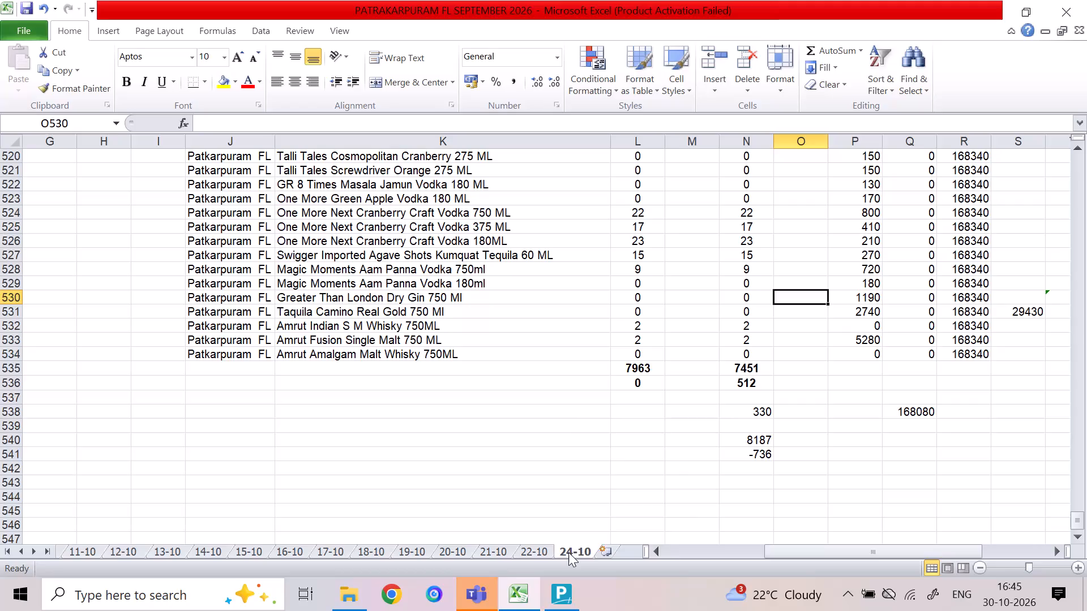
# Create a copy of the 24-10 sheet at the end of the same workbook.
pyautogui.rightClick(568, 552)
pyautogui.click(601, 428)
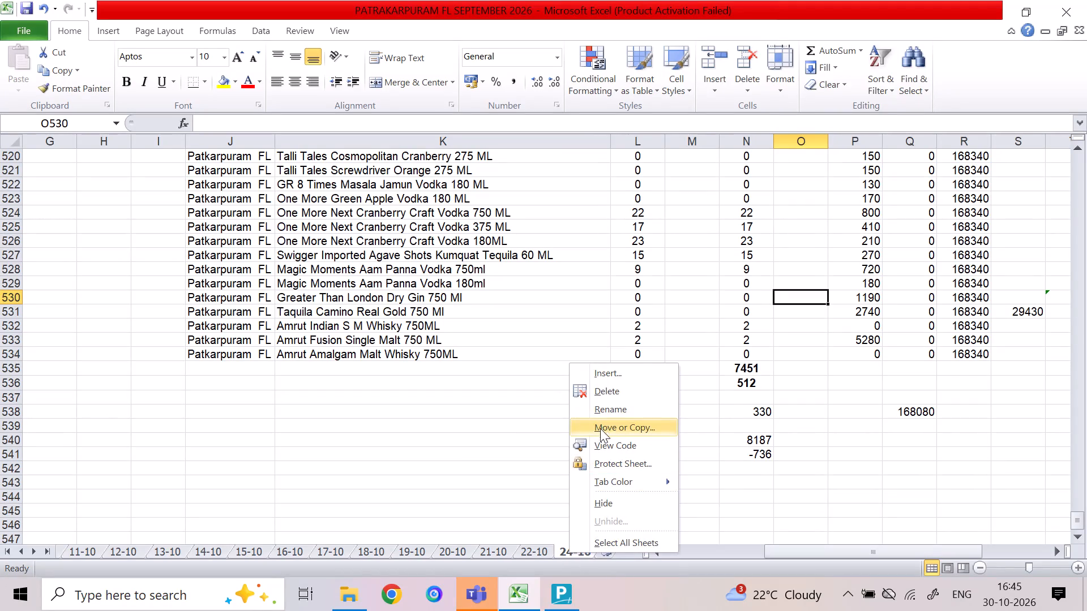
pyautogui.moveTo(705, 423); pyautogui.dragTo(705, 468)
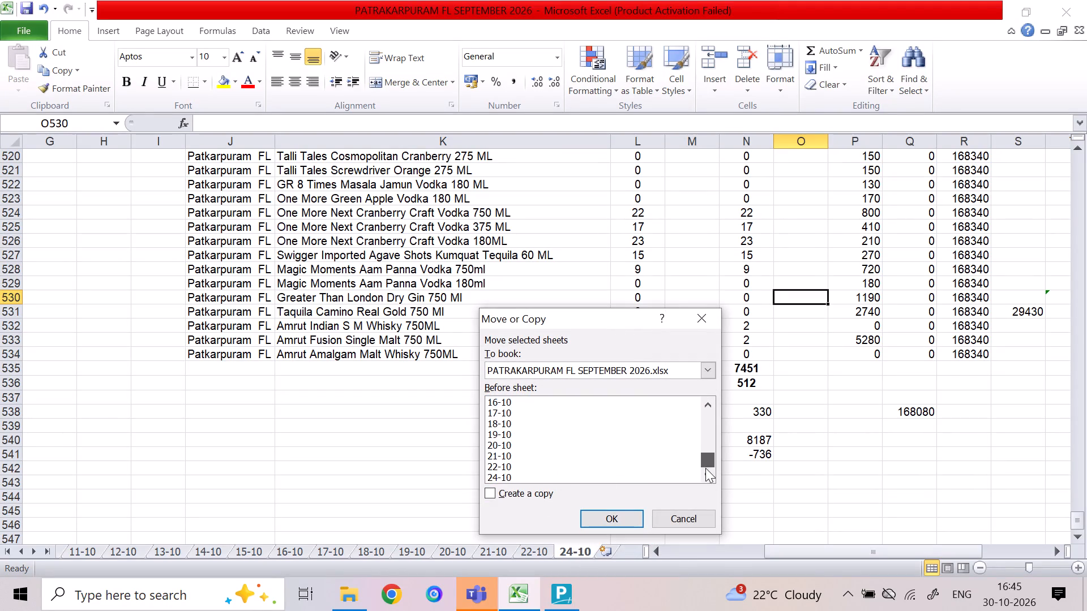
pyautogui.moveTo(705, 468); pyautogui.dragTo(705, 469)
pyautogui.click(549, 480)
pyautogui.click(523, 487)
pyautogui.click(625, 519)
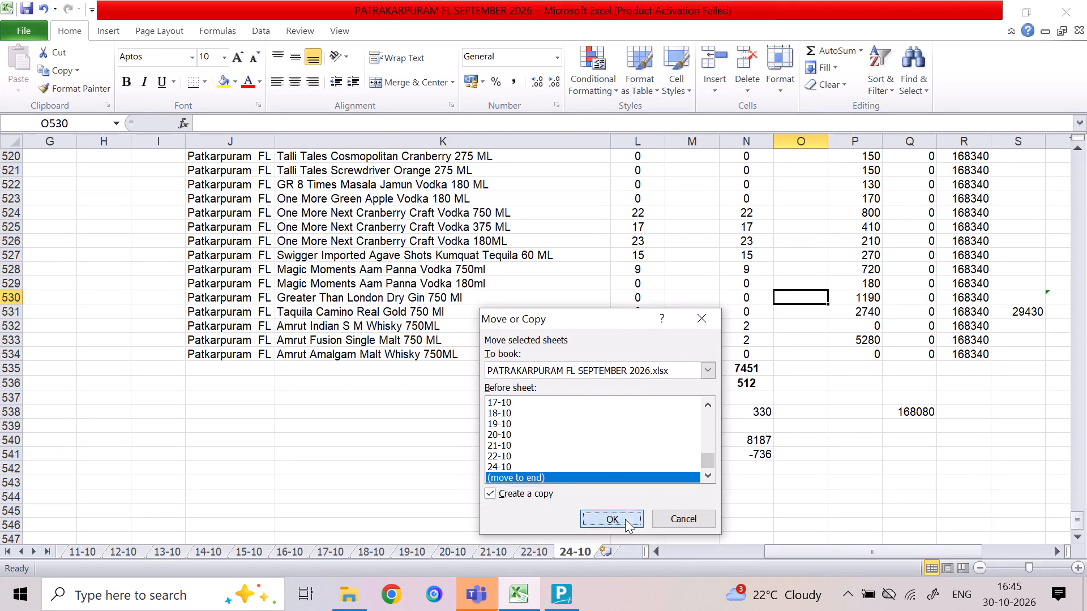
# Rename the copied sheet as 25-10.
pyautogui.rightClick(570, 557)
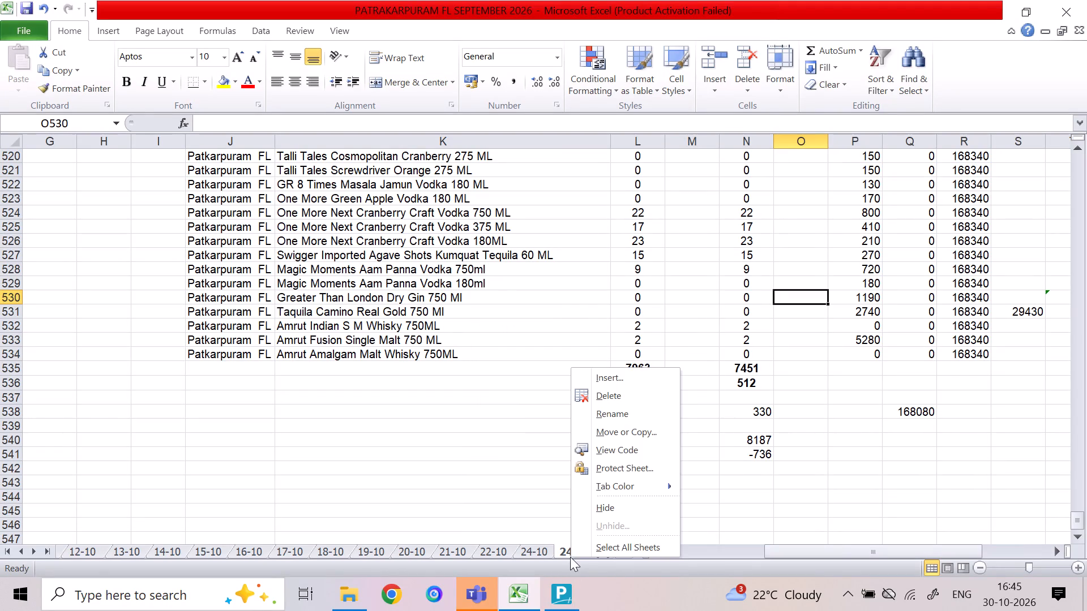
pyautogui.click(618, 415)
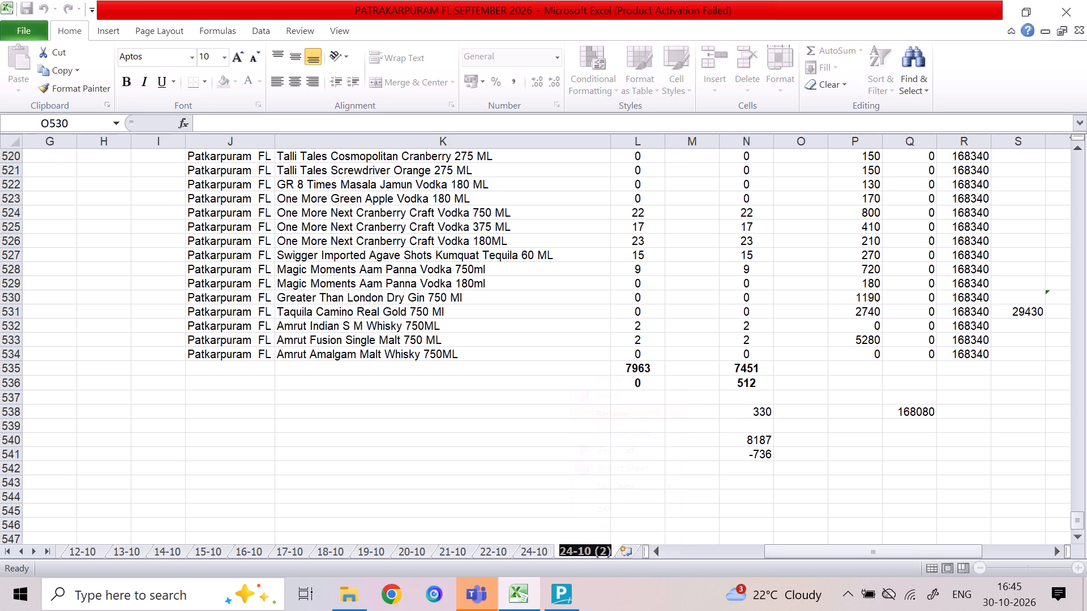
pyautogui.write('25-10')
pyautogui.press('Return')
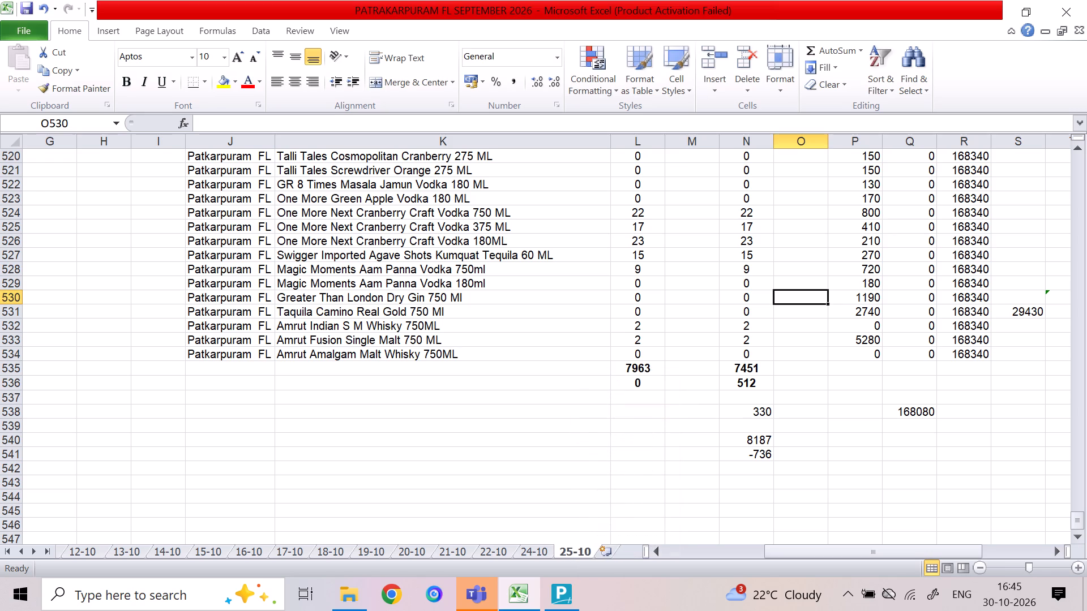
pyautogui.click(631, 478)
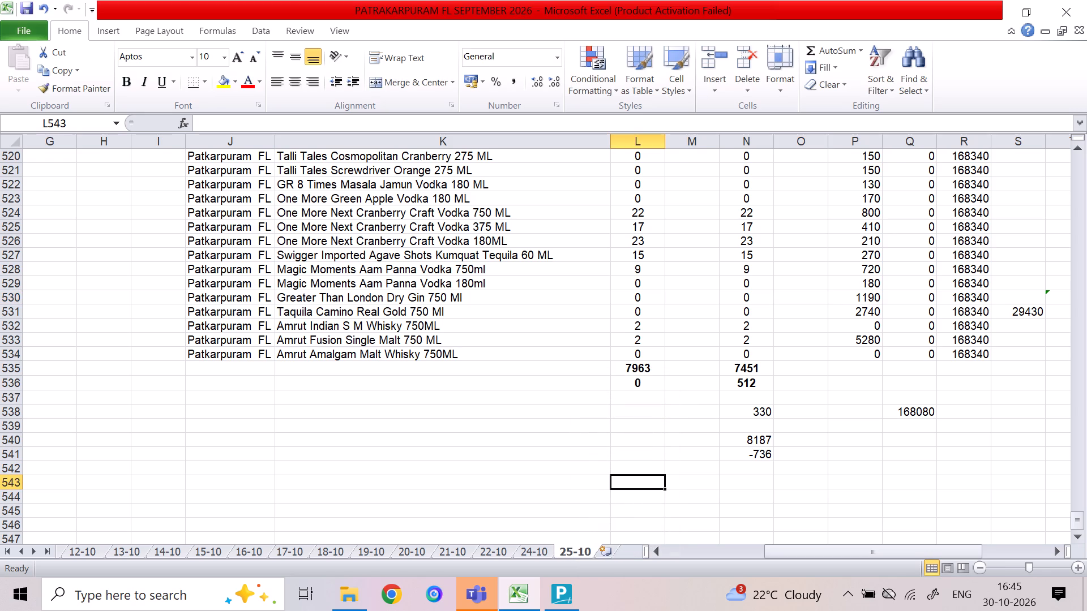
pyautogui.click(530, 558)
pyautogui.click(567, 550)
# Set the first voucher date, in cell A2 of the 25-10 sheet, to 25-10-2026.
pyautogui.moveTo(1077, 520); pyautogui.dragTo(1086, 233)
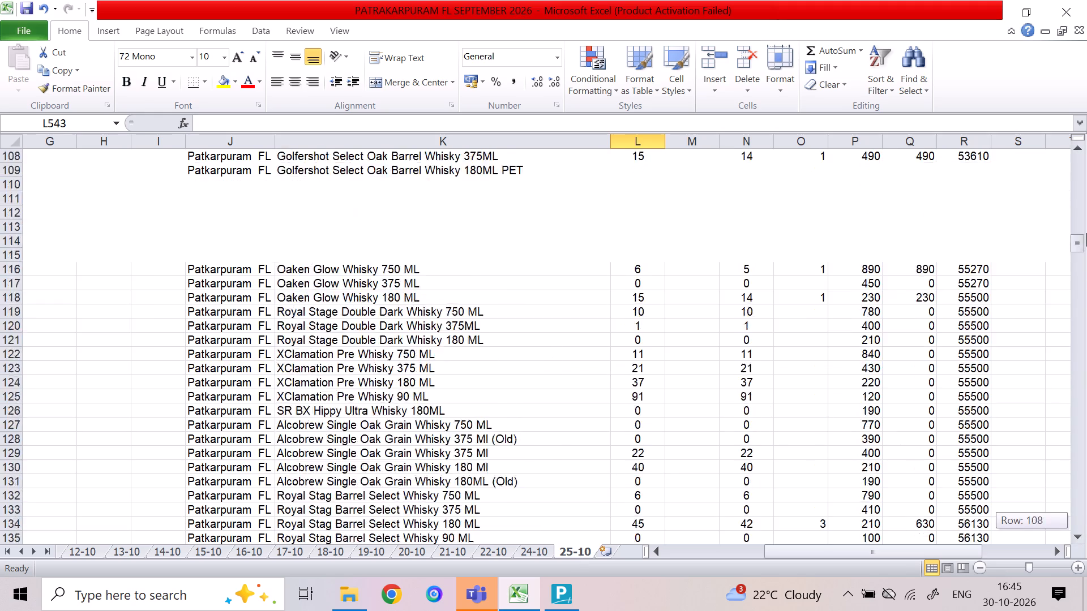
pyautogui.moveTo(1086, 233); pyautogui.dragTo(1086, 156)
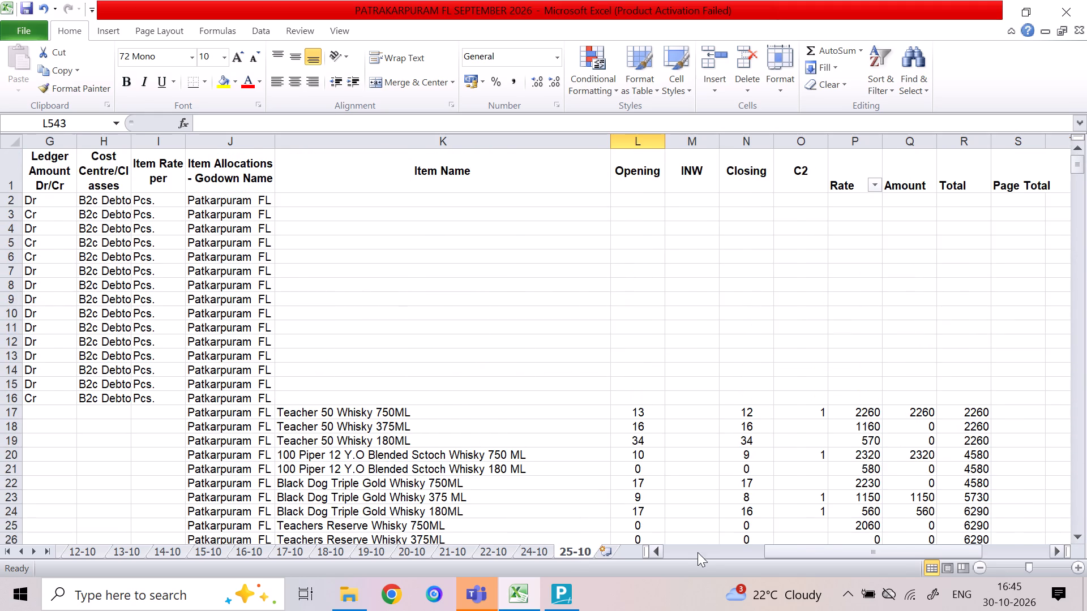
pyautogui.click(699, 552)
pyautogui.doubleClick(62, 200)
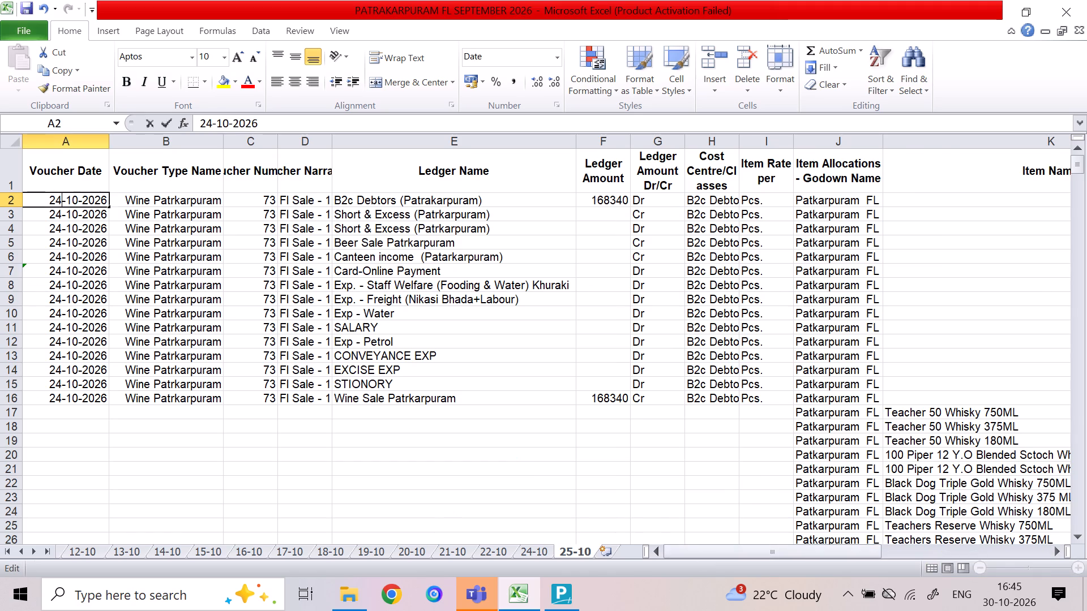
pyautogui.press('BackSpace')
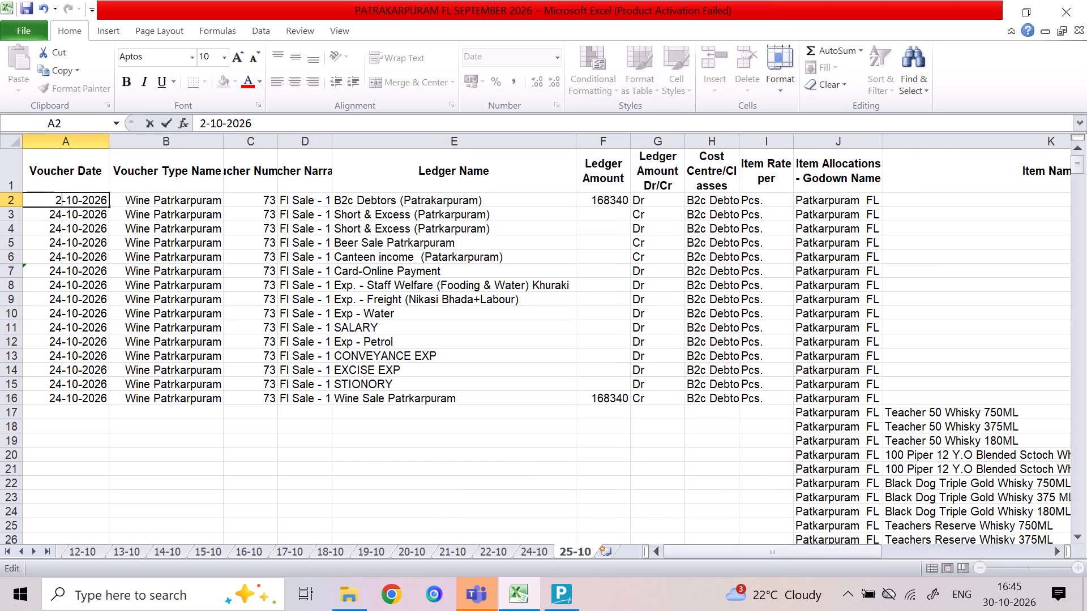
pyautogui.press('5')
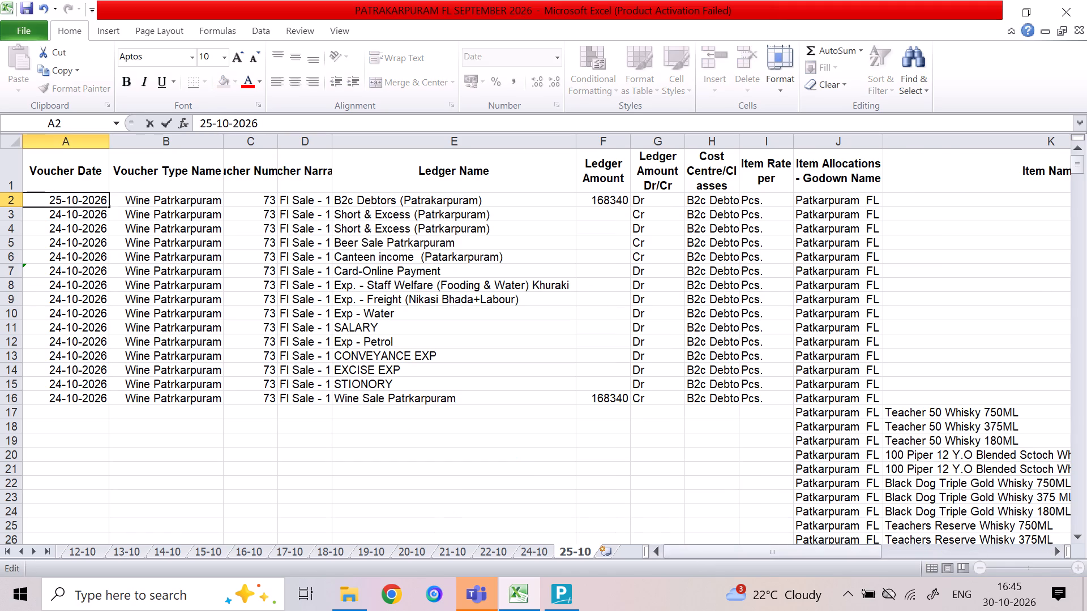
pyautogui.press('Return')
pyautogui.click(558, 395)
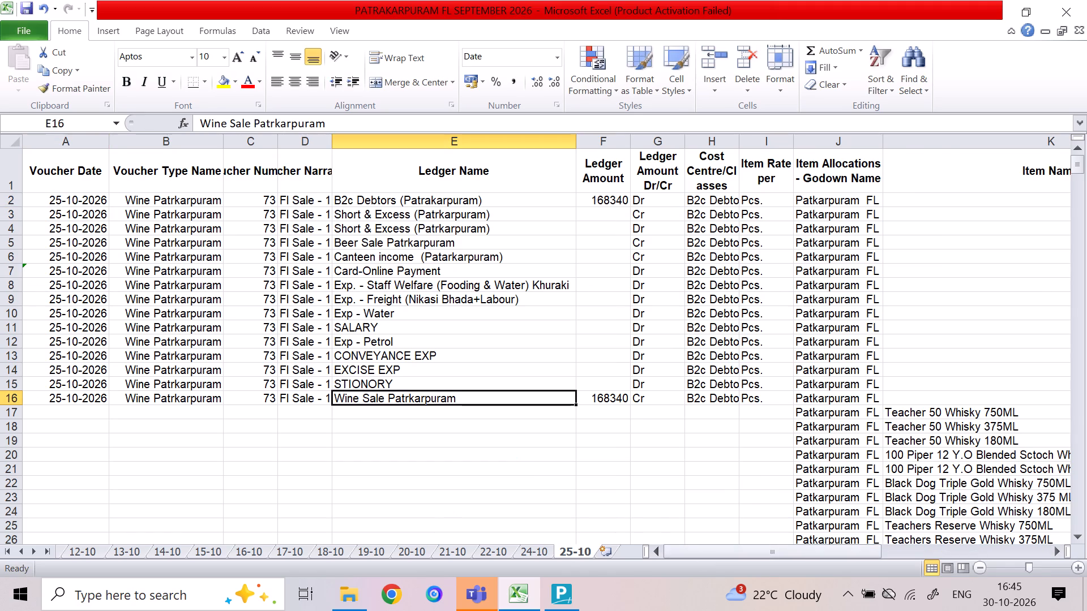
pyautogui.rightClick(567, 554)
pyautogui.click(731, 423)
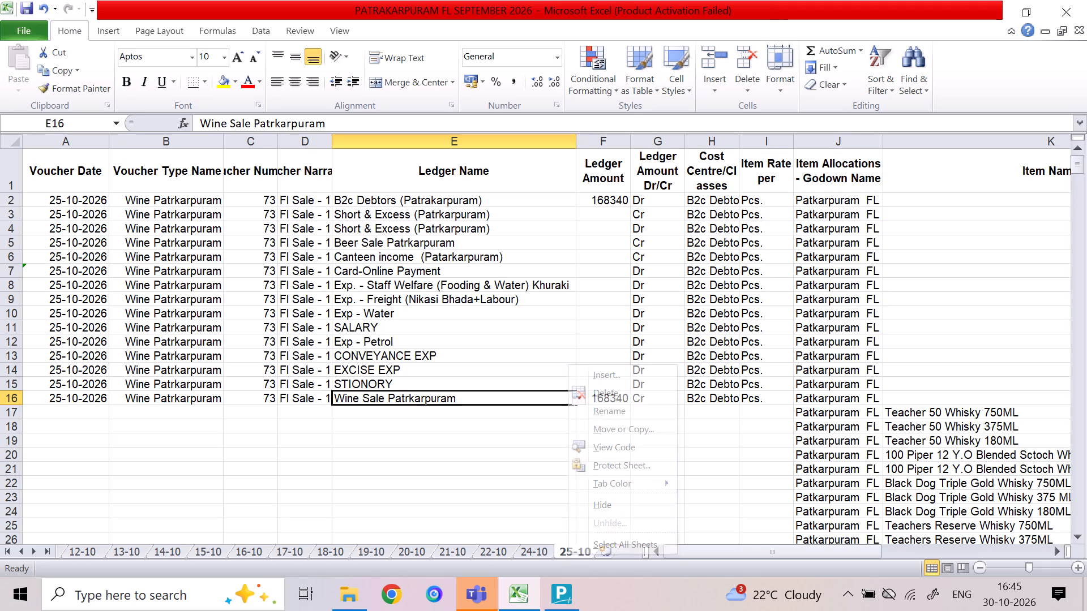
# Copy the Closing quantities in N17:N534 and paste them as values into the Opening column starting at L17.
pyautogui.moveTo(754, 545); pyautogui.dragTo(820, 550)
pyautogui.moveTo(820, 550); pyautogui.dragTo(852, 548)
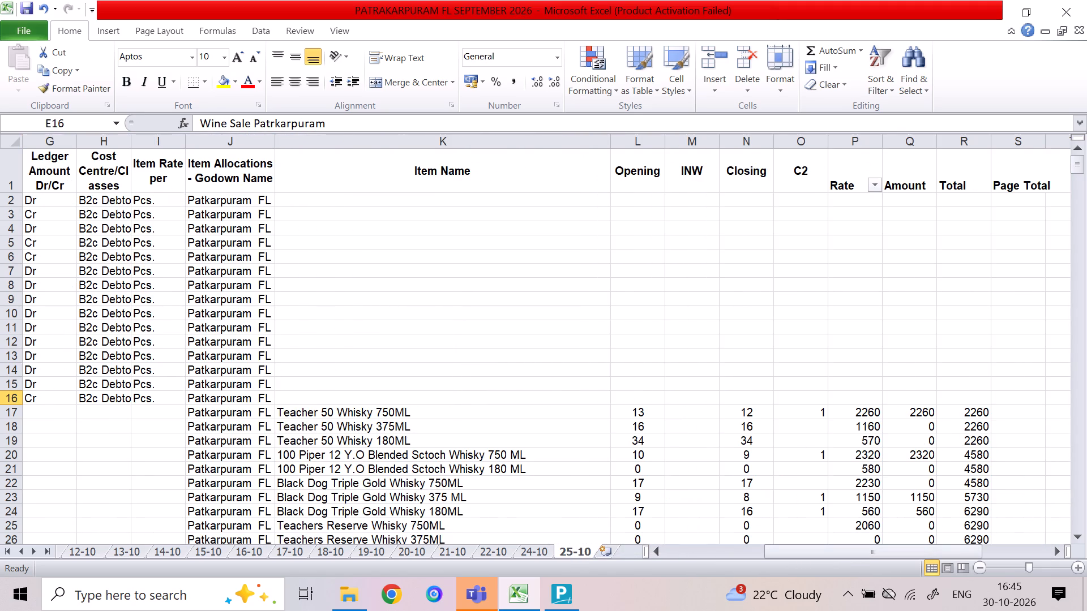
pyautogui.click(751, 411)
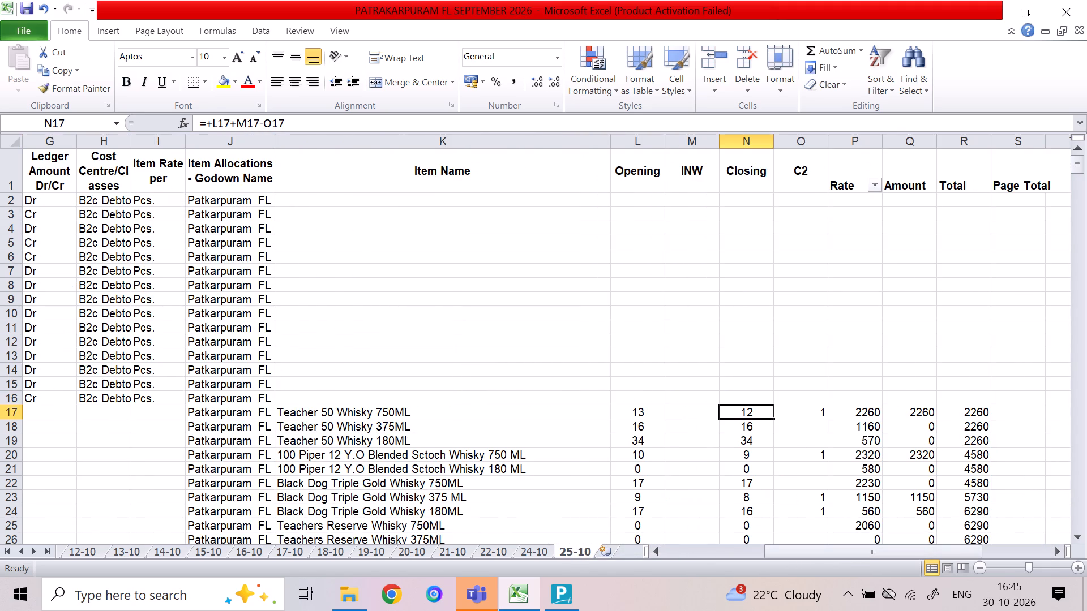
pyautogui.hotkey('shift', 'Down')
pyautogui.hotkey('shift', 'Down')
pyautogui.hotkey('shift', 'Down')
pyautogui.hotkey('shift', 'Down')
pyautogui.hotkey('shift', 'Down')
pyautogui.hotkey('shift', 'Down')
pyautogui.hotkey('shift', 'Down')
pyautogui.hotkey('shift', 'Down')
pyautogui.hotkey('shift', 'Down')
pyautogui.hotkey('shift', 'Down')
pyautogui.hotkey('shift', 'Down')
pyautogui.hotkey('shift', 'Down')
pyautogui.hotkey('shift', 'Down')
pyautogui.hotkey('shift', 'Down')
pyautogui.hotkey('shift', 'Down')
pyautogui.hotkey('shift', 'Down')
pyautogui.hotkey('shift', 'Down')
pyautogui.hotkey('shift', 'Down')
pyautogui.hotkey('shift', 'Down')
pyautogui.hotkey('shift', 'Down')
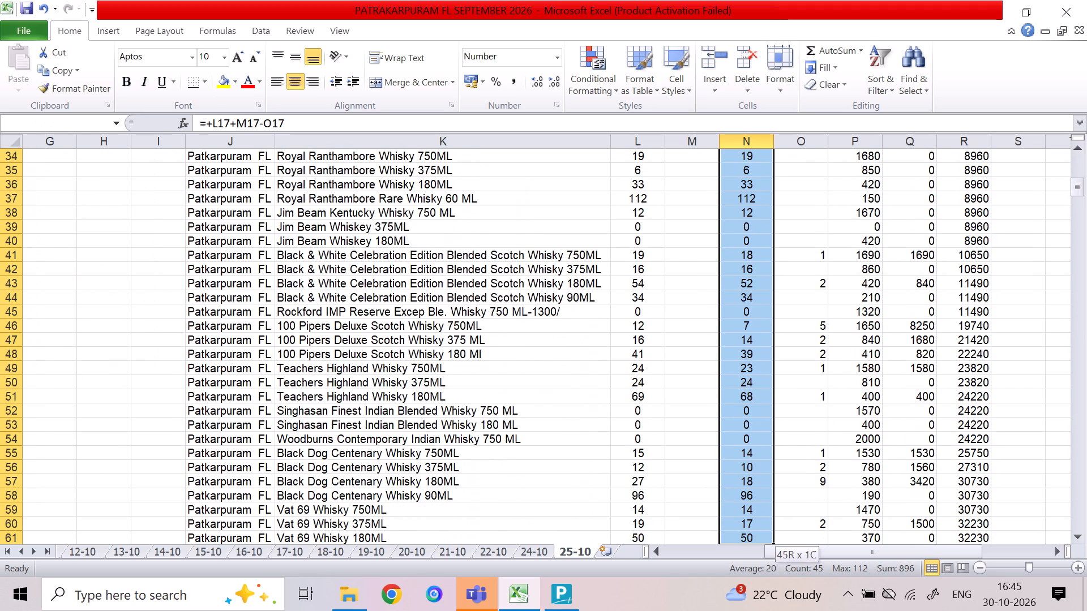
pyautogui.hotkey('shift', 'Down')
pyautogui.hotkey('shift', 'Down')
pyautogui.hotkey('shift', 'Down')
pyautogui.hotkey('shift', 'Down')
pyautogui.hotkey('shift', 'Down')
pyautogui.hotkey('shift', 'Down')
pyautogui.hotkey('shift', 'Down')
pyautogui.hotkey('shift', 'Down')
pyautogui.hotkey('shift', 'Down')
pyautogui.hotkey('shift', 'Down')
pyautogui.hotkey('shift', 'Down')
pyautogui.hotkey('shift', 'Down')
pyautogui.hotkey('shift', 'Down')
pyautogui.hotkey('shift', 'Down')
pyautogui.hotkey('shift', 'Down')
pyautogui.hotkey('shift', 'Down')
pyautogui.hotkey('shift', 'Down')
pyautogui.hotkey('shift', 'Down')
pyautogui.hotkey('shift', 'Down')
pyautogui.hotkey('shift', 'Down')
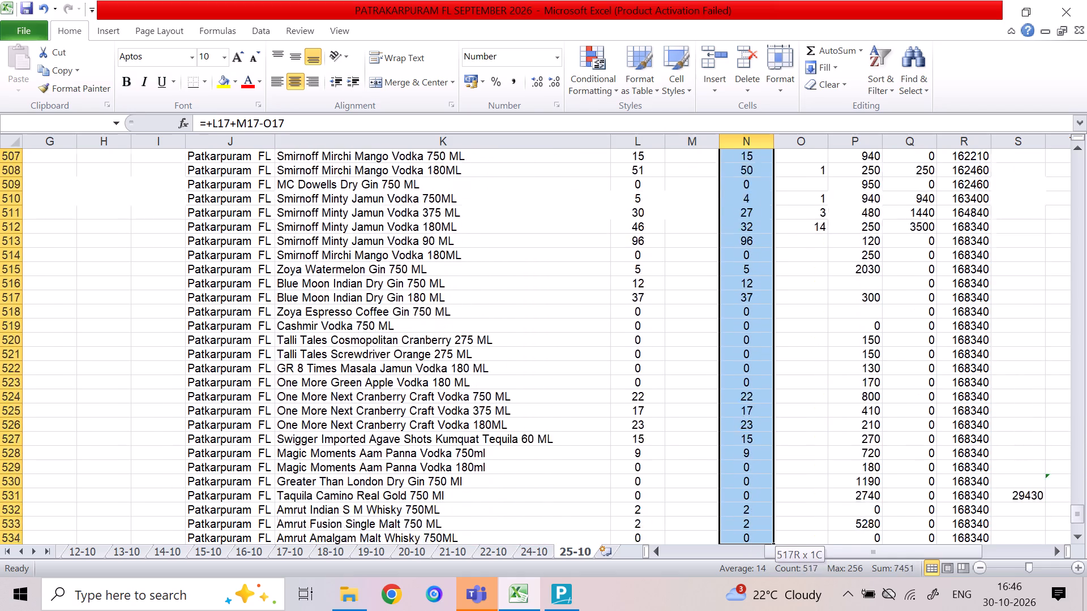
pyautogui.hotkey('shift', 'Up')
pyautogui.hotkey('shift', 'Up')
pyautogui.hotkey('shift', 'Up')
pyautogui.hotkey('shift', 'Up')
pyautogui.hotkey('shift', 'Up')
pyautogui.hotkey('shift', 'Up')
pyautogui.hotkey('shift', 'Up')
pyautogui.hotkey('shift', 'Up')
pyautogui.hotkey('shift', 'Up')
pyautogui.hotkey('shift', 'Up')
pyautogui.hotkey('shift', 'Up')
pyautogui.hotkey('shift', 'Up')
pyautogui.hotkey('shift', 'Up')
pyautogui.hotkey('shift', 'Up')
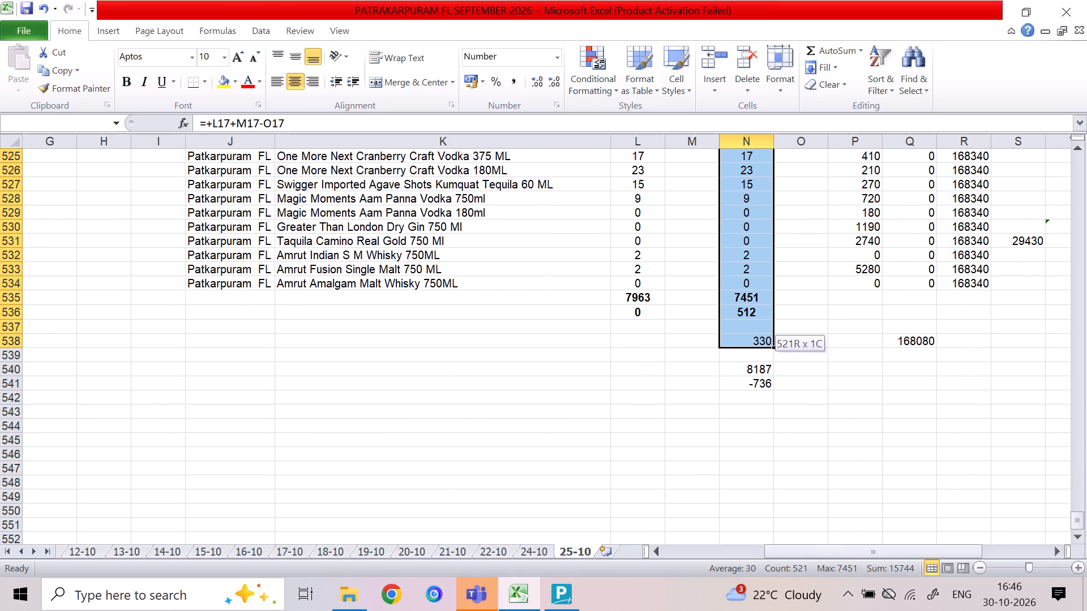
pyautogui.hotkey('shift', 'Up')
pyautogui.hotkey('shift', 'Up')
pyautogui.hotkey('shift', 'Up')
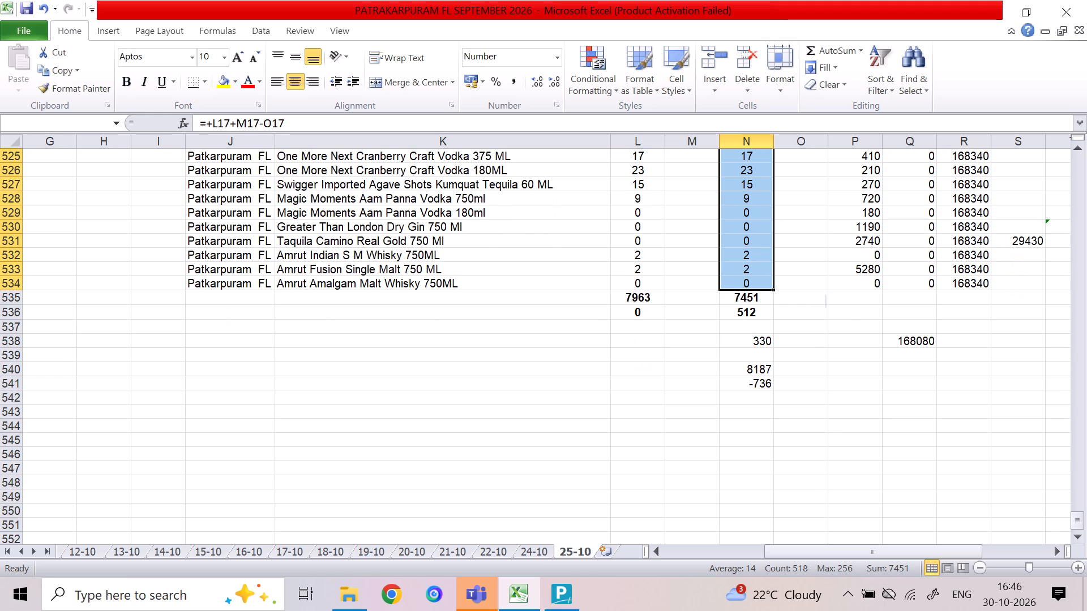
pyautogui.hotkey('ctrl', 'c')
pyautogui.press('Up')
pyautogui.press('Left')
pyautogui.press('Left')
pyautogui.press('Down')
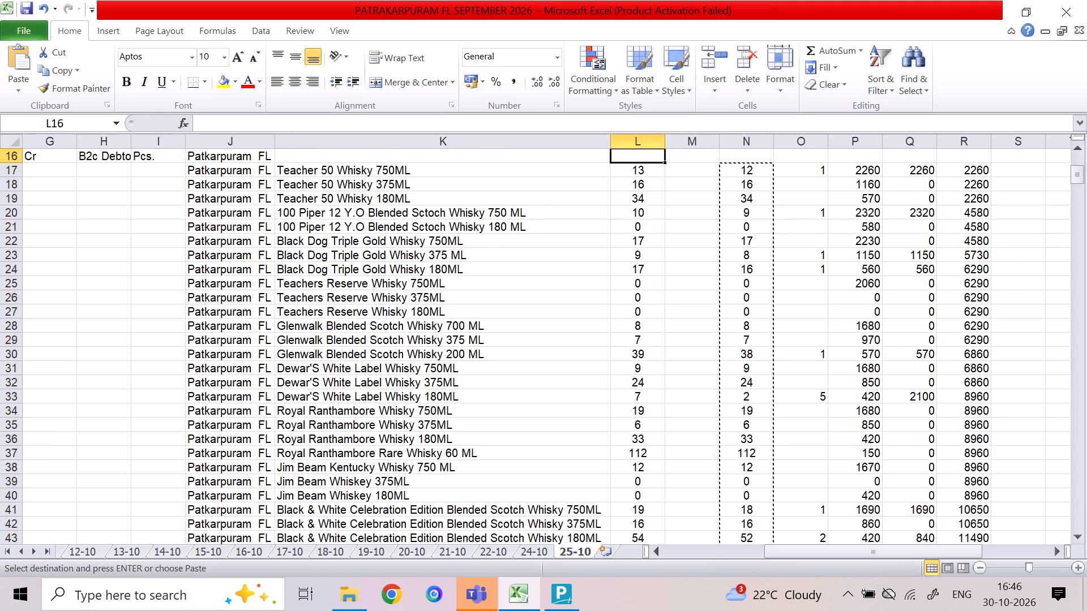
pyautogui.rightClick(640, 167)
pyautogui.click(696, 257)
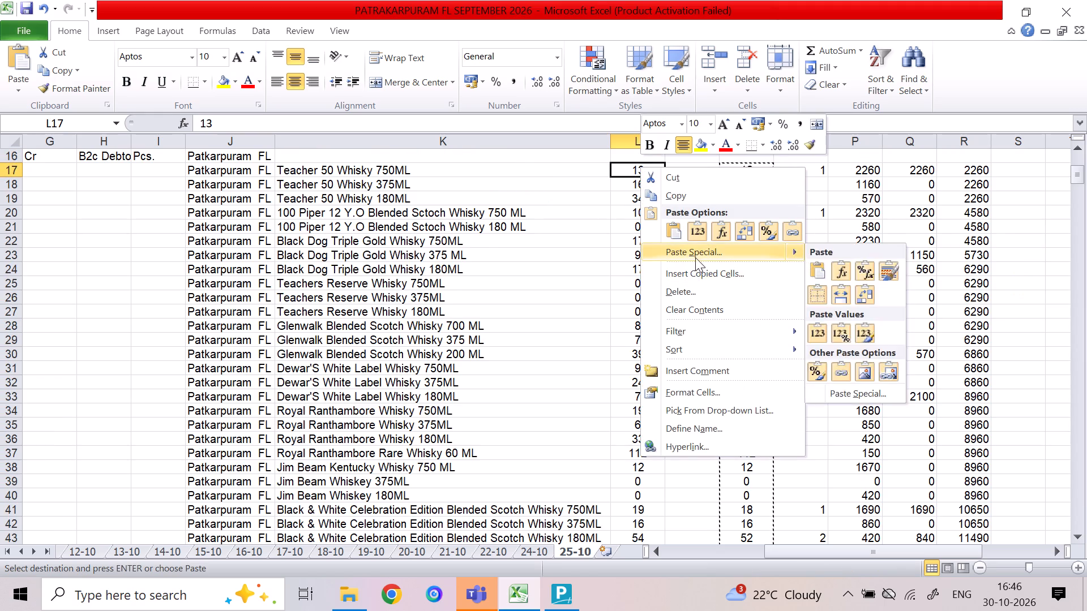
pyautogui.click(574, 193)
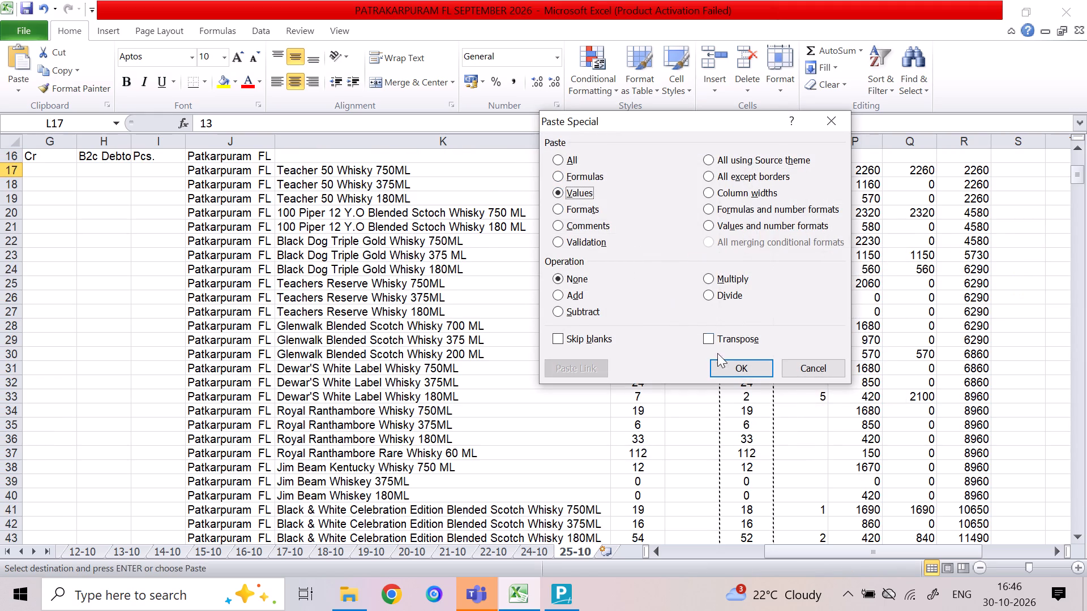
pyautogui.click(738, 365)
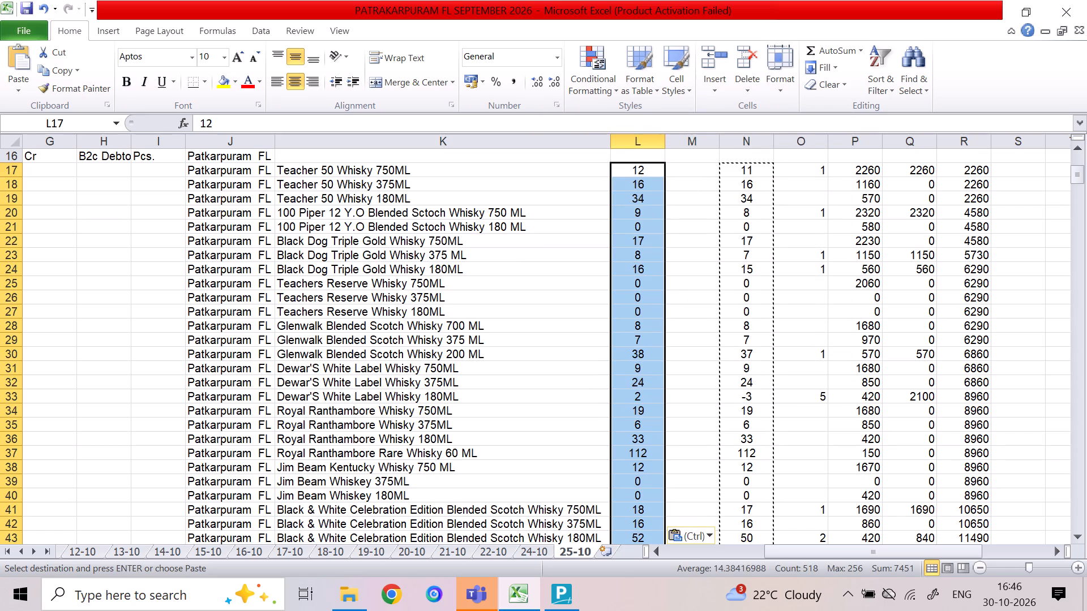
# Clear all the copied sale quantities in the C2 column, from O17 down past the last item row.
pyautogui.click(819, 172)
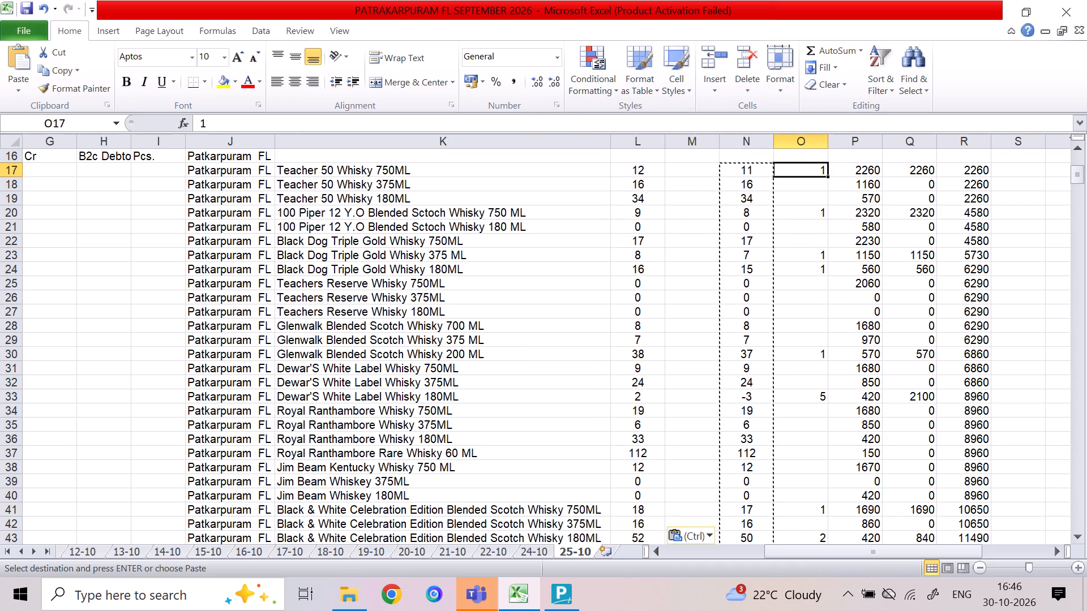
pyautogui.hotkey('shift', 'Down')
pyautogui.hotkey('shift', 'Down')
pyautogui.hotkey('shift', 'Down')
pyautogui.hotkey('shift', 'Down')
pyautogui.hotkey('shift', 'Down')
pyautogui.hotkey('shift', 'Down')
pyautogui.hotkey('shift', 'Down')
pyautogui.hotkey('shift', 'Down')
pyautogui.hotkey('shift', 'Down')
pyautogui.hotkey('shift', 'Down')
pyautogui.hotkey('shift', 'Down')
pyautogui.hotkey('shift', 'Down')
pyautogui.hotkey('shift', 'Down')
pyautogui.hotkey('shift', 'Down')
pyautogui.hotkey('shift', 'Down')
pyautogui.hotkey('shift', 'Down')
pyautogui.hotkey('shift', 'Down')
pyautogui.hotkey('shift', 'Down')
pyautogui.hotkey('shift', 'Down')
pyautogui.hotkey('shift', 'Down')
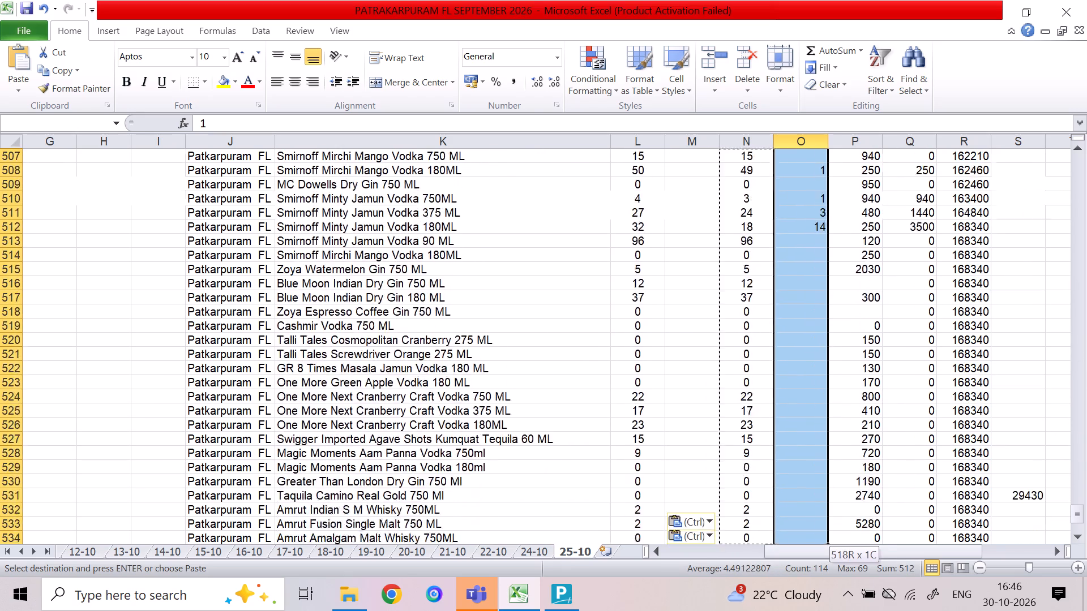
pyautogui.hotkey('shift', 'Up')
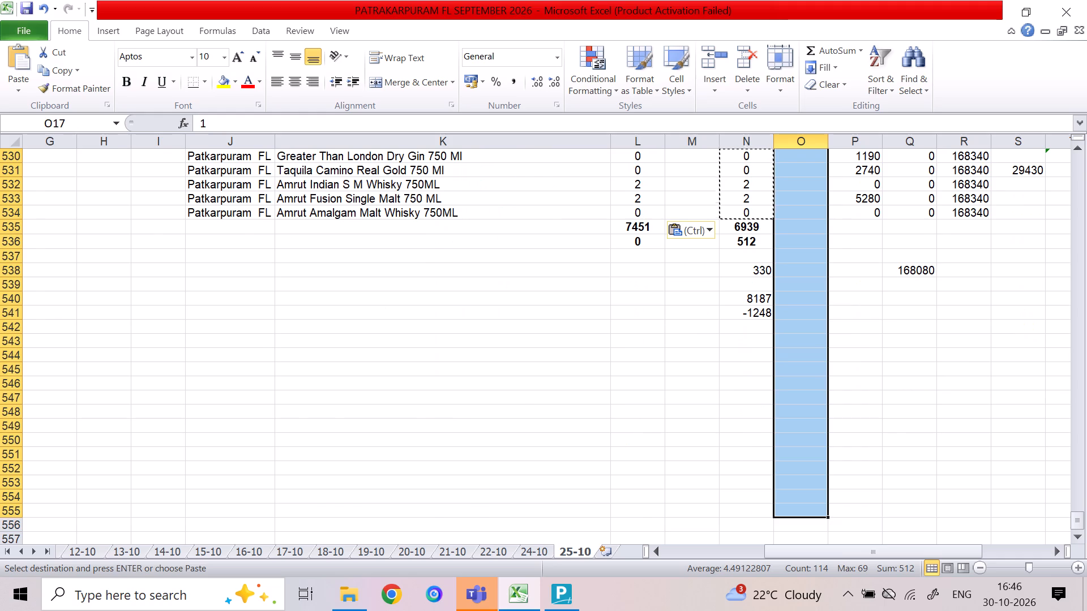
pyautogui.press('Delete')
# Return to the first item row and save the workbook.
pyautogui.press('Up')
pyautogui.press('Left')
pyautogui.press('Down')
pyautogui.press('Left')
pyautogui.press('Left')
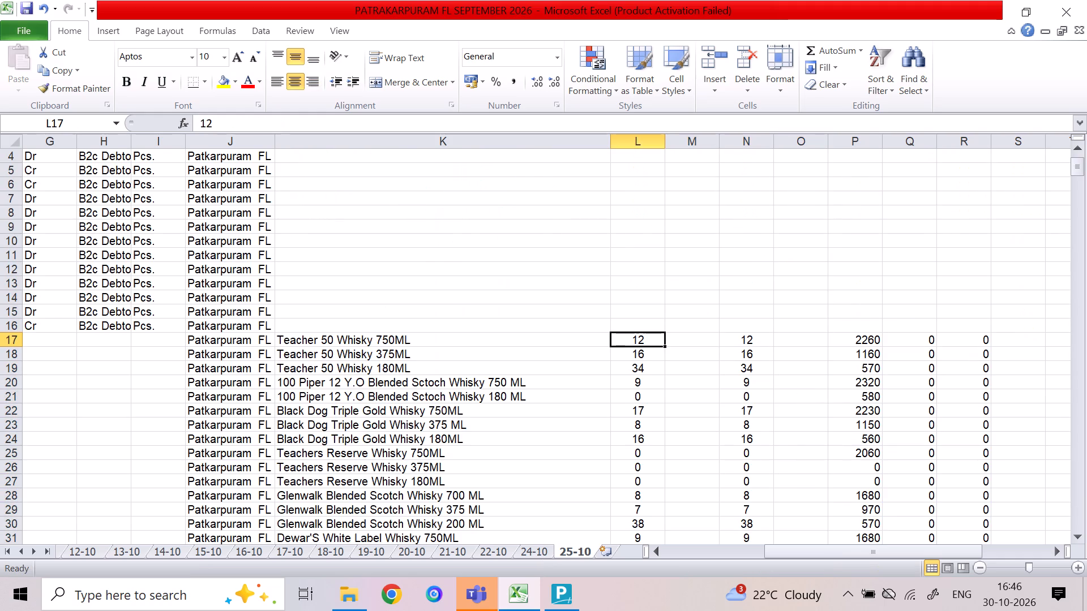
pyautogui.press('Right')
pyautogui.hotkey('ctrl', 's')
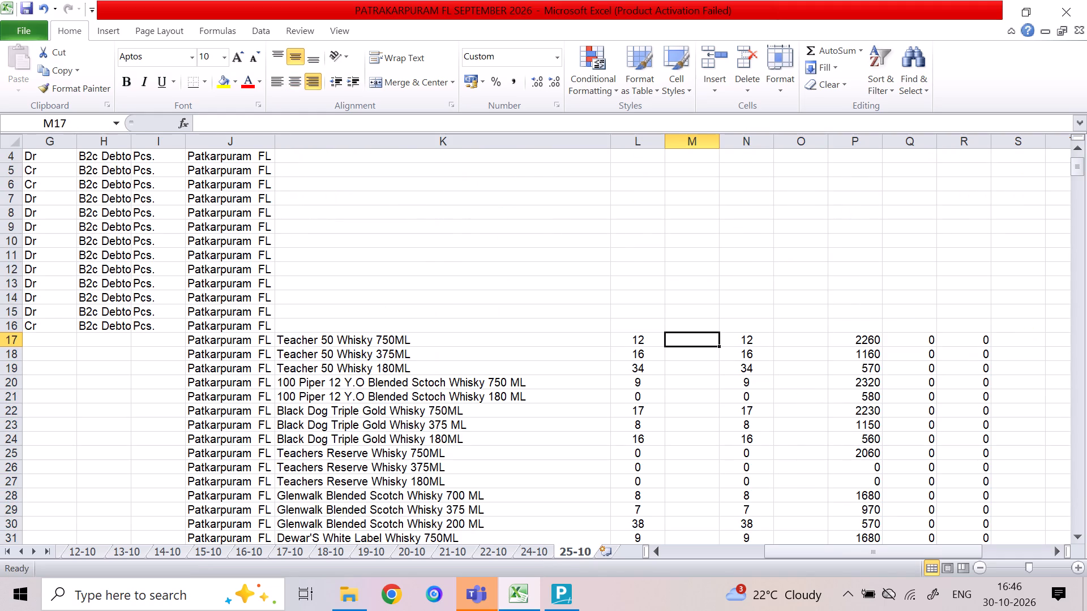
# Enter a C2 sale quantity of 2 for Teacher 50 Whisky 180ML in O19 and move on down the column.
pyautogui.click(752, 403)
pyautogui.click(801, 342)
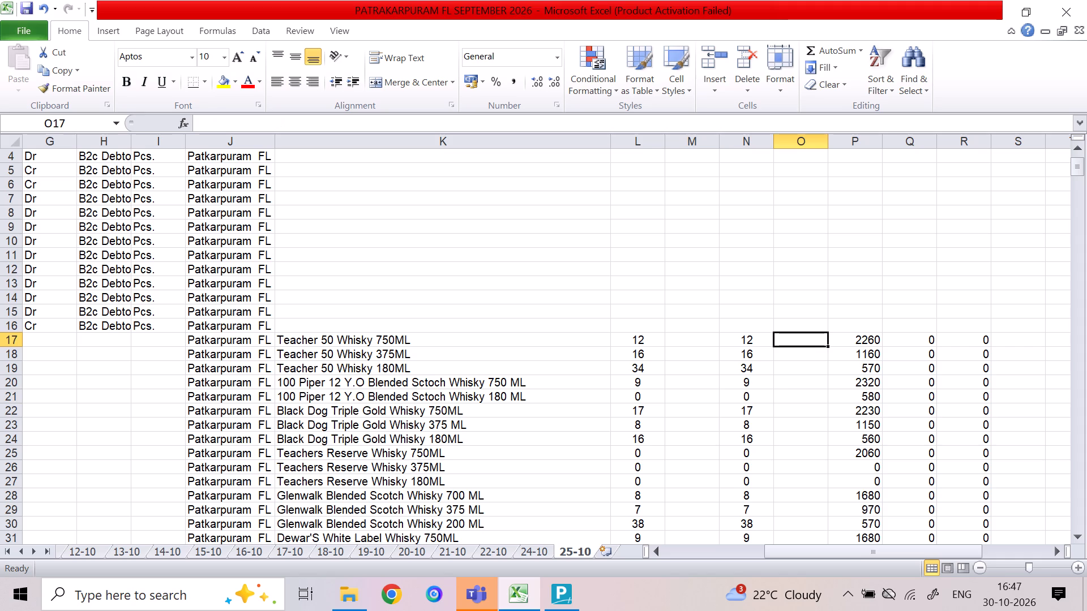
pyautogui.press('Down')
pyautogui.press('Up')
pyautogui.press('Down')
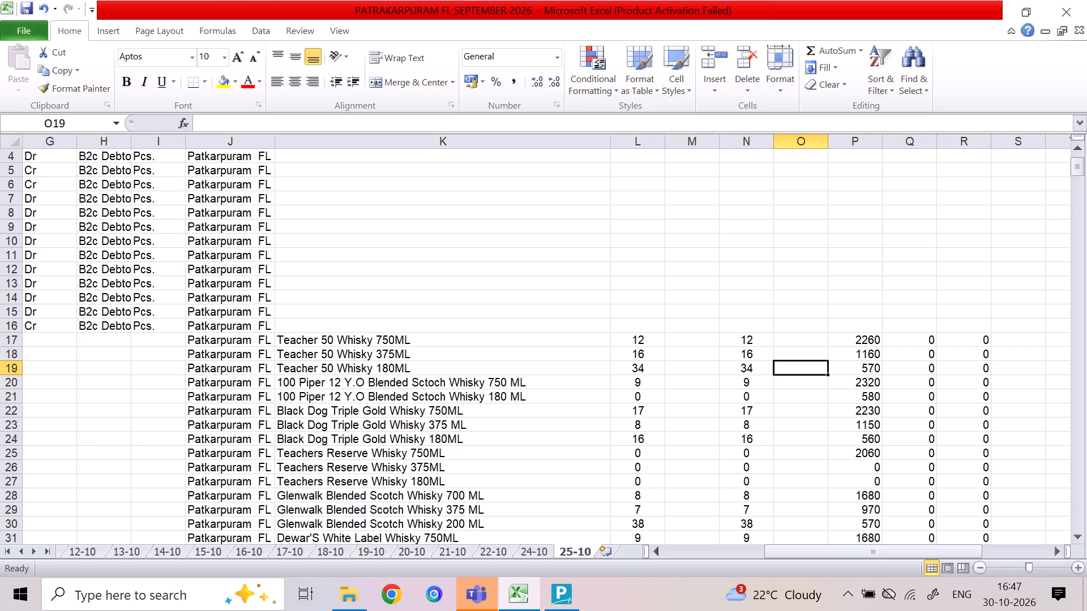
pyautogui.press('2')
pyautogui.press('Down')
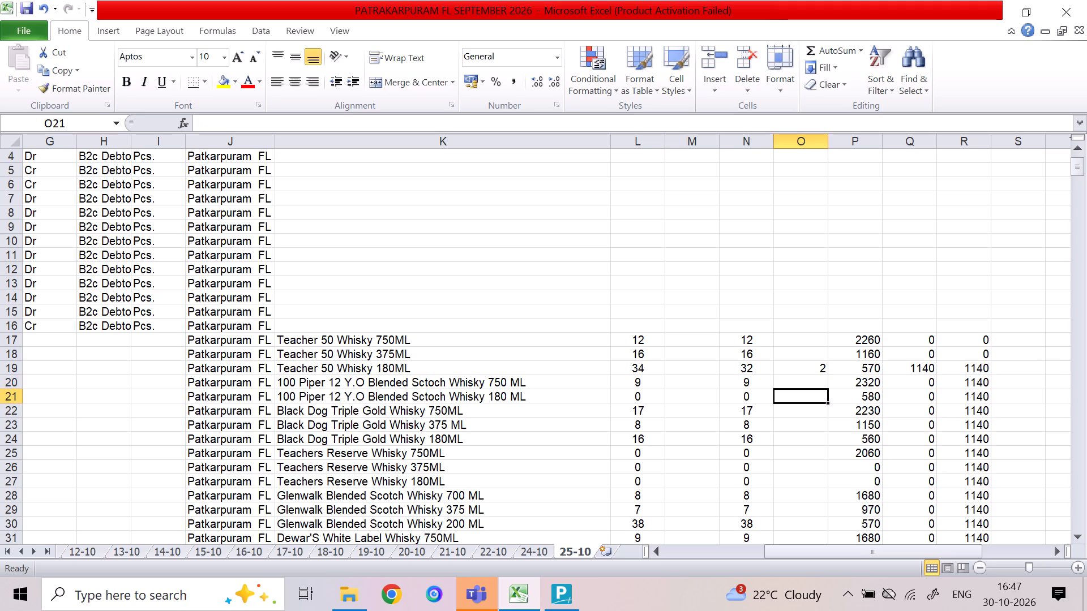
pyautogui.press('Down')
pyautogui.press('Down')
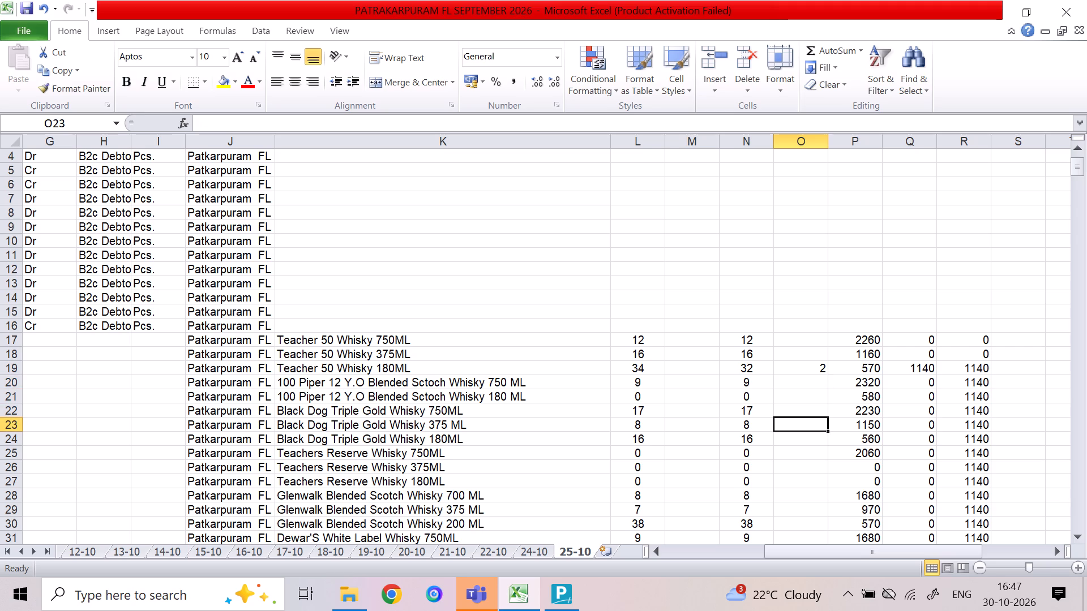
# Enter a C2 sale quantity of 1 for Black Dog Triple Gold Whisky 180ML in O24.
pyautogui.press('Down')
pyautogui.press('1')
pyautogui.press('Down')
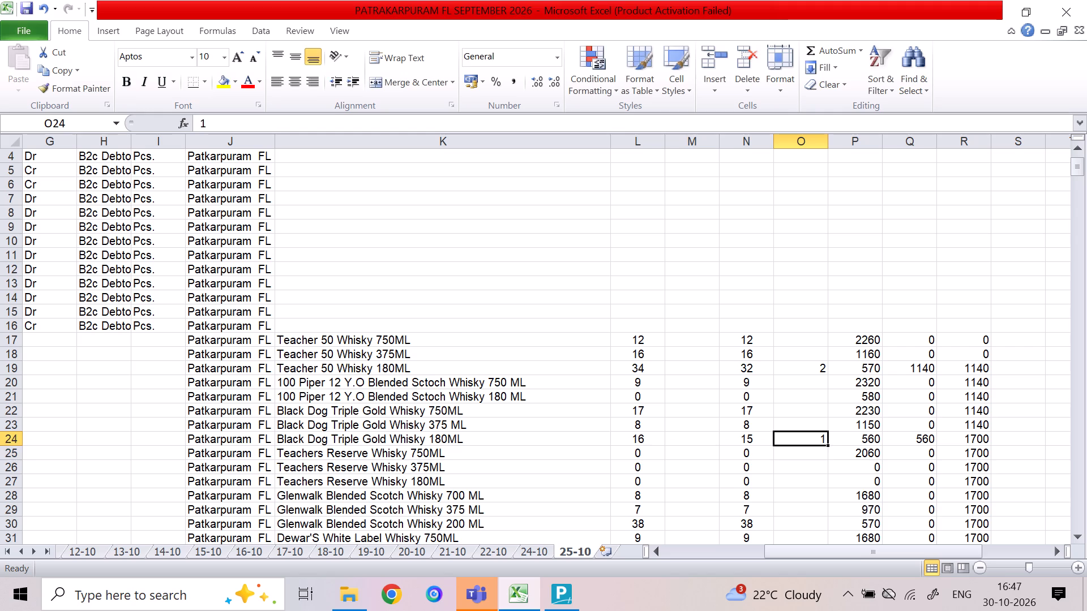
# Look through the whisky rows from Teachers Reserve down to Jim Beam Whiskey 180ML and back up, checking the sale quantities.
pyautogui.press('Down')
pyautogui.press('Down')
pyautogui.press('Down')
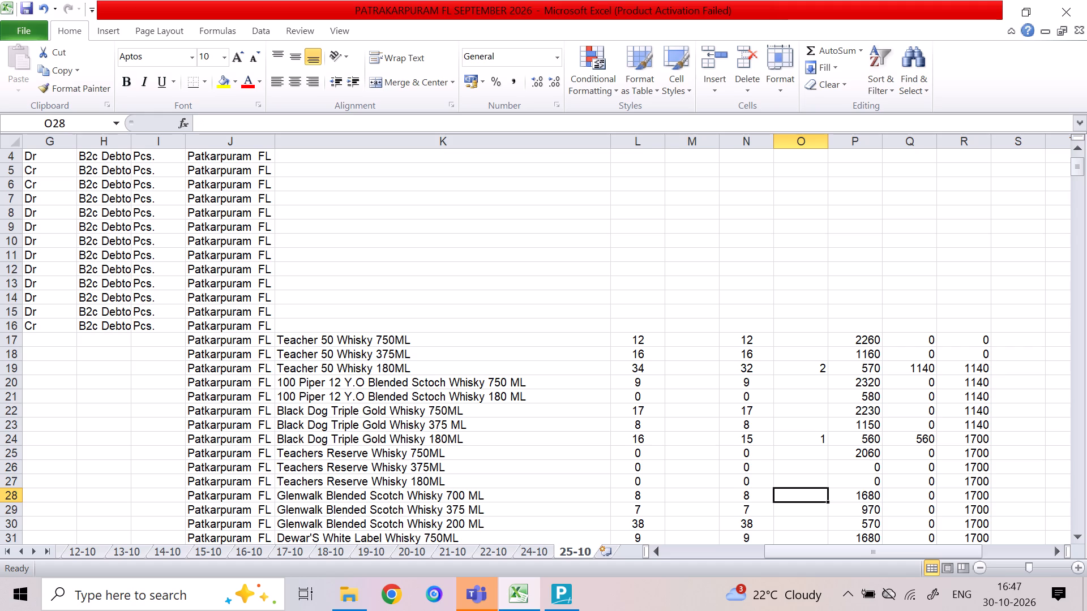
pyautogui.press('Down')
pyautogui.press('Down')
pyautogui.press('Down')
pyautogui.press('Down')
pyautogui.press('Down')
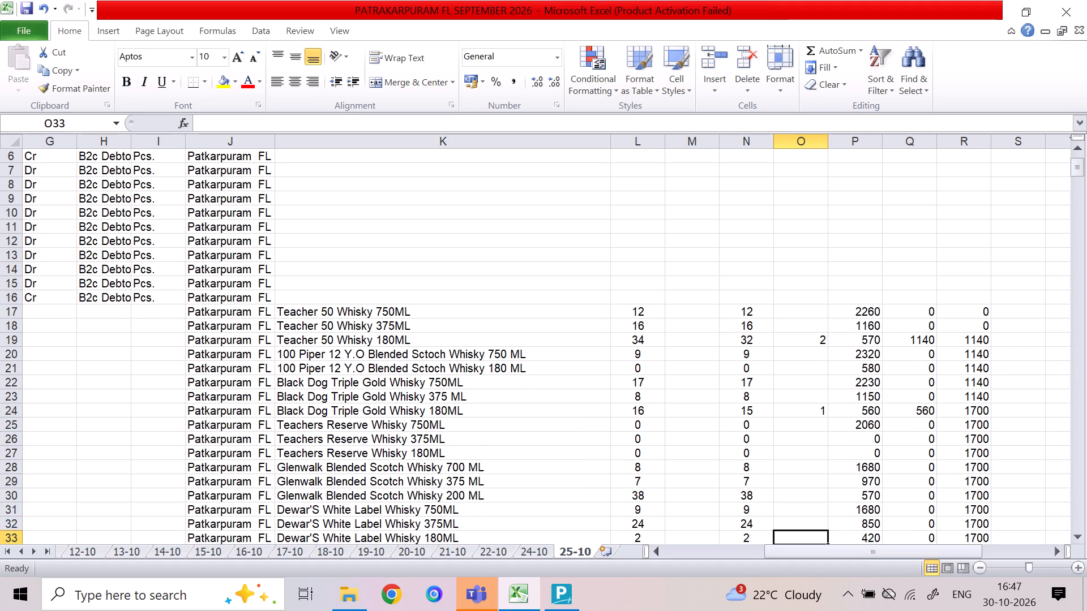
pyautogui.press('Down')
pyautogui.press('Down')
pyautogui.press('Down')
pyautogui.press('Down')
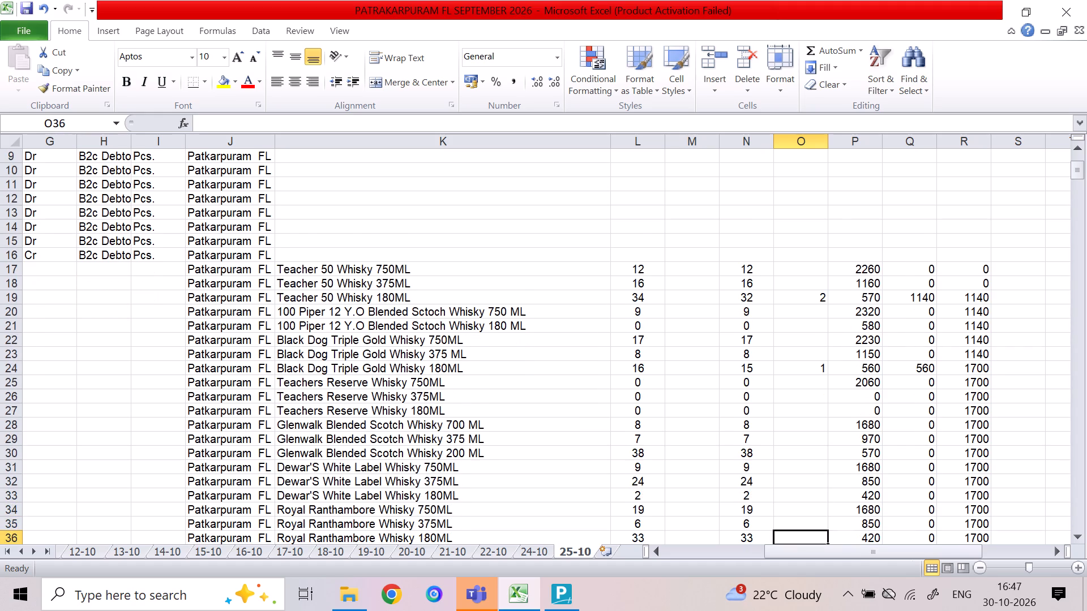
pyautogui.press('Down')
pyautogui.press('Down')
pyautogui.press('Down')
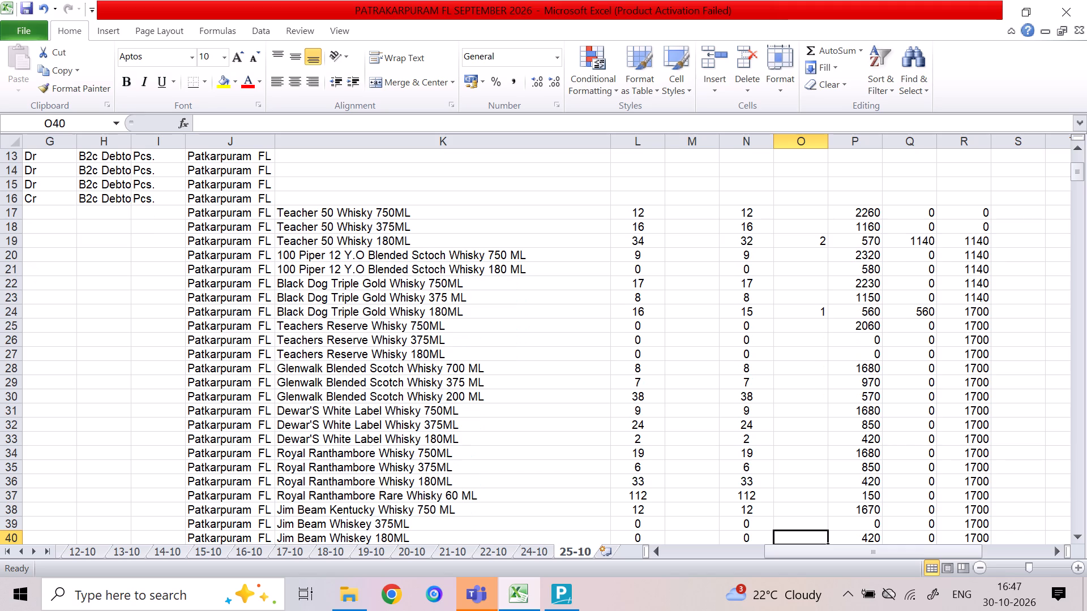
pyautogui.press('Up')
pyautogui.press('Up')
pyautogui.press('Up')
pyautogui.press('Up')
pyautogui.press('Up')
pyautogui.press('Up')
pyautogui.press('Up')
pyautogui.press('Up')
pyautogui.press('Up')
pyautogui.press('Up')
pyautogui.press('Up')
pyautogui.press('Up')
pyautogui.press('Up')
pyautogui.press('Up')
pyautogui.press('Up')
pyautogui.press('Up')
pyautogui.press('Up')
# Enter C2 sale quantities of 1, 2 and 2 for Dewar'S White Label Whisky 750ML, 375ML and 180ML in O31:O33.
pyautogui.press('Down')
pyautogui.press('Down')
pyautogui.press('Down')
pyautogui.press('Down')
pyautogui.press('Down')
pyautogui.press('Down')
pyautogui.press('Down')
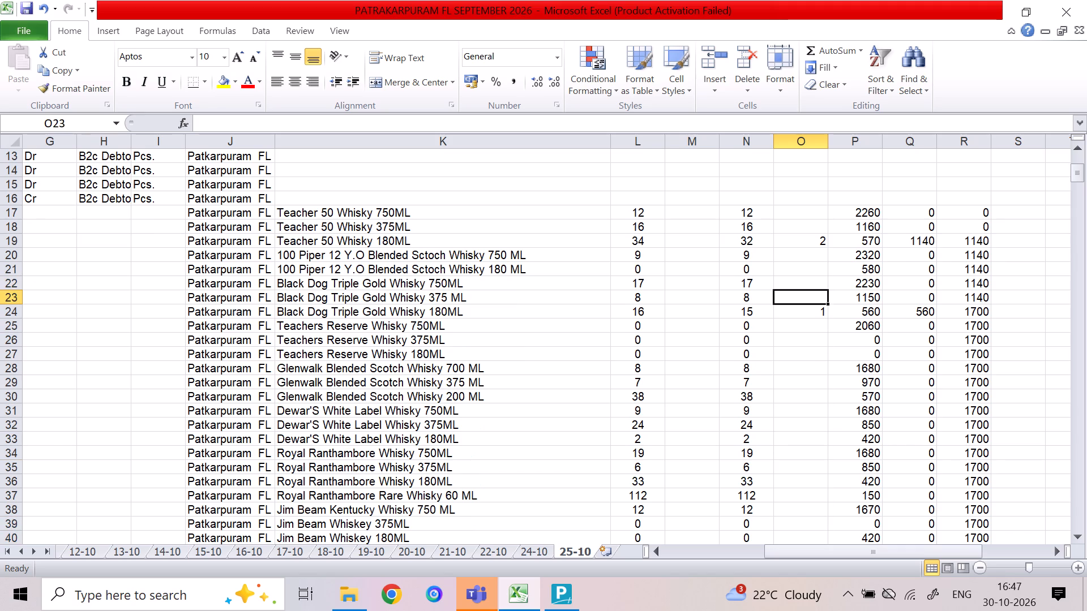
pyautogui.press('Down')
pyautogui.press('Down')
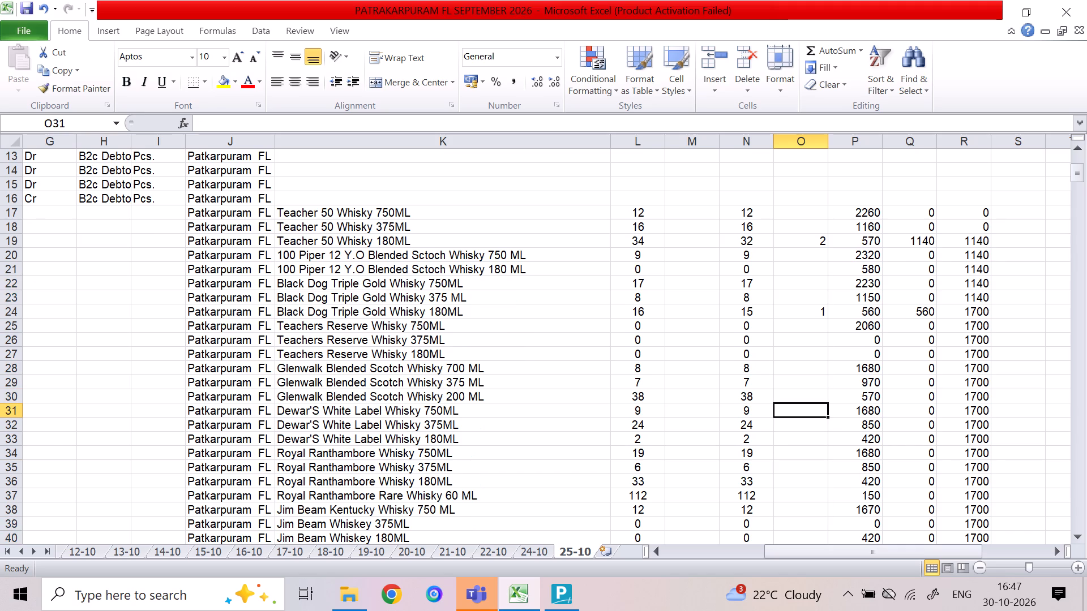
pyautogui.press('1')
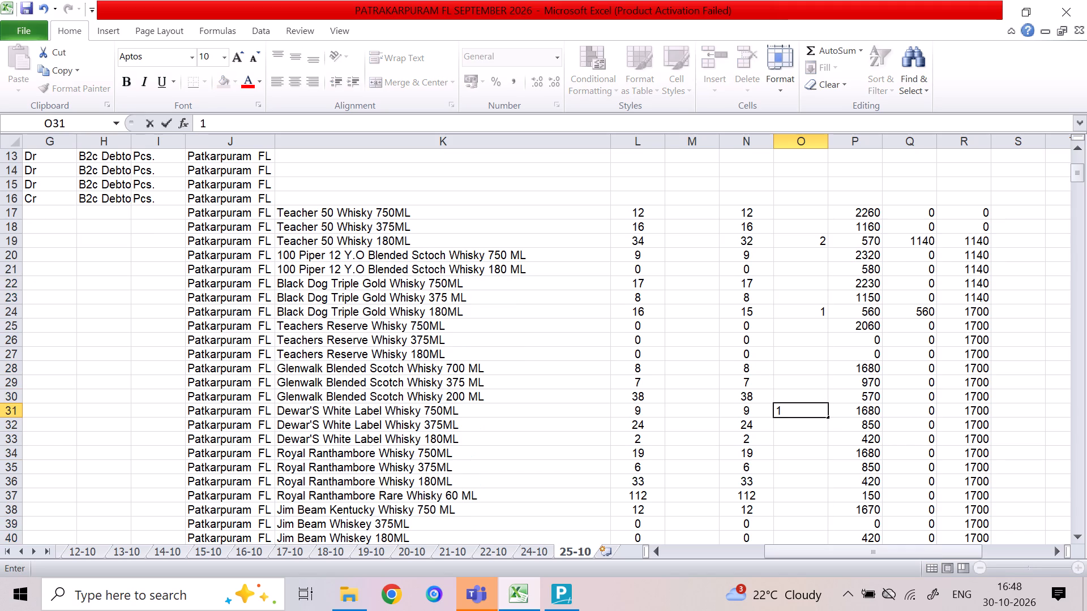
pyautogui.press('Down')
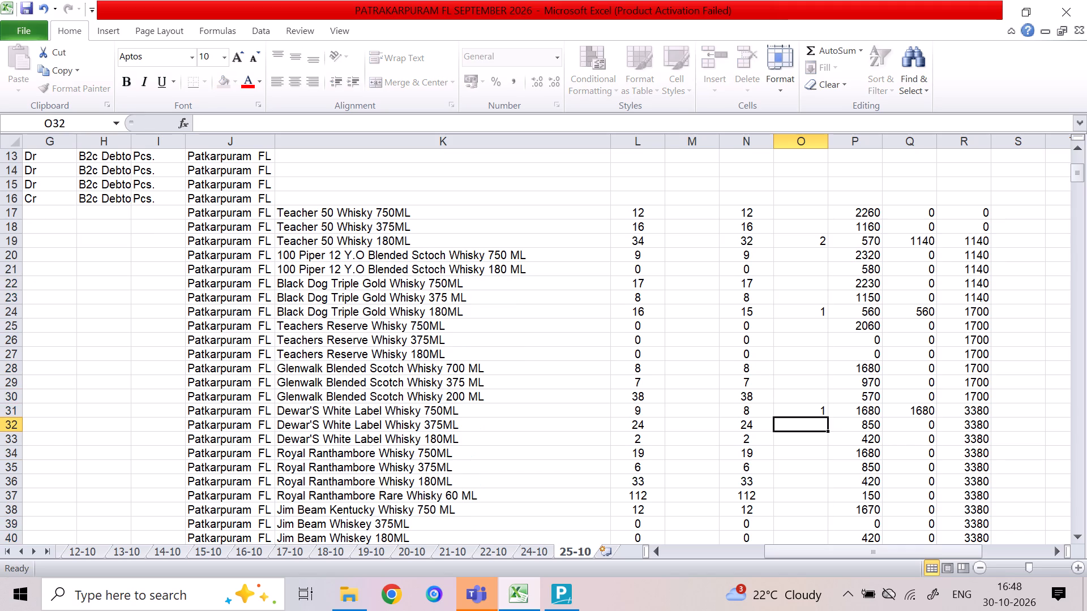
pyautogui.press('2')
pyautogui.press('Down')
pyautogui.press('2')
pyautogui.press('Down')
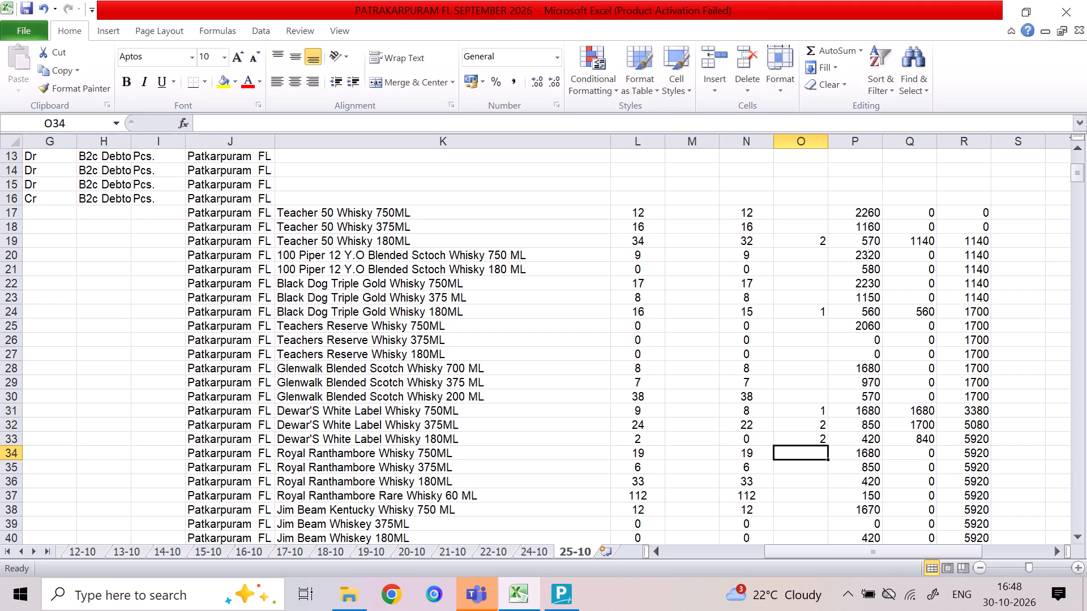
# Enter C2 sale quantities of 1, 1 and 2 for Royal Ranthambore Whisky 750ML, 375ML and 180ML in O34:O36.
pyautogui.press('Up')
pyautogui.press('1')
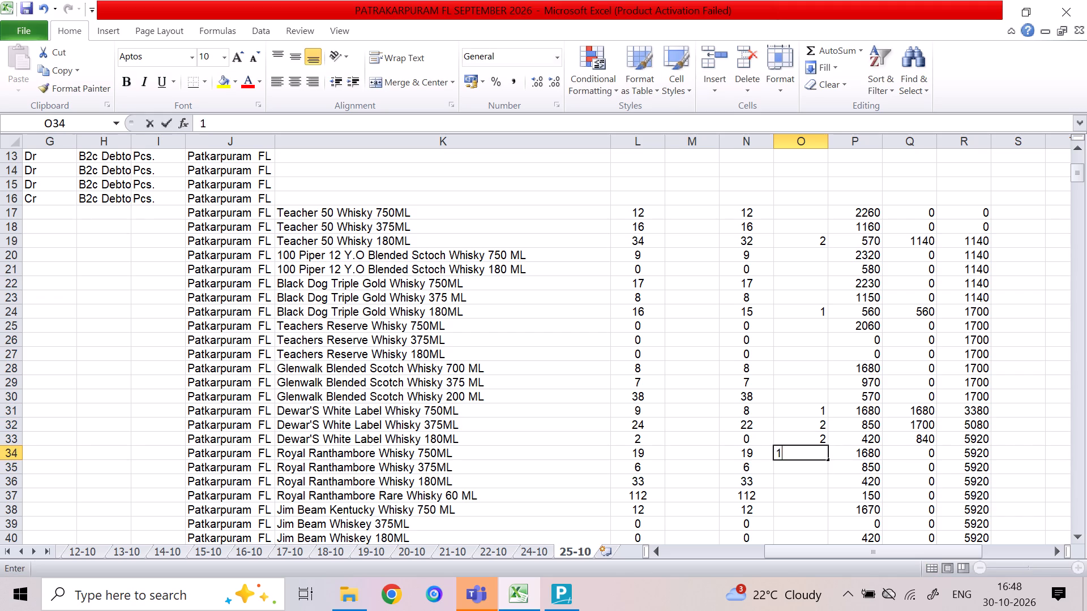
pyautogui.press('Down')
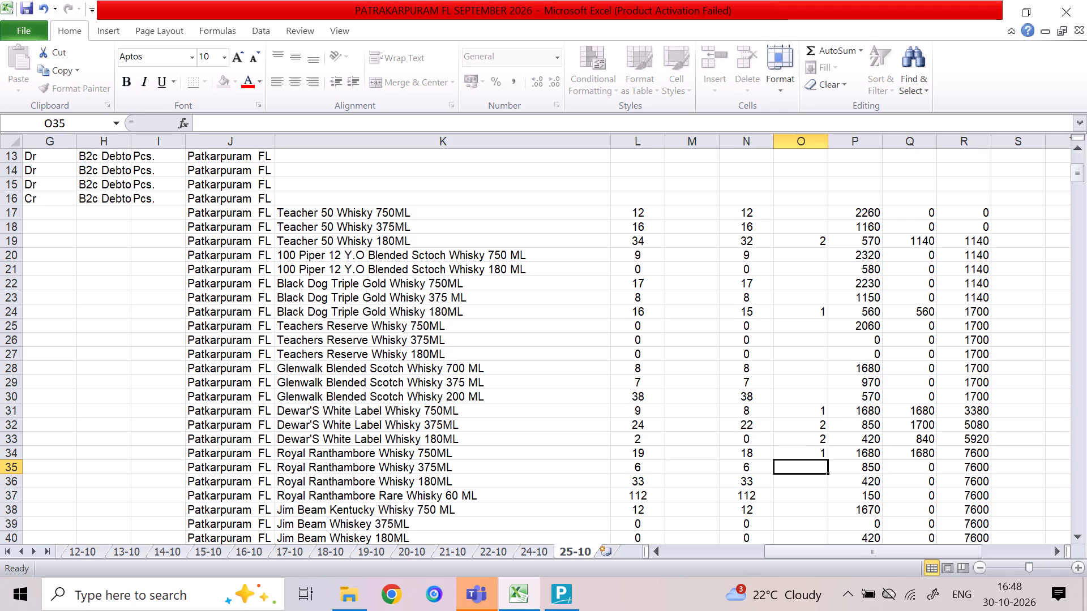
pyautogui.press('1')
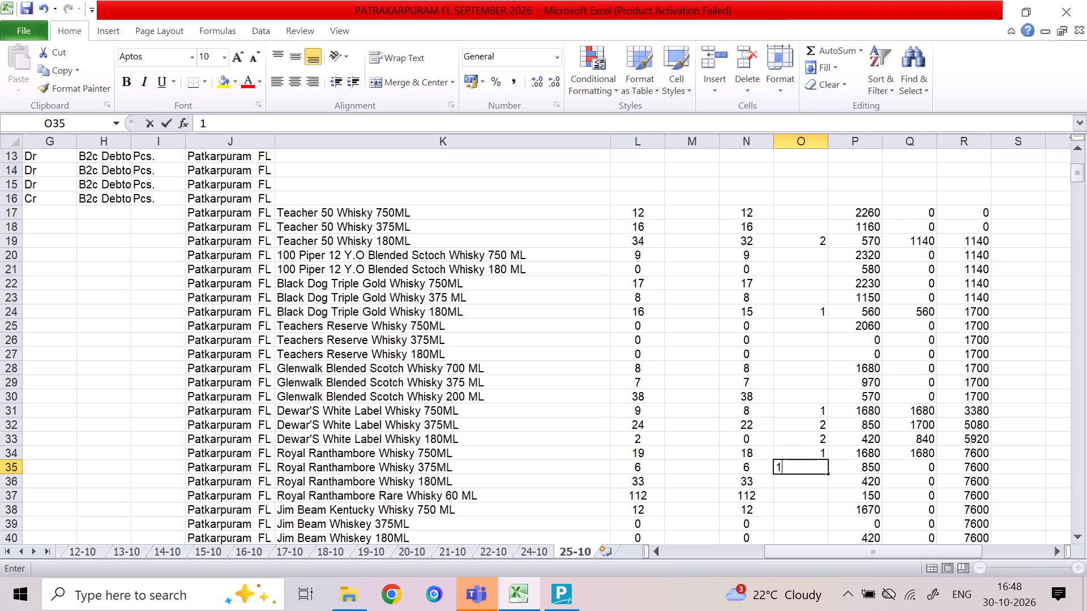
pyautogui.press('Down')
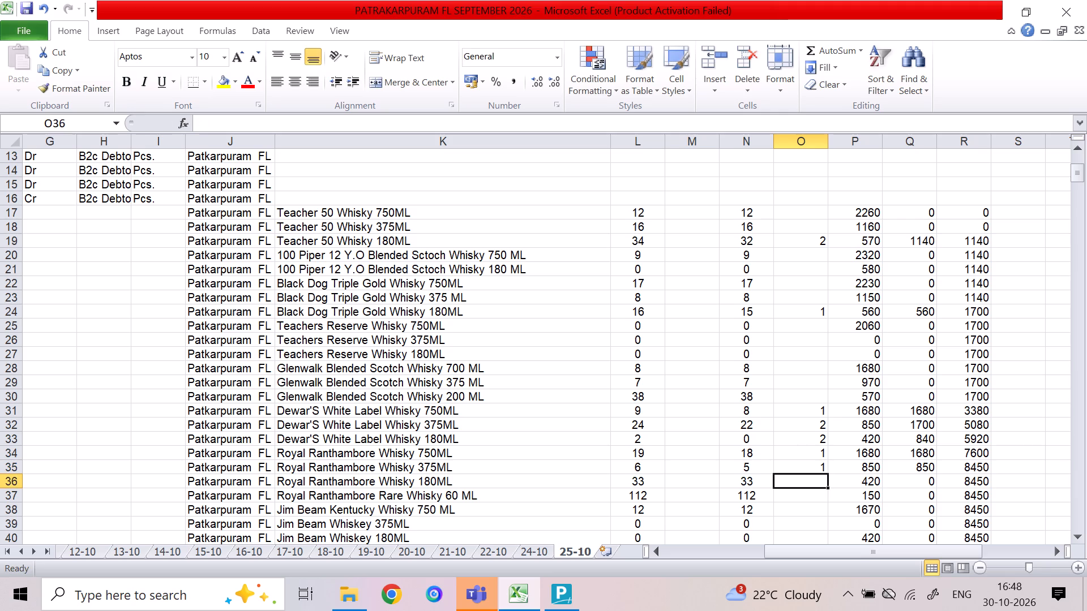
pyautogui.press('1')
pyautogui.press('Down')
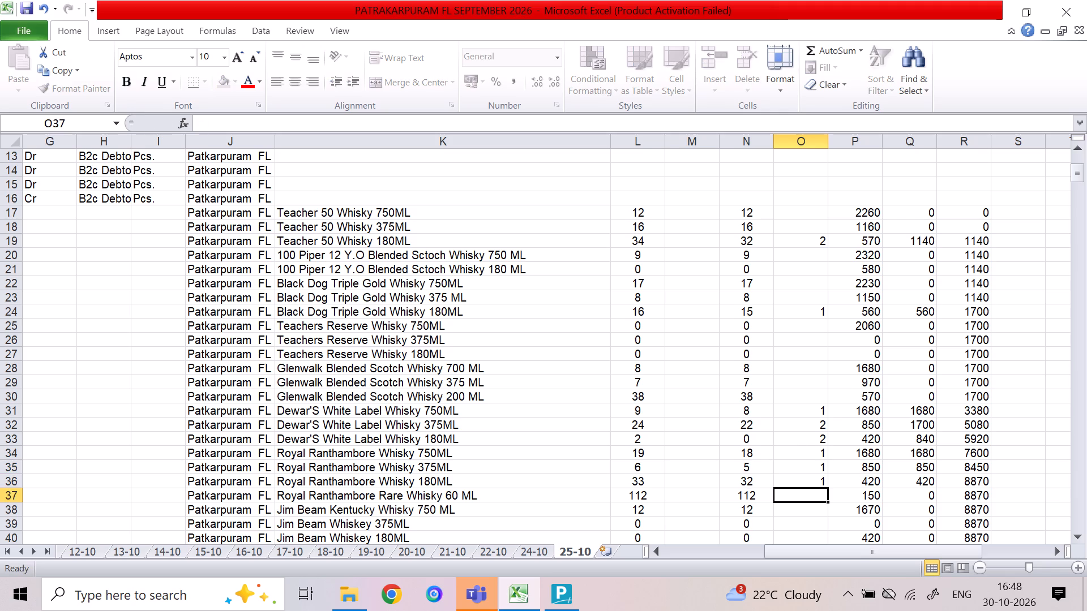
pyautogui.press('Up')
pyautogui.press('2')
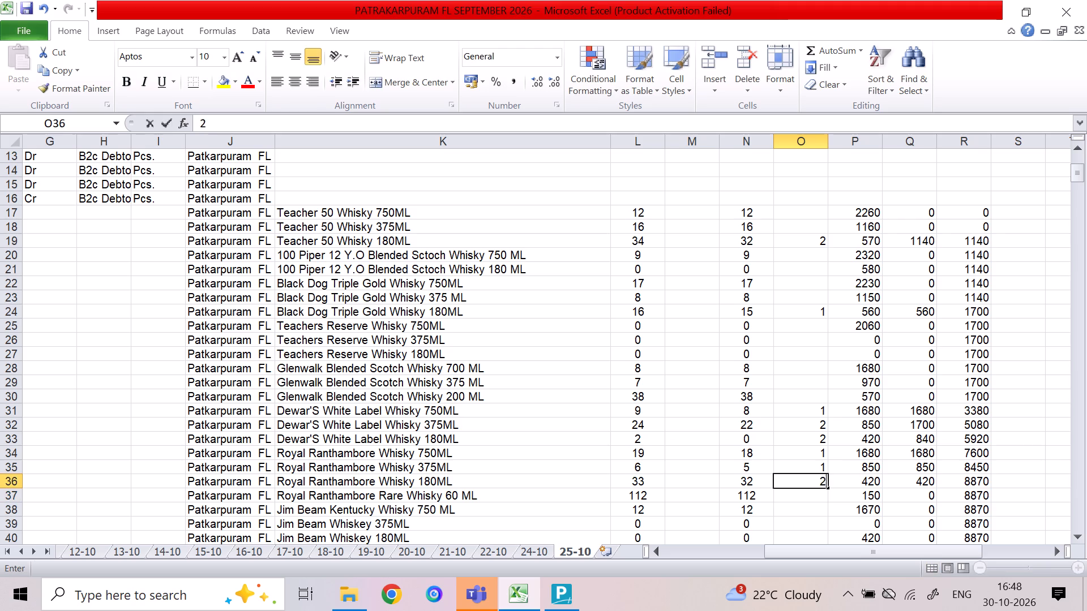
pyautogui.press('Down')
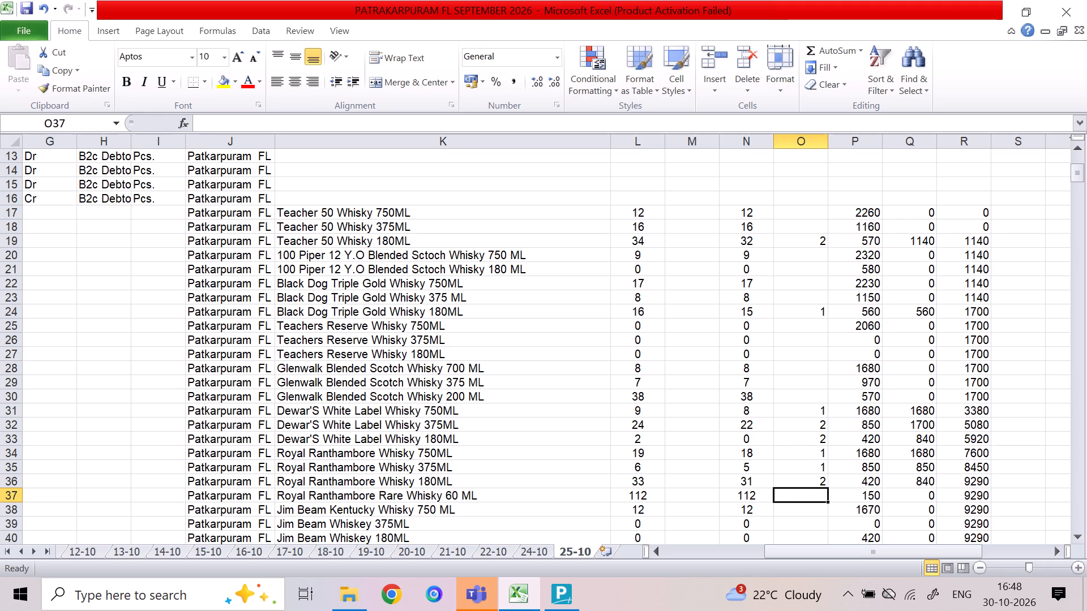
# Enter a C2 sale quantity of 1 each for Jim Beam Kentucky 750 ML in O38 and Black & White Celebration Edition 750ML in O41.
pyautogui.press('1')
pyautogui.press('Down')
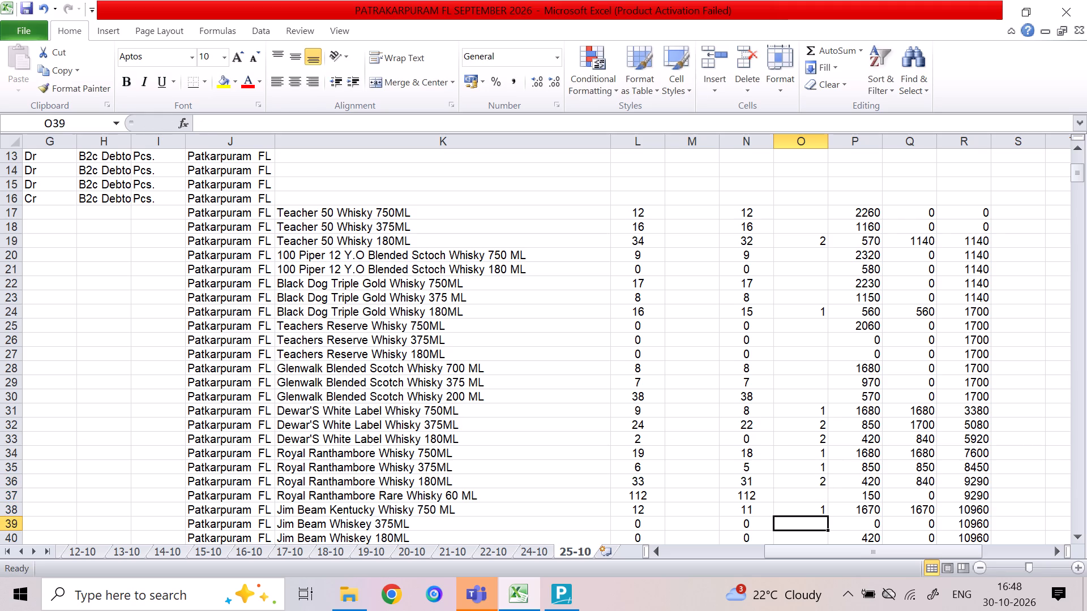
pyautogui.press('Down')
pyautogui.press('Down')
pyautogui.press('Up')
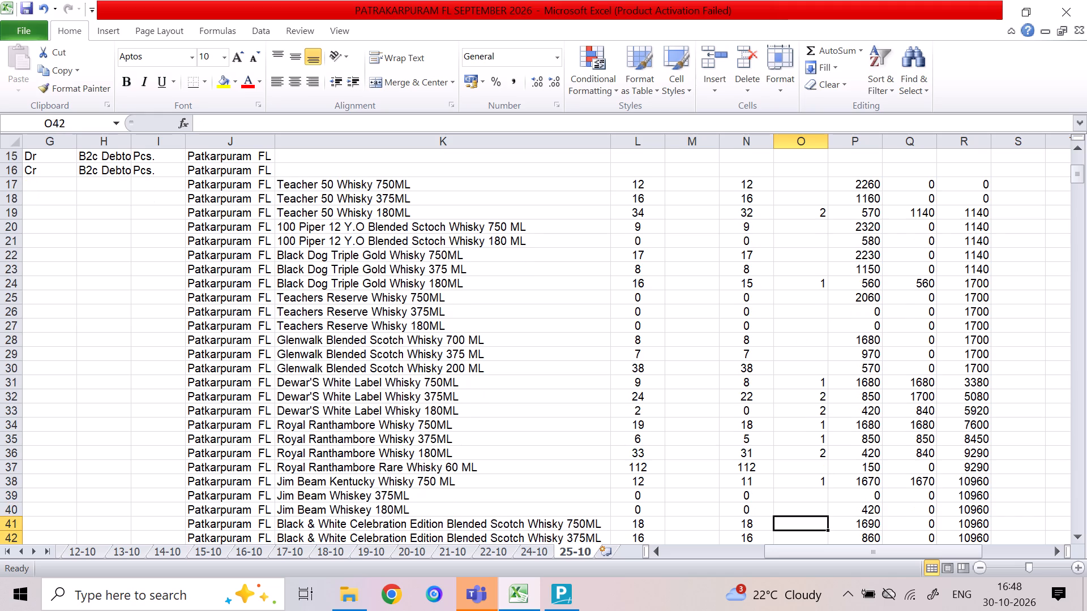
pyautogui.press('1')
pyautogui.press('Down')
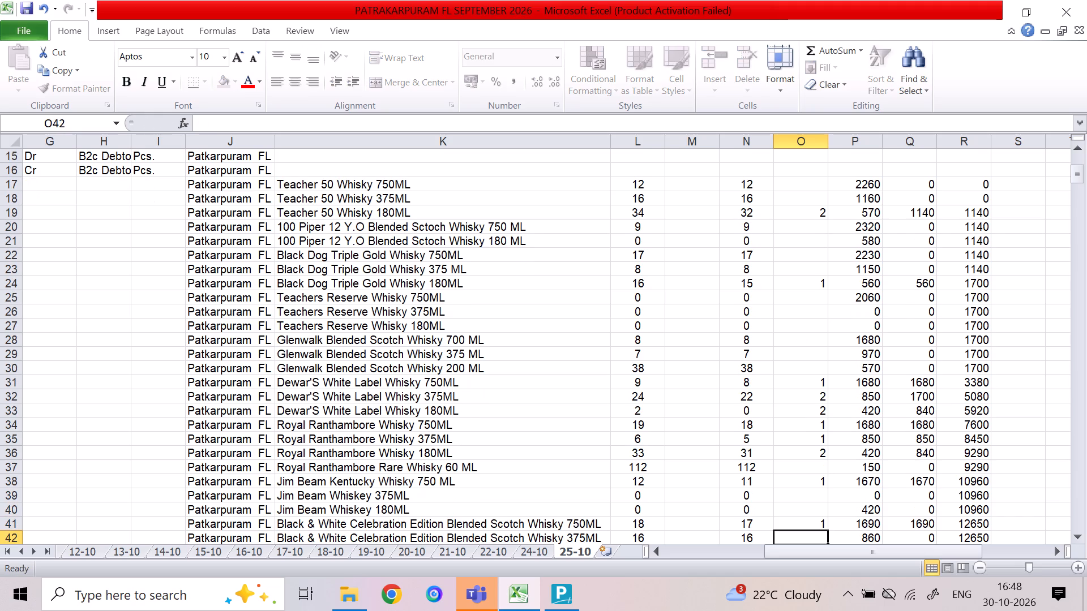
pyautogui.press('Down')
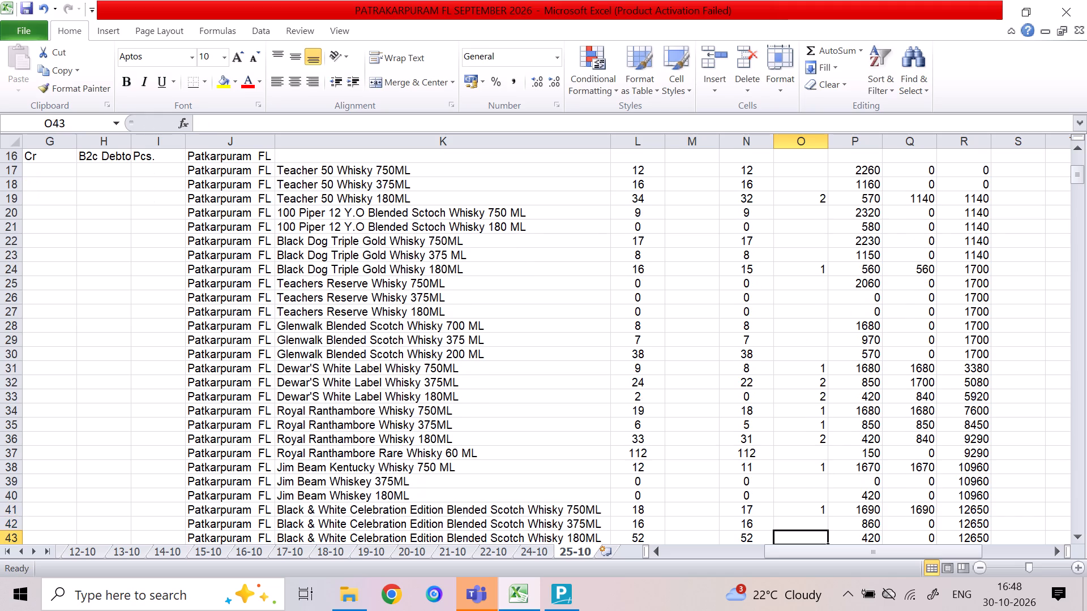
pyautogui.press('Up')
pyautogui.press('Down')
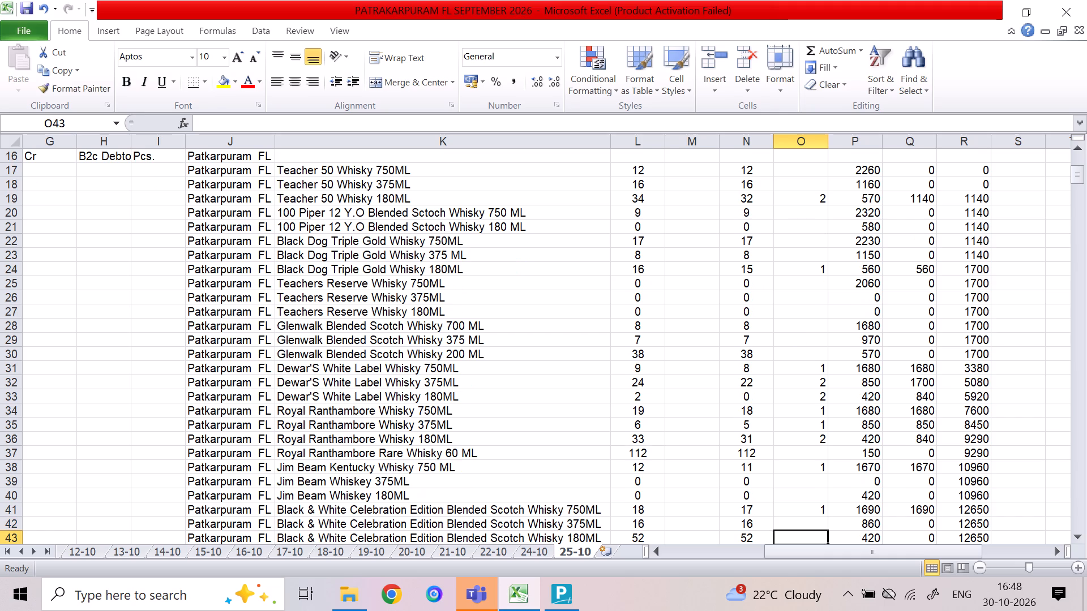
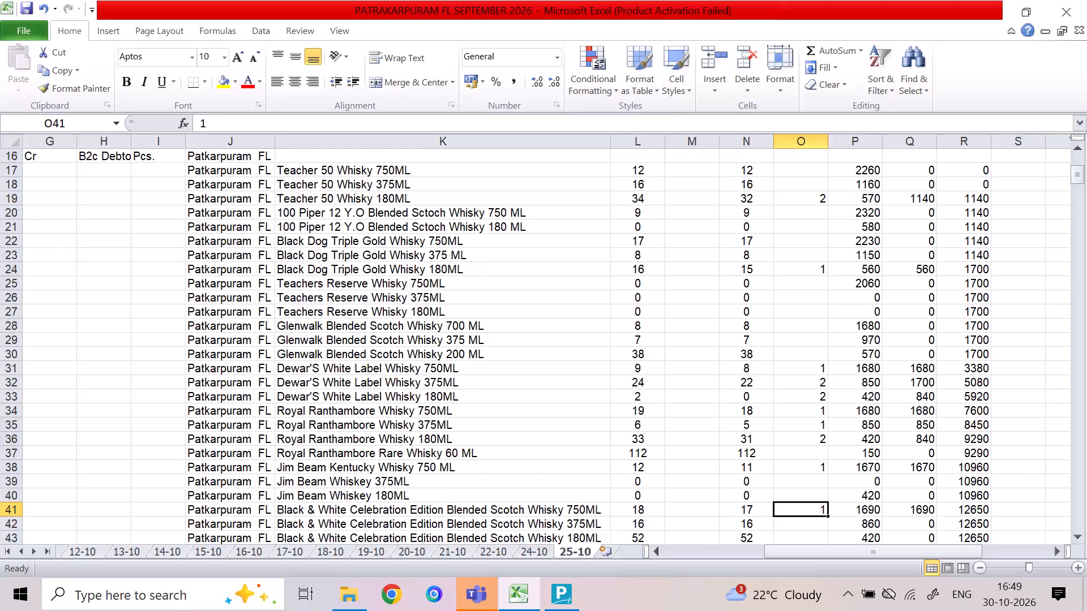
# Enter C2 sale quantities of 6 and 1 for Black & White Celebration Edition 180ML and 90ML in O43:O44.
pyautogui.press('Down')
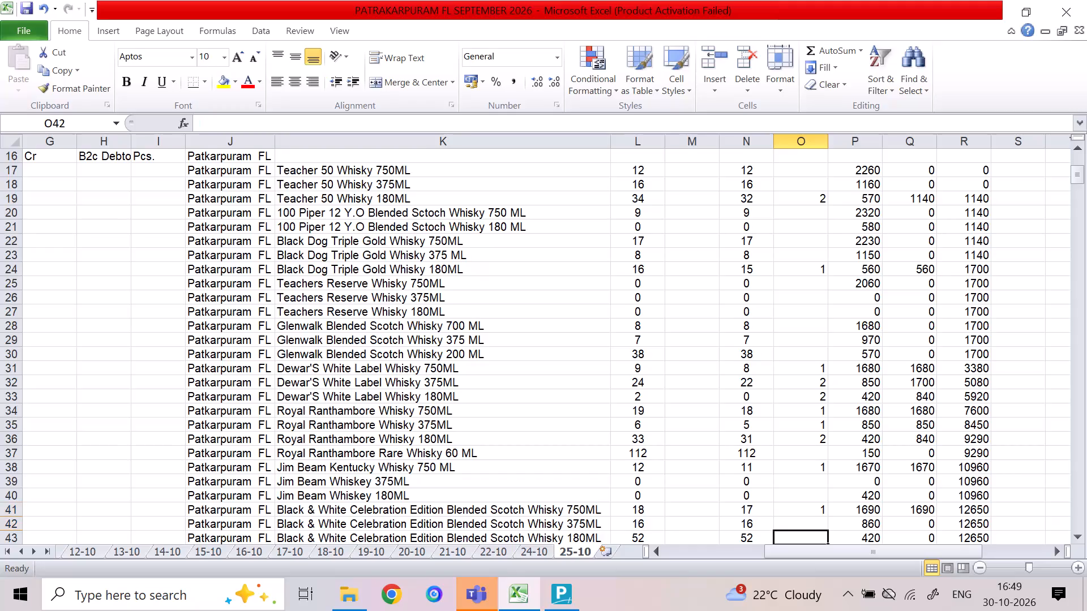
pyautogui.press('6')
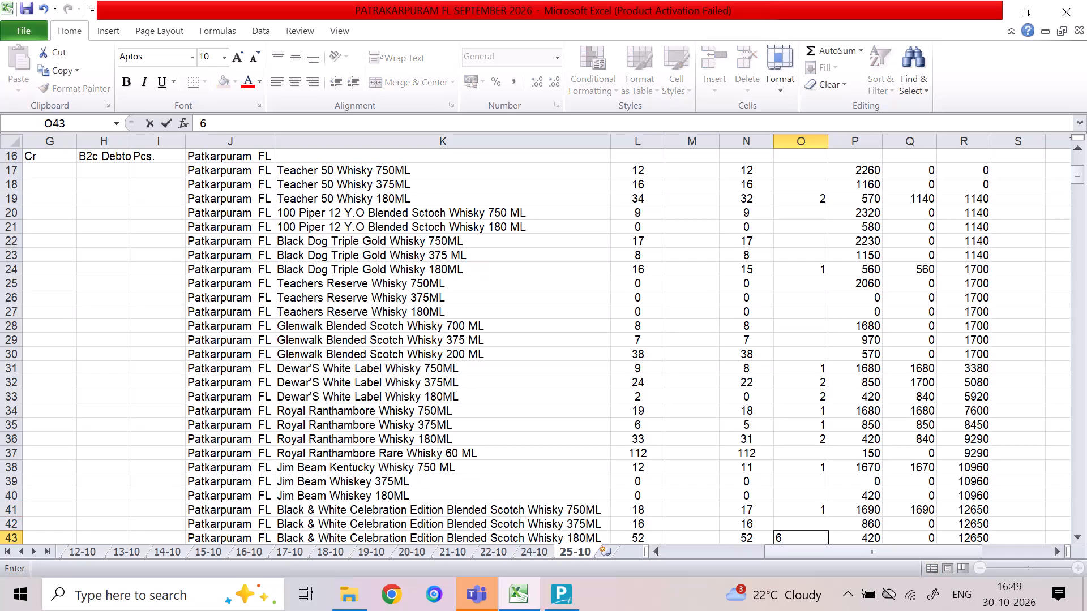
pyautogui.press('Right')
pyautogui.press('Left')
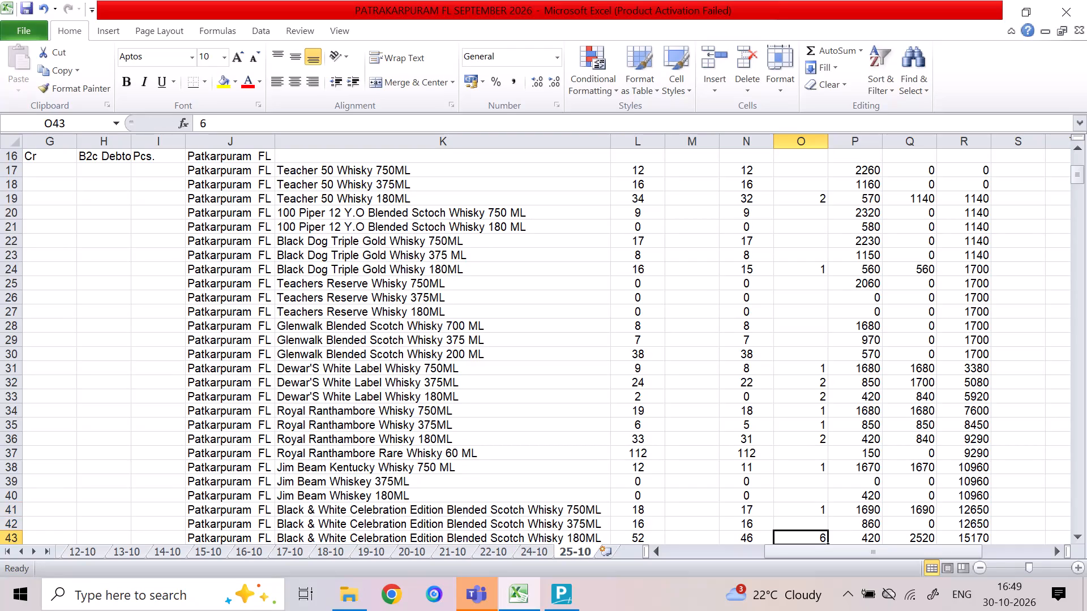
pyautogui.press('Down')
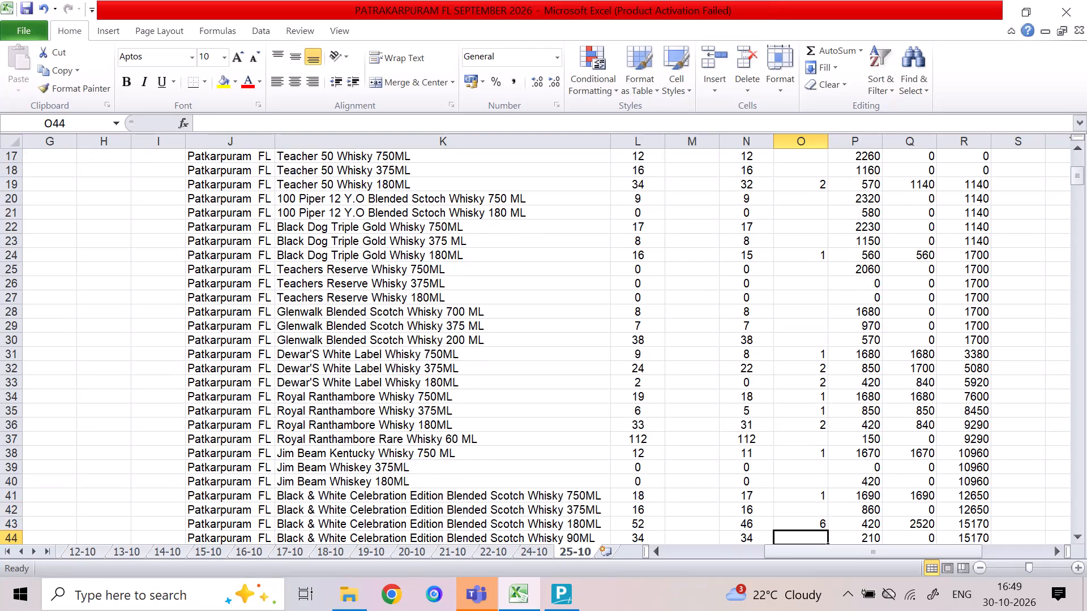
pyautogui.press('1')
pyautogui.press('Down')
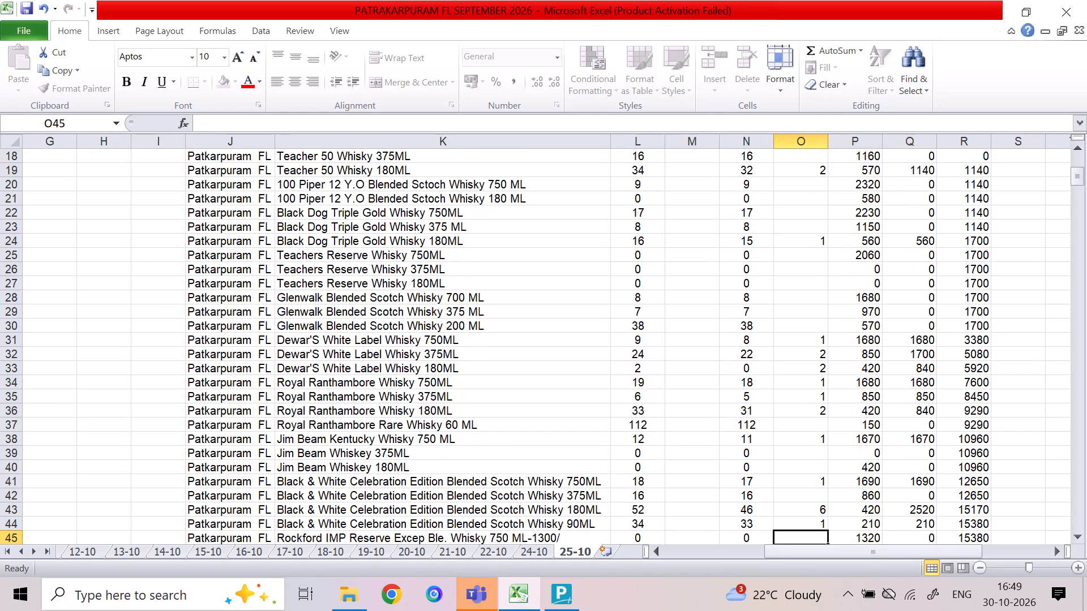
# Enter a C2 sale quantity of 1 for 100 Pipers Deluxe Scotch Whisky 375 ML in O47.
pyautogui.press('Down')
pyautogui.press('Down')
pyautogui.press('Down')
pyautogui.press('Up')
pyautogui.press('1')
pyautogui.press('Down')
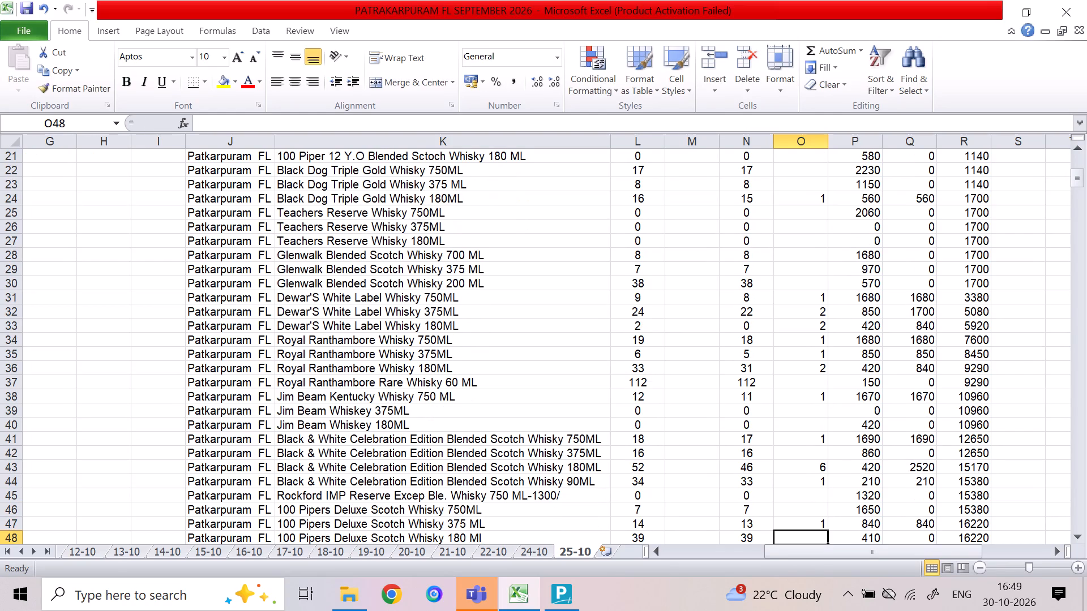
# Enter C2 sale quantities of 1 and 2 for Teachers Highland Whisky 375ML and 180ML in O50:O51.
pyautogui.press('Down')
pyautogui.press('Down')
pyautogui.press('Down')
pyautogui.press('Up')
pyautogui.press('Up')
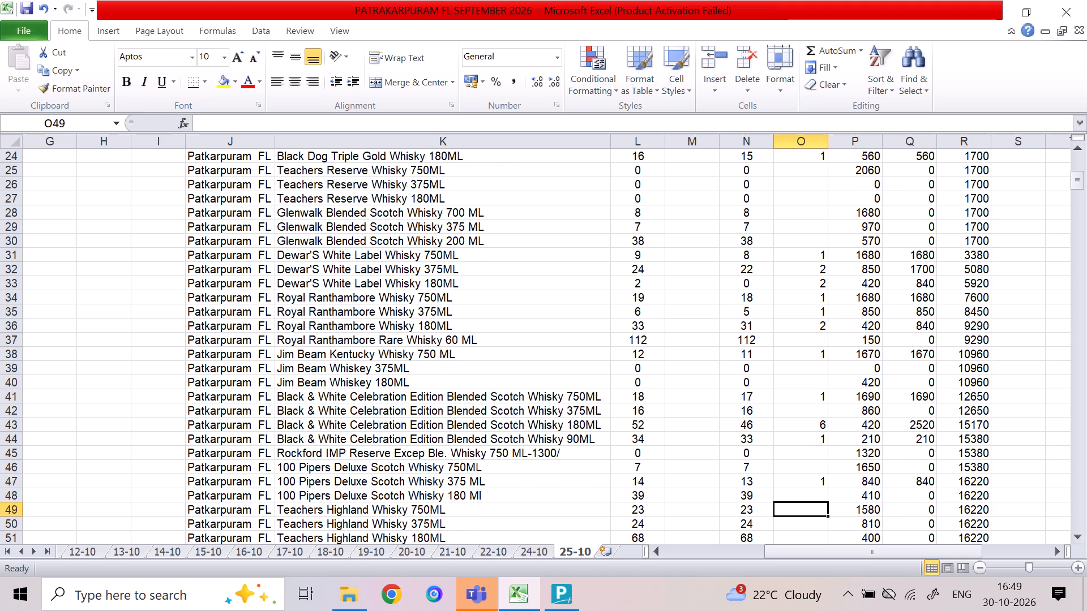
pyautogui.press('Down')
pyautogui.press('1')
pyautogui.press('Down')
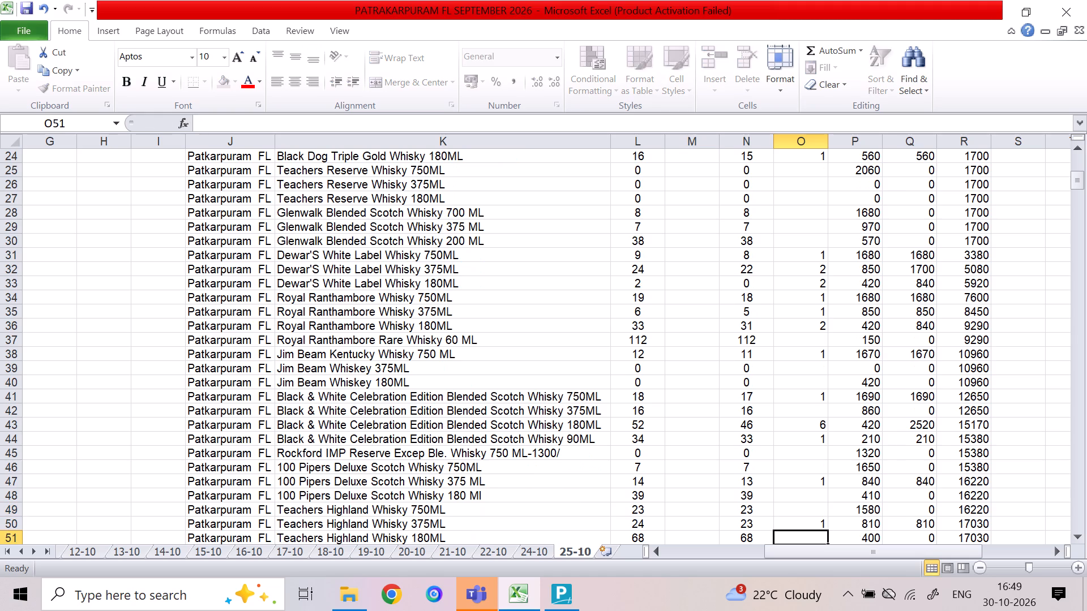
pyautogui.press('2')
pyautogui.press('Down')
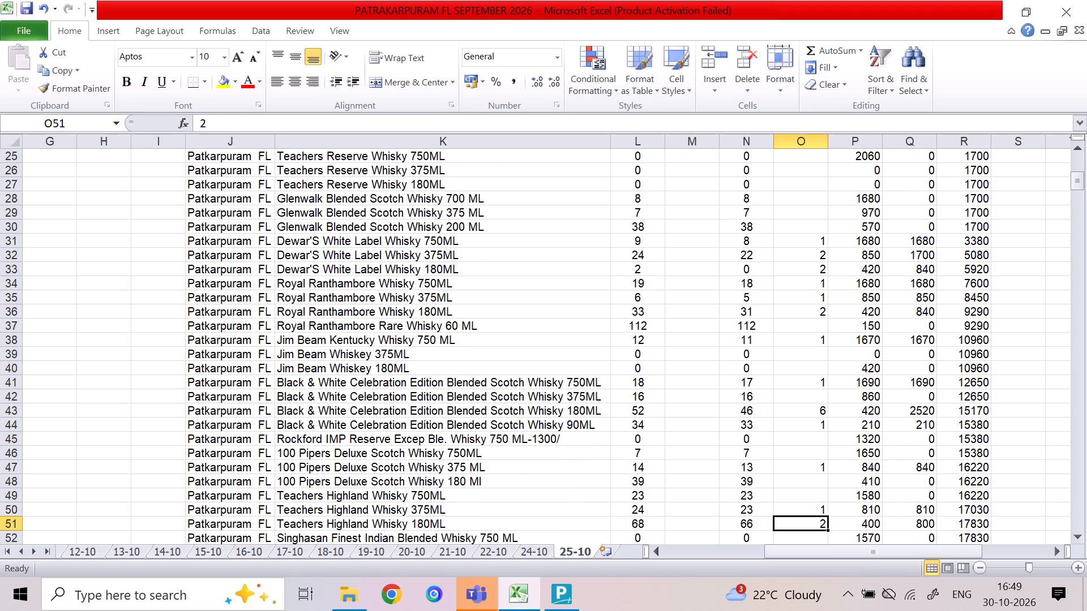
pyautogui.press('Left')
pyautogui.press('Right')
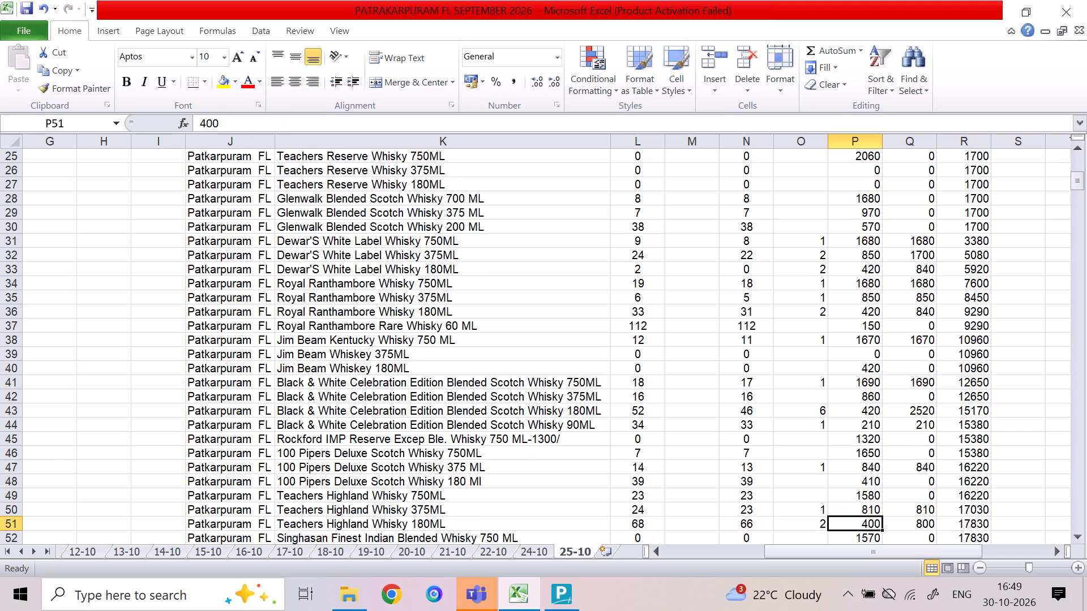
# Enter a C2 sale quantity of 11 for Black Dog Centenary Whisky 180ML in O57.
pyautogui.press('Down')
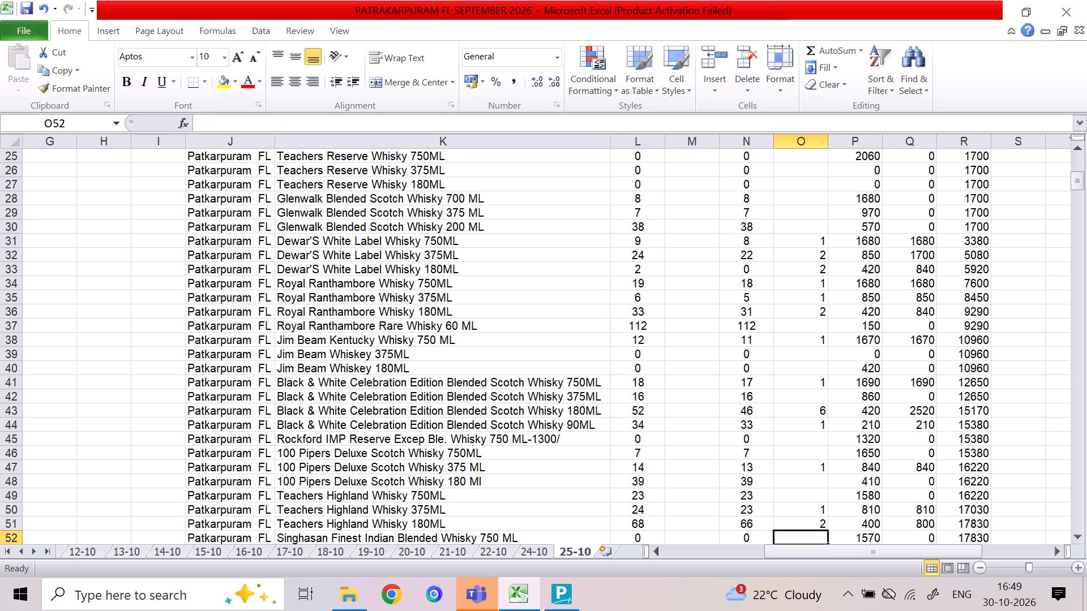
pyautogui.press('Down')
pyautogui.press('Down')
pyautogui.press('Down')
pyautogui.press('Down')
pyautogui.press('Down')
pyautogui.press('Up')
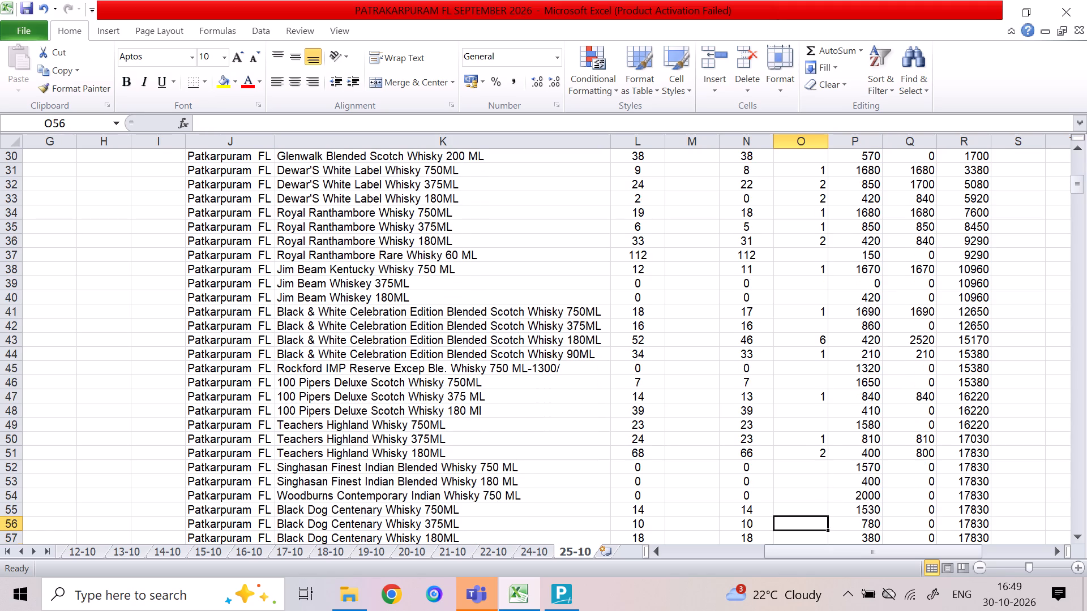
pyautogui.press('Up')
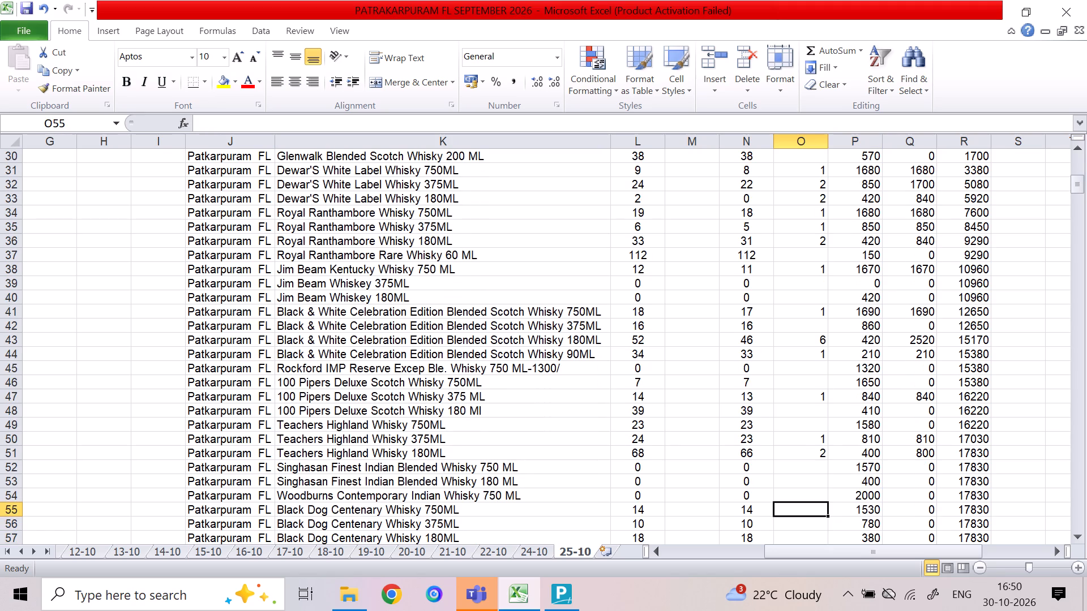
pyautogui.press('Down')
pyautogui.press('Down')
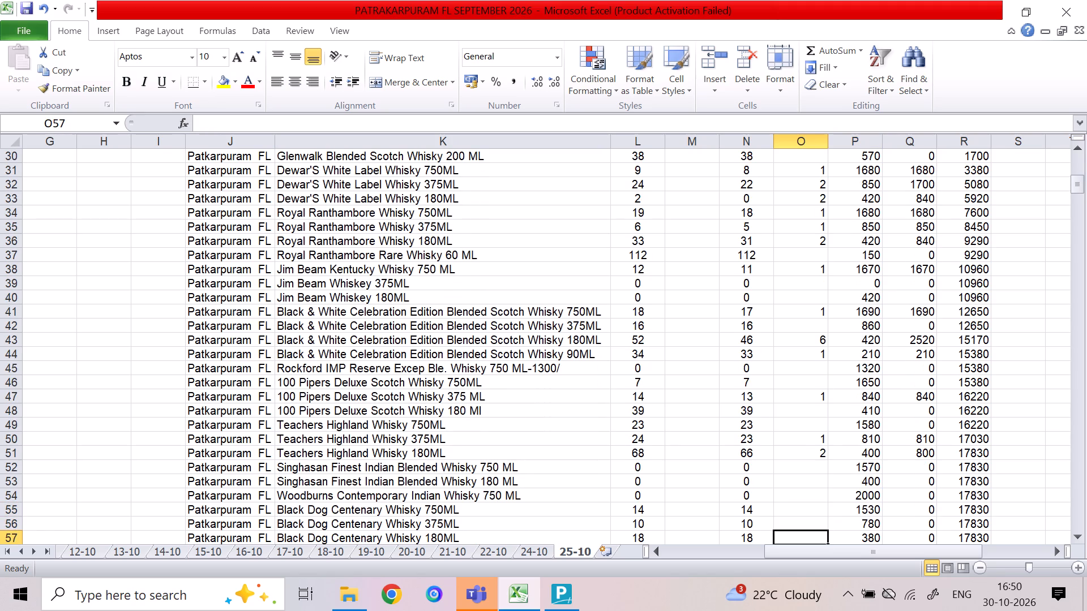
pyautogui.write('11')
pyautogui.press('Down')
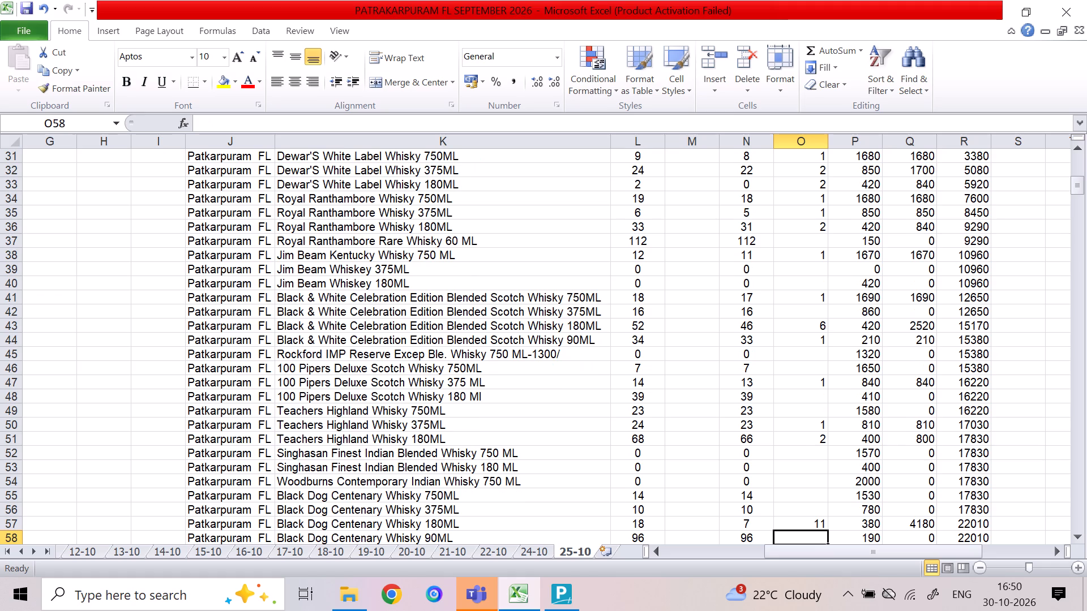
# Enter C2 sale quantities of 2 and 1 for Vat 69 Whisky 375ML and 180ML in O60:O61.
pyautogui.press('Down')
pyautogui.press('2')
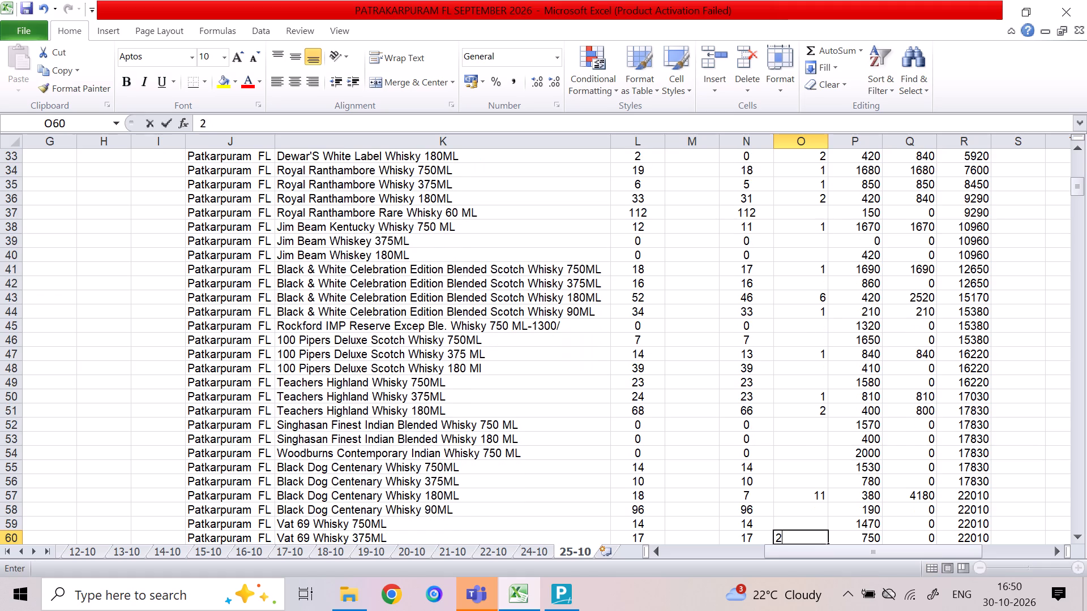
pyautogui.press('Down')
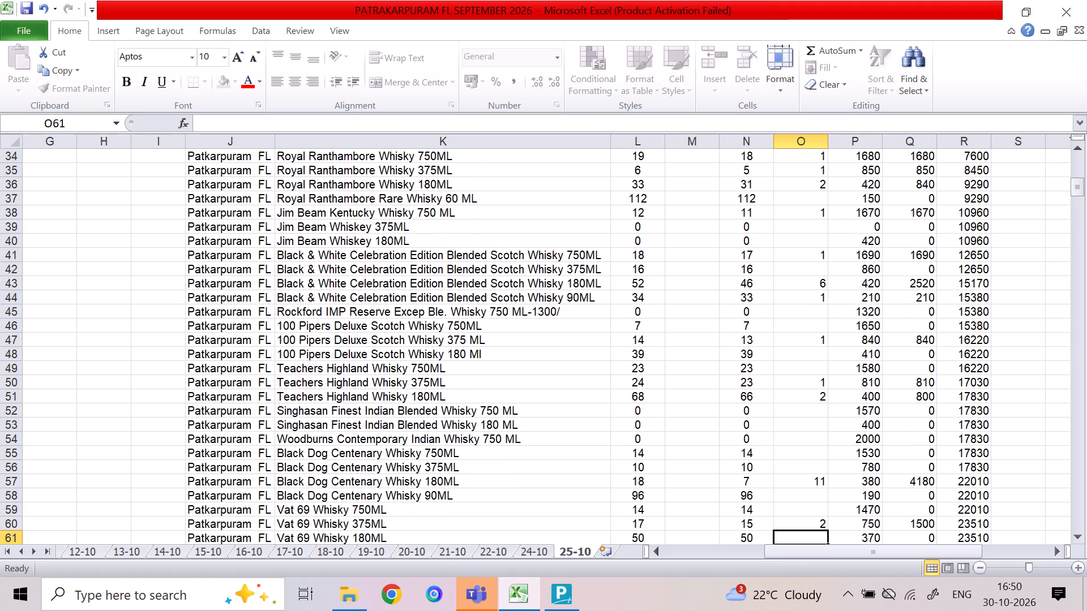
pyautogui.press('1')
pyautogui.press('Down')
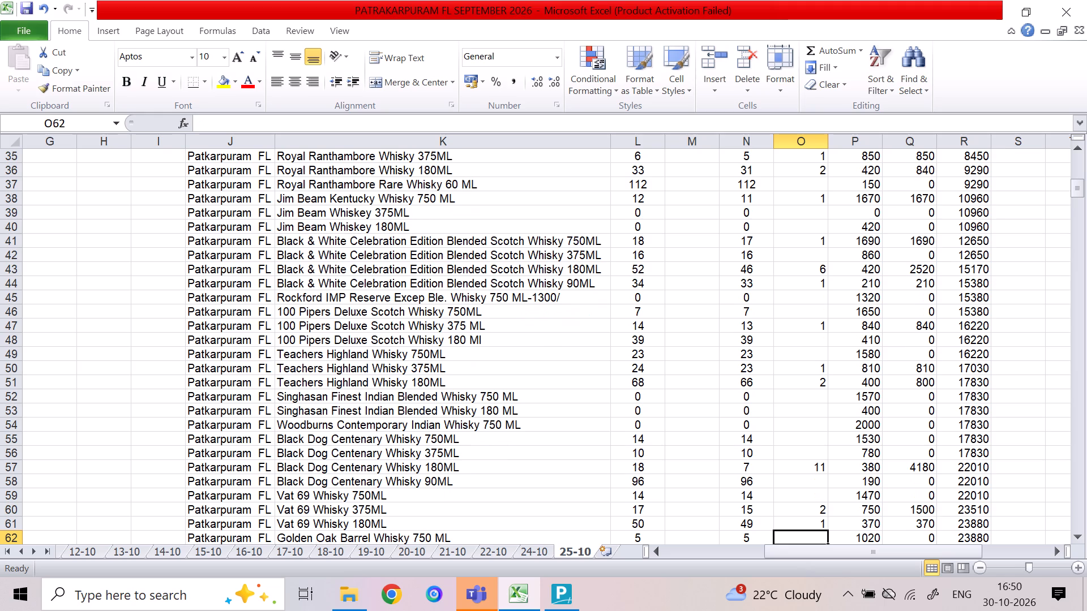
# Enter a C2 sale quantity of 2 for Golden Oak Barrel Whisky 180 ML in O64.
pyautogui.press('Down')
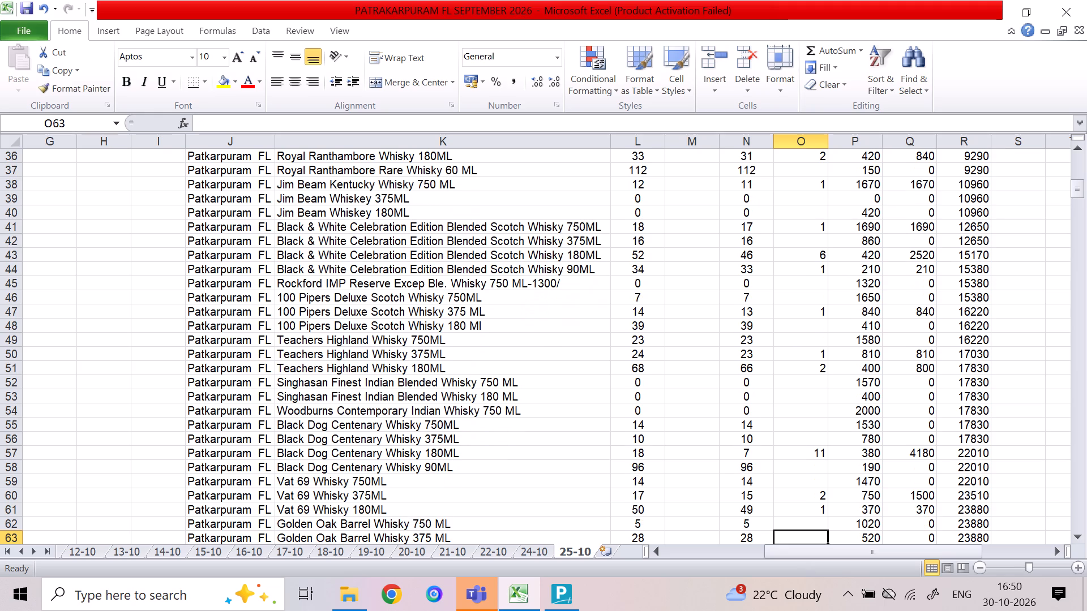
pyautogui.press('Down')
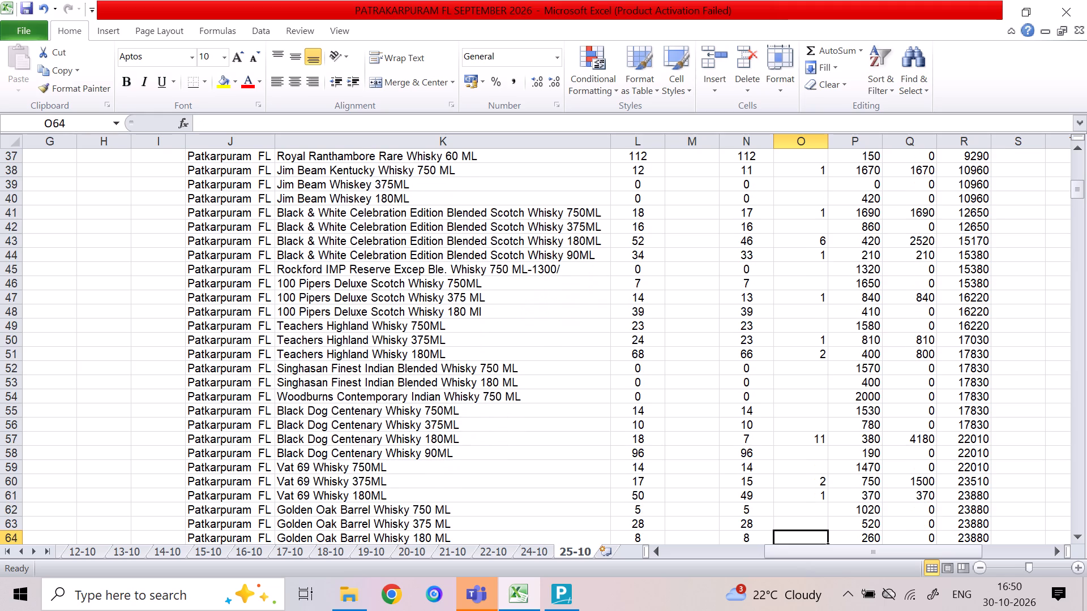
pyautogui.press('2')
pyautogui.press('Down')
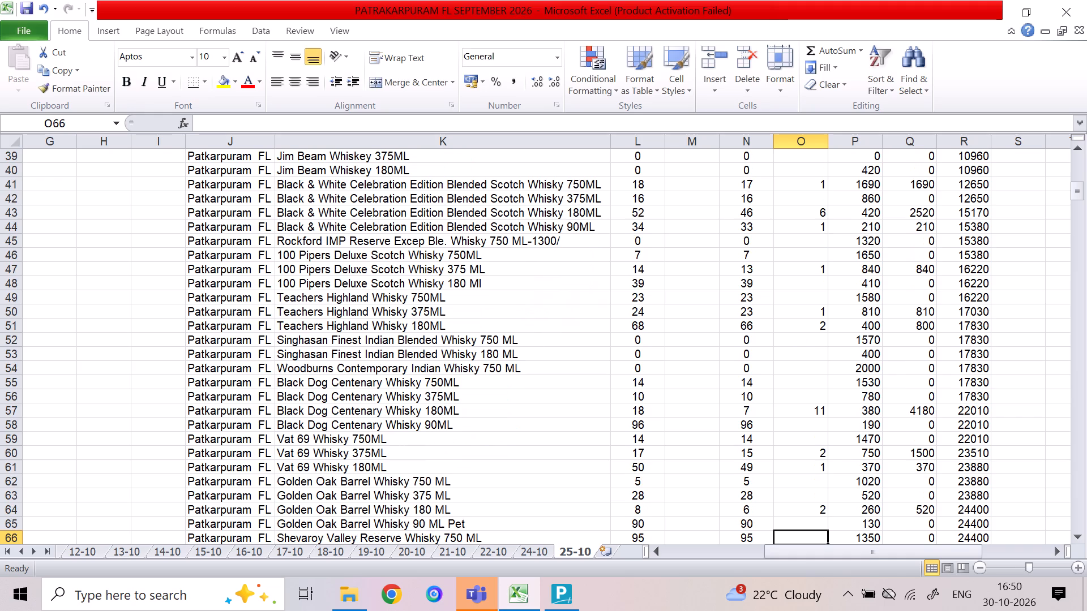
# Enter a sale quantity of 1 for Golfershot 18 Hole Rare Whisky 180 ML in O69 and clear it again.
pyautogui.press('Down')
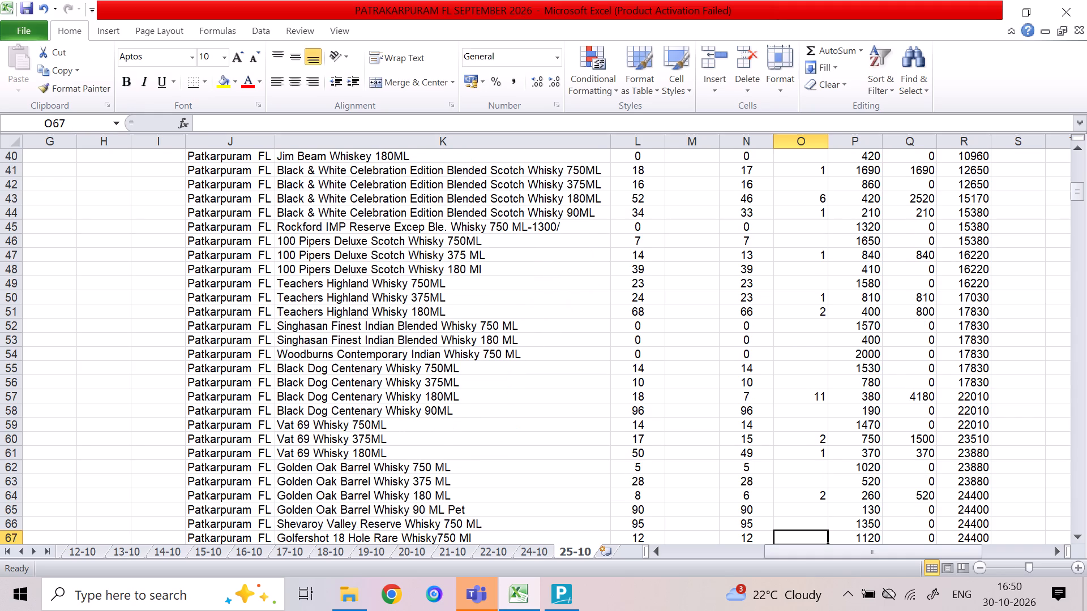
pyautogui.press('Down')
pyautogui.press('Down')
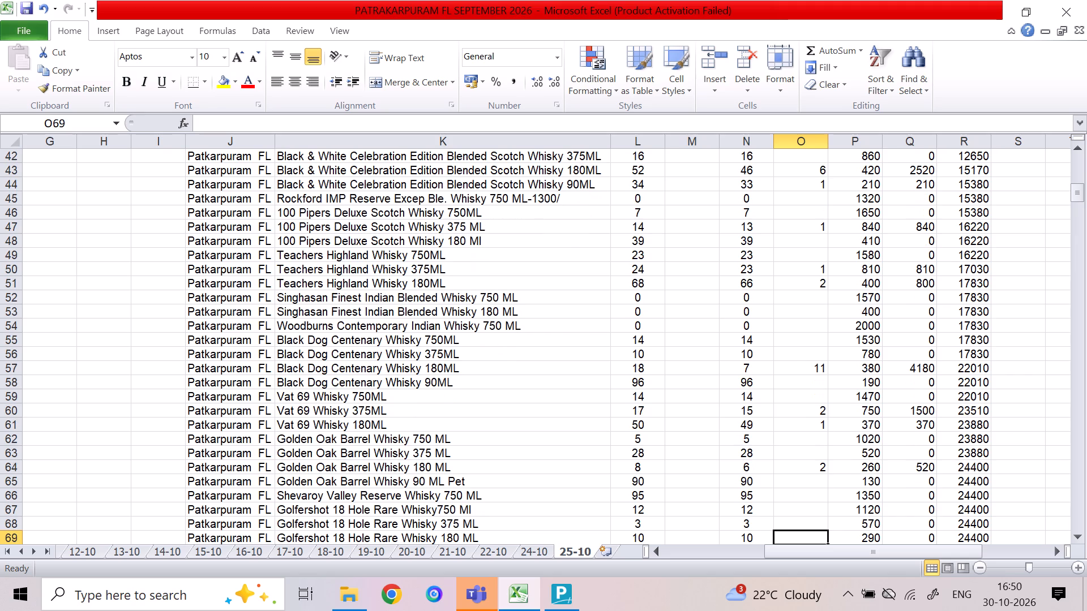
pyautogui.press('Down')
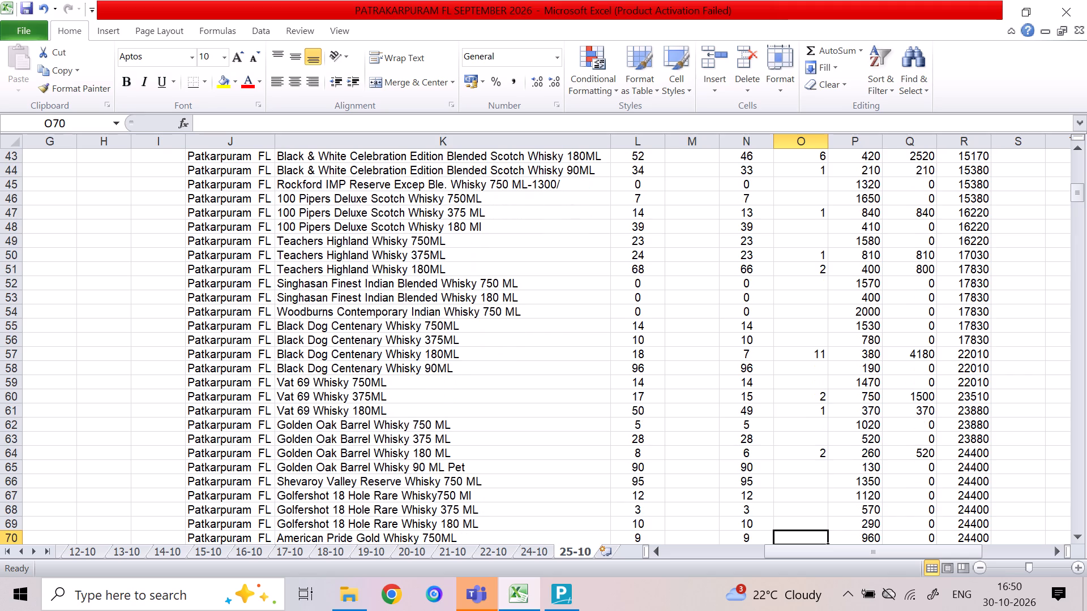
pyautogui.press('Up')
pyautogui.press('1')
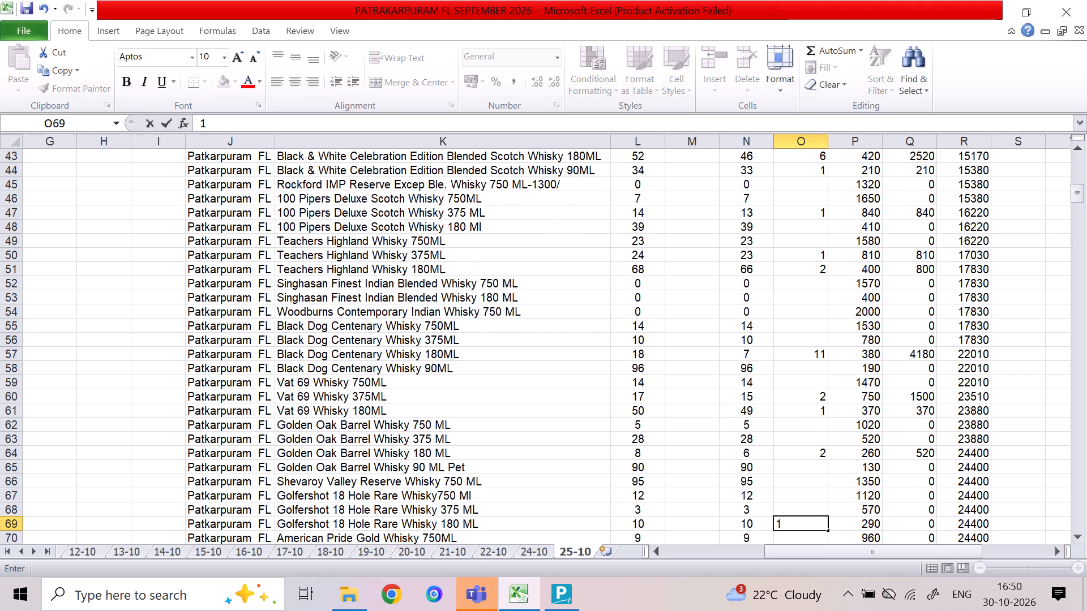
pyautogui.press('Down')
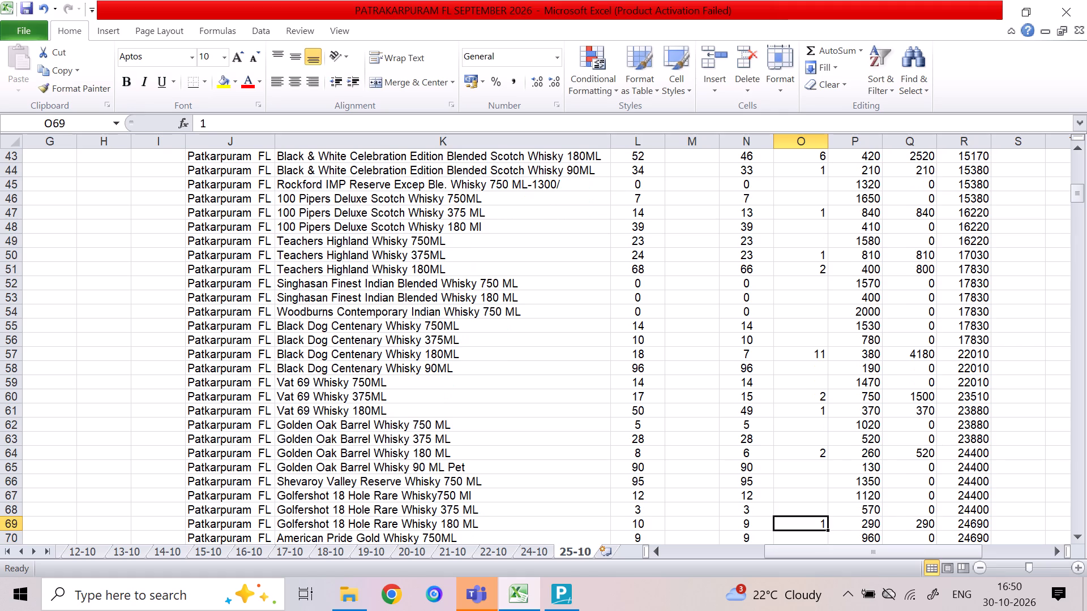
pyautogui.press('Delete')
# Enter a C2 sale quantity of 4 each for American Pride Gold Whisky 375ML and 180ML in O71:O72.
pyautogui.press('Down')
pyautogui.press('Down')
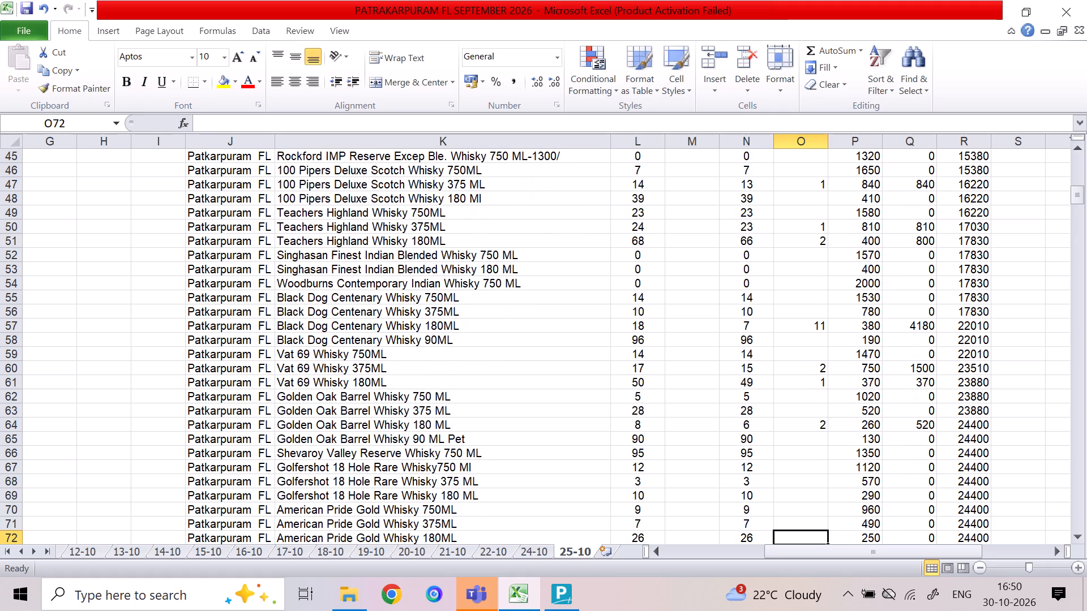
pyautogui.press('Up')
pyautogui.press('Up')
pyautogui.press('1')
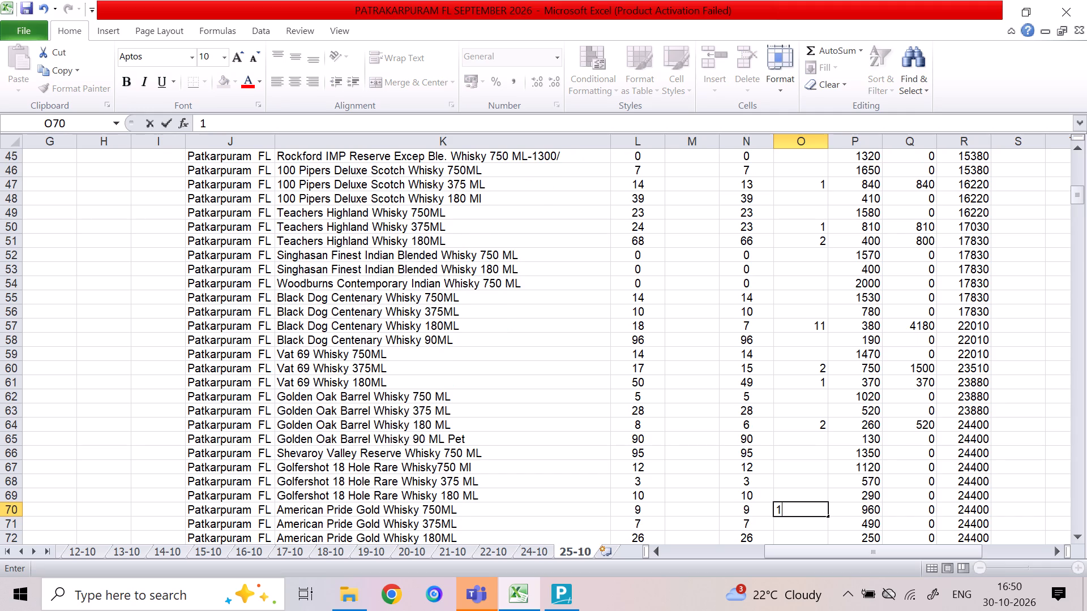
pyautogui.press('BackSpace')
pyautogui.press('Down')
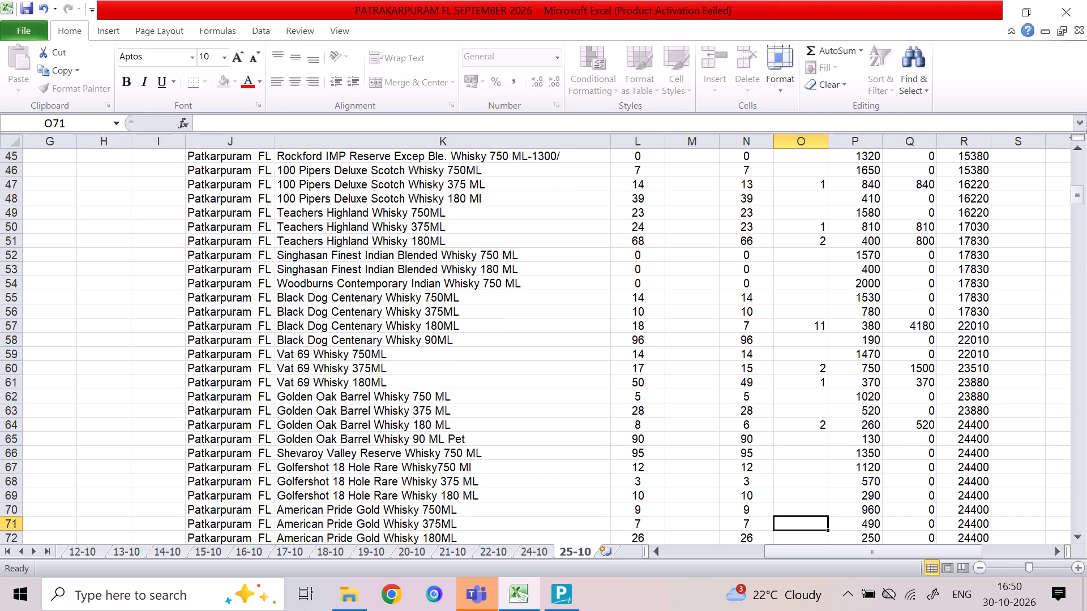
pyautogui.press('4')
pyautogui.press('Down')
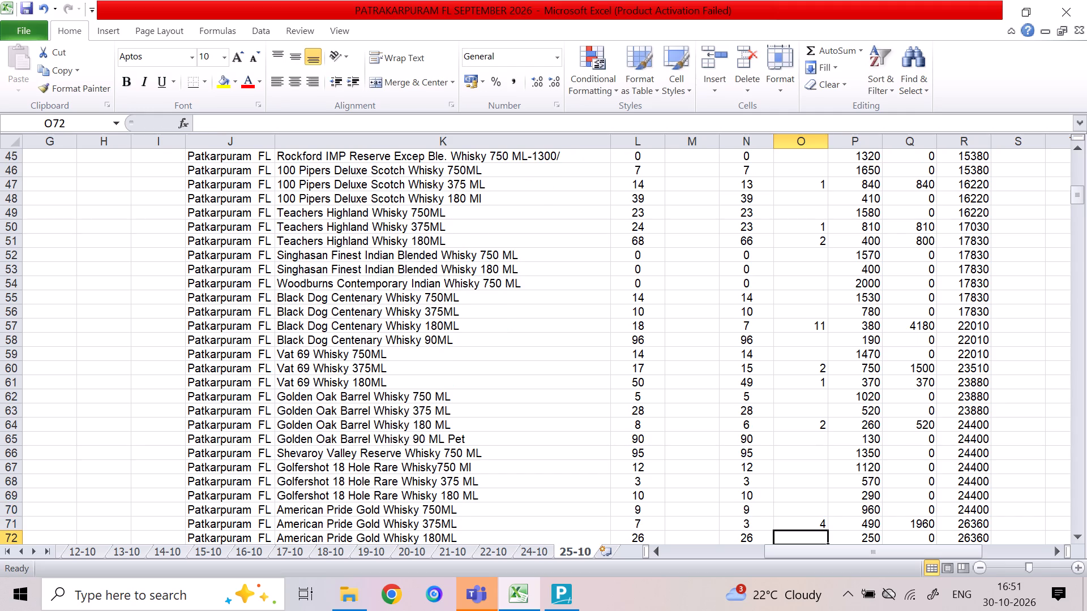
pyautogui.press('4')
pyautogui.press('Down')
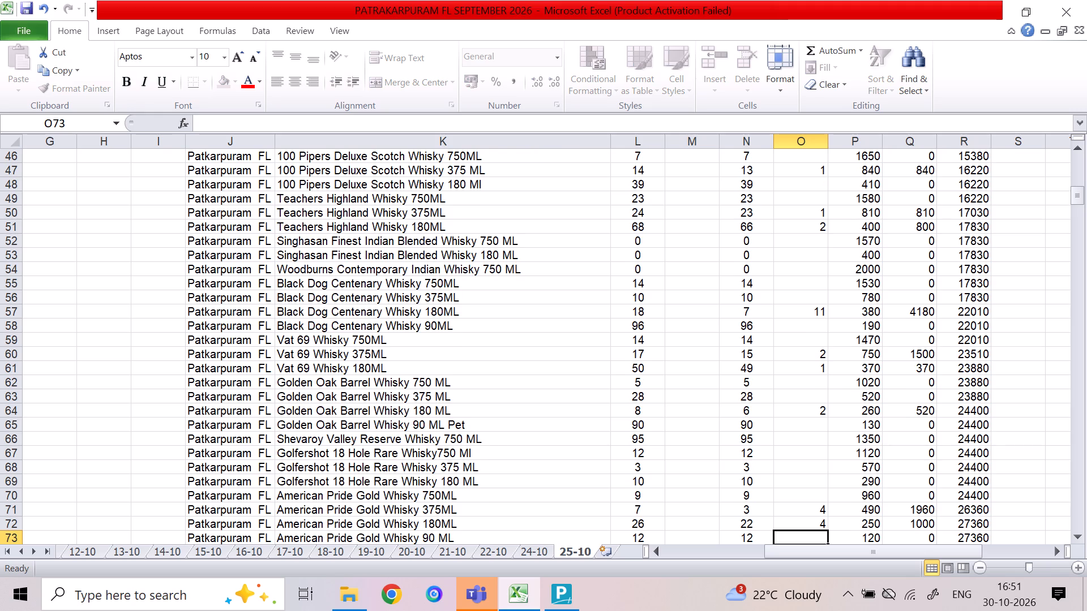
# Enter a C2 sale quantity of 1 for Maqintosh Silver Edition Whisky 375 ML in O75.
pyautogui.press('Down')
pyautogui.press('1')
pyautogui.press('Down')
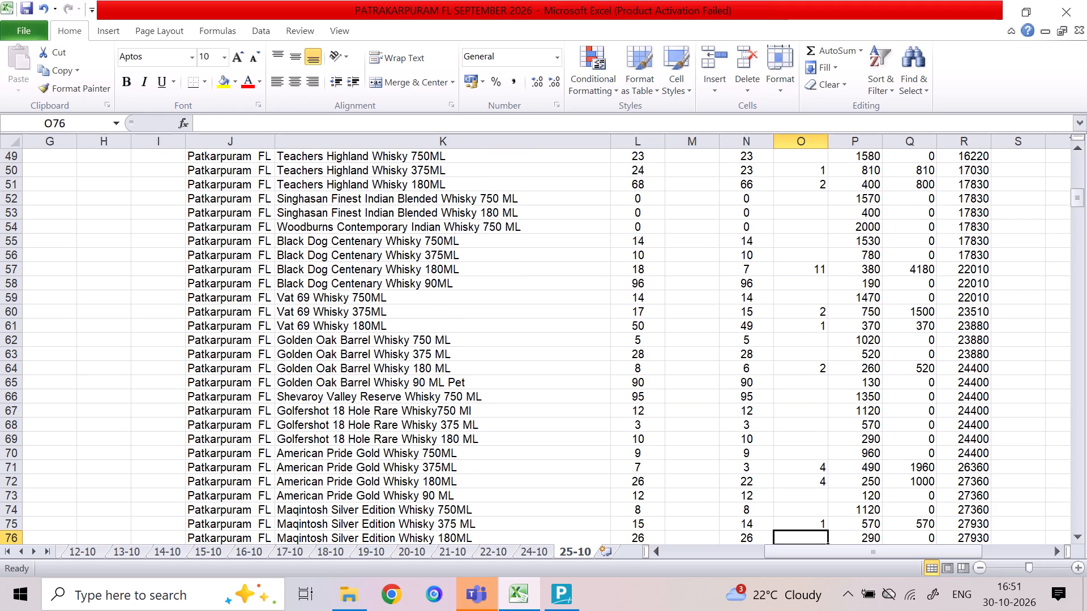
# Enter C2 sale quantities of 7 and 1 for Blenders Pride Reserve Whisky 750ML and 375ML in O77:O78.
pyautogui.press('Down')
pyautogui.press('Up')
pyautogui.press('7')
pyautogui.press('Down')
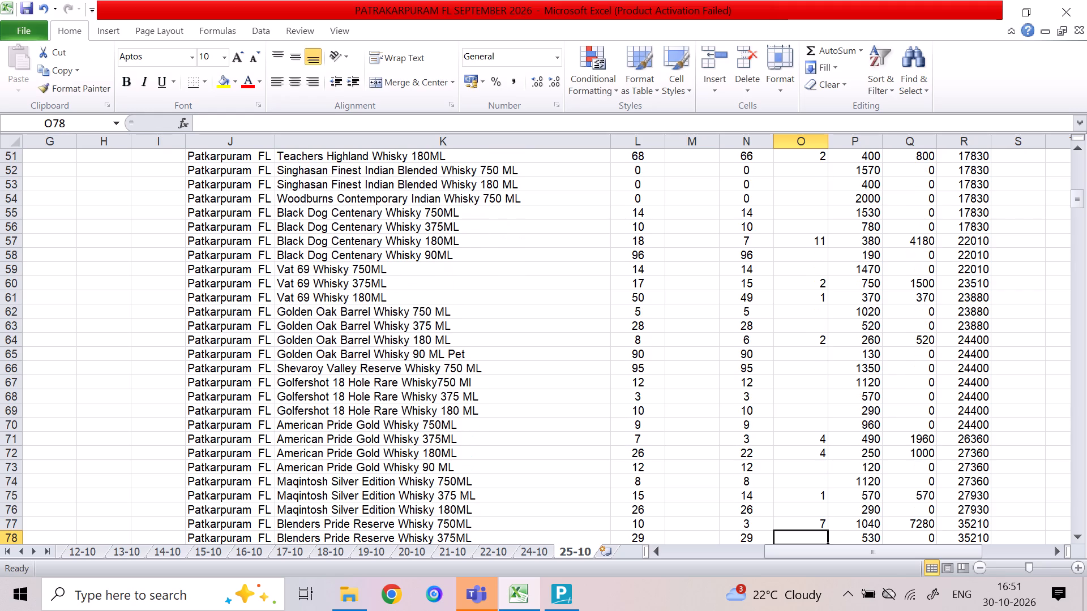
pyautogui.press('1')
pyautogui.press('Down')
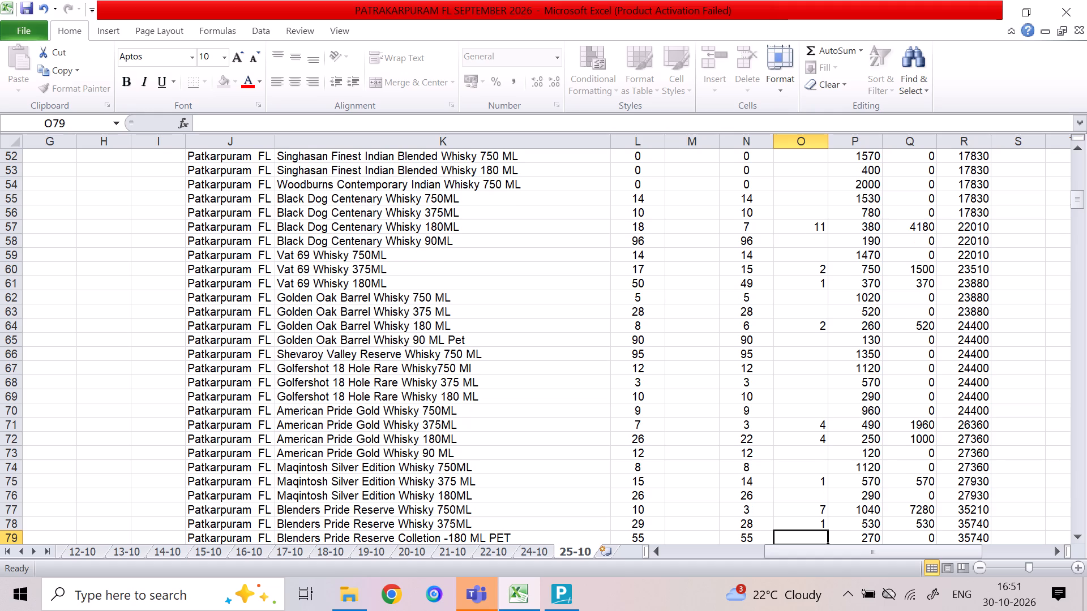
# Enter C2 sale quantities of 10 for Blenders Pride Reserve 180 ML PET and 1 for 90ML in O79:O80.
pyautogui.write('10')
pyautogui.press('Down')
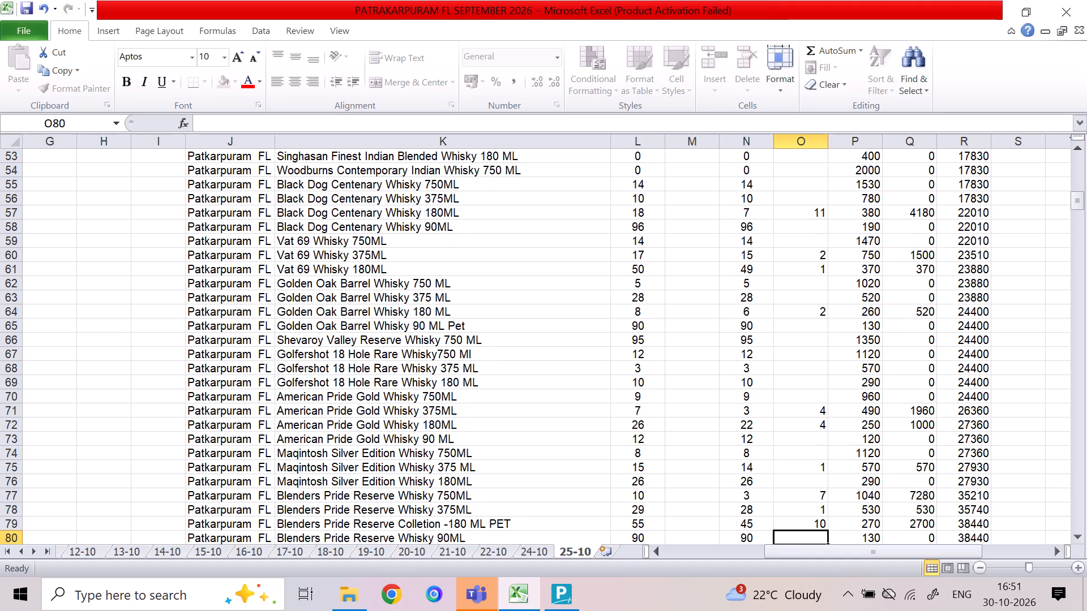
pyautogui.press('1')
pyautogui.press('Down')
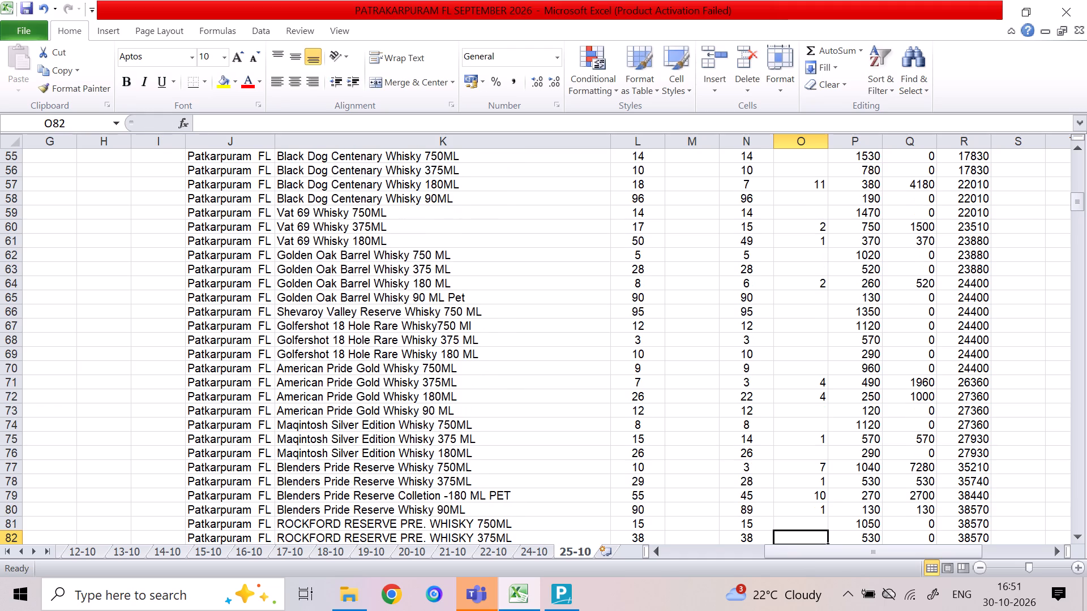
# Enter C2 sale quantities of 12 for Rockford Reserve Whisky 180ML and 1 for 90 ML in O83:O84.
pyautogui.press('Down')
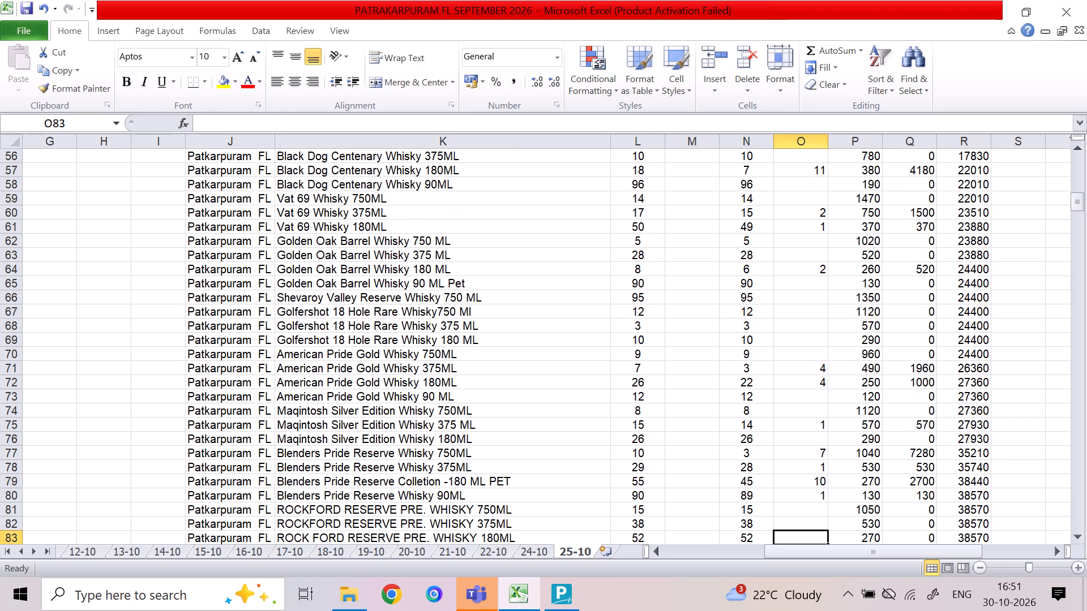
pyautogui.write('12')
pyautogui.press('Down')
pyautogui.press('Right')
pyautogui.press('Left')
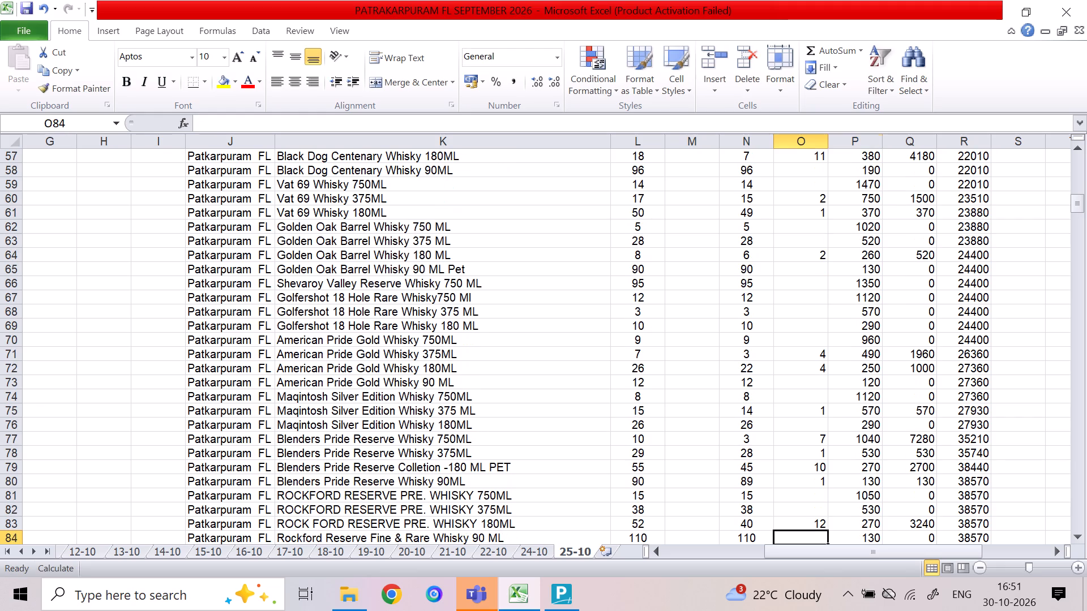
pyautogui.press('1')
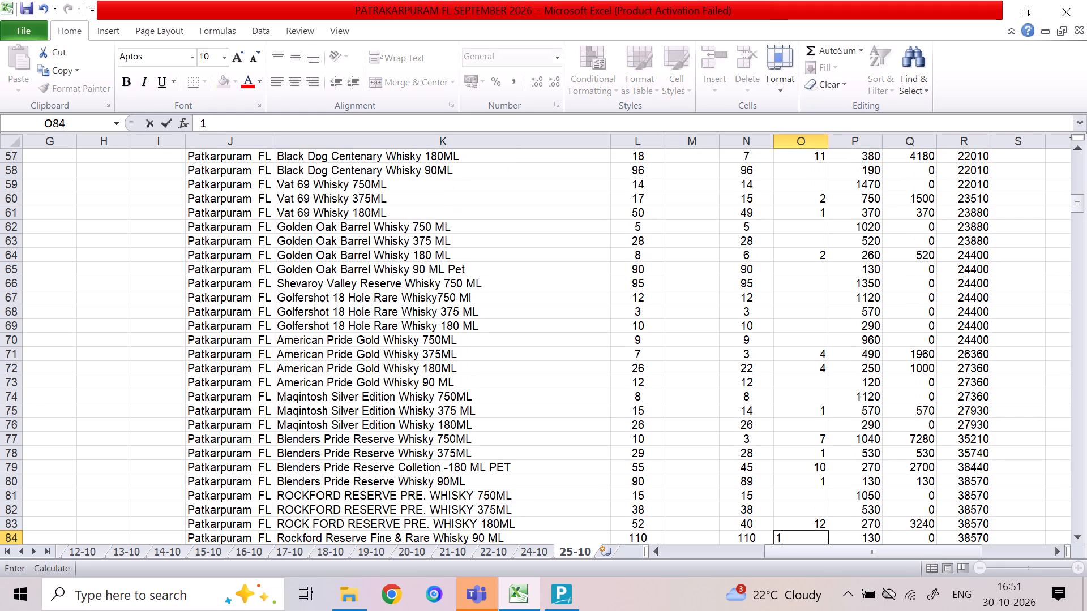
pyautogui.press('Down')
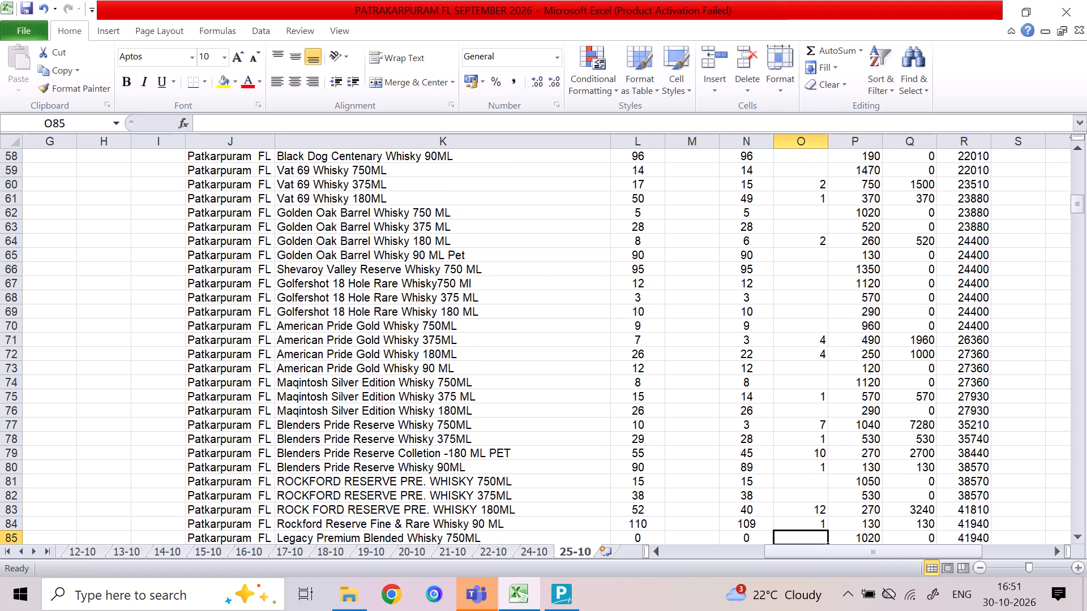
# Enter a sale quantity of 1 for Antiquity Blue Premium Whisky 180ML in O94.
pyautogui.press('Down')
pyautogui.press('Down')
pyautogui.press('Down')
pyautogui.press('Down')
pyautogui.press('Down')
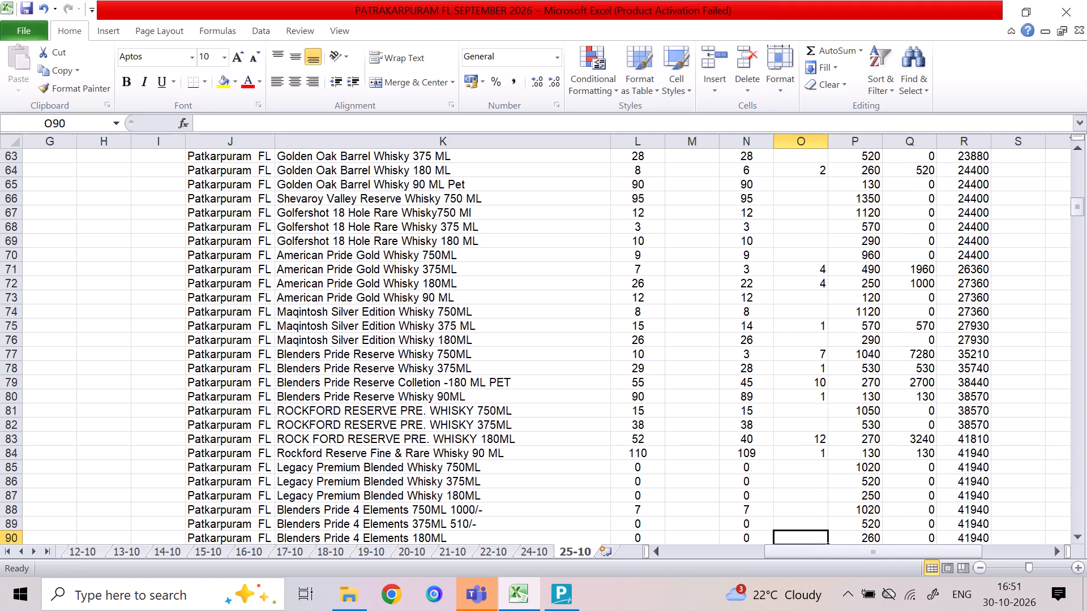
pyautogui.press('Down')
pyautogui.press('Down')
pyautogui.press('Down')
pyautogui.press('Down')
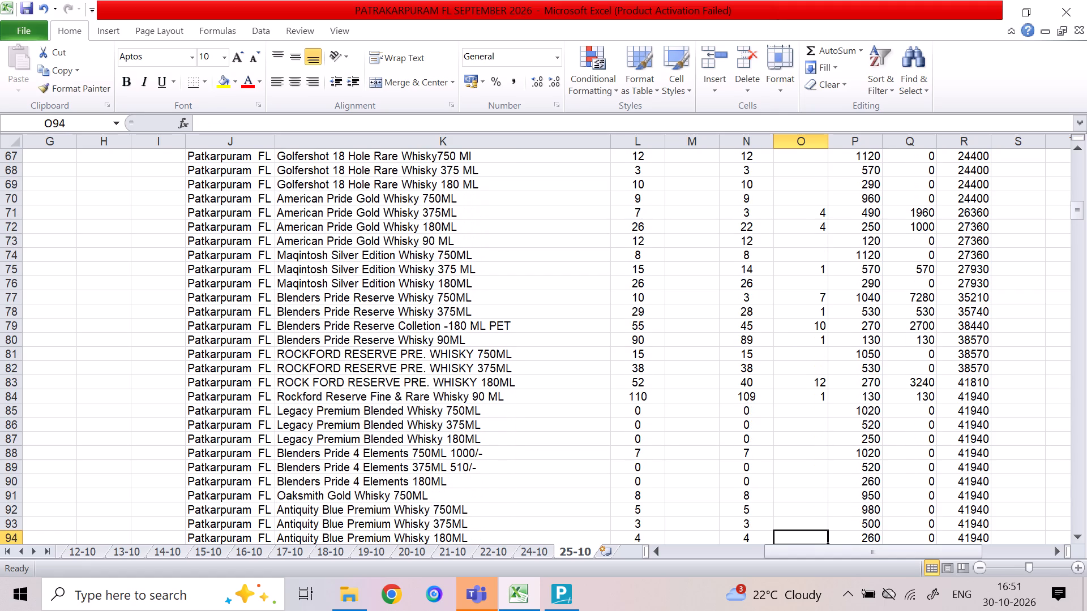
pyautogui.press('1')
pyautogui.press('Down')
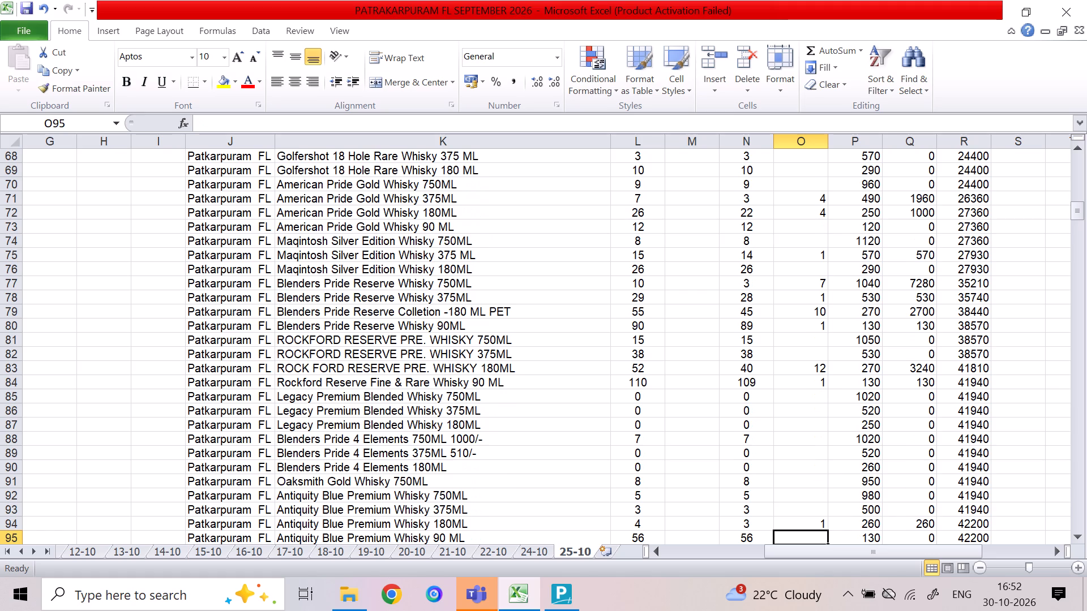
# Enter sale quantities of 3, 3 and 7 for Blenders Pride Rare Premium Whisky 750ML, 375ML and 180ML in O96:O98.
pyautogui.press('Down')
pyautogui.press('Down')
pyautogui.press('Down')
pyautogui.press('Up')
pyautogui.press('Up')
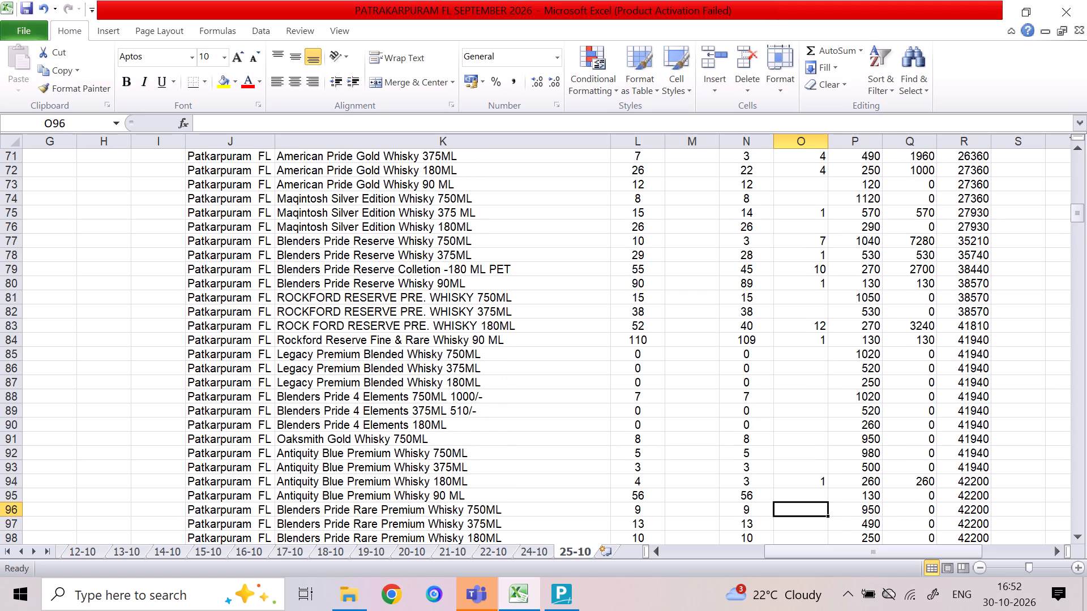
pyautogui.press('3')
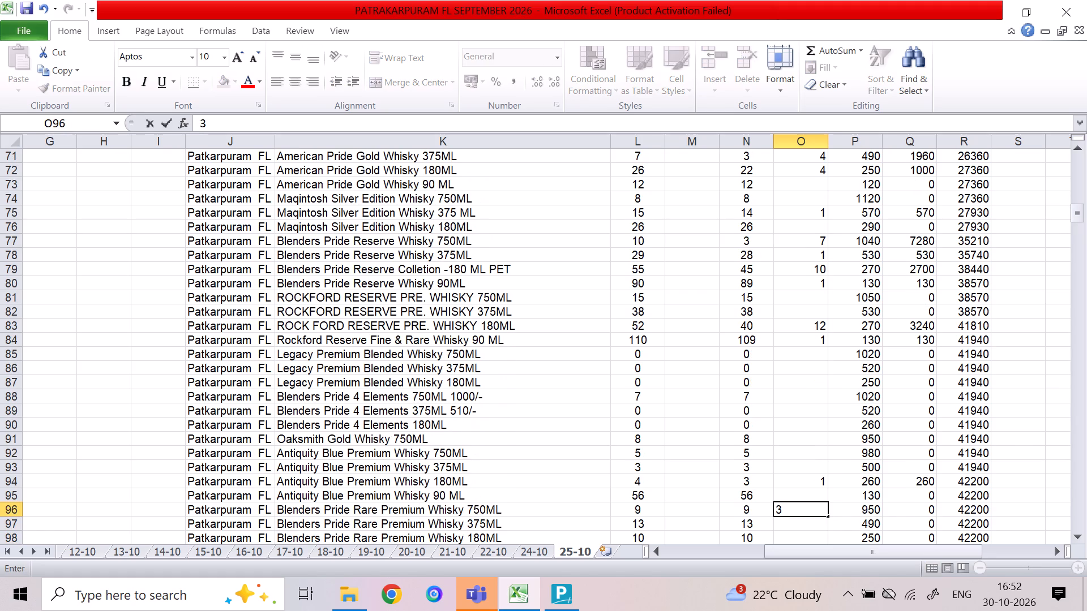
pyautogui.press('Down')
pyautogui.press('3')
pyautogui.press('Down')
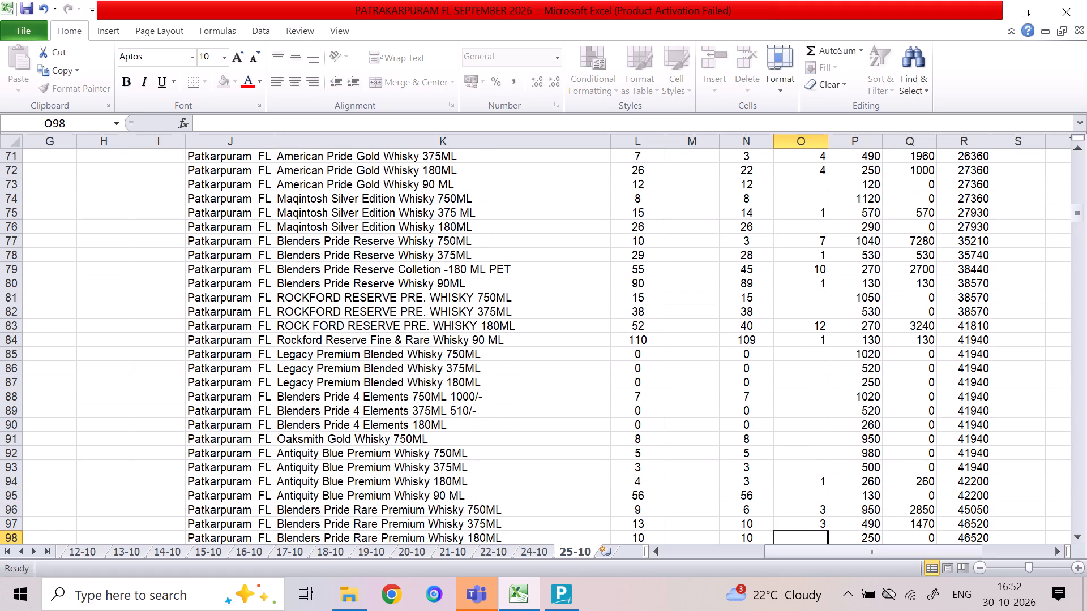
pyautogui.press('7')
pyautogui.press('Down')
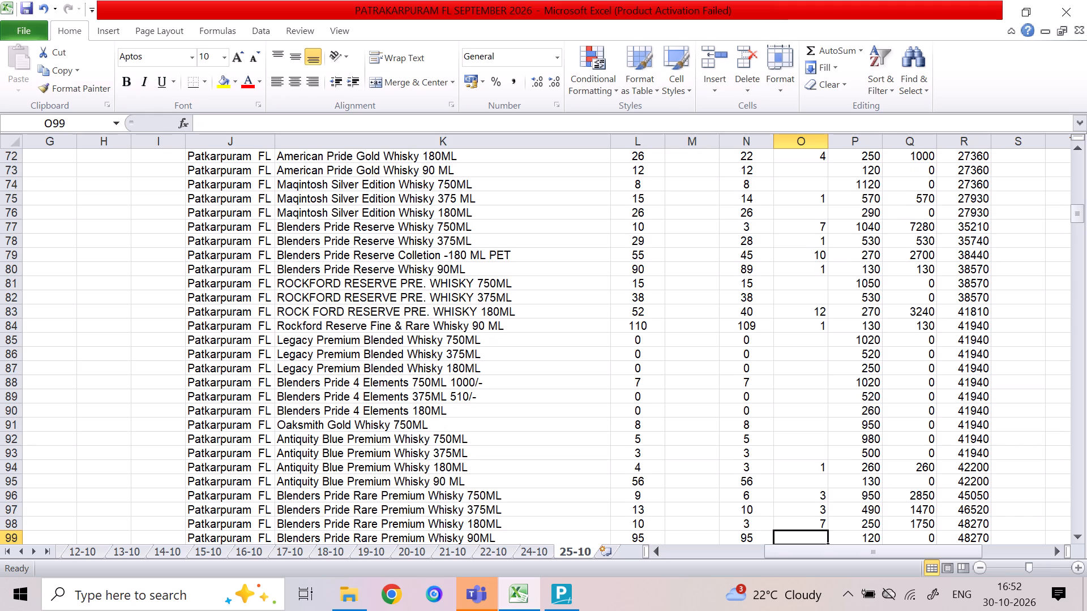
# Enter a sale quantity of 2 each for Signature Premier Grain Whisky 180ML and 90ML in O105:O106.
pyautogui.press('Down')
pyautogui.press('Down')
pyautogui.press('Down')
pyautogui.press('Down')
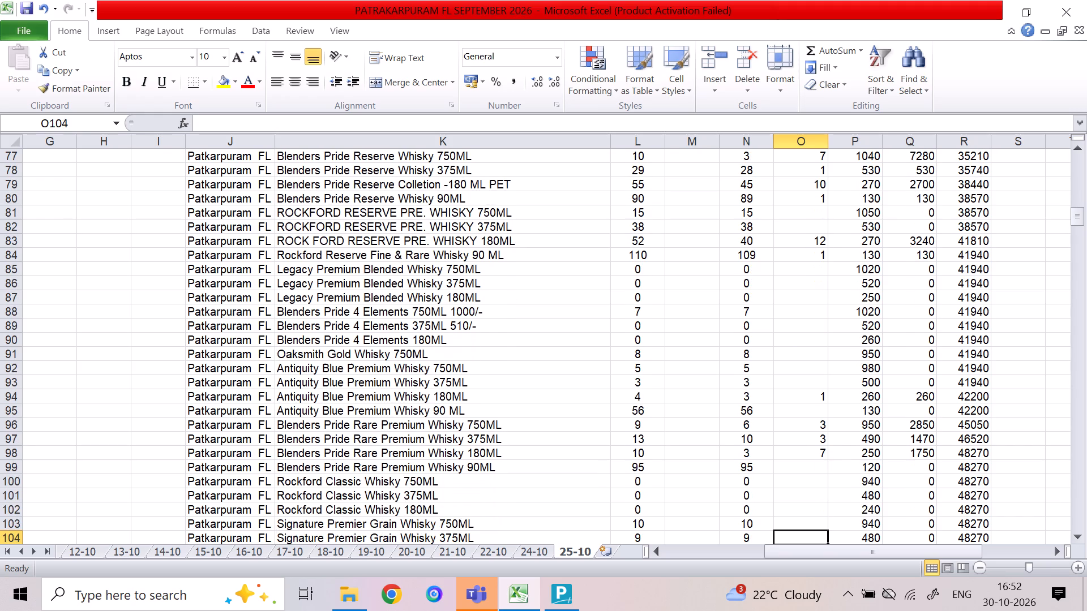
pyautogui.press('Up')
pyautogui.press('Down')
pyautogui.press('Down')
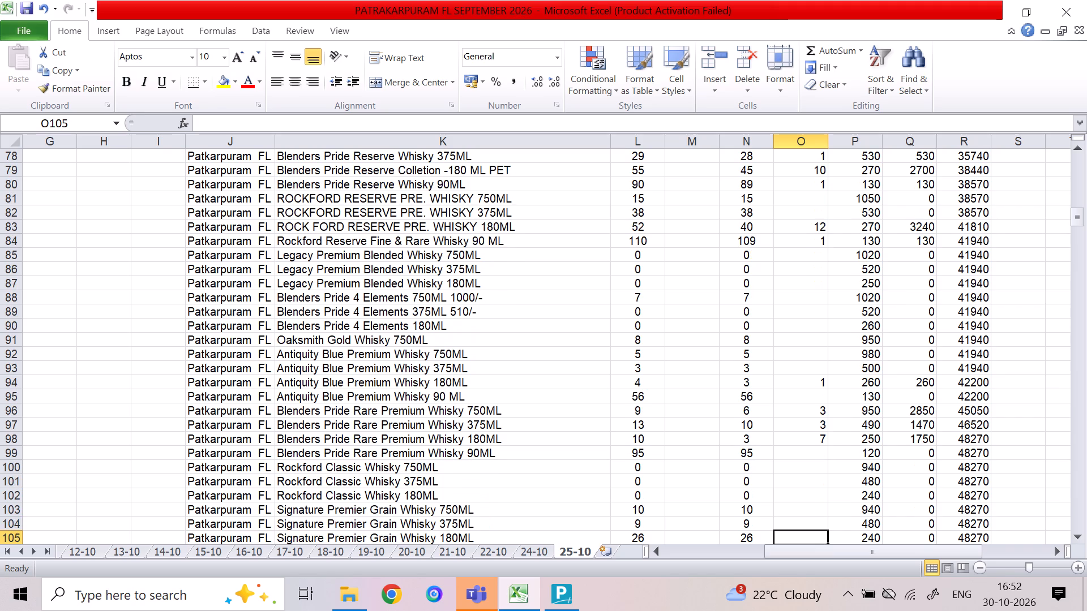
pyautogui.press('2')
pyautogui.press('Down')
pyautogui.press('2')
pyautogui.press('Down')
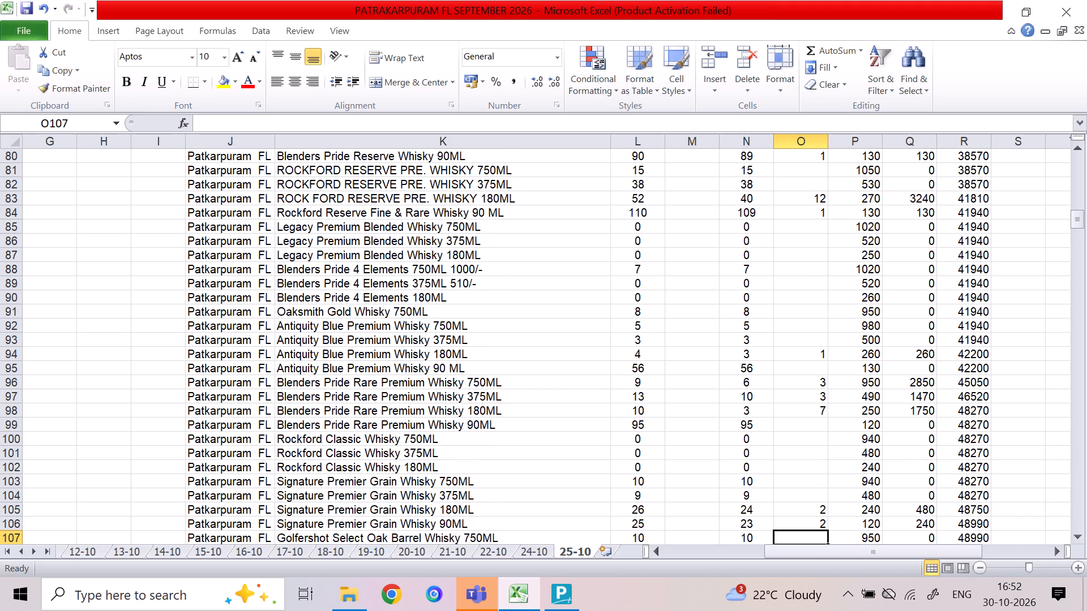
# Enter a sale quantity of 4 for Golfershot Select Oak Barrel Whisky 180ML PET in O109.
pyautogui.press('Down')
pyautogui.press('Down')
pyautogui.press('Down')
pyautogui.press('Up')
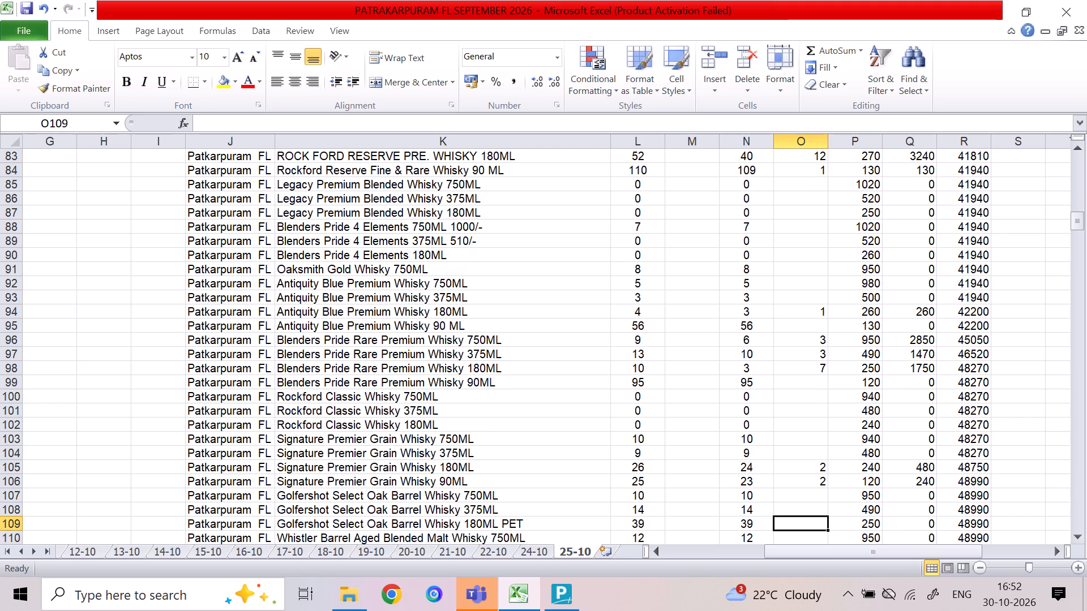
pyautogui.press('4')
pyautogui.press('Down')
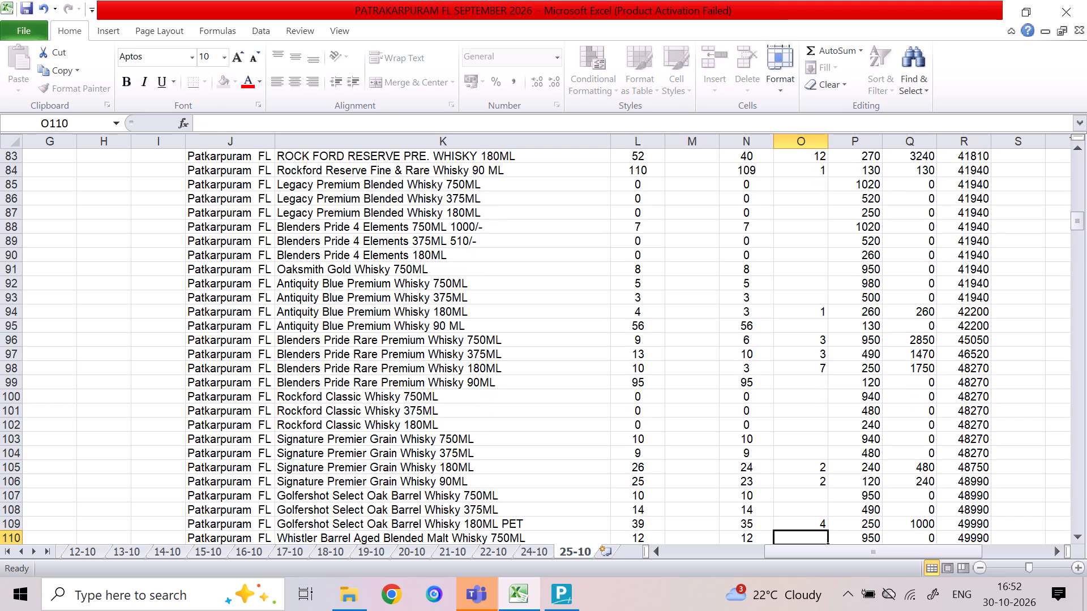
# Enter a sale quantity of 2 each for Whistler Barrel Aged Blended Malt Whisky 180ML and 90 ML in O112:O113.
pyautogui.press('Down')
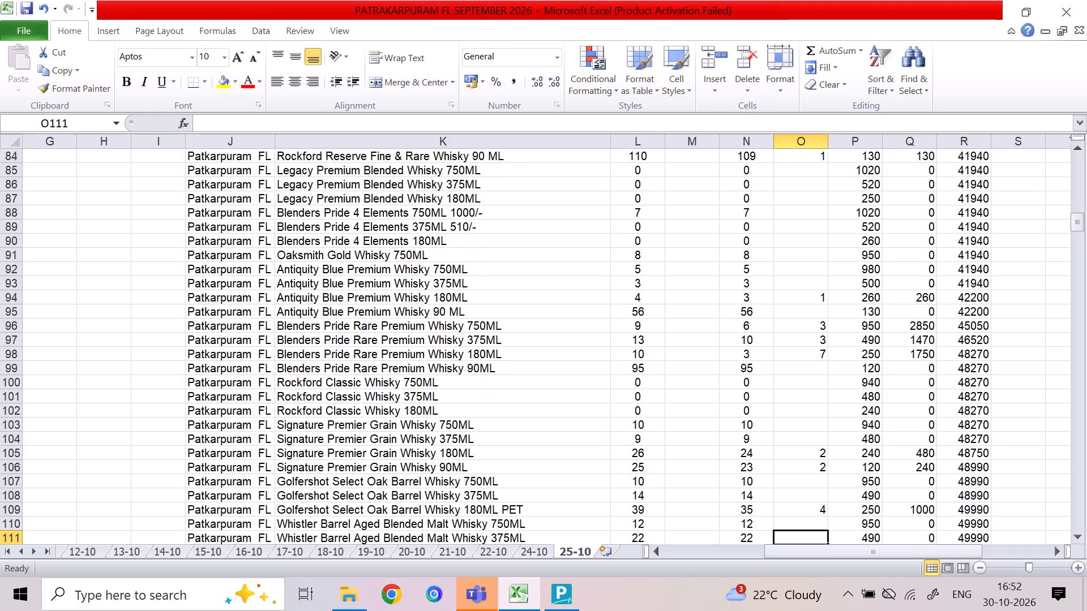
pyautogui.press('Down')
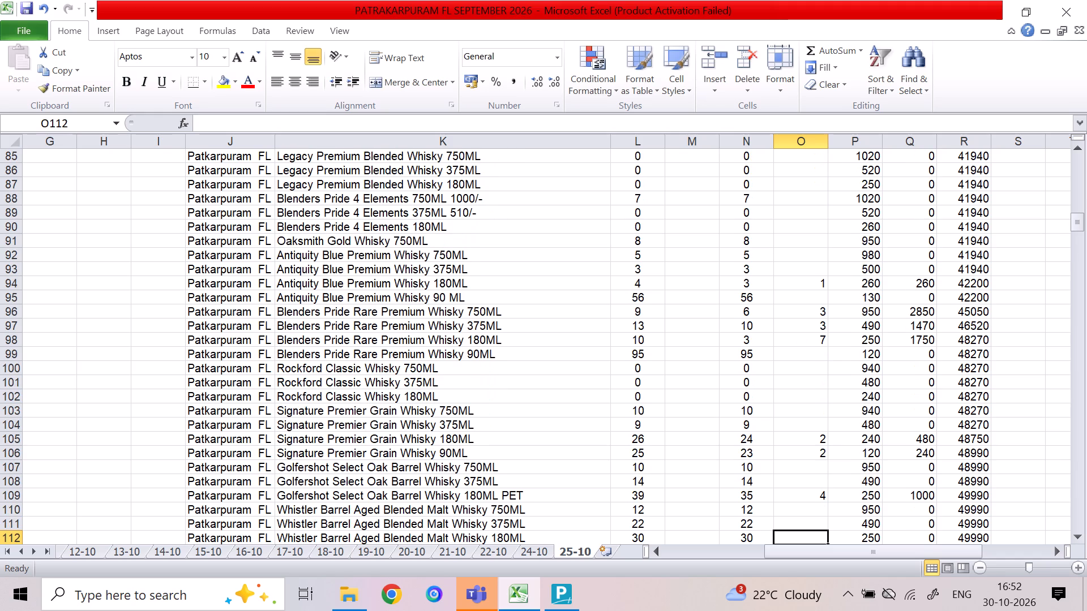
pyautogui.press('2')
pyautogui.press('Down')
pyautogui.press('2')
pyautogui.press('Down')
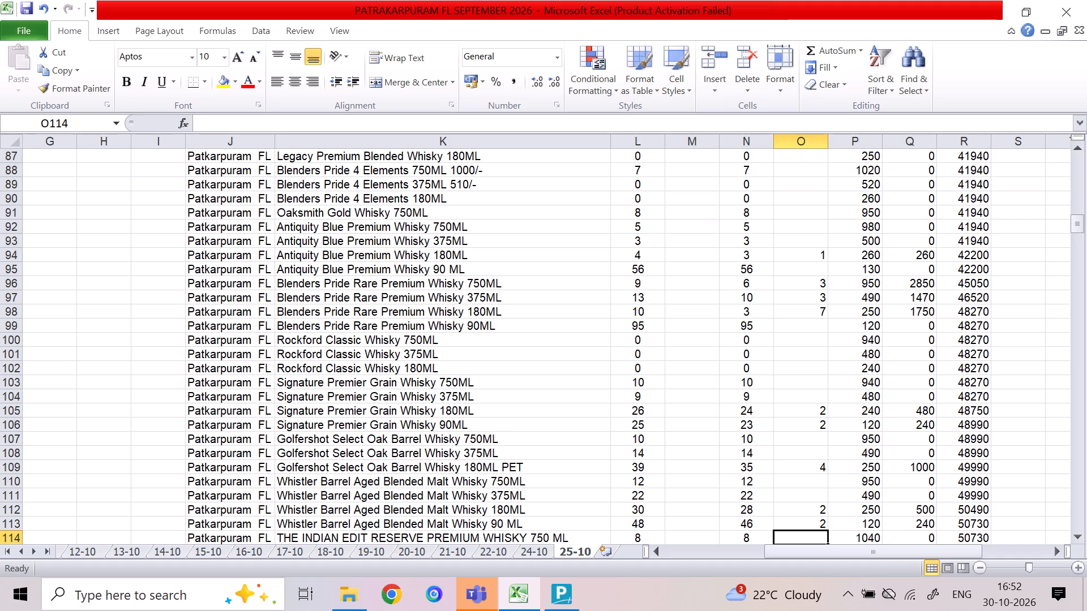
# Enter a sale quantity of 1 for The Indian Edit Reserve Premium Whisky 750 ML in O114.
pyautogui.press('Up')
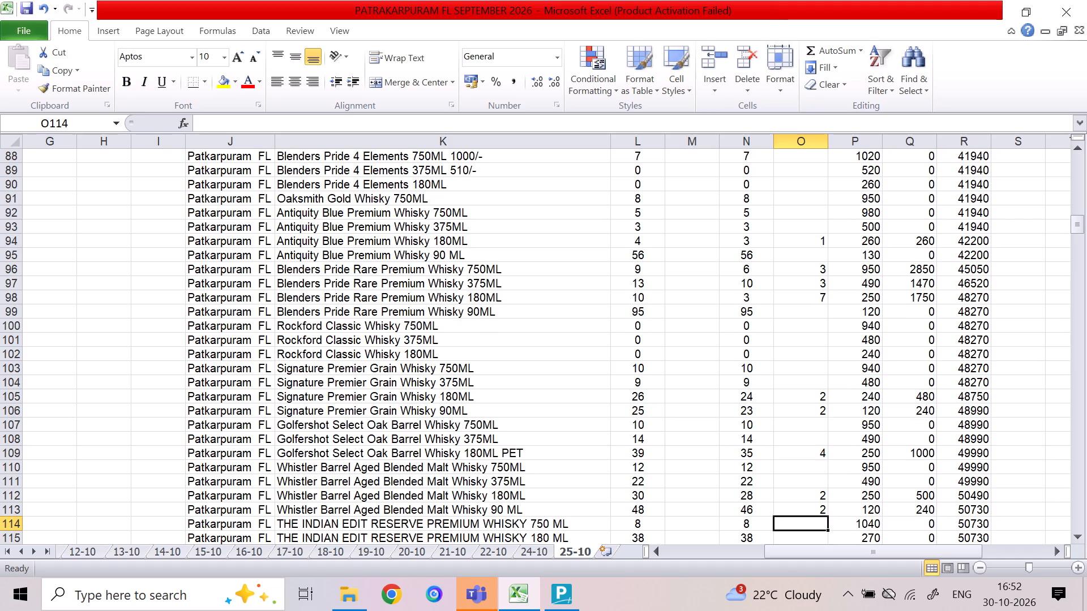
pyautogui.press('1')
pyautogui.press('Down')
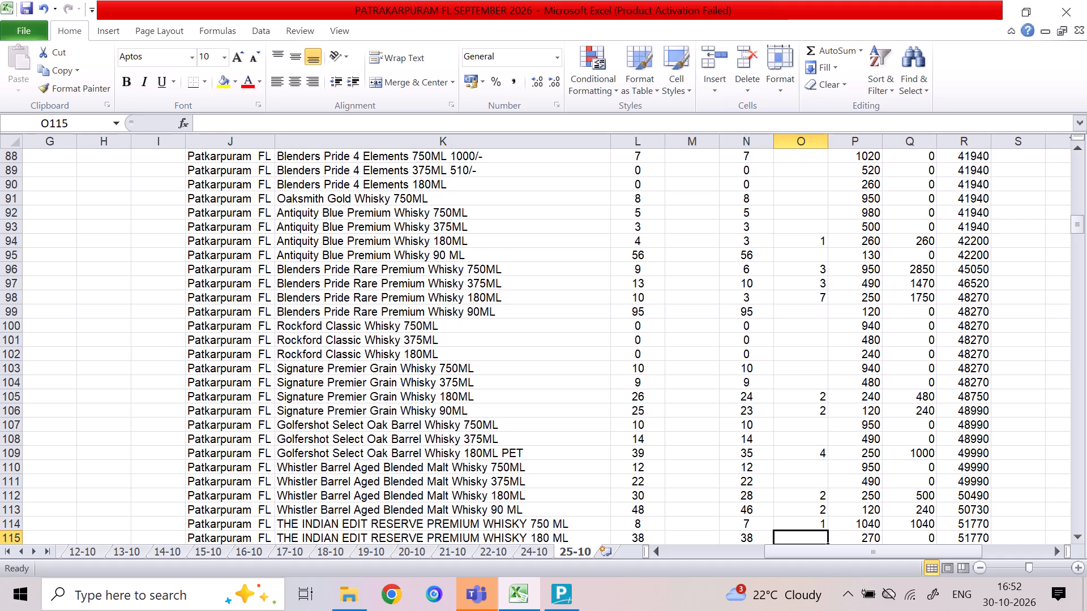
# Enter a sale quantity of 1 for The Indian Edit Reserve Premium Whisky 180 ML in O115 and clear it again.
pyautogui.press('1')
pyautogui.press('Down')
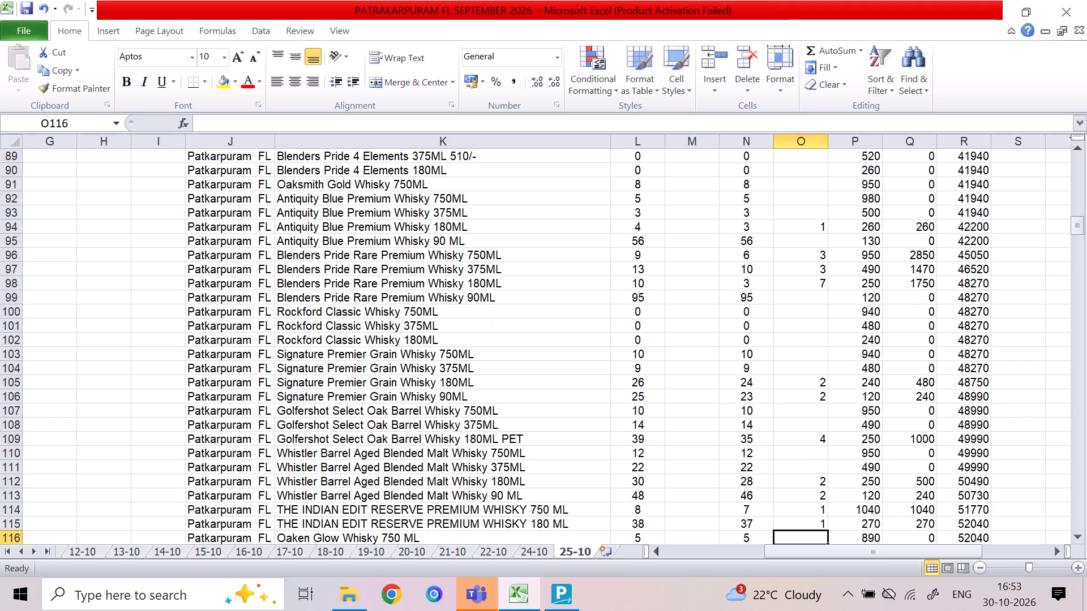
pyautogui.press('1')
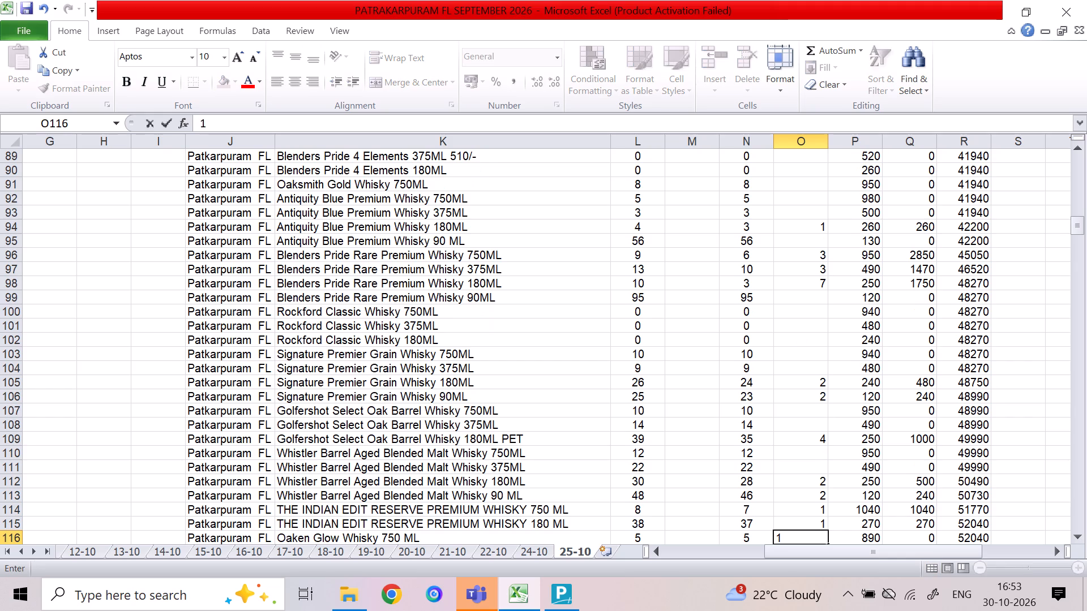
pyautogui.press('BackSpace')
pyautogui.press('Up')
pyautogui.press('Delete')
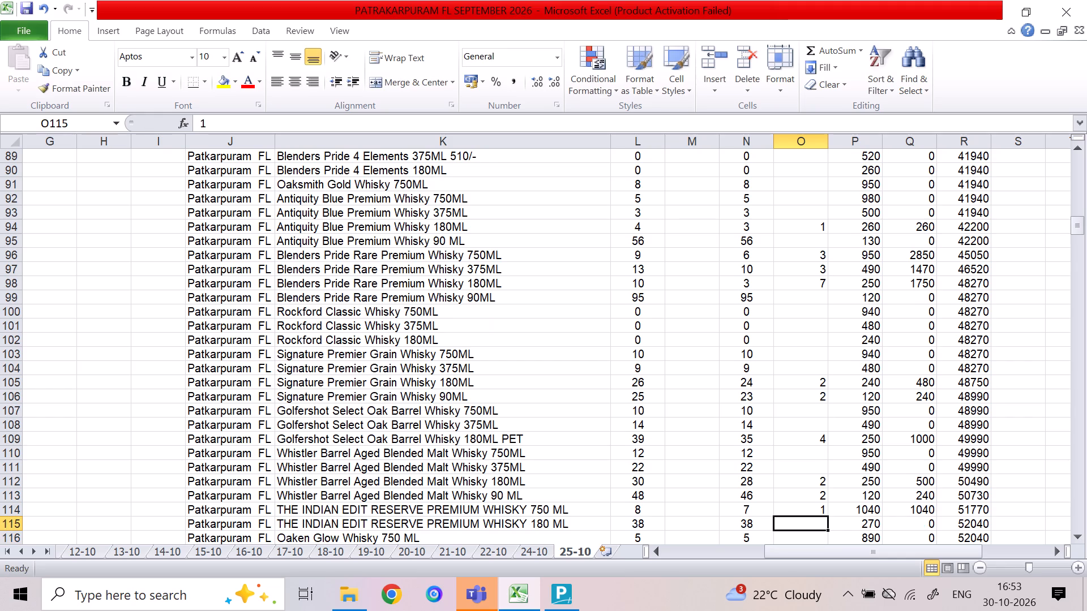
# Enter a sale quantity of 4 for Royal Stag Barrel Select Whisky 180 ML in O134.
pyautogui.press('Down')
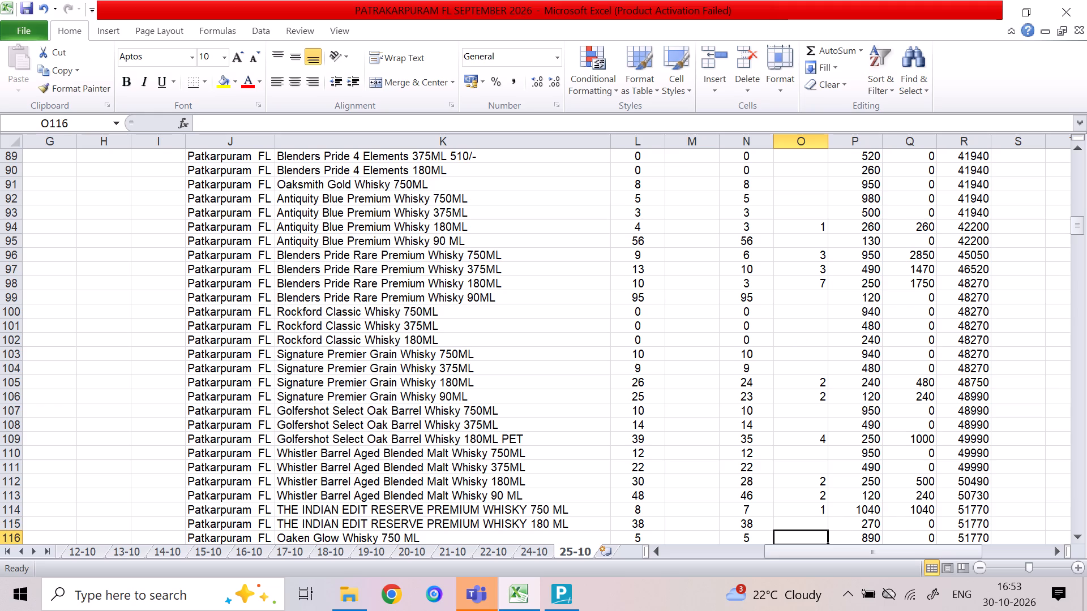
pyautogui.press('Down')
pyautogui.press('Down')
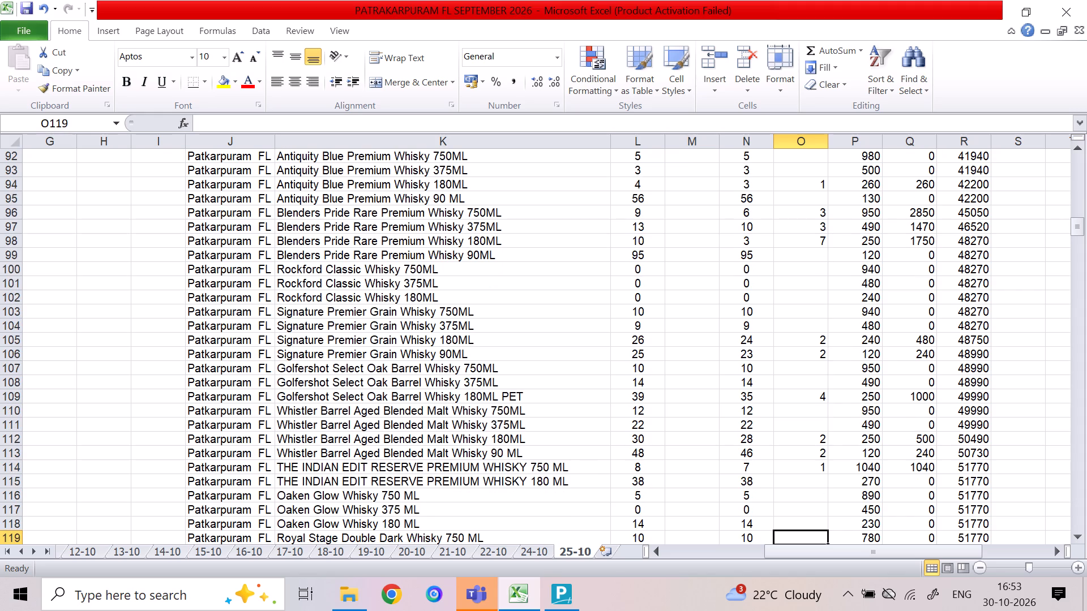
pyautogui.press('Down')
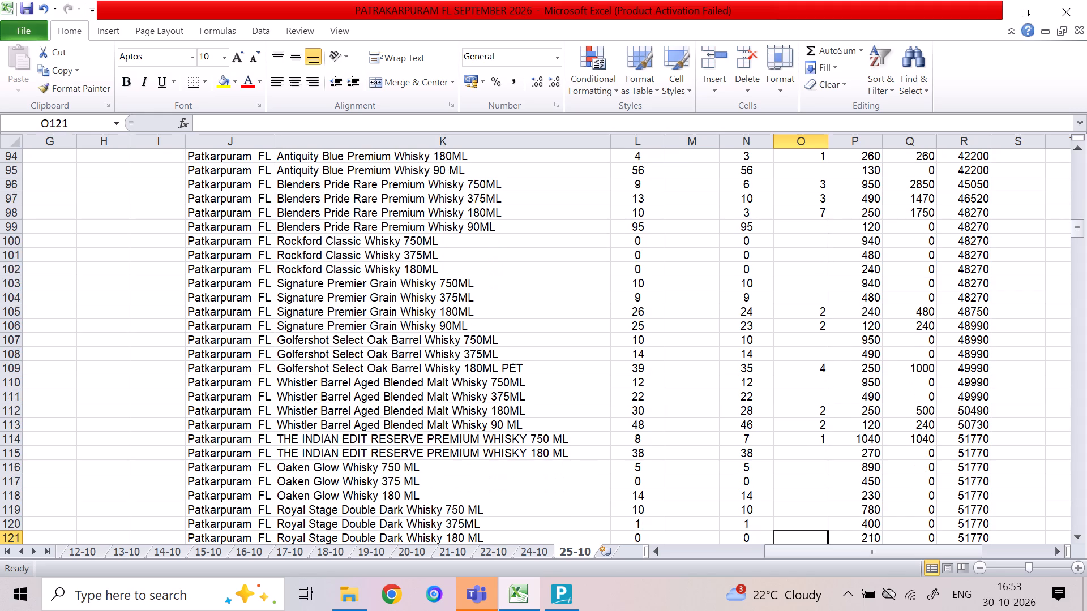
pyautogui.press('Down')
pyautogui.press('Down')
pyautogui.press('Down')
pyautogui.press('Down')
pyautogui.press('Down')
pyautogui.press('Down')
pyautogui.press('Down')
pyautogui.press('Down')
pyautogui.press('Down')
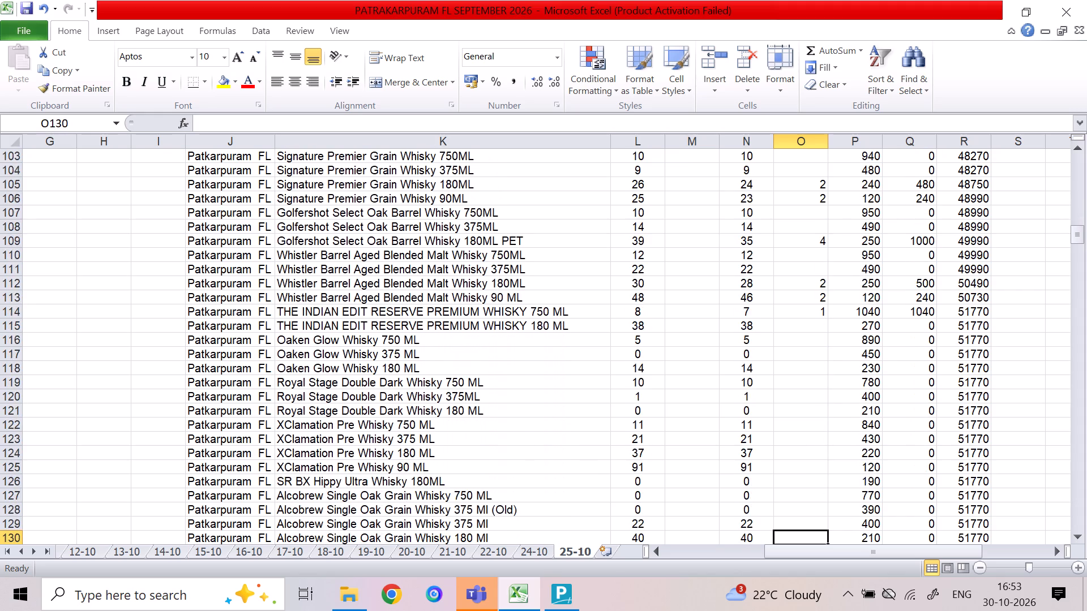
pyautogui.press('Down')
pyautogui.press('Down')
pyautogui.press('Down')
pyautogui.press('Down')
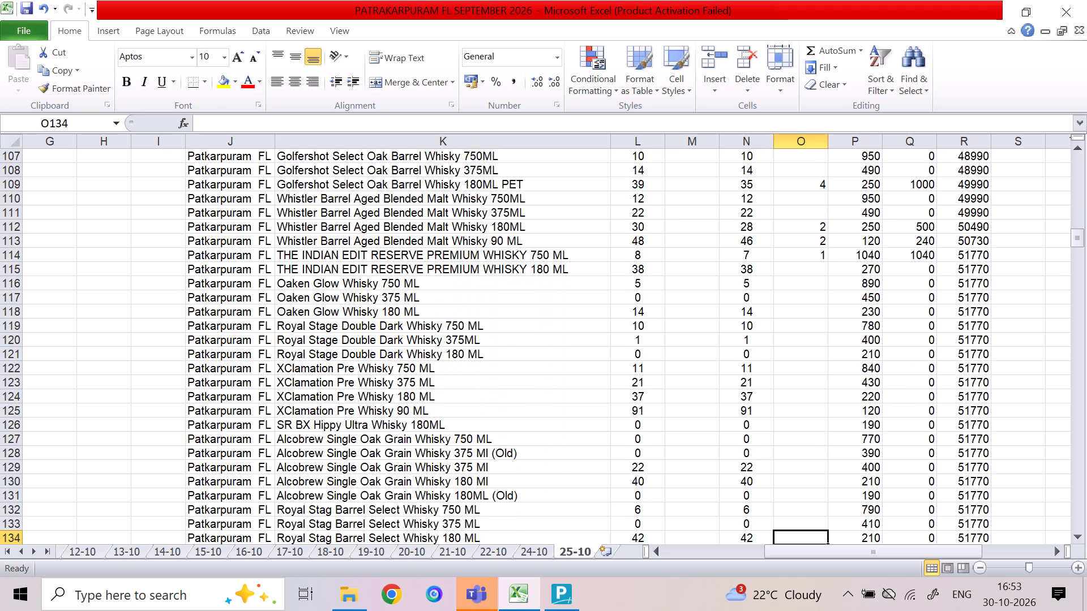
pyautogui.press('4')
pyautogui.press('Down')
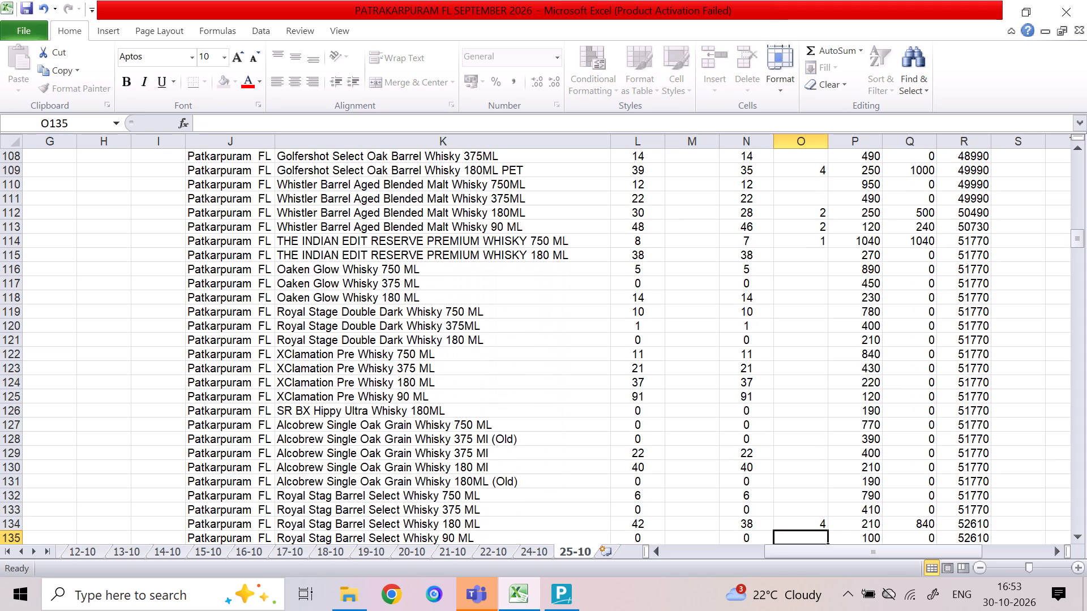
# Enter sale quantities of 3 for Royal Stag Deluxe Whisky 375ML and 2 for 180ML in O141:O142.
pyautogui.press('Down')
pyautogui.press('Down')
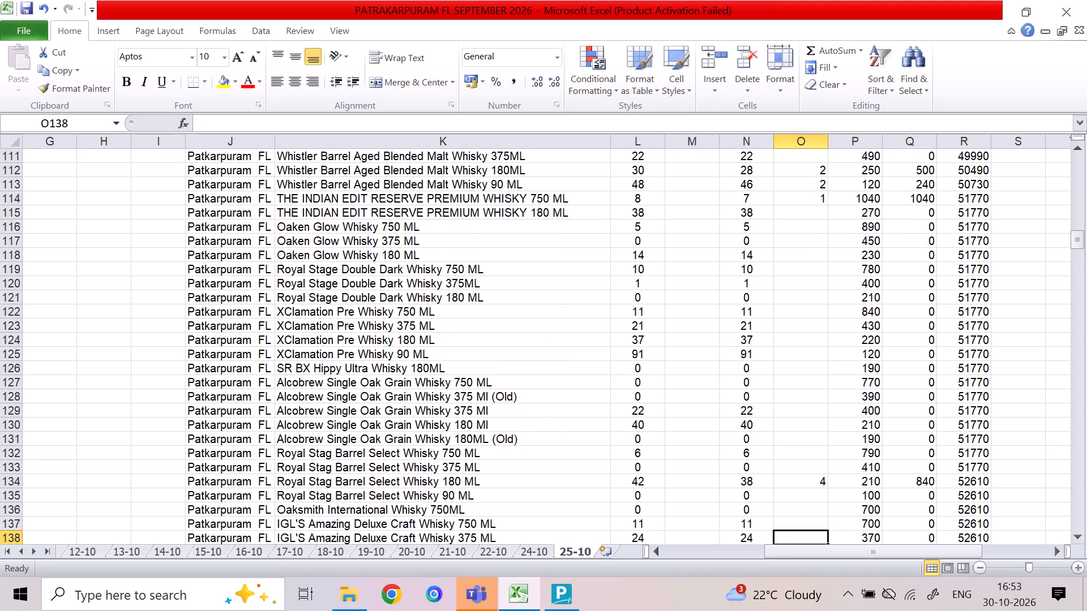
pyautogui.press('Down')
pyautogui.press('Down')
pyautogui.press('Down')
pyautogui.press('Up')
pyautogui.press('Down')
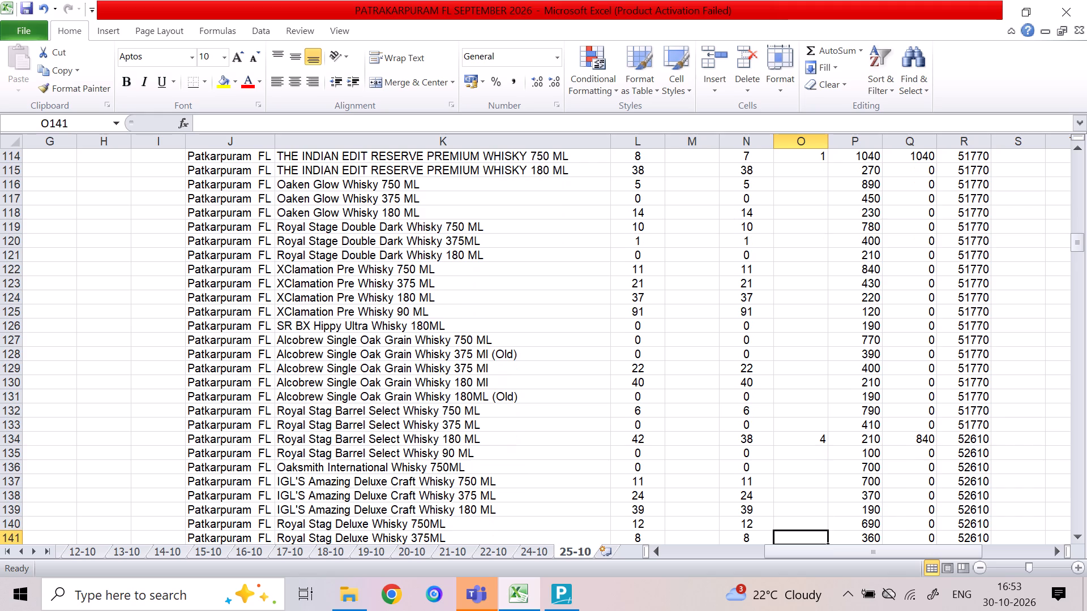
pyautogui.press('3')
pyautogui.press('Down')
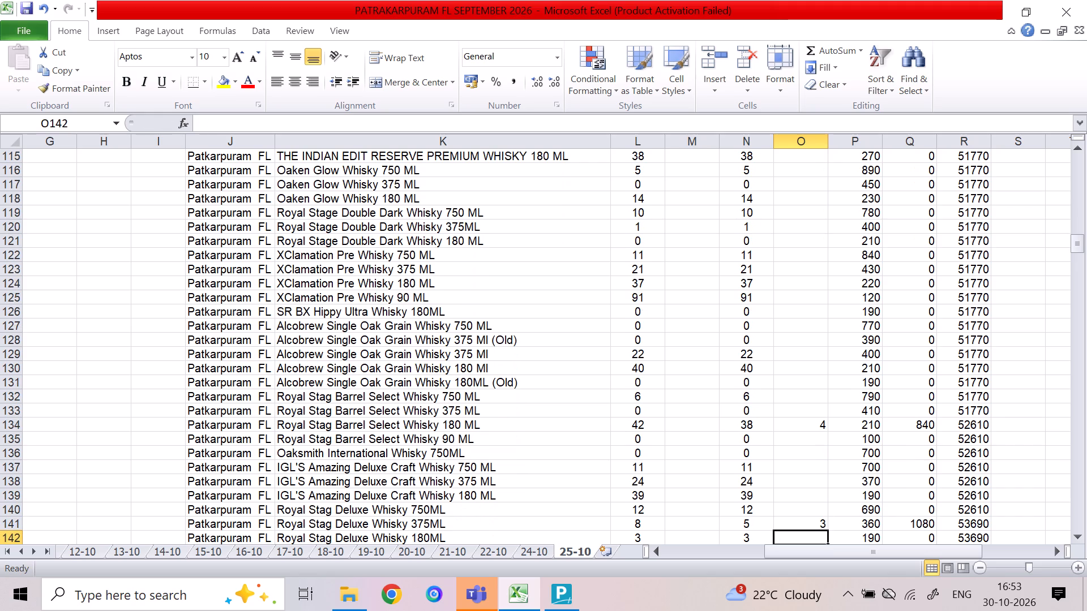
pyautogui.press('2')
pyautogui.press('Down')
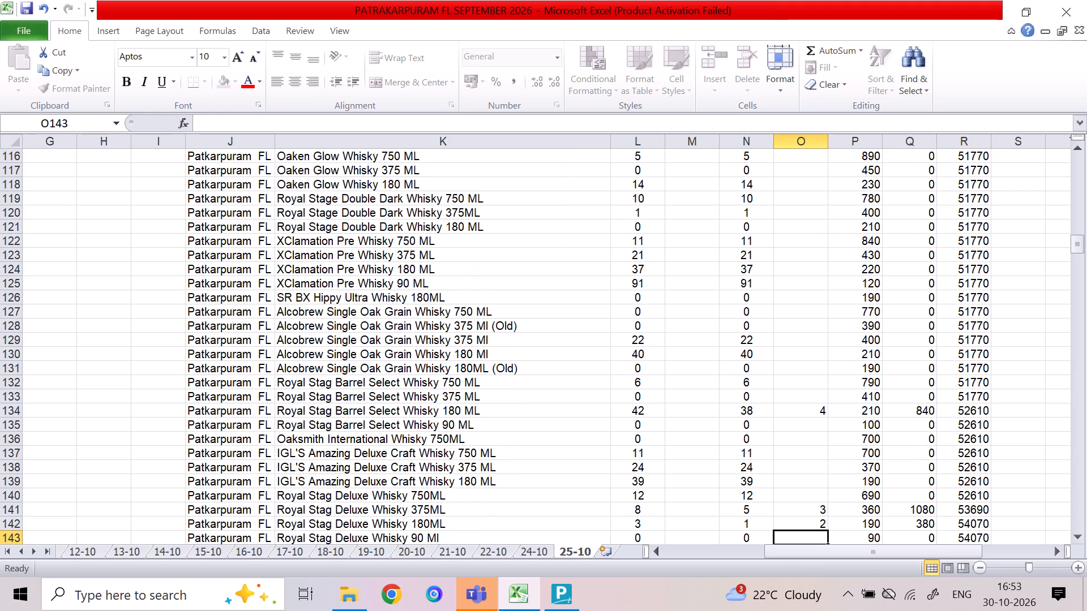
# Enter a sale quantity of 1 each for Royal Green Reserve Whisky 750ML, 375ML and 180ML in O144:O146.
pyautogui.press('Down')
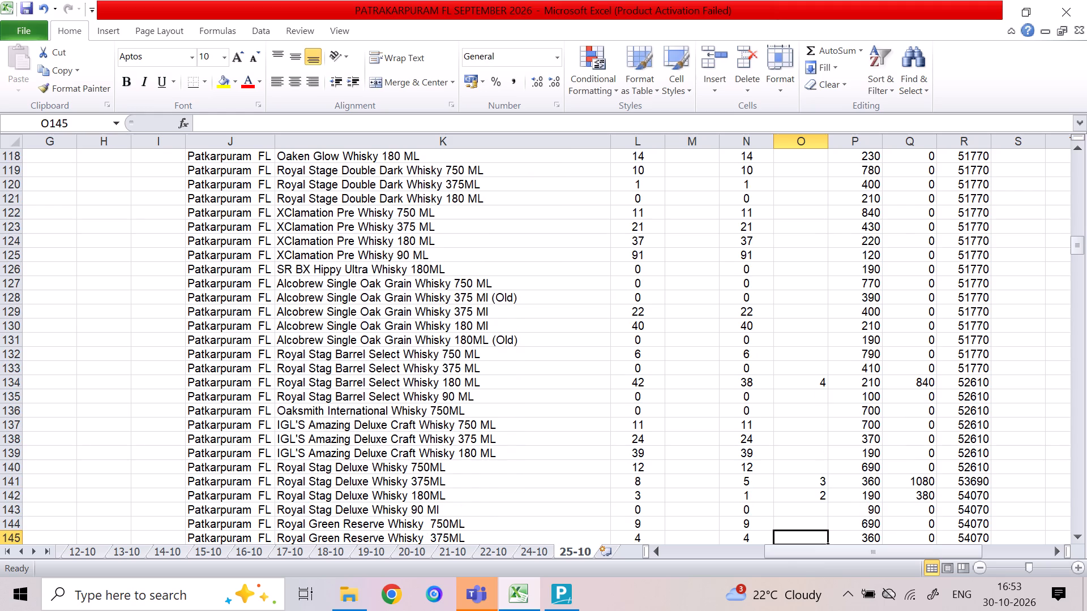
pyautogui.press('Up')
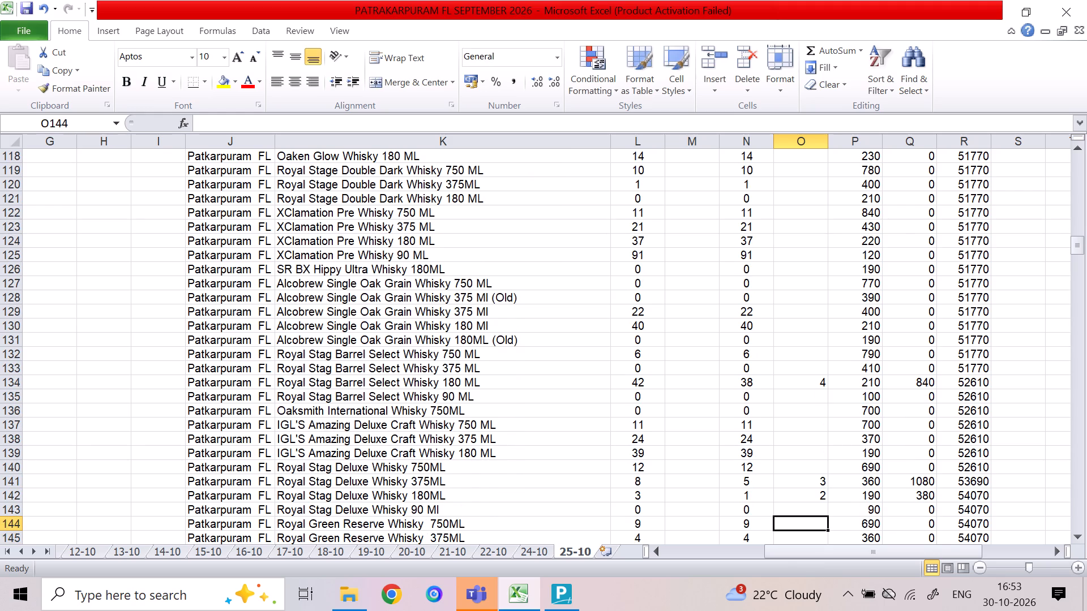
pyautogui.press('1')
pyautogui.press('Down')
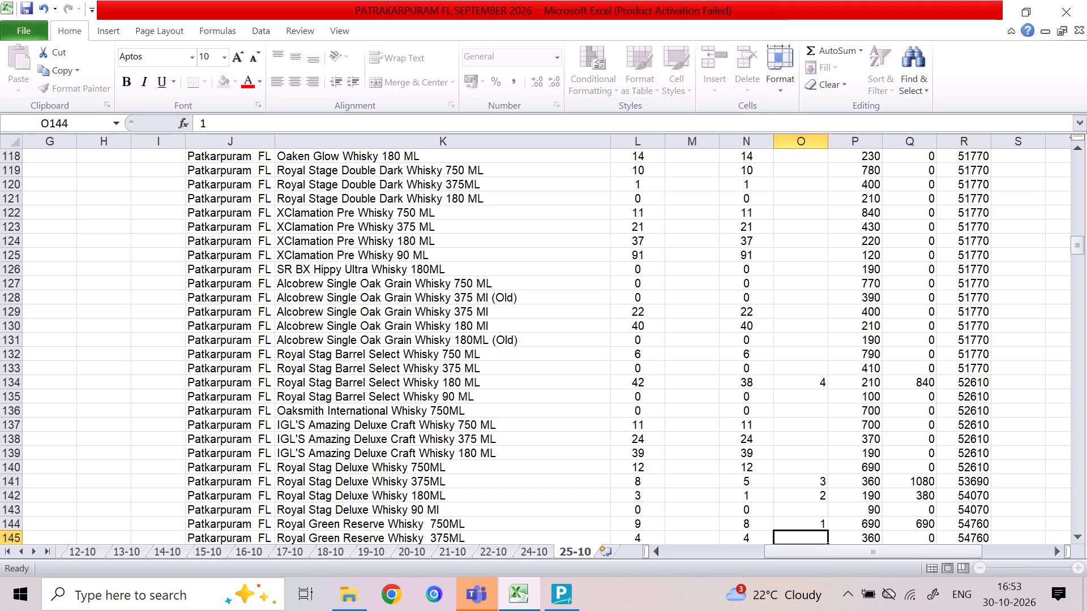
pyautogui.press('1')
pyautogui.press('Down')
pyautogui.press('1')
pyautogui.press('Down')
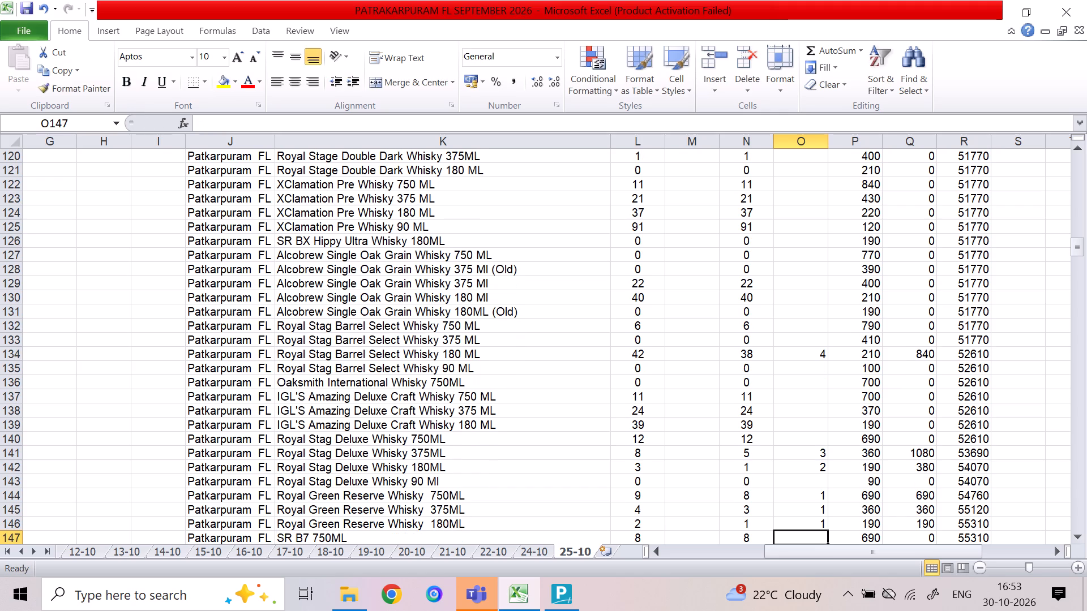
# Enter sale quantities of 2, 1 and 4 for SR B7 750ML, 375ML and 180ML in O147:O149.
pyautogui.press('Down')
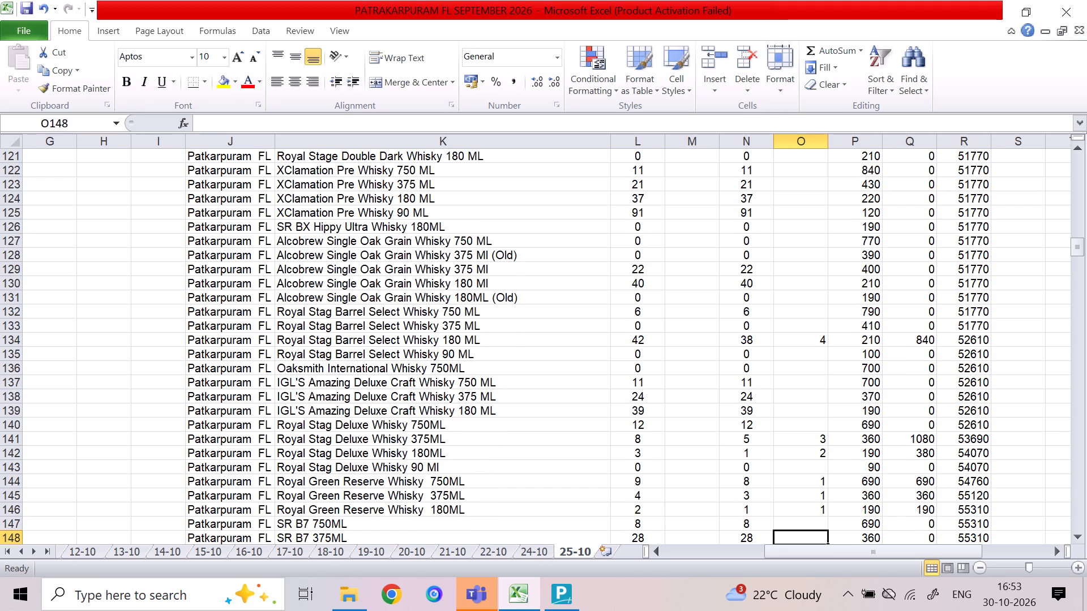
pyautogui.press('Up')
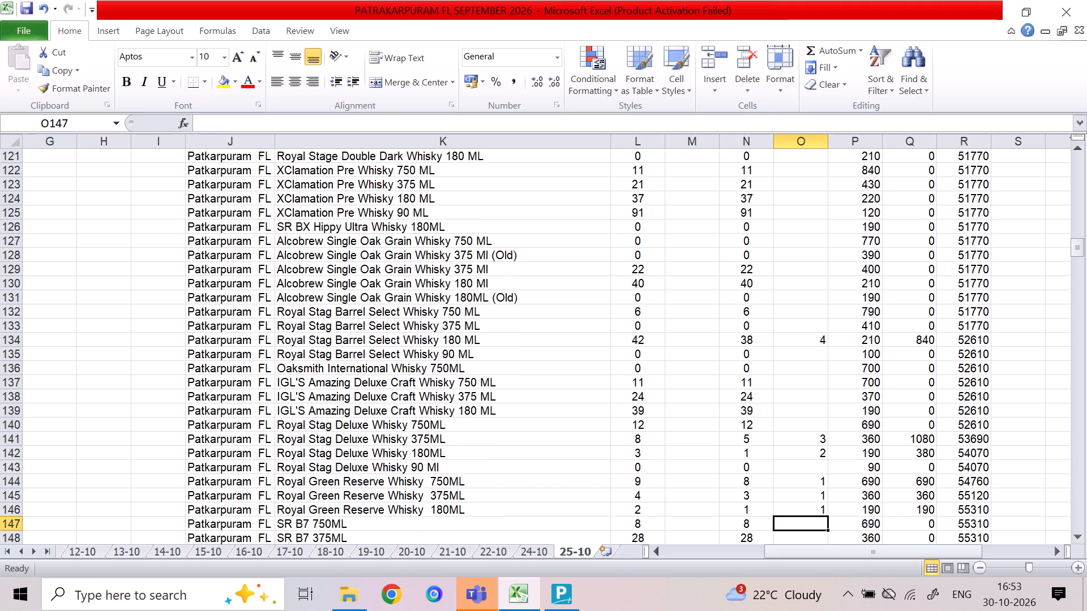
pyautogui.press('2')
pyautogui.press('Down')
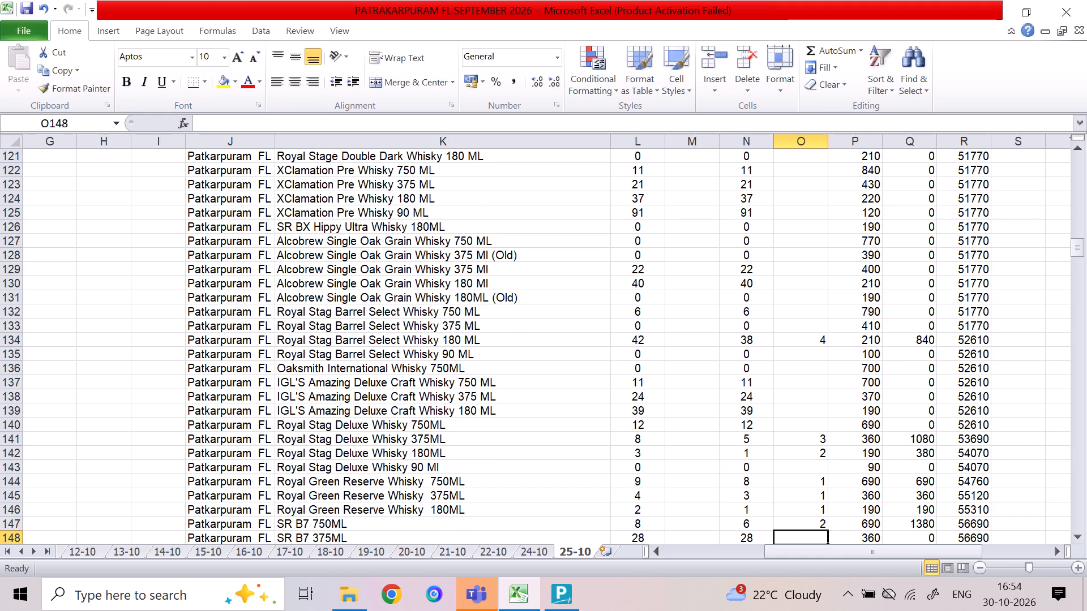
pyautogui.press('1')
pyautogui.press('Down')
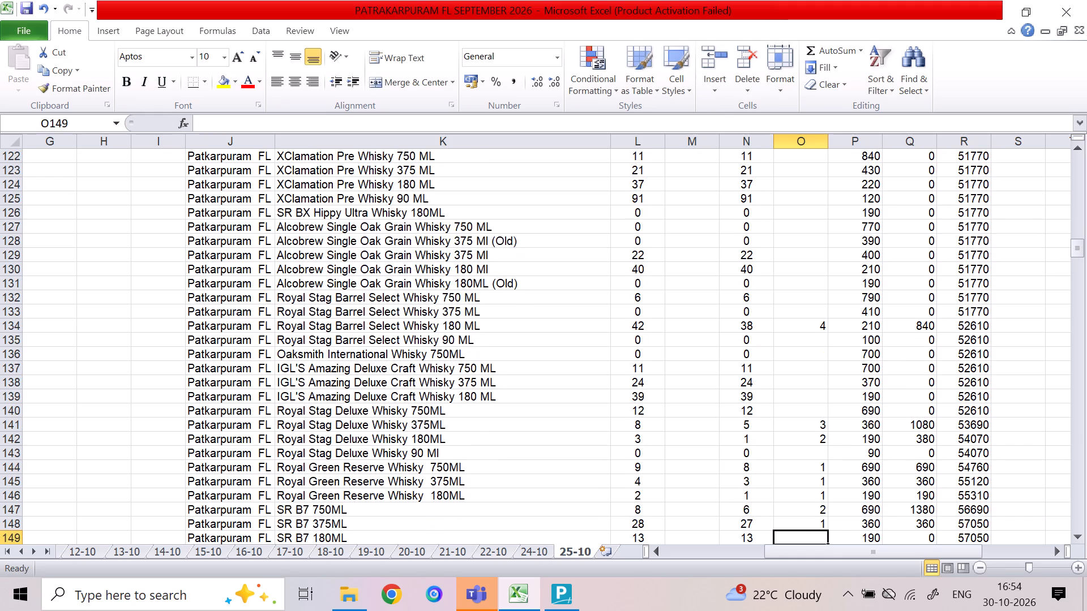
pyautogui.press('4')
pyautogui.press('Down')
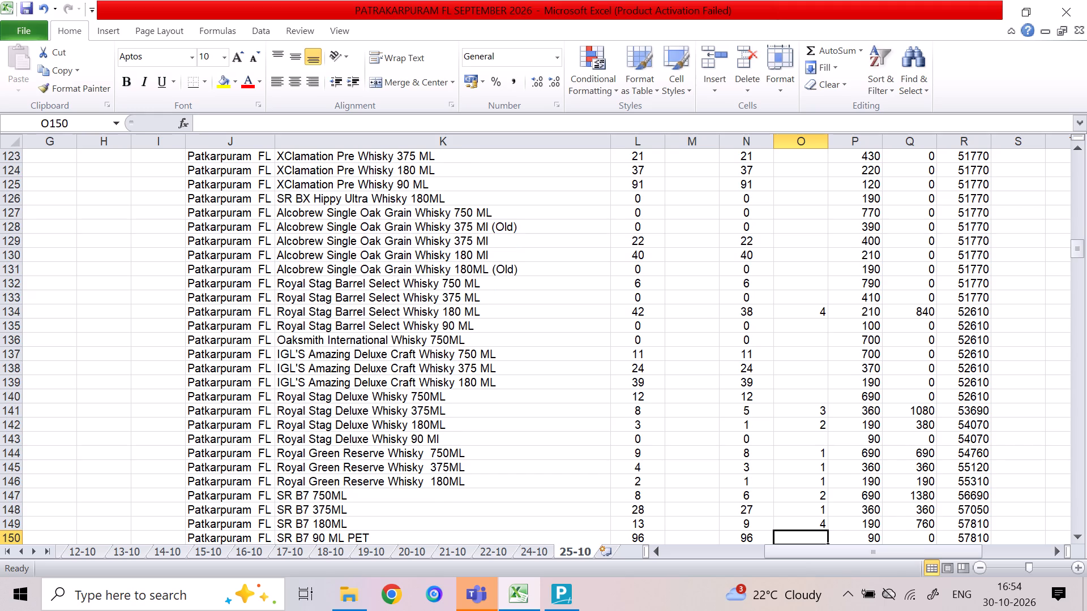
pyautogui.press('Down')
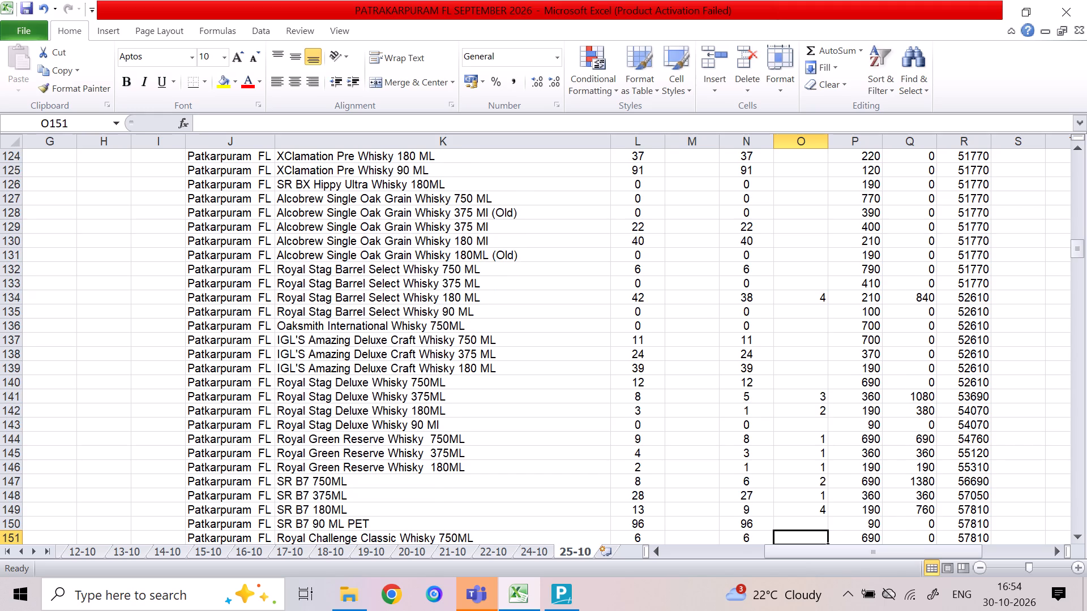
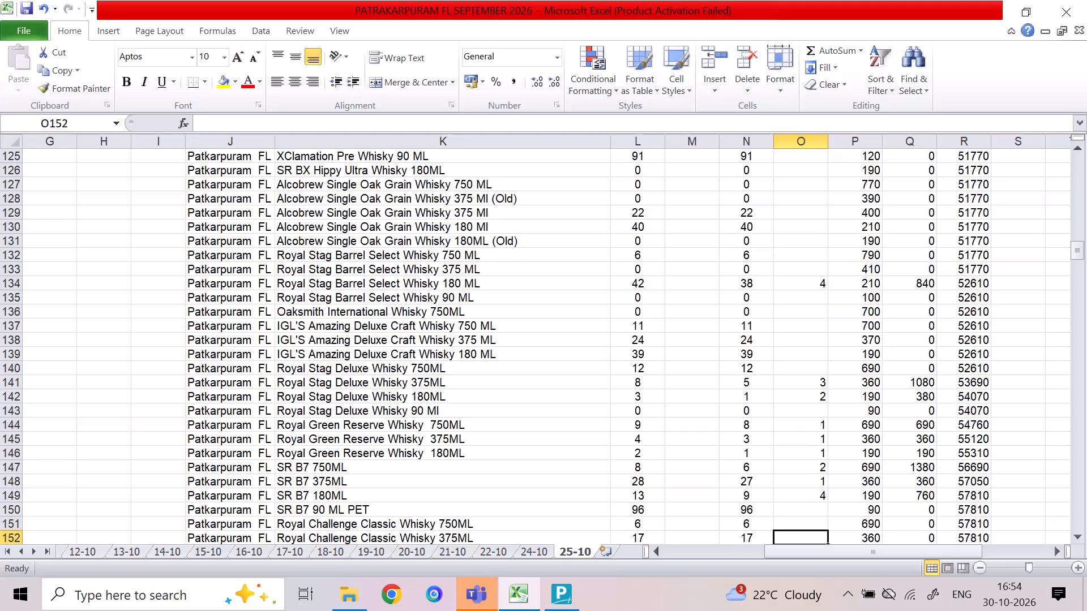
# Enter sale quantities of 2, 12 and 1 for Royal Challenge Classic Whisky 375ML, 180ML PET and 90 ML in O152:O154.
pyautogui.press('2')
pyautogui.press('Down')
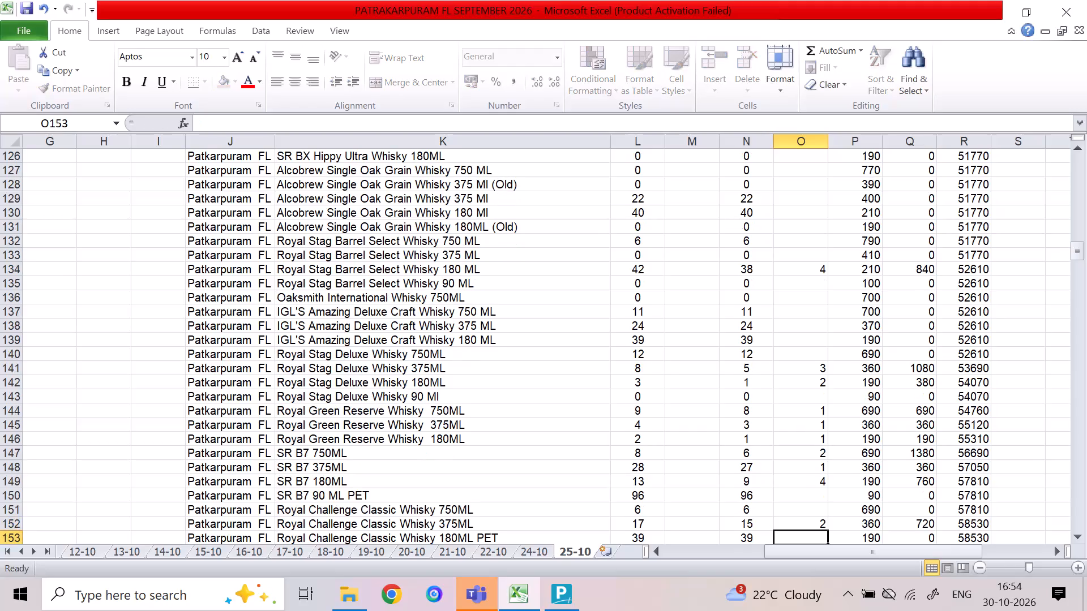
pyautogui.write('12')
pyautogui.press('Down')
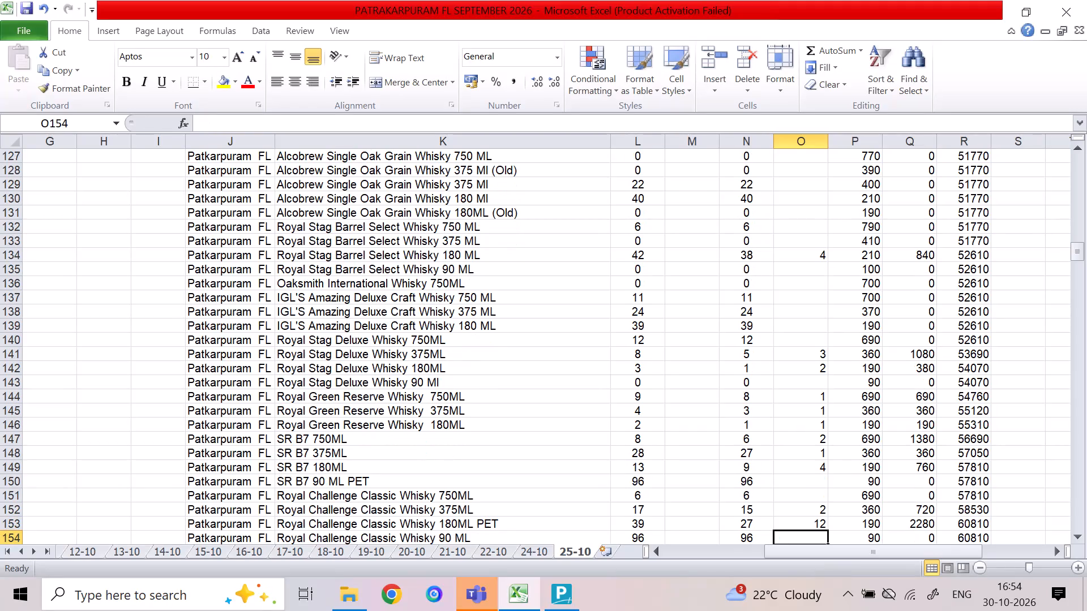
pyautogui.press('Down')
pyautogui.press('Down')
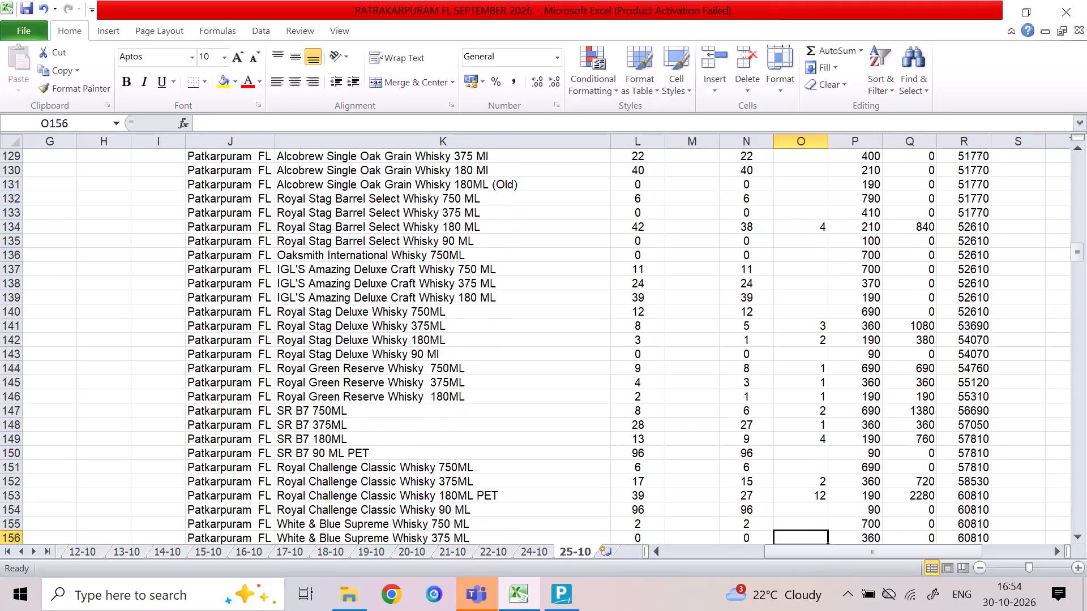
pyautogui.press('Up')
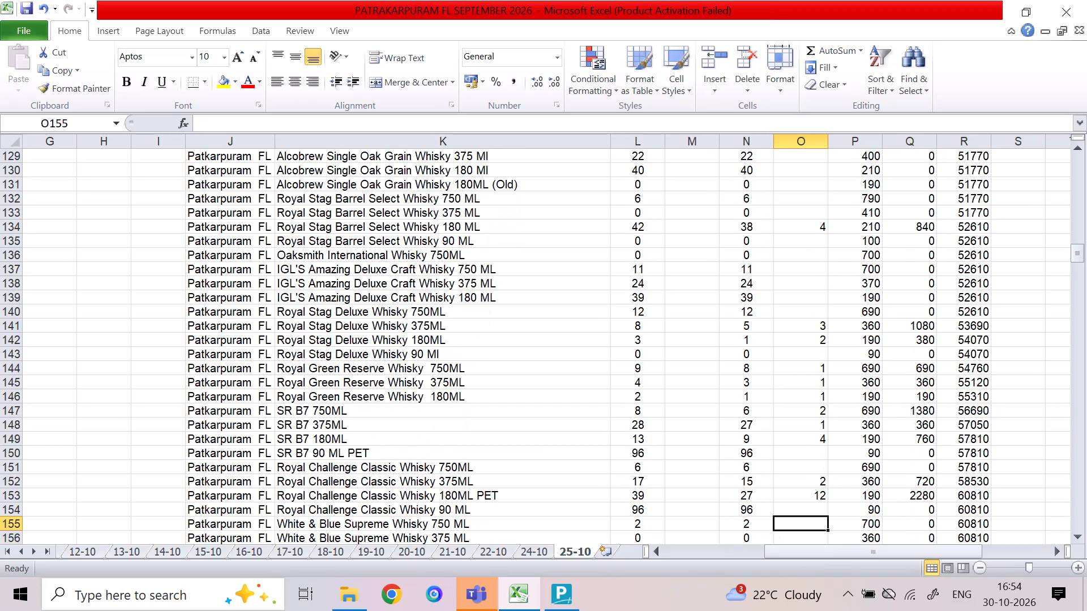
pyautogui.press('Up')
pyautogui.press('1')
pyautogui.press('Down')
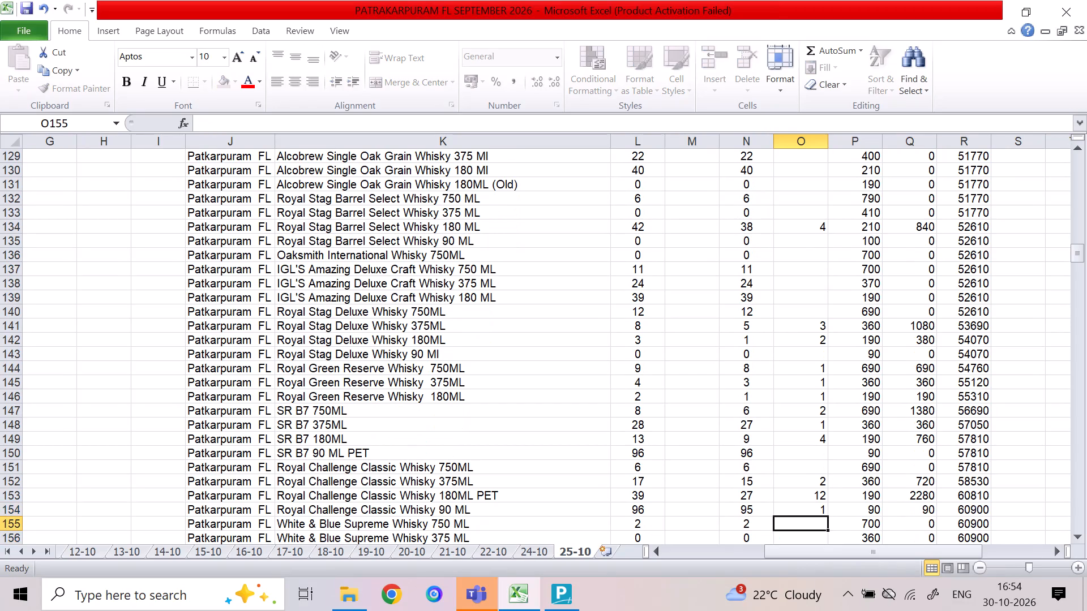
# Enter a sale quantity of 1 each for 8 PM Black Whisky 375ML and 180ML PET in O162:O163.
pyautogui.press('Down')
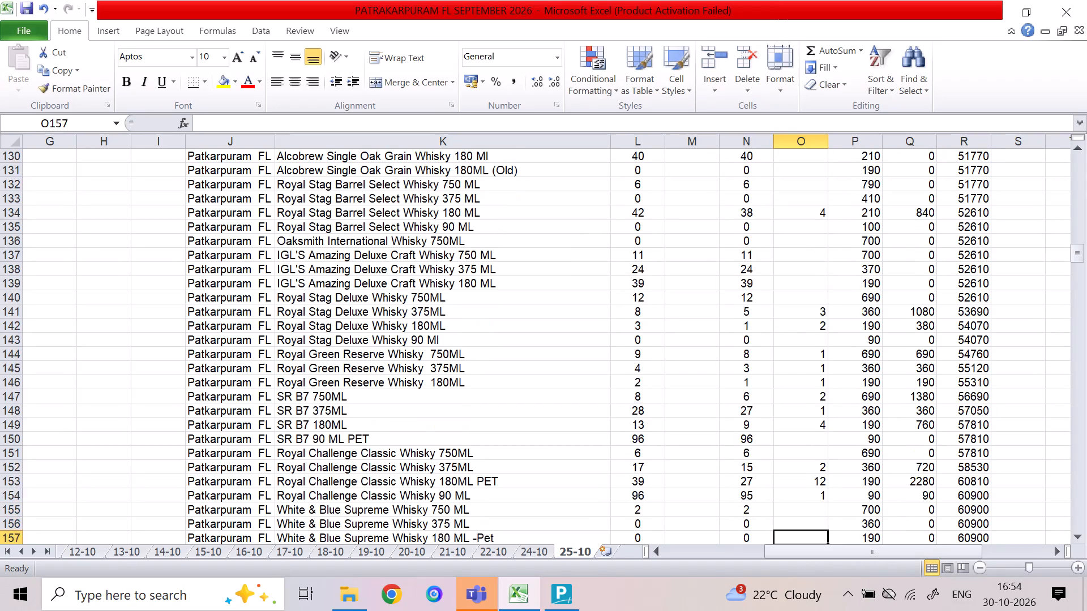
pyautogui.press('Down')
pyautogui.press('Down')
pyautogui.press('Up')
pyautogui.press('Up')
pyautogui.press('Down')
pyautogui.press('Down')
pyautogui.press('Down')
pyautogui.press('Down')
pyautogui.press('Down')
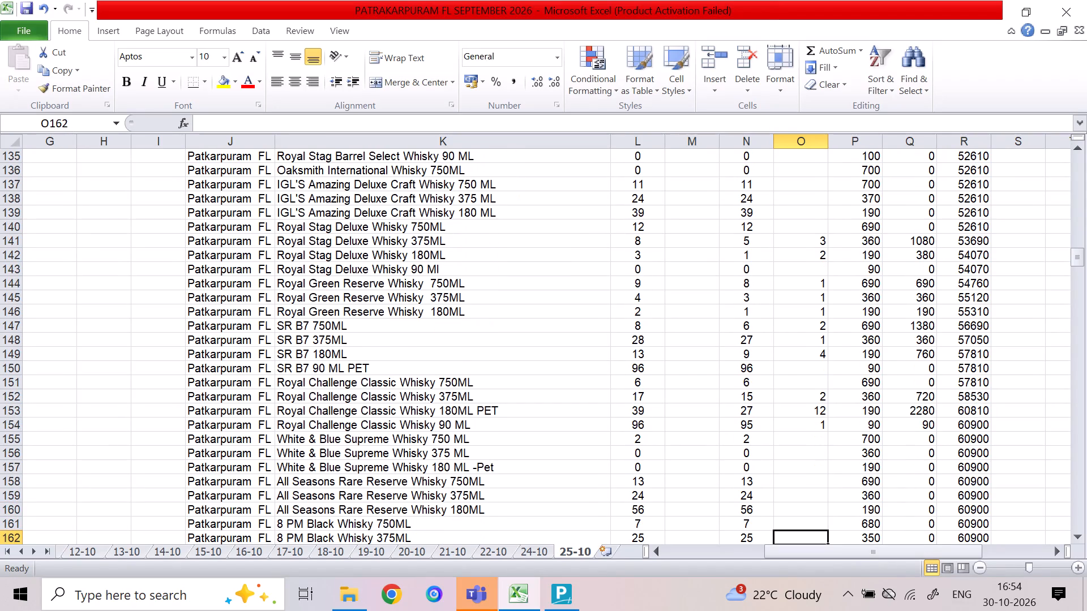
pyautogui.press('Up')
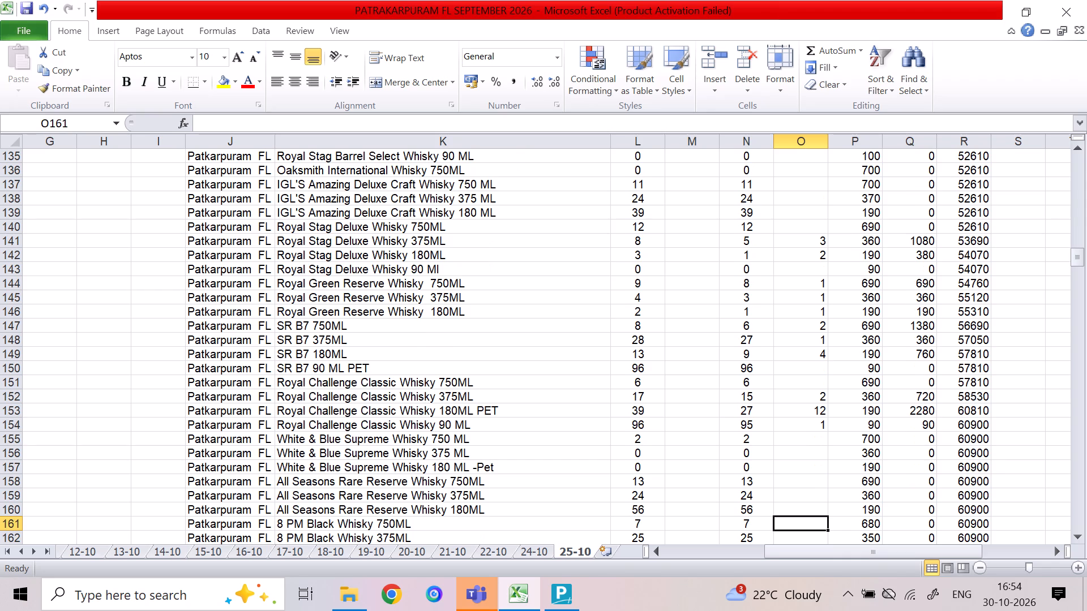
pyautogui.press('Down')
pyautogui.press('1')
pyautogui.press('Down')
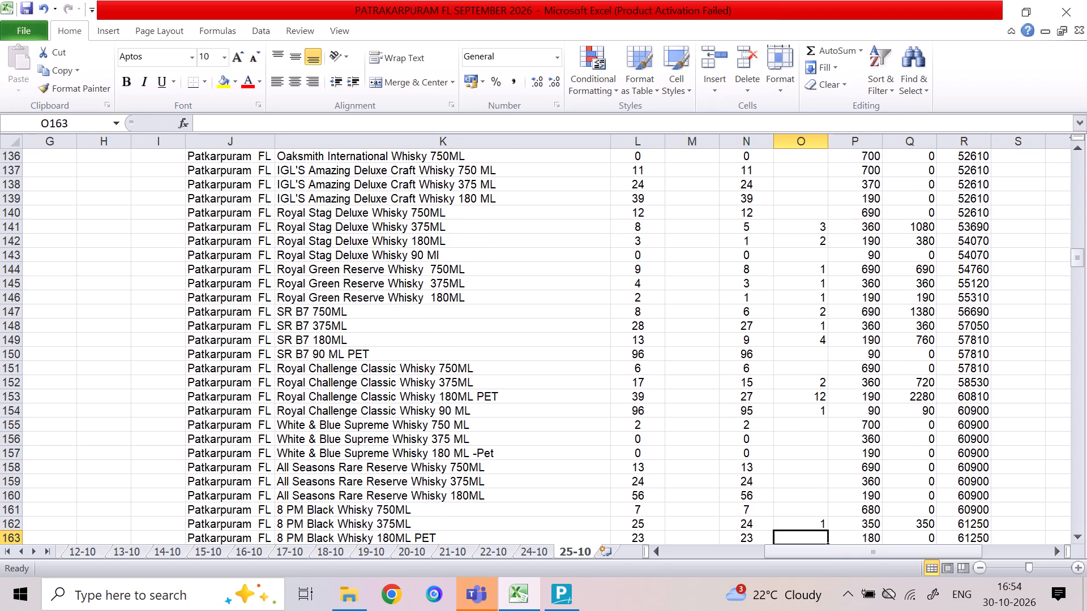
pyautogui.press('1')
pyautogui.press('Down')
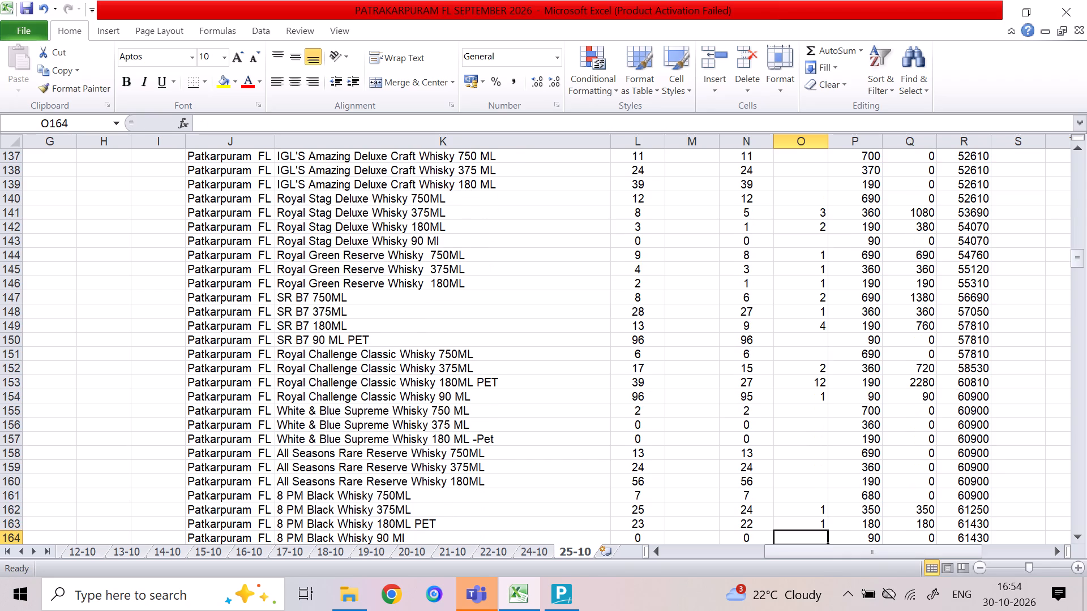
# Enter a sale quantity of 3 for 9 Race Cource Superior Grain Whisky 180ML in O173.
pyautogui.press('Down')
pyautogui.press('Down')
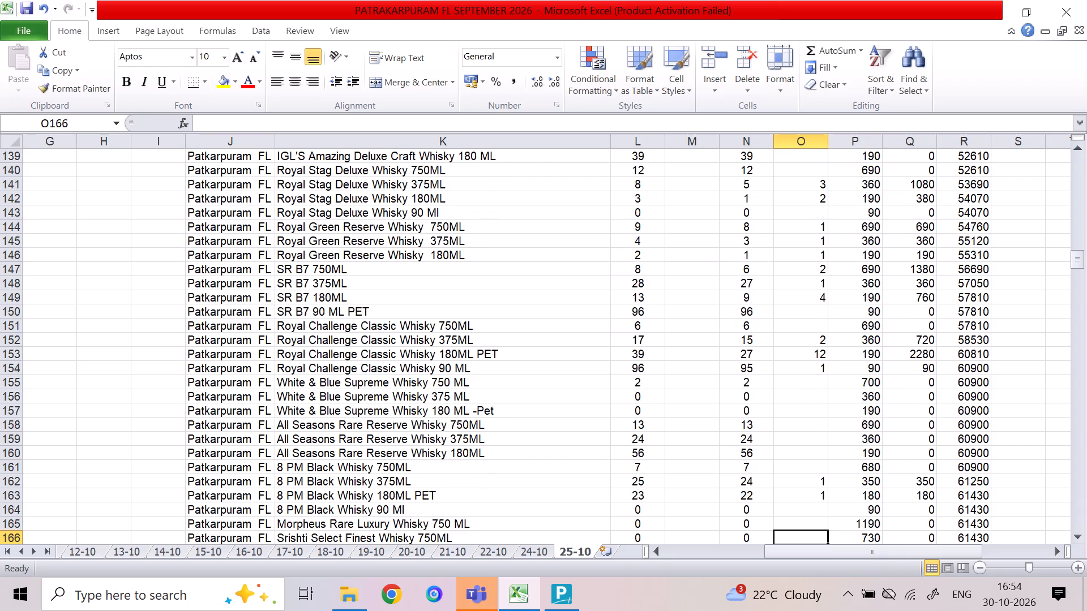
pyautogui.press('Down')
pyautogui.press('Down')
pyautogui.press('Down')
pyautogui.press('Down')
pyautogui.press('Down')
pyautogui.press('Down')
pyautogui.press('Down')
pyautogui.press('Down')
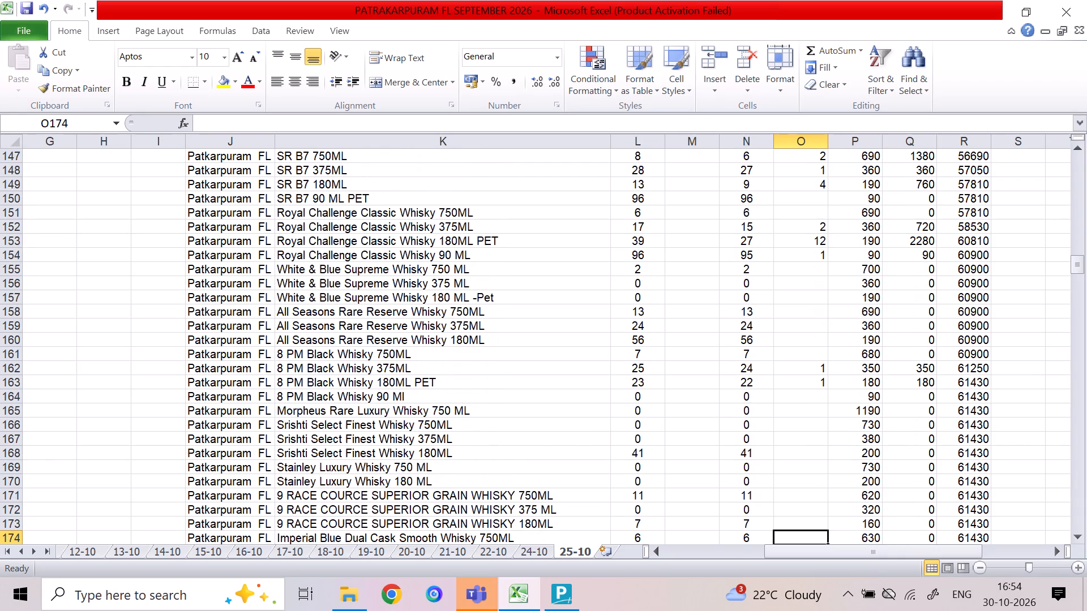
pyautogui.press('Up')
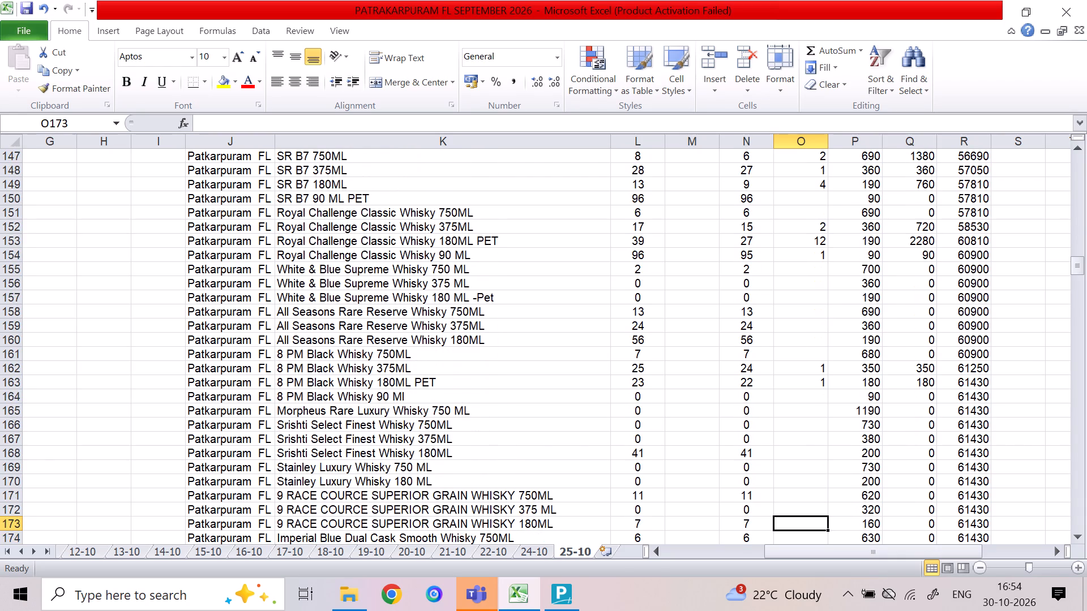
pyautogui.press('3')
pyautogui.press('Down')
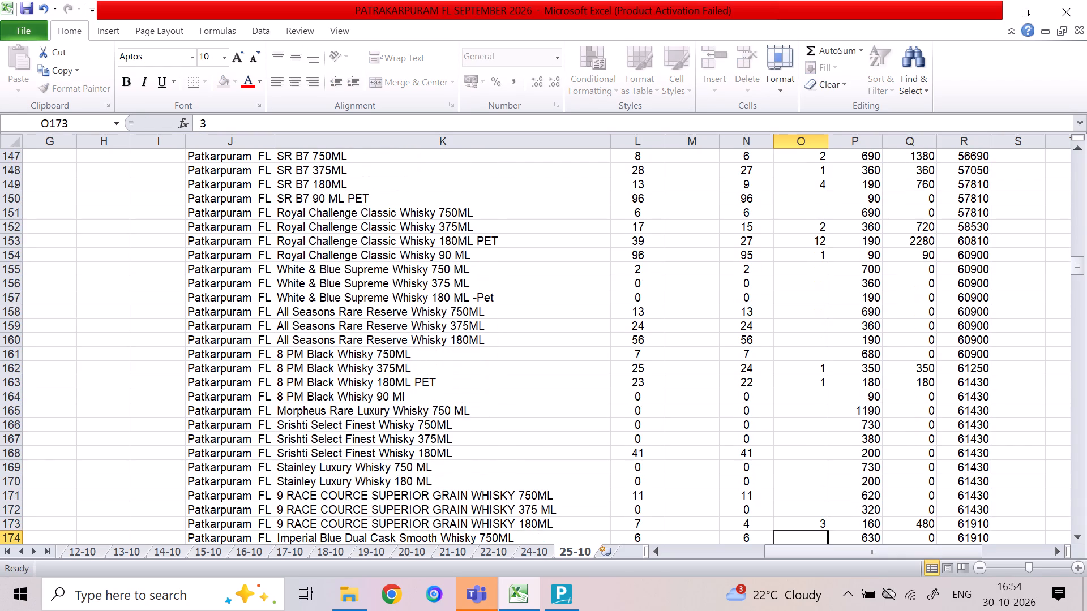
# Enter sale quantities of 2 for Imperial Blue Dual Cask Smooth Whisky 375ML and 15 for 180ML in O175:O176.
pyautogui.press('Down')
pyautogui.press('Up')
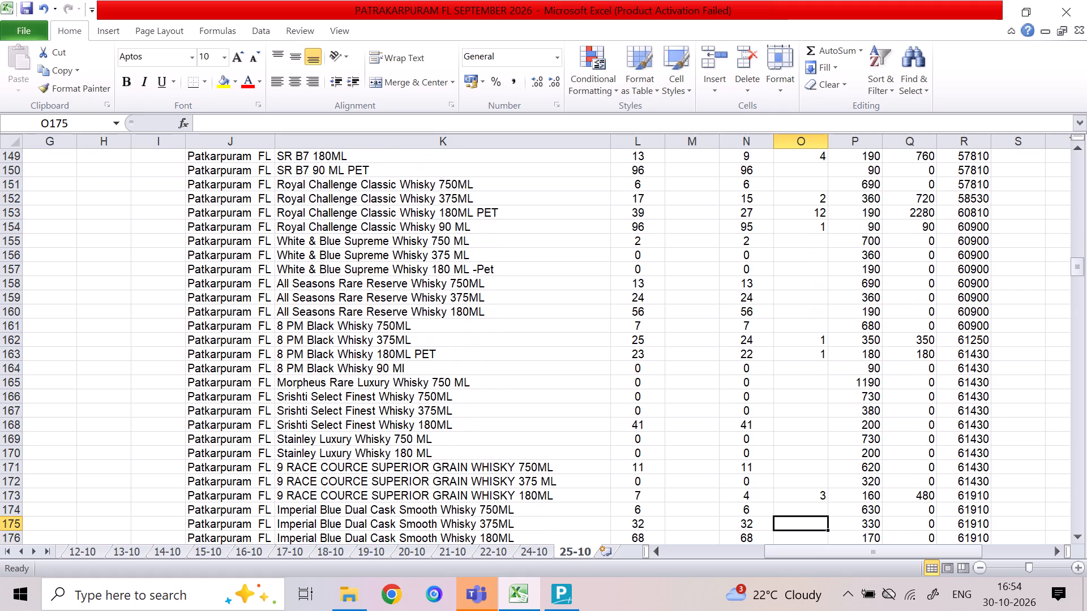
pyautogui.press('2')
pyautogui.press('Down')
pyautogui.write('15')
pyautogui.press('Down')
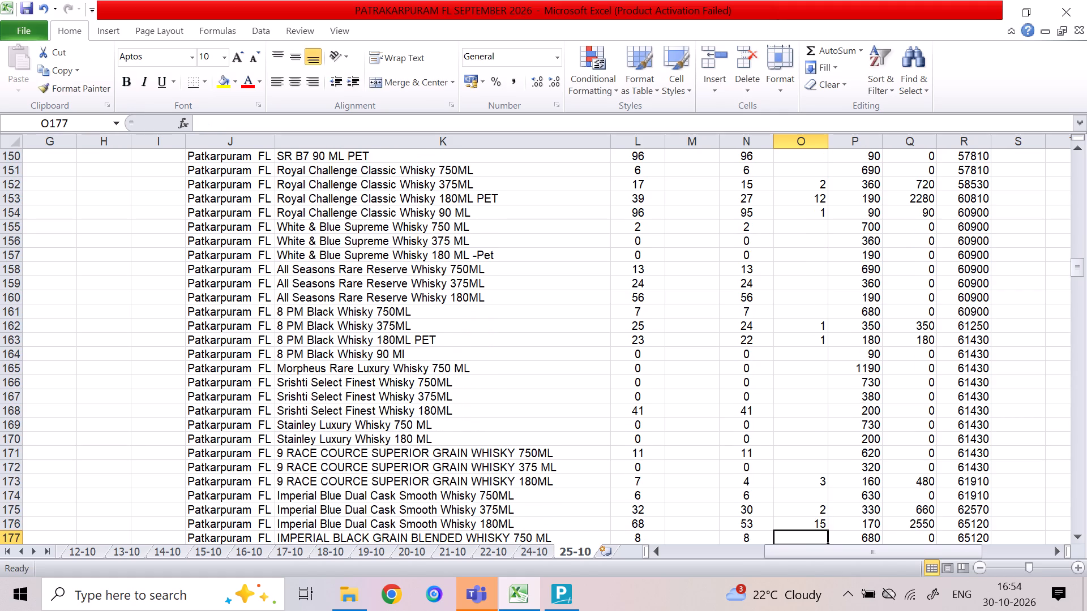
# Enter sale quantities of 6 for Iconiq White Deluxe Whisky 375ML and 69 for 180ML in O187:O188.
pyautogui.press('Down')
pyautogui.press('Down')
pyautogui.press('Down')
pyautogui.press('Down')
pyautogui.press('Down')
pyautogui.press('Down')
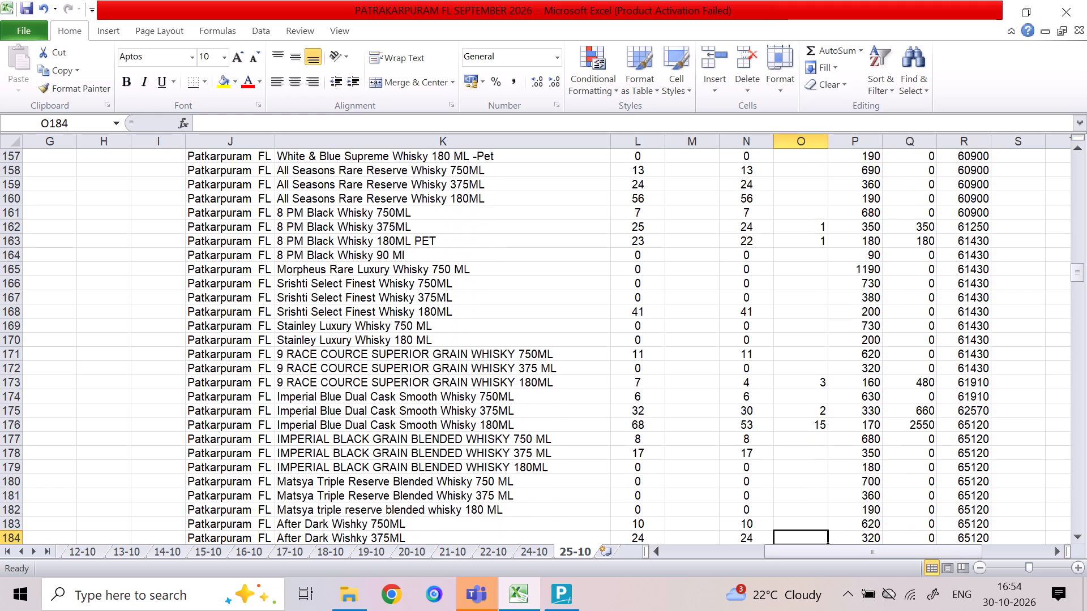
pyautogui.press('Down')
pyautogui.press('Down')
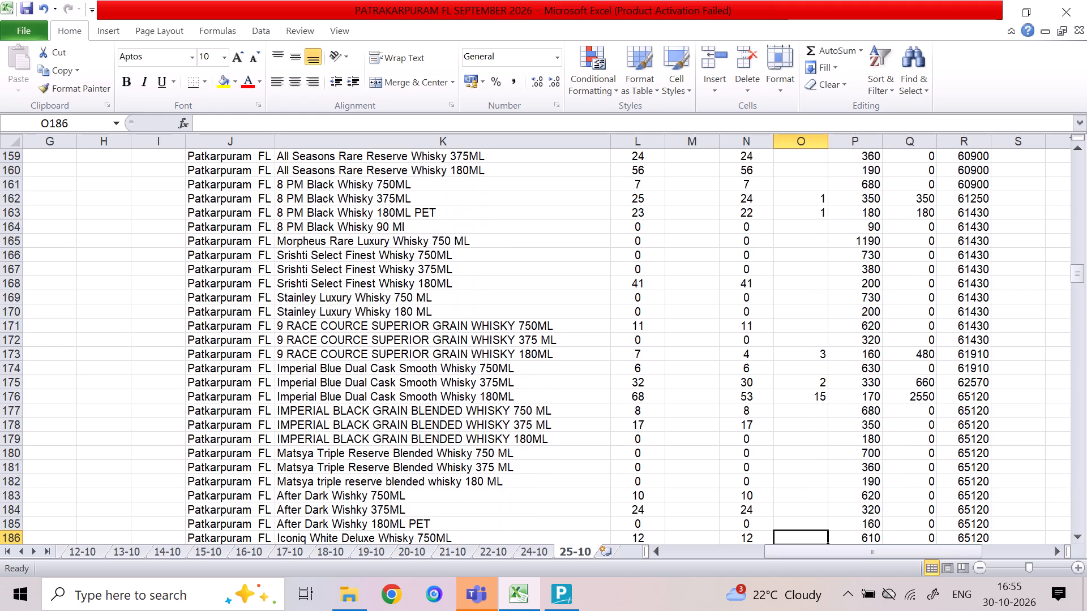
pyautogui.press('Down')
pyautogui.press('Down')
pyautogui.press('Up')
pyautogui.press('Up')
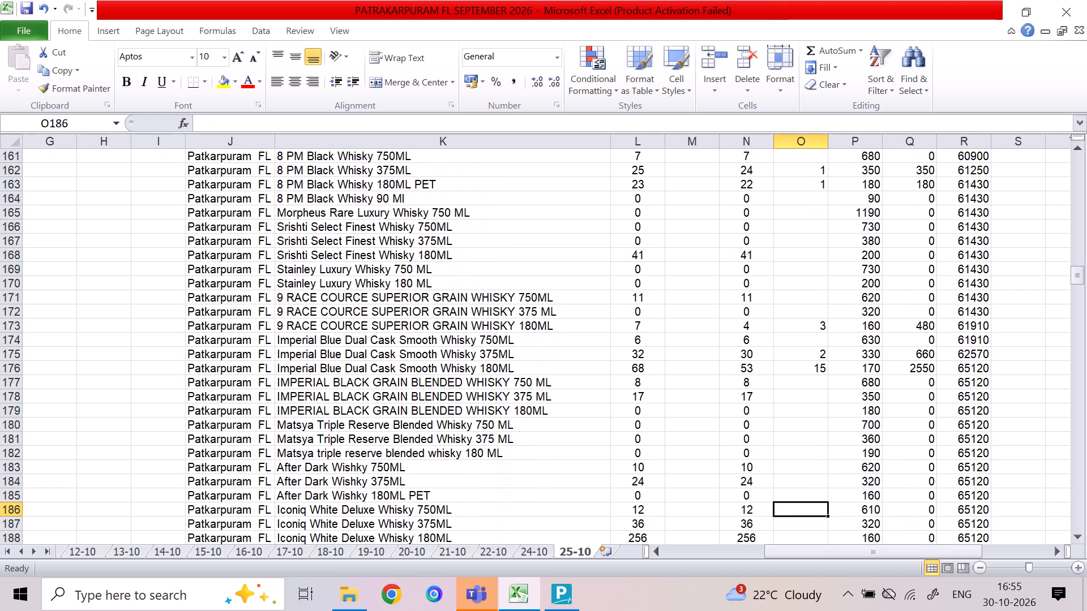
pyautogui.press('Down')
pyautogui.press('6')
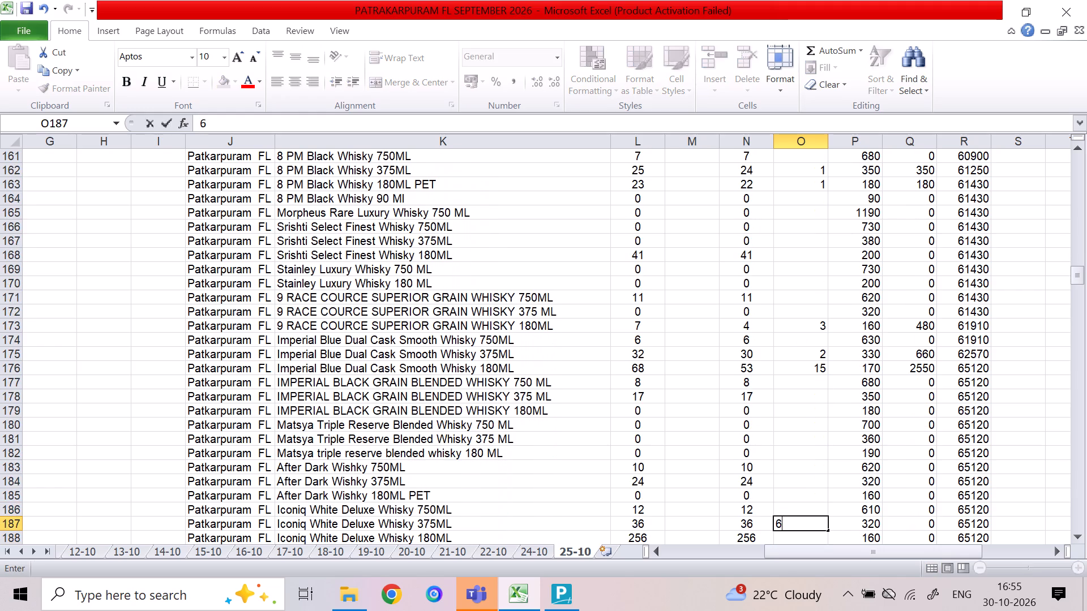
pyautogui.press('Down')
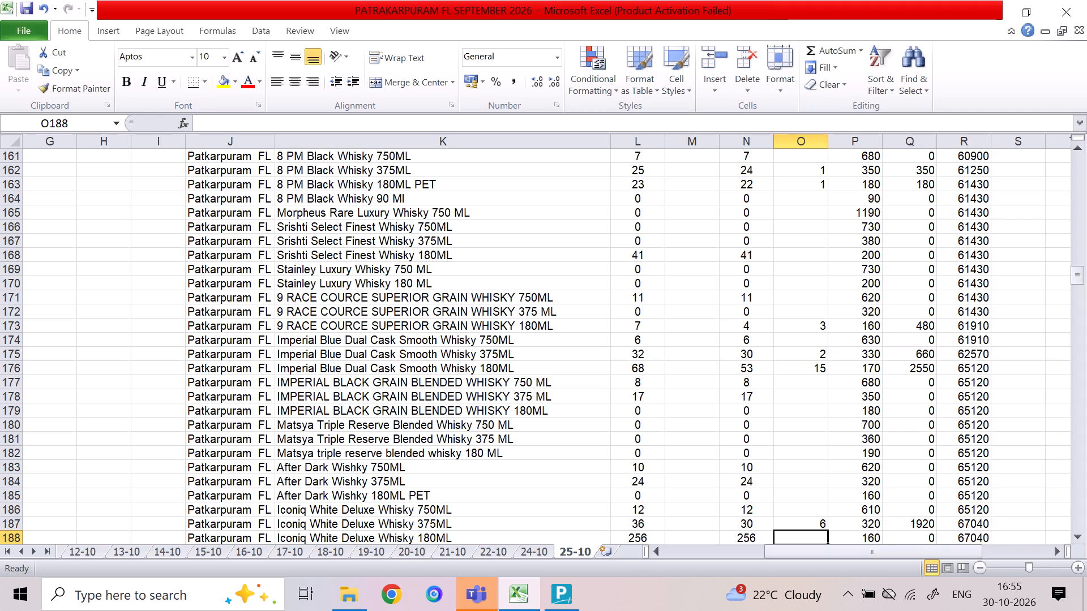
pyautogui.write('69')
pyautogui.press('Right')
pyautogui.press('Left')
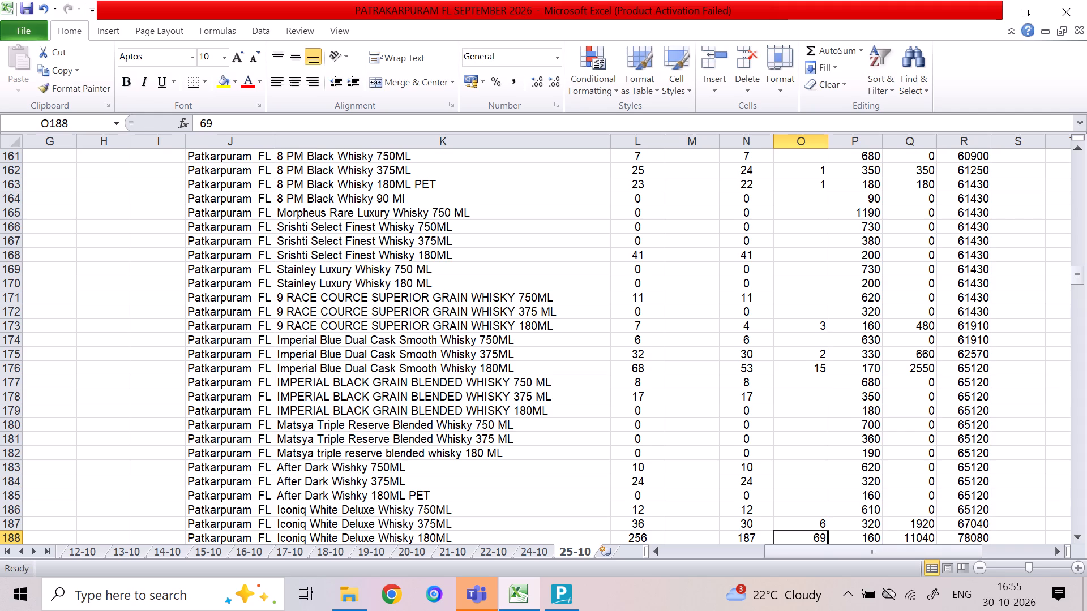
# Enter a sale quantity of 14 for Brothers & Co. Finest Whisky 90 ML in O190.
pyautogui.press('Down')
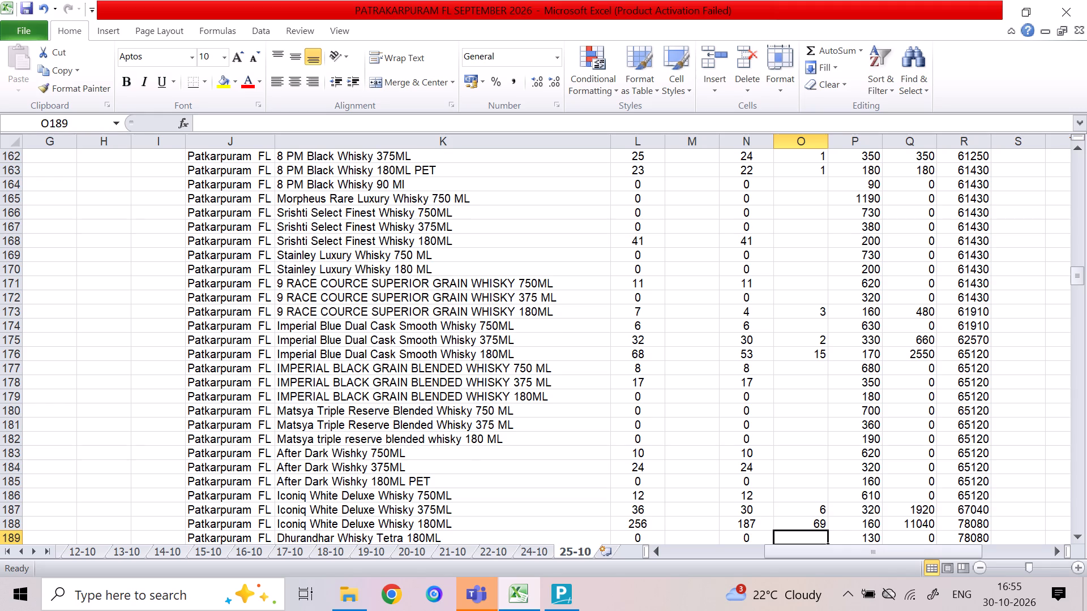
pyautogui.press('Down')
pyautogui.press('Up')
pyautogui.write('14')
pyautogui.press('Down')
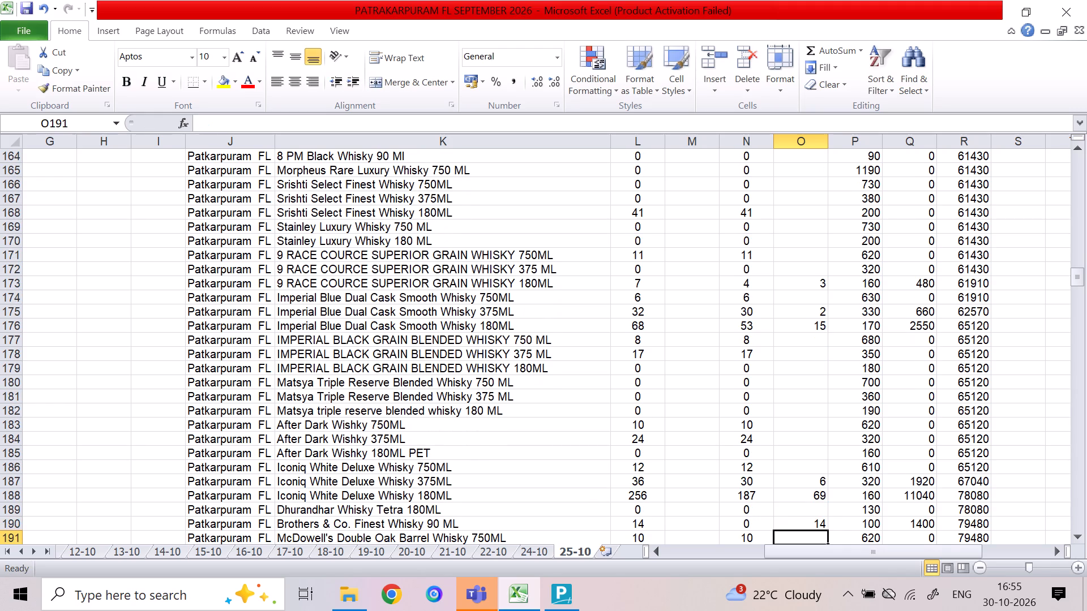
# Enter a sale quantity of 2 for Iconiq White IQ Select Whisky 180 ML -PET in O201.
pyautogui.press('Down')
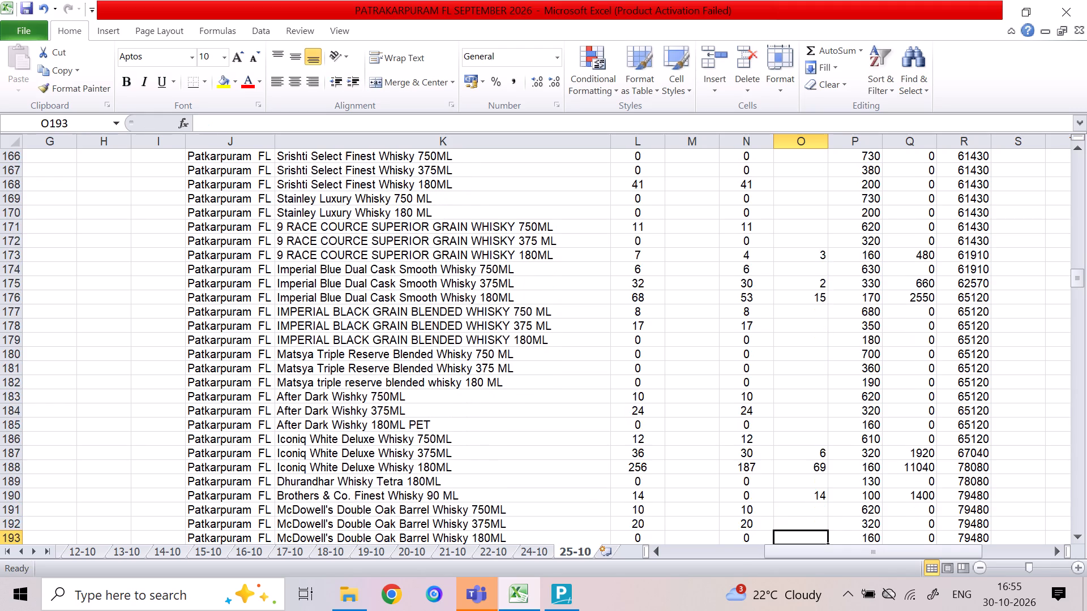
pyautogui.press('Down')
pyautogui.press('Down')
pyautogui.press('Down')
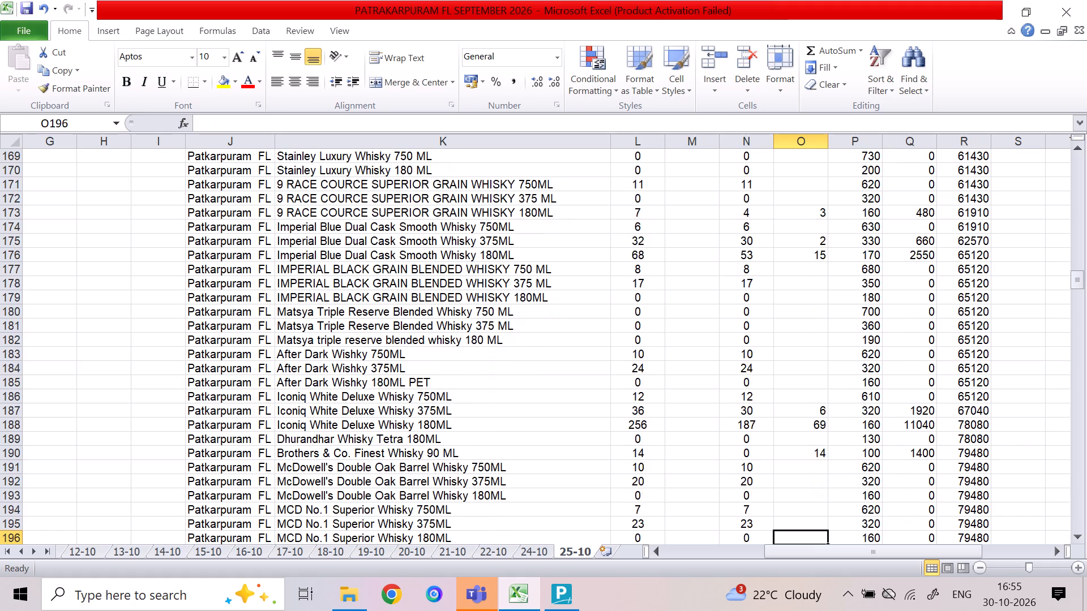
pyautogui.press('Down')
pyautogui.press('Down')
pyautogui.press('Up')
pyautogui.press('Up')
pyautogui.press('Up')
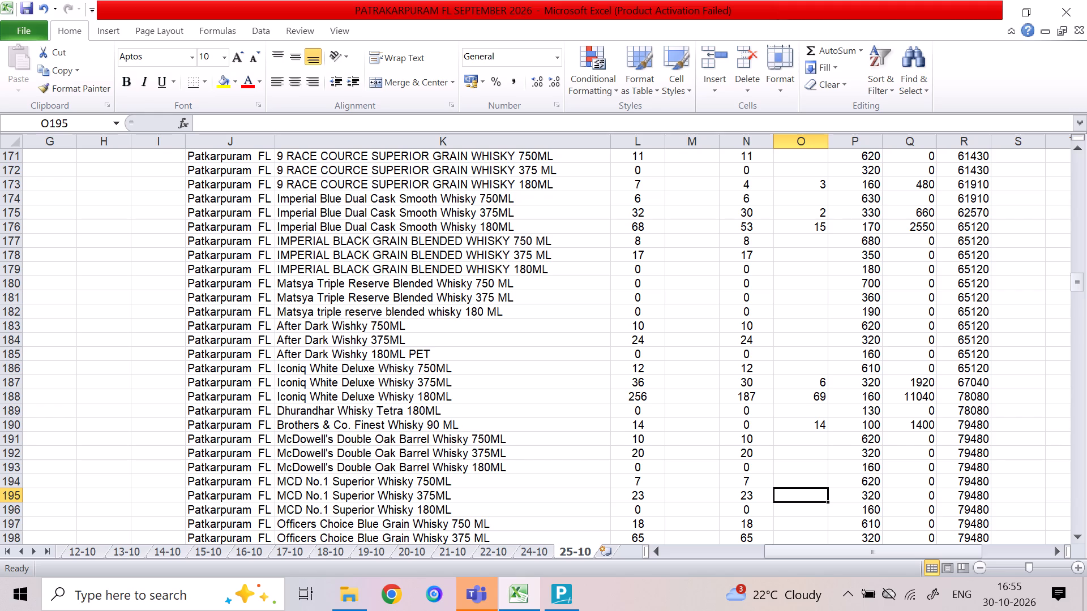
pyautogui.press('Down')
pyautogui.press('Down')
pyautogui.press('Down')
pyautogui.press('Down')
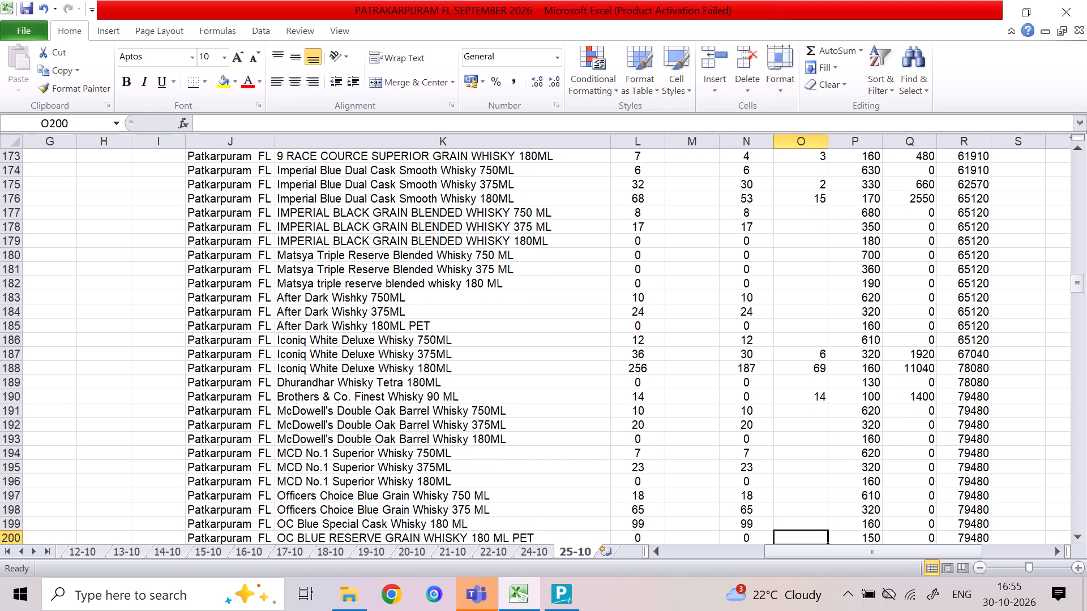
pyautogui.press('Down')
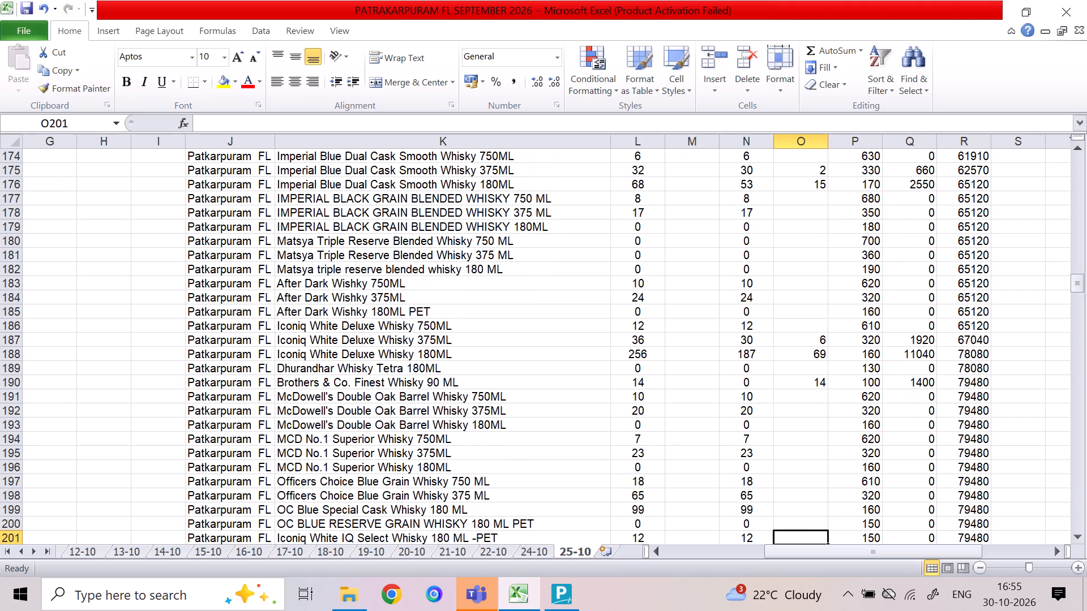
pyautogui.press('2')
pyautogui.press('Down')
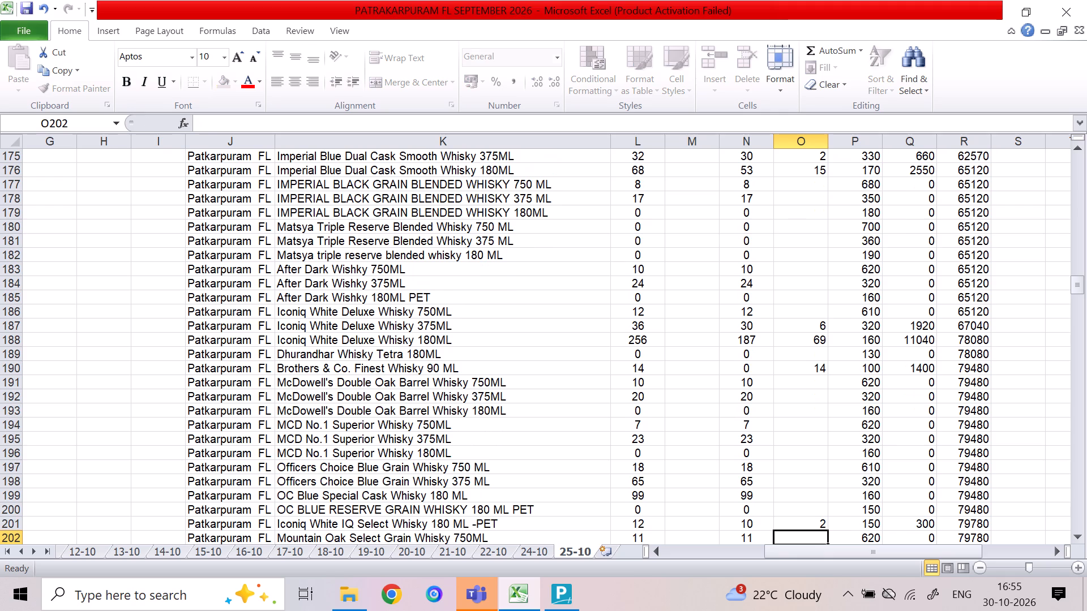
# Enter sale quantities of 1, 1 and 20 for Mountain Oak Select Grain Whisky 750ML, 375ML and 180ML in O202:O204.
pyautogui.press('1')
pyautogui.press('Down')
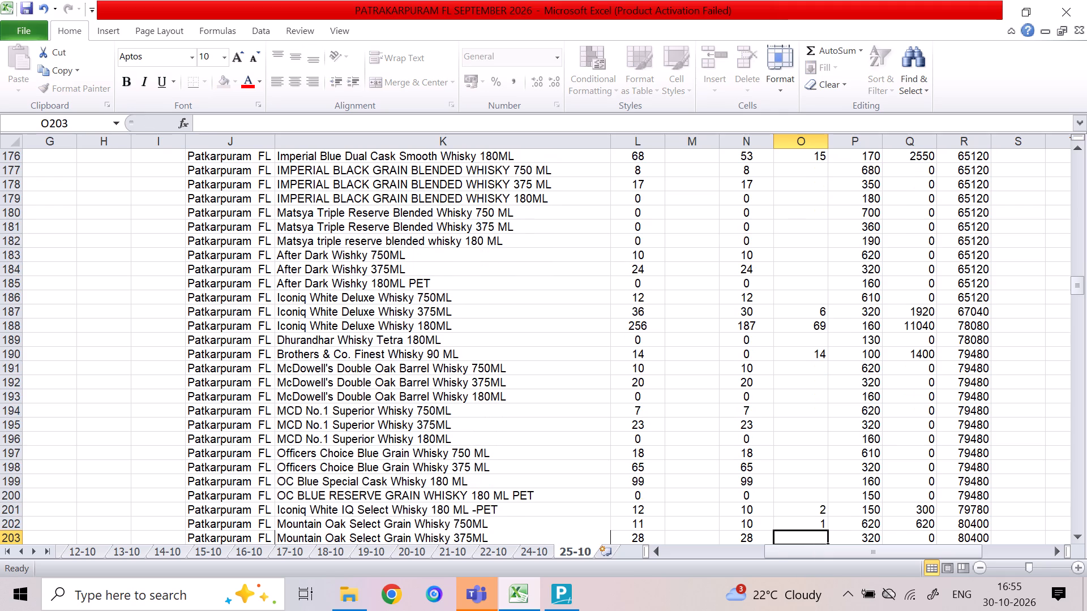
pyautogui.press('1')
pyautogui.press('Down')
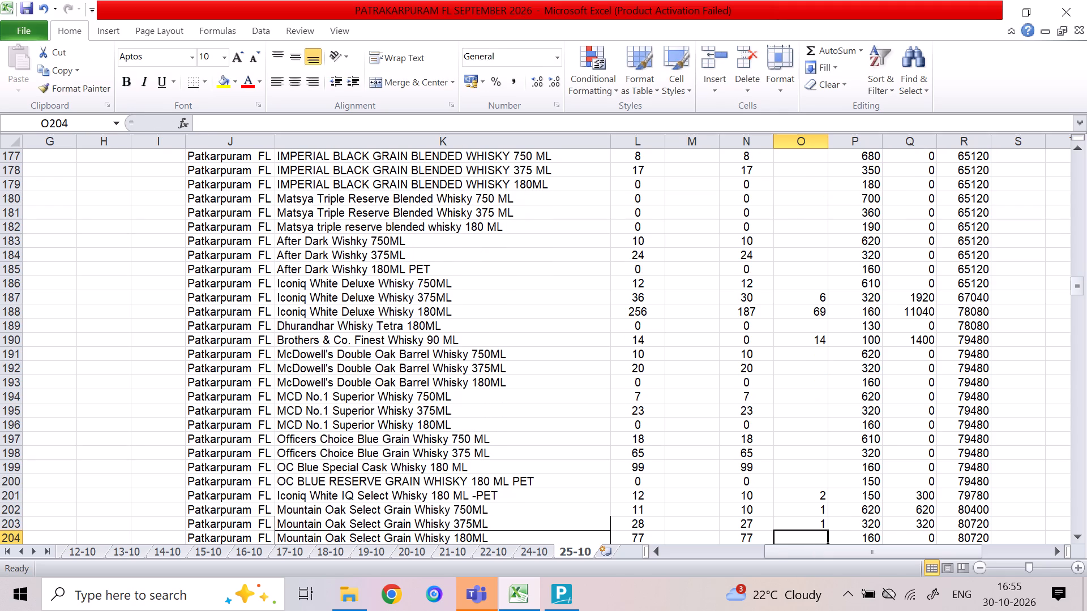
pyautogui.write('20')
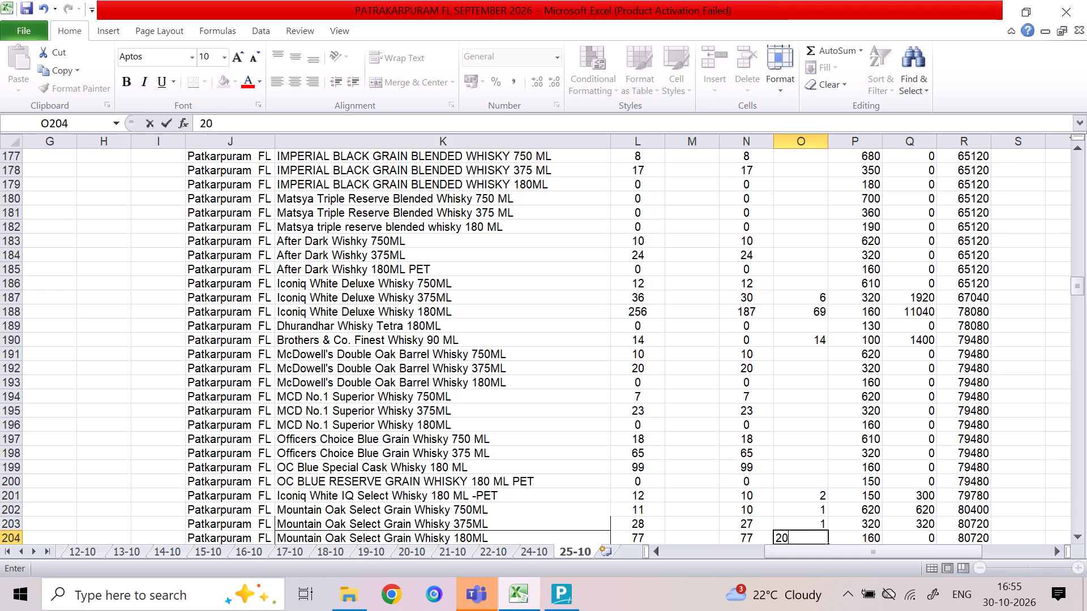
pyautogui.press('Down')
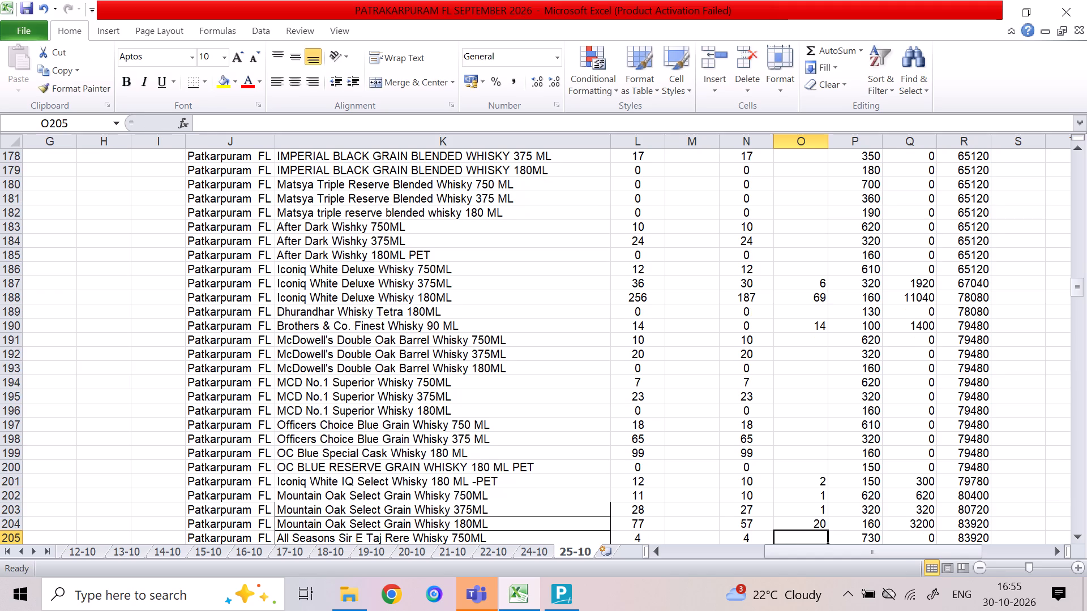
# Enter sale quantities of 1 and 2 for All Seasons whisky 375 ML and 180ML in O206:O207.
pyautogui.press('1')
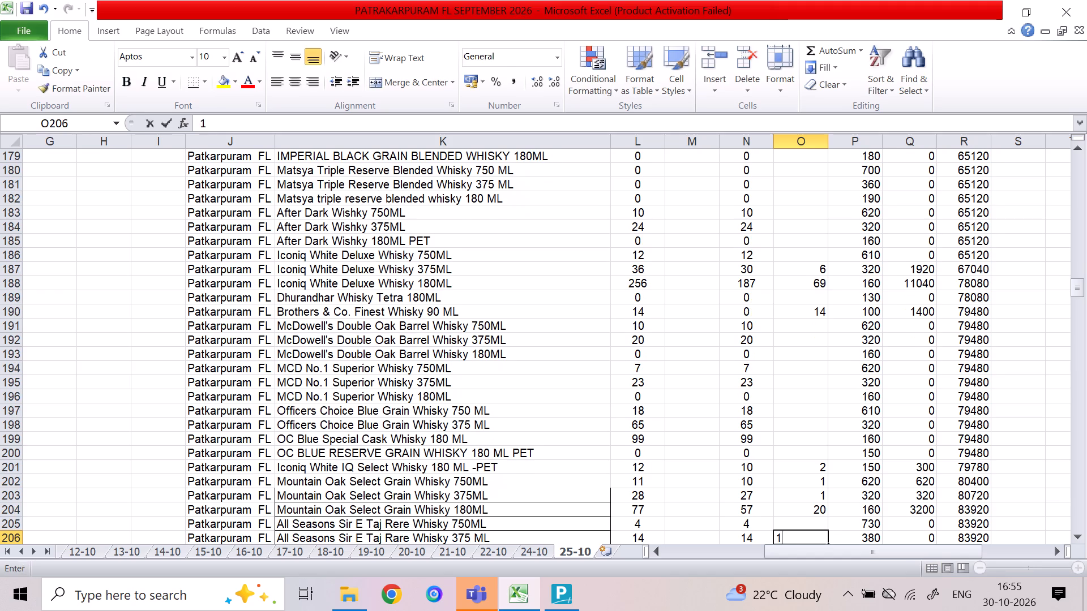
pyautogui.press('Down')
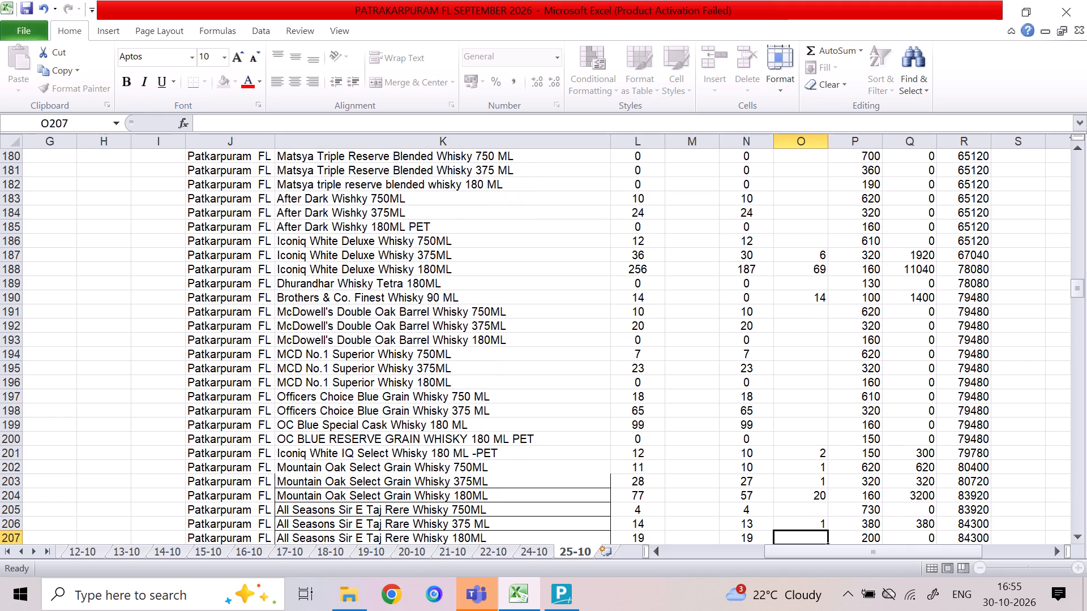
pyautogui.press('2')
pyautogui.press('Down')
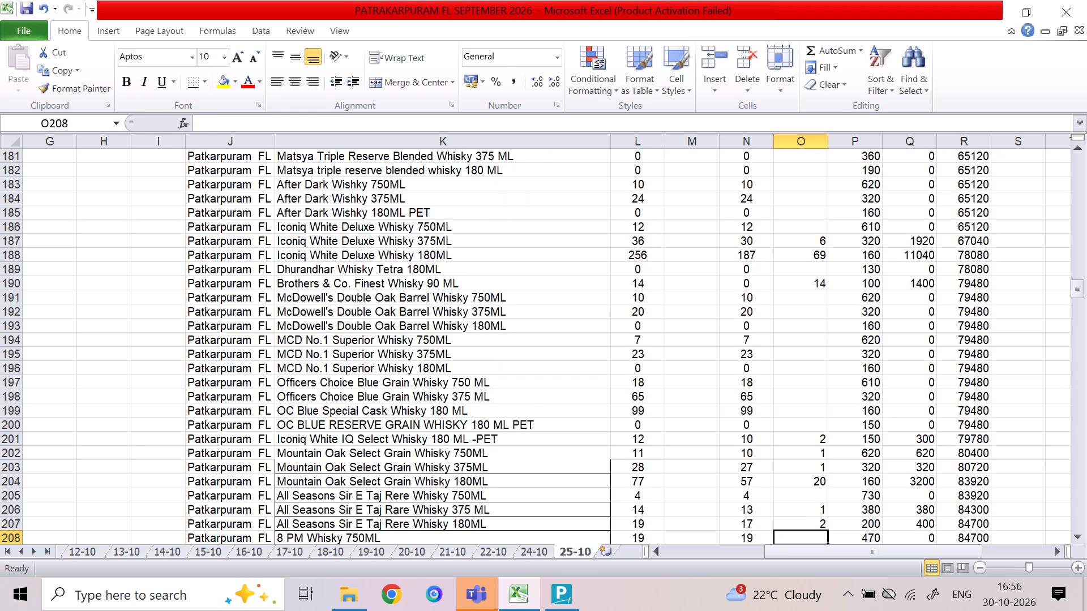
# Enter sale quantities of 1 for 8 PM Whisky 750ML in O208 and 60 for 8 PM Whisky 180ML Tetra in O210.
pyautogui.press('1')
pyautogui.press('Down')
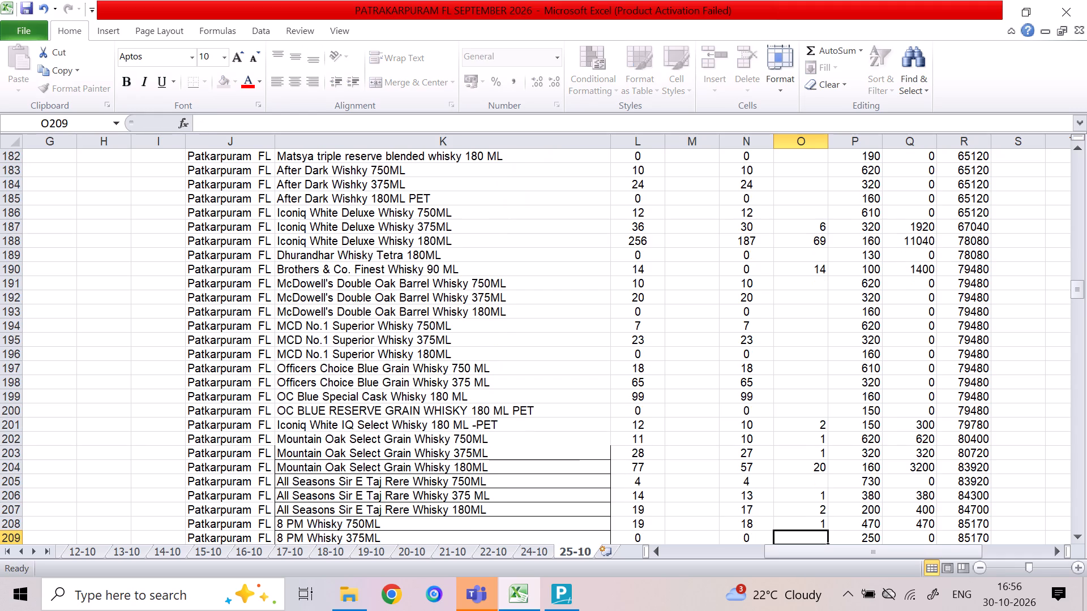
pyautogui.press('Down')
pyautogui.press('Up')
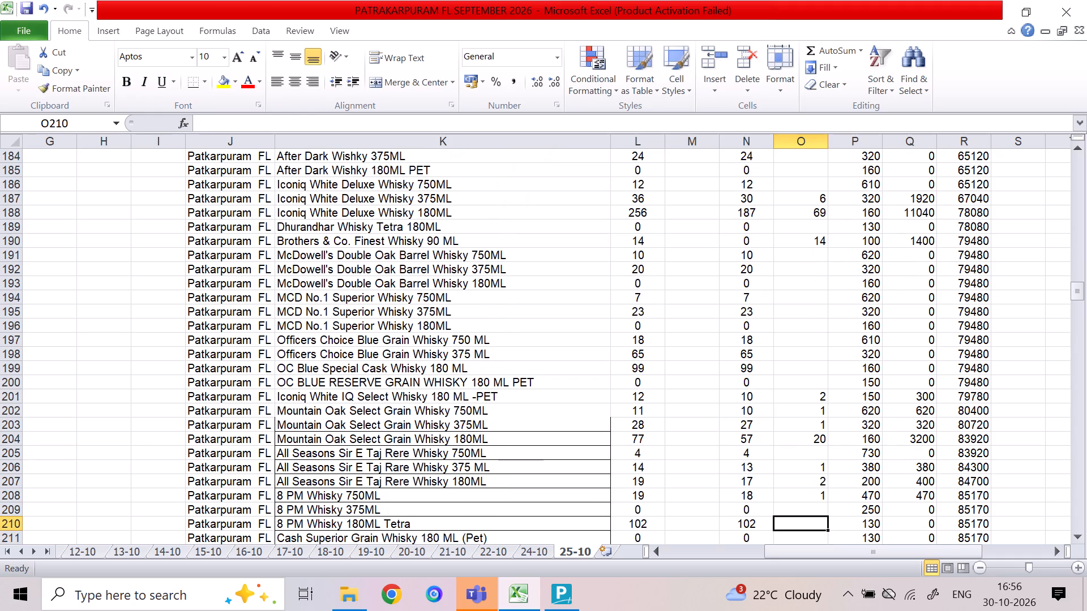
pyautogui.write('60')
pyautogui.press('Down')
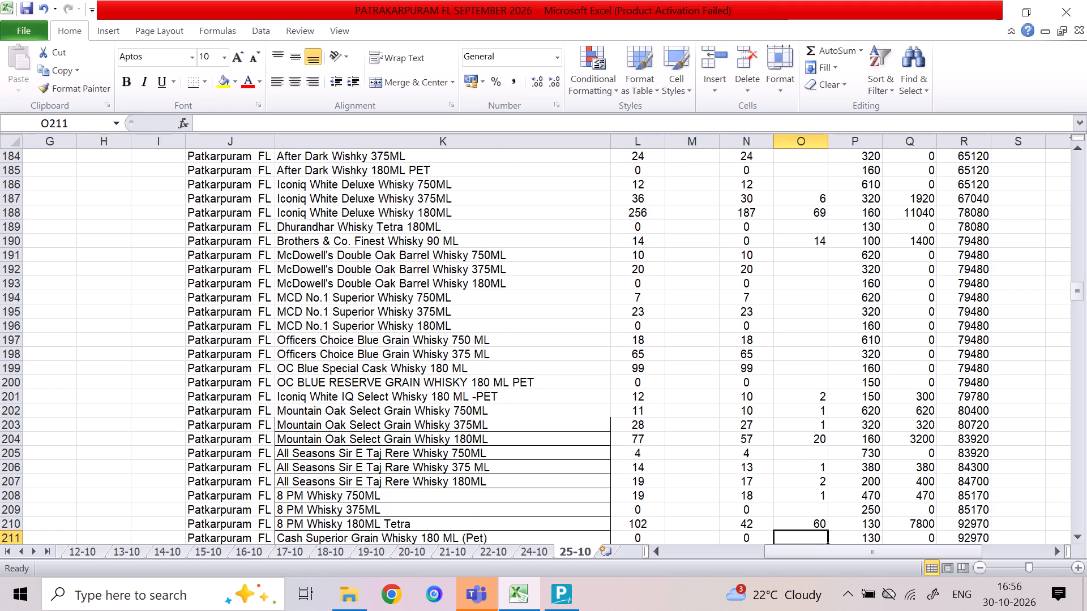
# Enter a sale quantity of 16 for Officers Choice Whisky 180ML in O214.
pyautogui.press('Down')
pyautogui.press('Down')
pyautogui.press('Down')
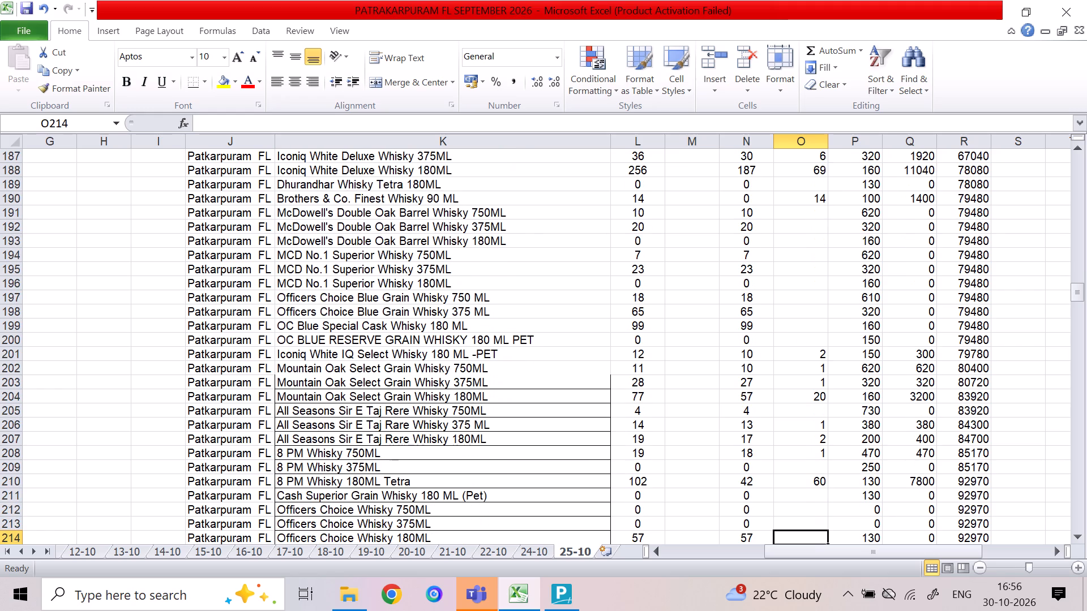
pyautogui.press('Down')
pyautogui.press('Up')
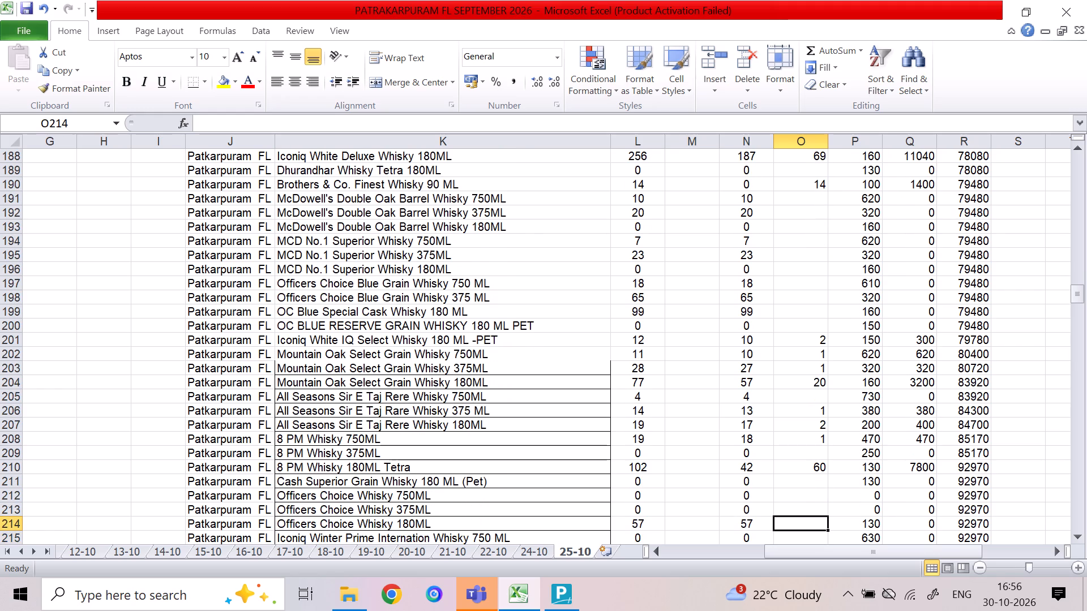
pyautogui.write('16')
pyautogui.press('Down')
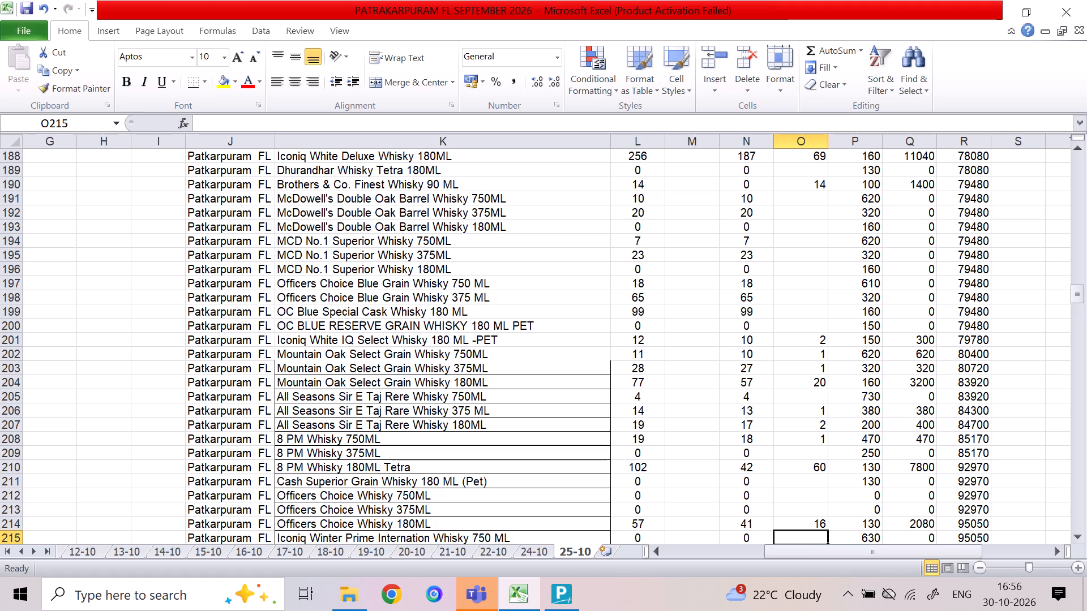
# Enter sale quantities of 3 and 1 for Prestige Green Classic Whisky 750 ML and 375 ML in O220:O221.
pyautogui.press('Down')
pyautogui.press('Down')
pyautogui.press('Down')
pyautogui.press('Down')
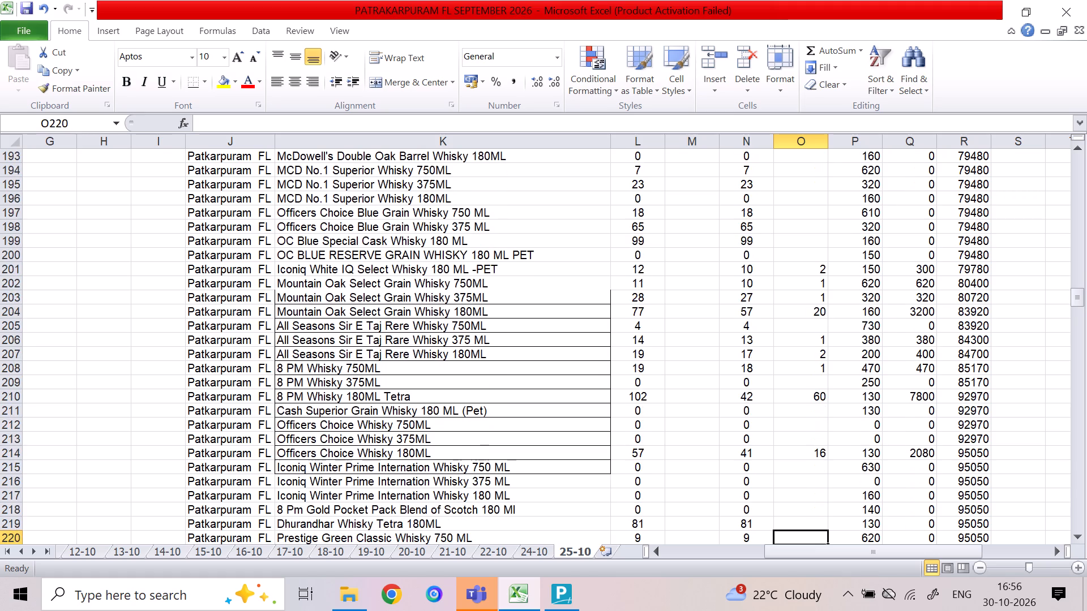
pyautogui.press('Down')
pyautogui.press('Down')
pyautogui.press('Up')
pyautogui.press('Up')
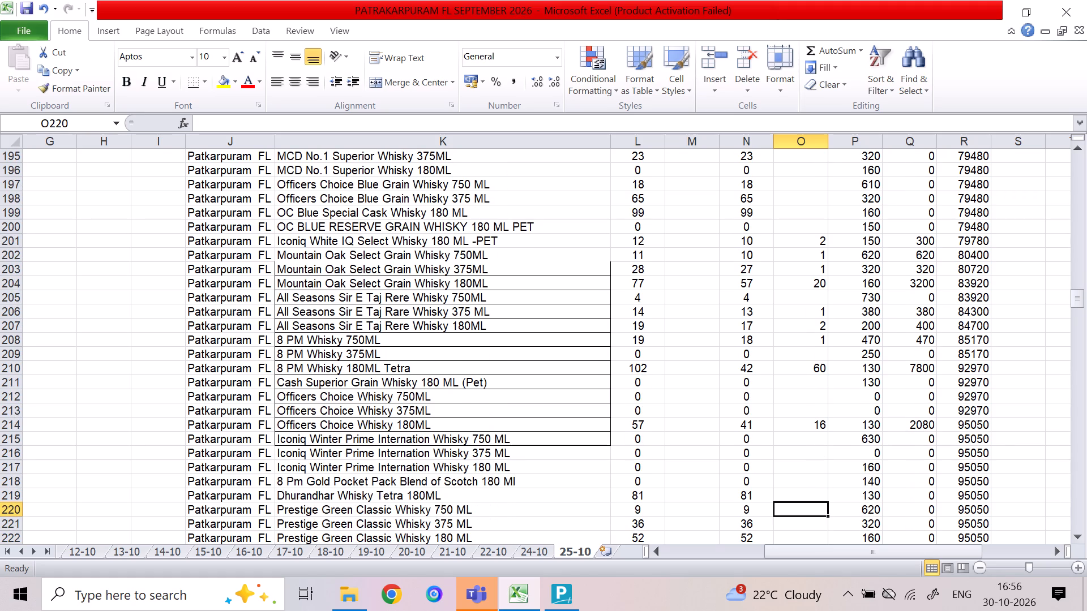
pyautogui.press('3')
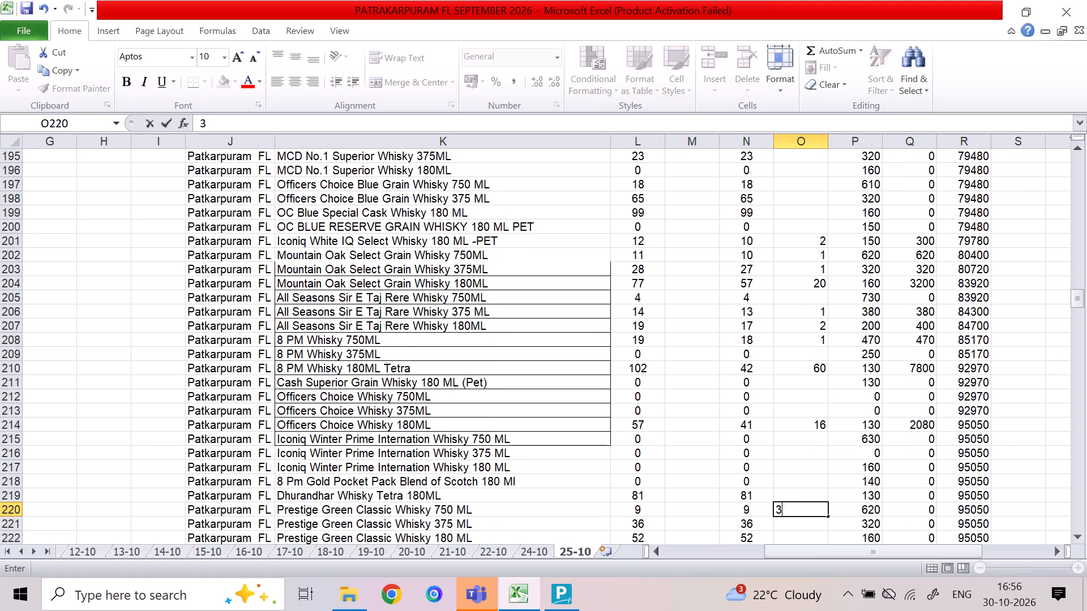
pyautogui.press('Down')
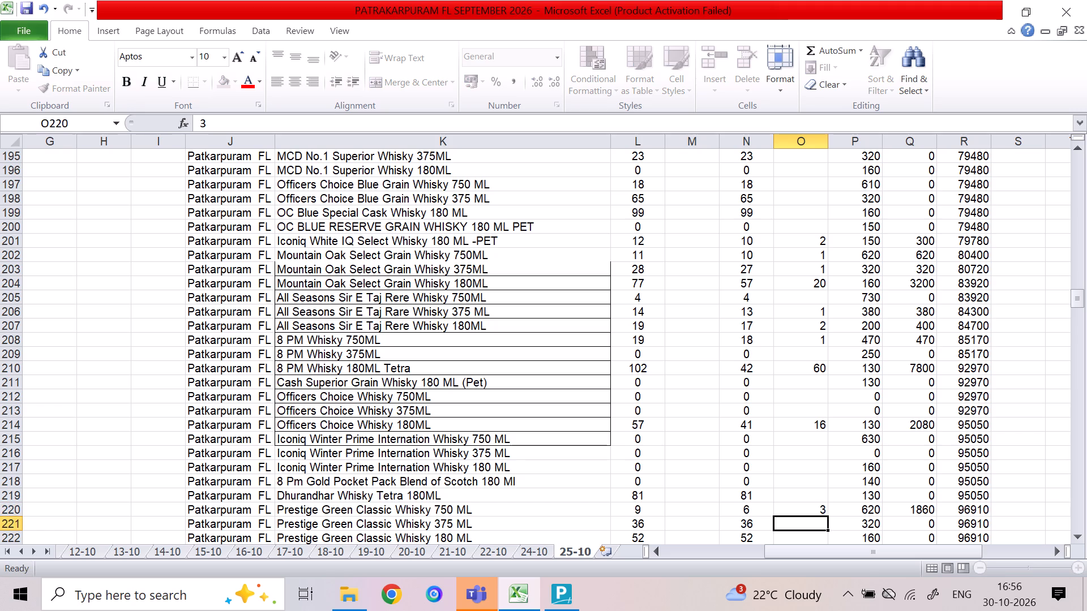
pyautogui.press('1')
pyautogui.press('Down')
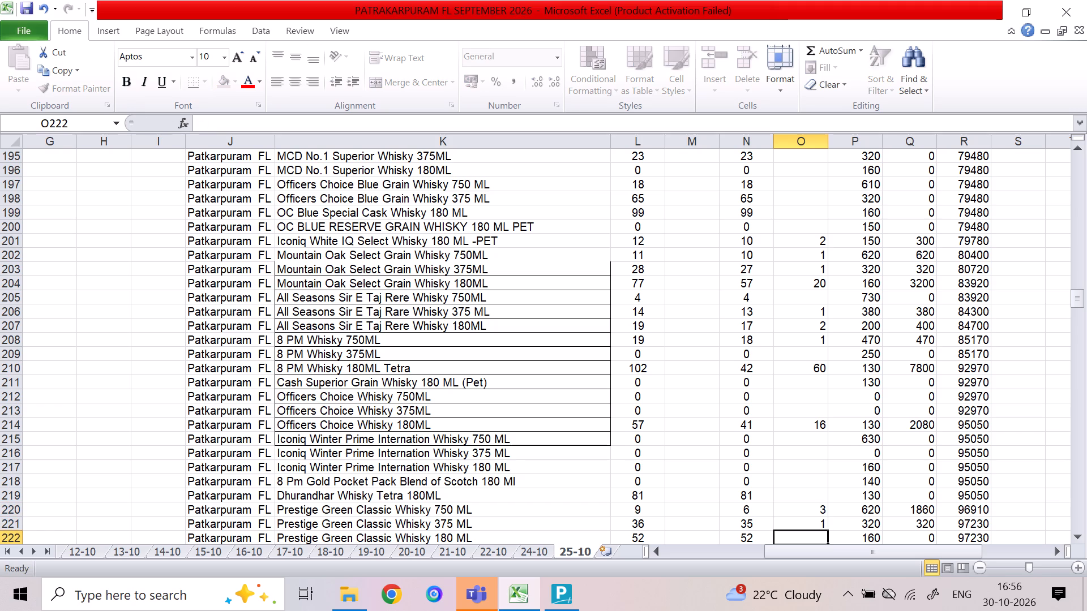
# Enter a sale quantity of 1 for Sangam World Malt Whisky 750 ML in O232.
pyautogui.press('Down')
pyautogui.press('Down')
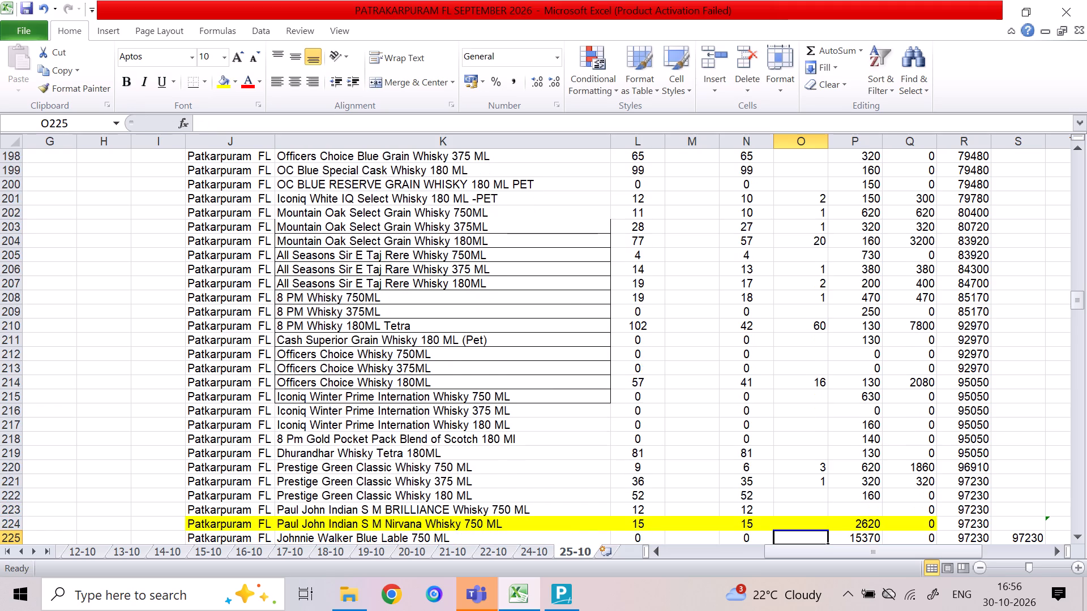
pyautogui.press('Down')
pyautogui.press('Down')
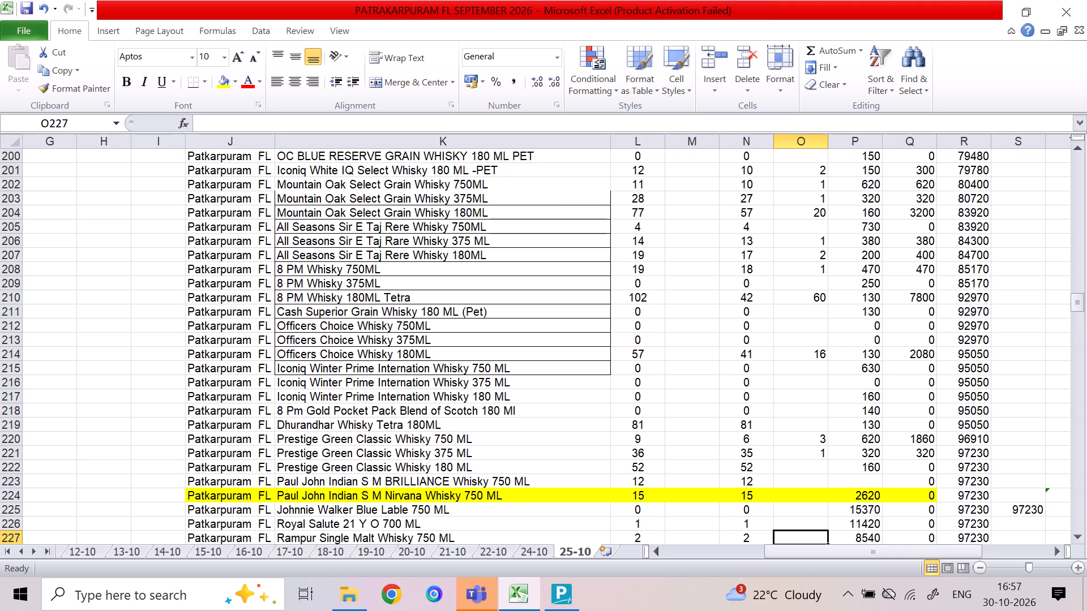
pyautogui.press('Down')
pyautogui.press('Down')
pyautogui.press('Down')
pyautogui.press('Down')
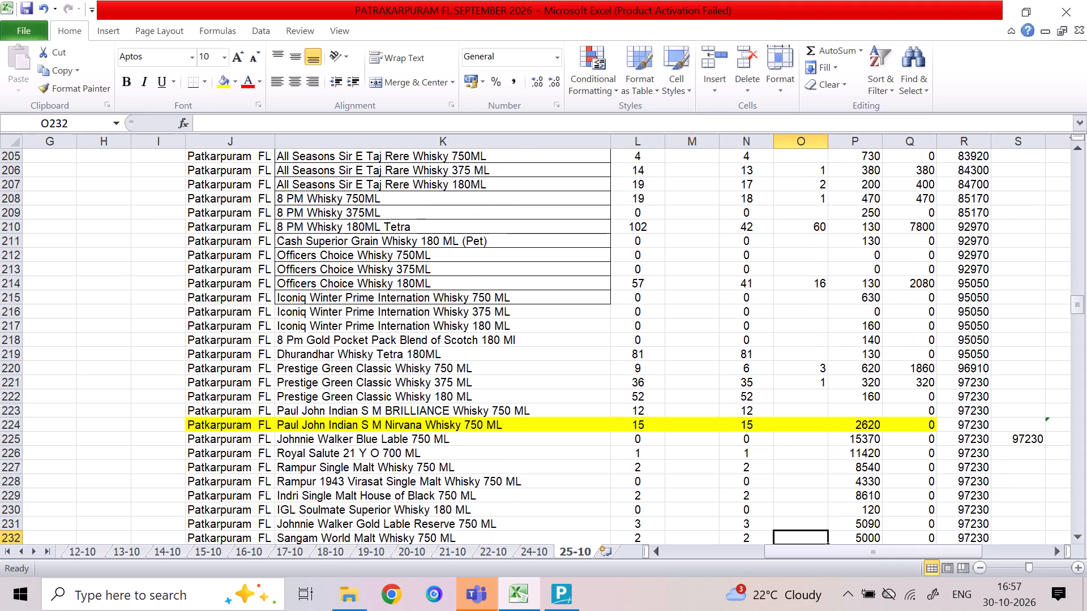
pyautogui.press('Down')
pyautogui.press('Down')
pyautogui.press('Down')
pyautogui.press('Down')
pyautogui.press('Up')
pyautogui.press('Up')
pyautogui.press('Up')
pyautogui.press('Up')
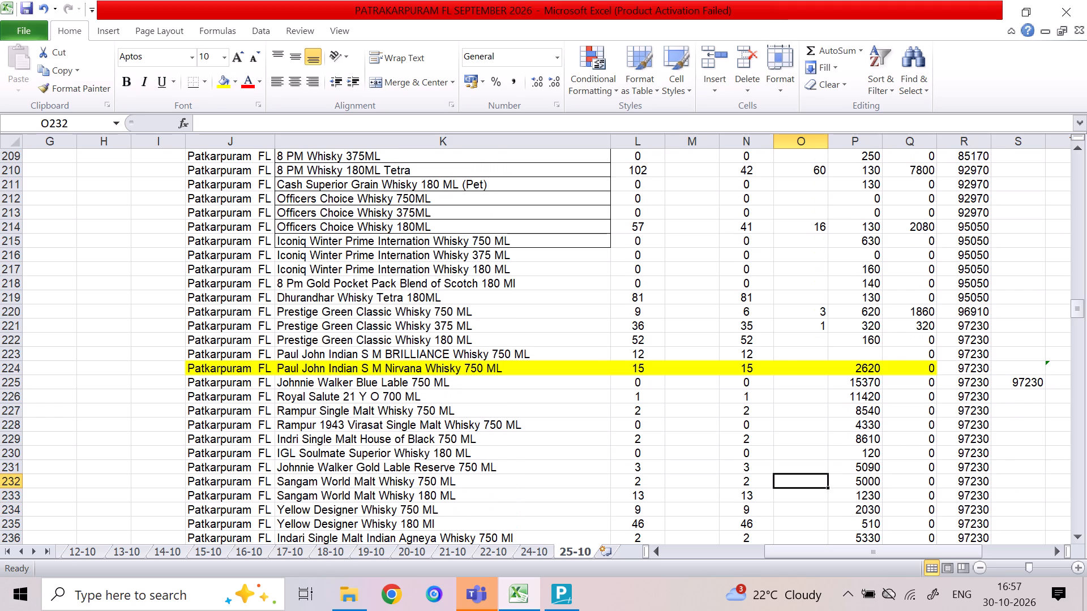
pyautogui.press('Left')
pyautogui.press('Left')
pyautogui.press('Left')
pyautogui.press('Left')
pyautogui.press('Left')
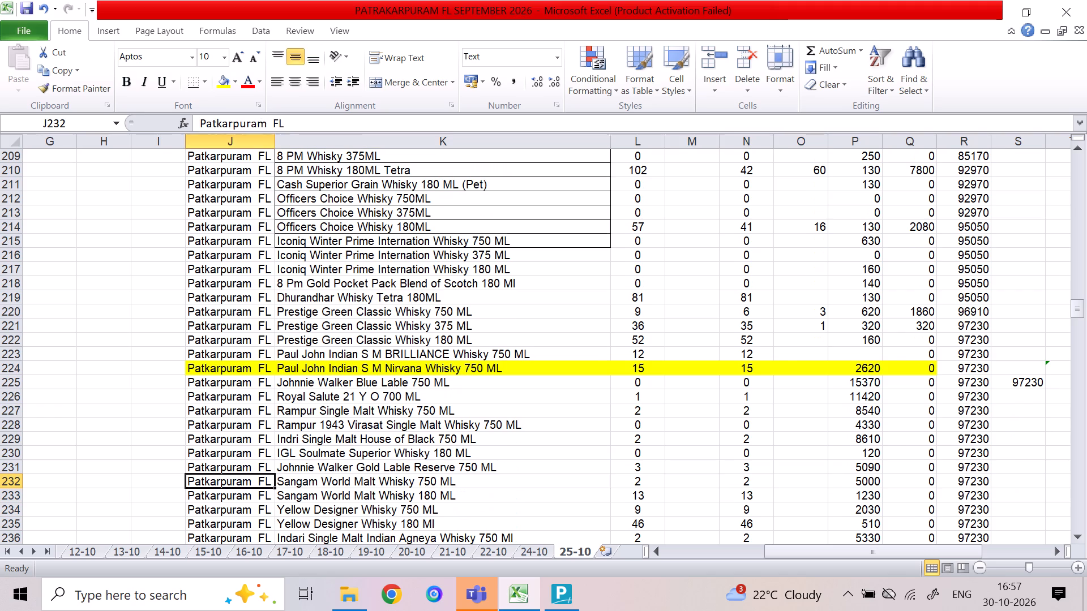
pyautogui.press('Right')
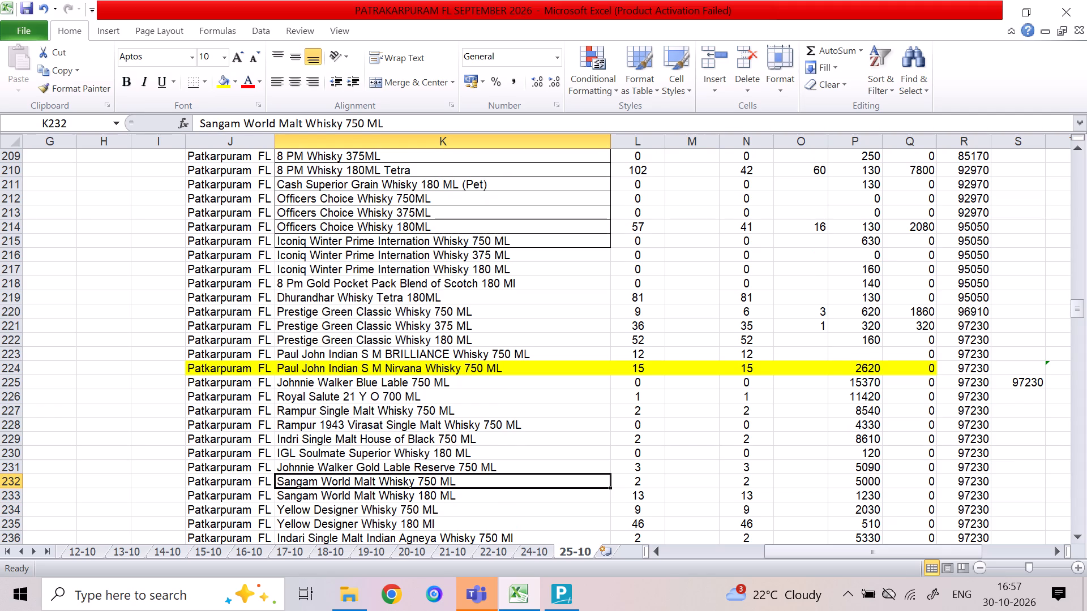
pyautogui.press('Right')
pyautogui.press('Right')
pyautogui.press('Right')
pyautogui.press('Right')
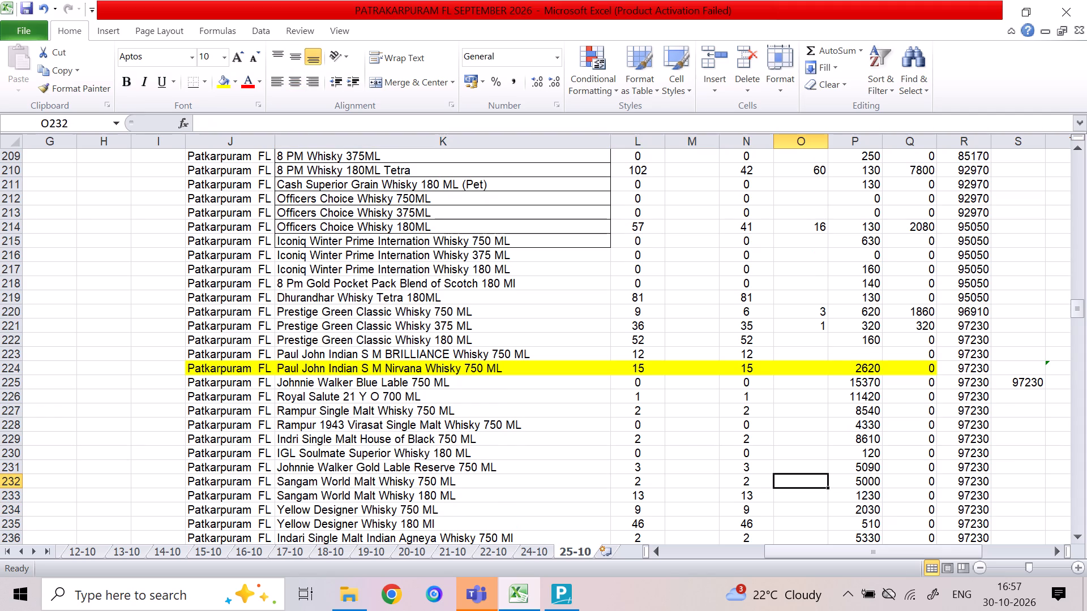
pyautogui.press('1')
pyautogui.press('Down')
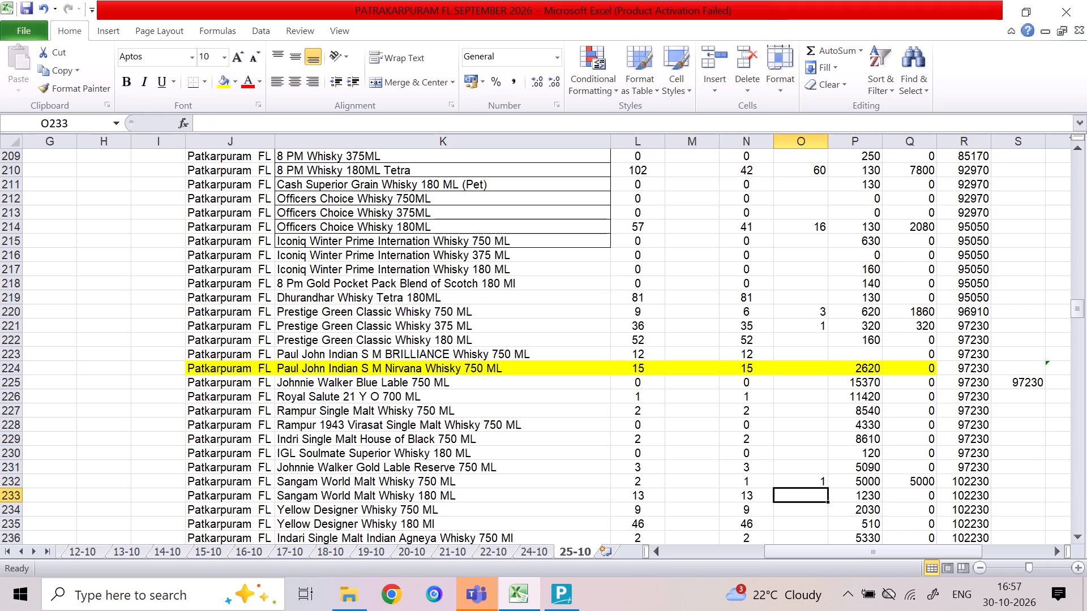
# Enter a sale quantity of 2 for Chivas Regal 200 ML in O247.
pyautogui.press('Down')
pyautogui.press('Down')
pyautogui.press('Down')
pyautogui.press('Down')
pyautogui.press('Down')
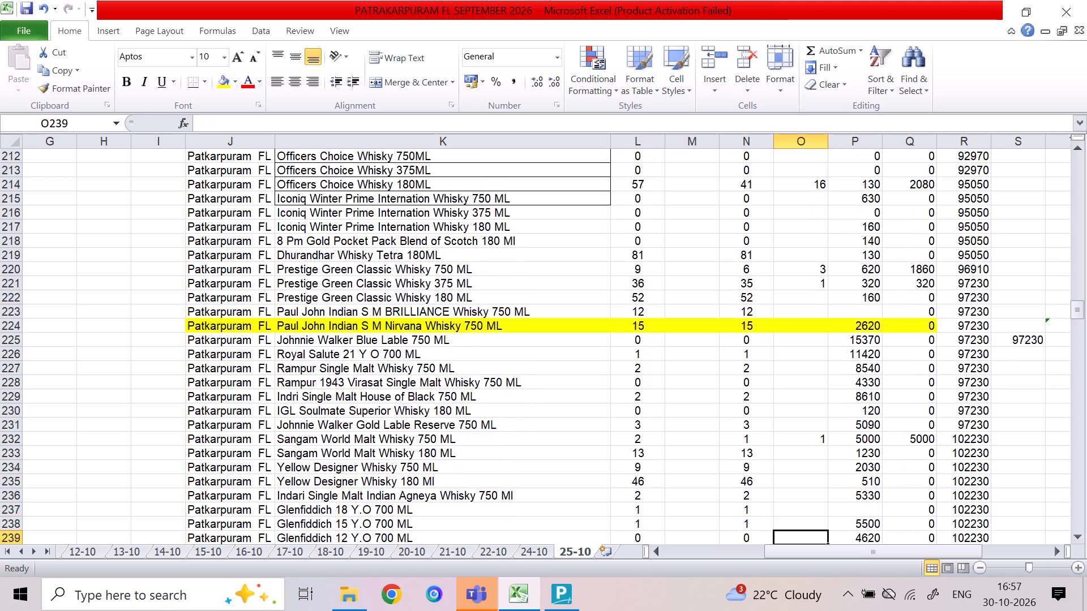
pyautogui.press('Down')
pyautogui.press('Down')
pyautogui.press('Down')
pyautogui.press('Down')
pyautogui.press('Down')
pyautogui.press('Down')
pyautogui.press('Down')
pyautogui.press('Down')
pyautogui.press('Down')
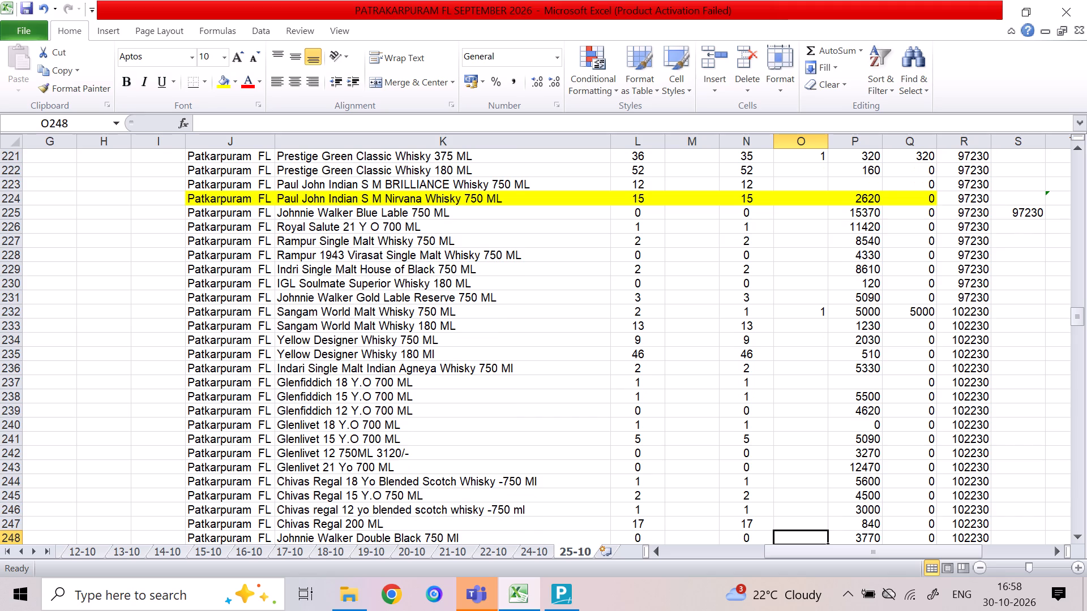
pyautogui.press('Up')
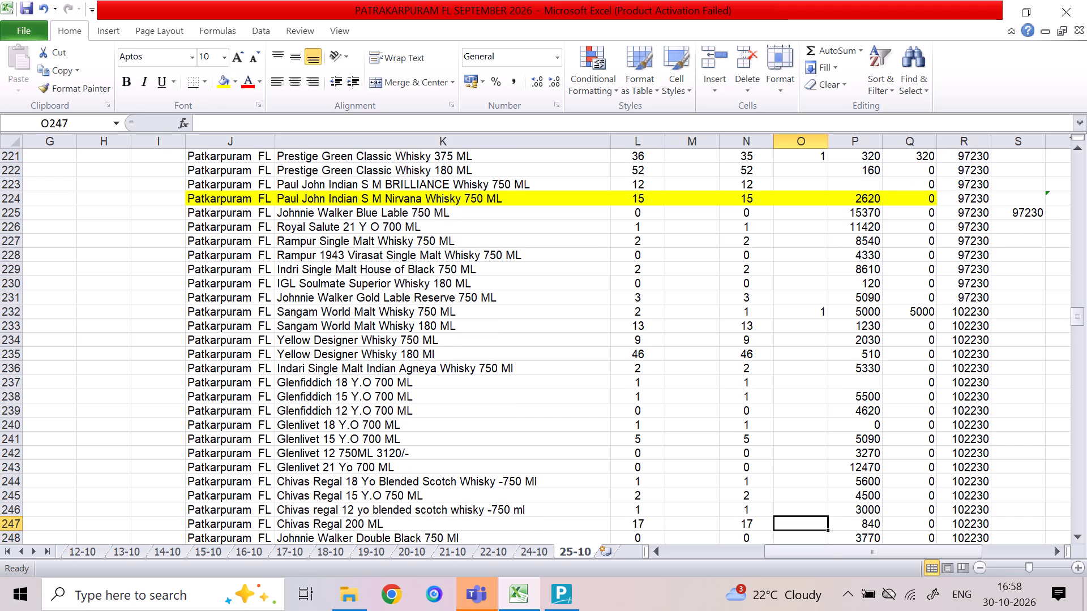
pyautogui.press('2')
pyautogui.press('Down')
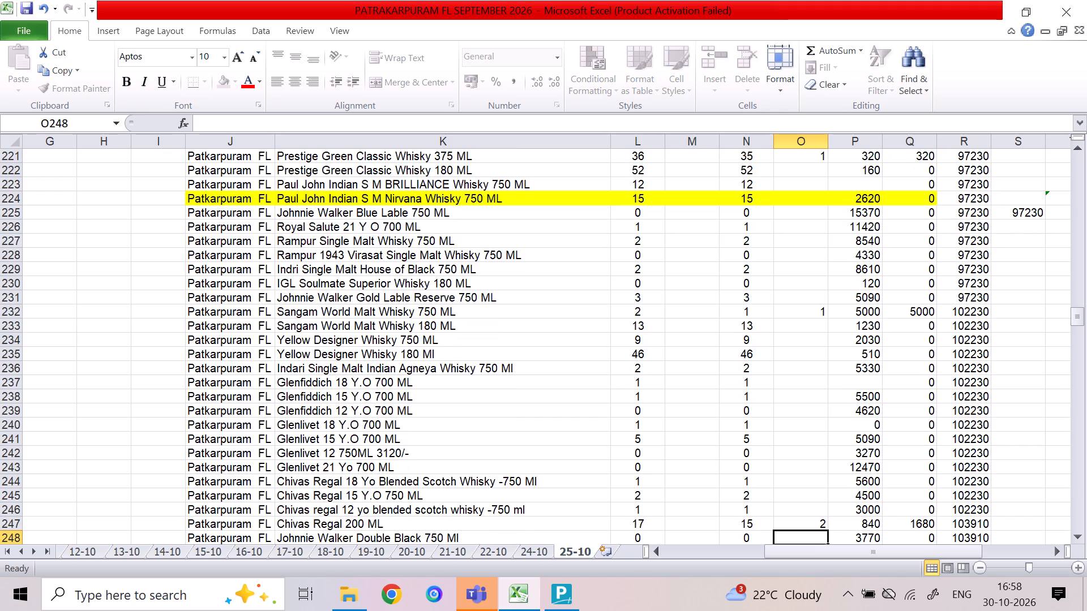
# Enter a sale quantity of 3 for BOHO Deluxe Blended Whisky 750ml in O298.
pyautogui.press('Down')
pyautogui.press('Down')
pyautogui.press('Down')
pyautogui.press('Down')
pyautogui.press('Down')
pyautogui.press('Down')
pyautogui.press('Down')
pyautogui.press('Down')
pyautogui.press('Down')
pyautogui.press('Down')
pyautogui.press('Down')
pyautogui.press('Down')
pyautogui.press('Down')
pyautogui.press('Down')
pyautogui.press('Down')
pyautogui.press('Down')
pyautogui.press('Down')
pyautogui.press('Down')
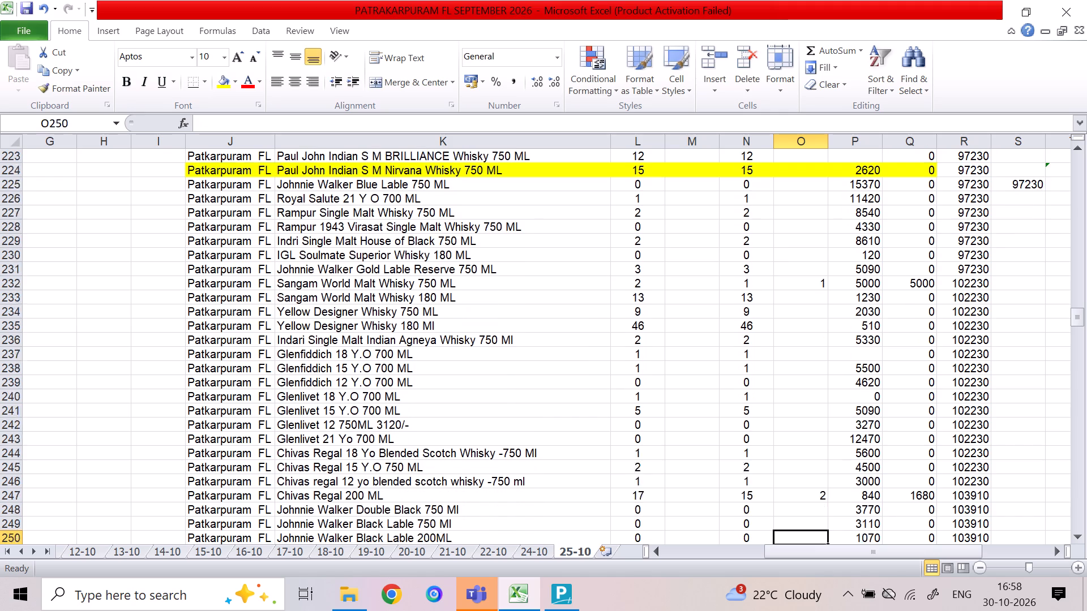
pyautogui.press('Down')
pyautogui.press('Down')
pyautogui.press('Down')
pyautogui.press('Down')
pyautogui.press('Down')
pyautogui.press('Down')
pyautogui.press('Down')
pyautogui.press('Down')
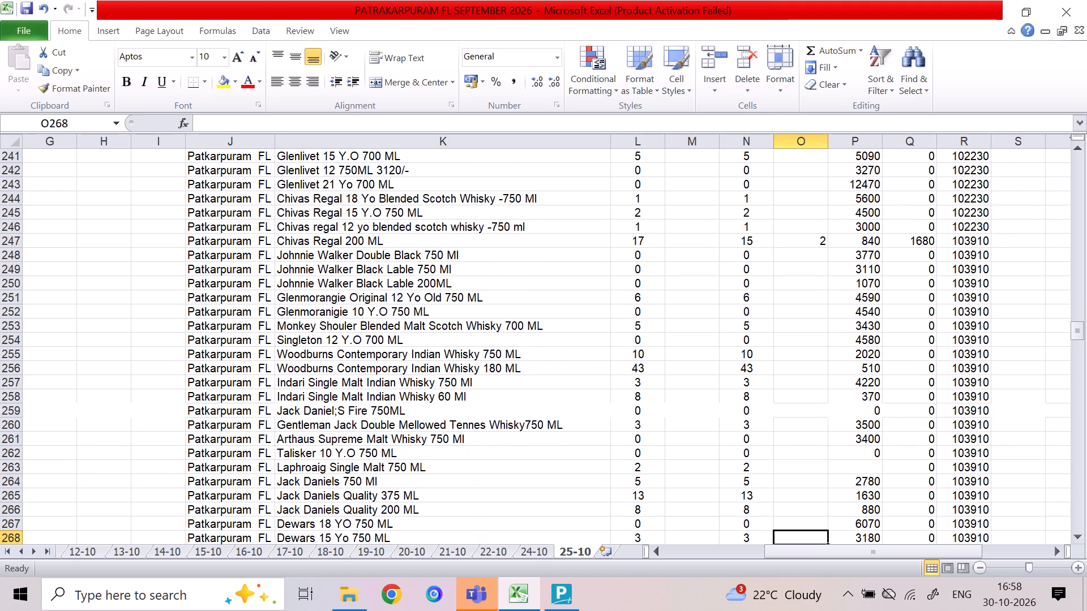
pyautogui.press('Down')
pyautogui.press('Down')
pyautogui.press('Down')
pyautogui.press('Down')
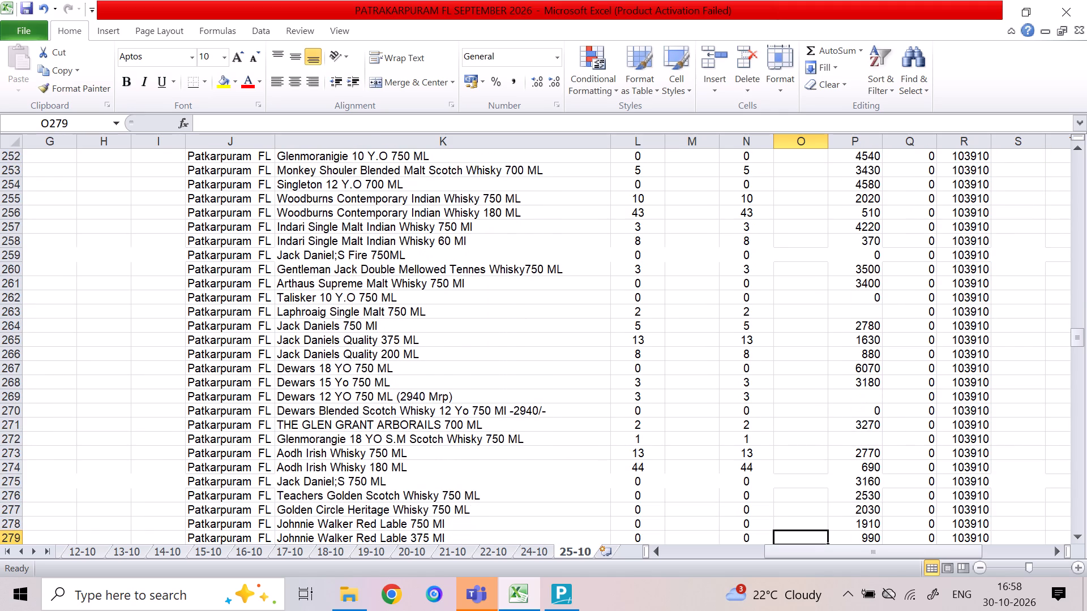
pyautogui.press('Down')
pyautogui.press('Down')
pyautogui.press('Down')
pyautogui.press('Down')
pyautogui.press('Down')
pyautogui.press('Down')
pyautogui.press('Down')
pyautogui.press('Down')
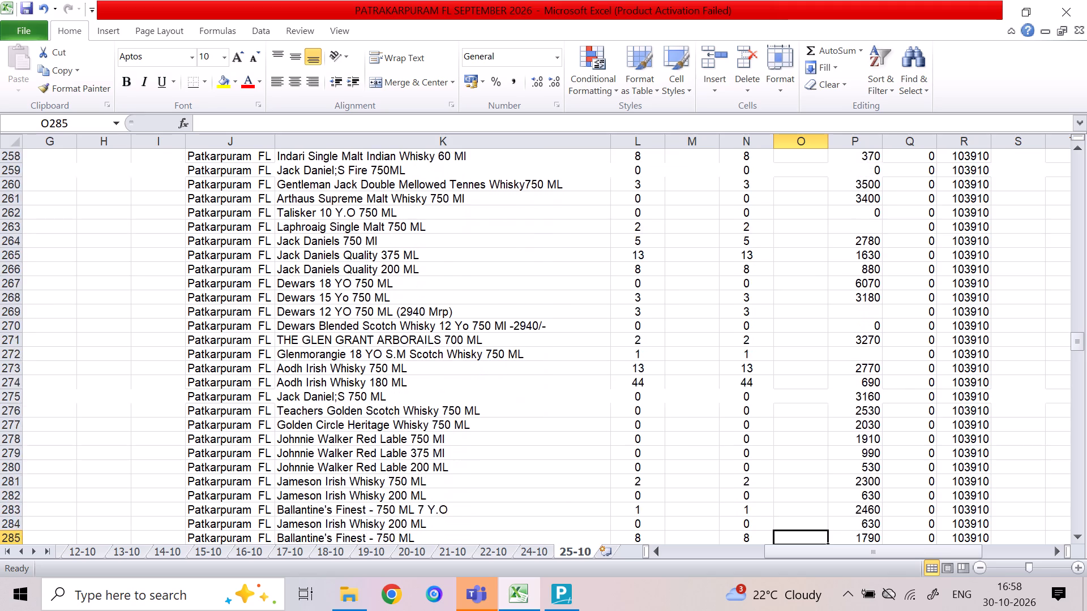
pyautogui.press('Down')
pyautogui.press('Down')
pyautogui.press('Down')
pyautogui.press('Down')
pyautogui.press('Down')
pyautogui.press('Down')
pyautogui.press('Down')
pyautogui.press('Down')
pyautogui.press('Down')
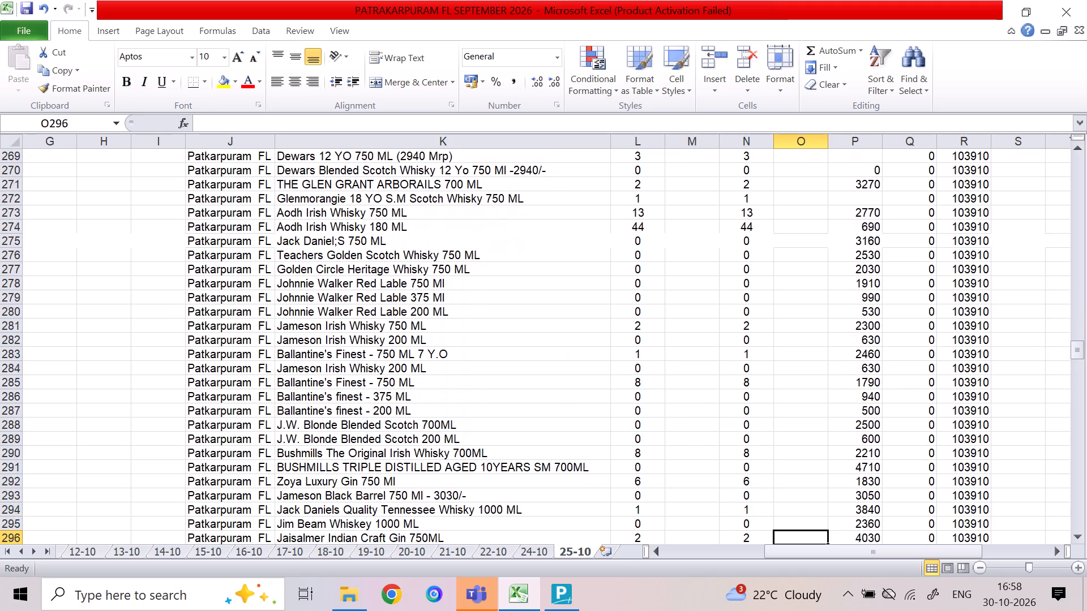
pyautogui.press('Down')
pyautogui.press('Down')
pyautogui.press('Down')
pyautogui.press('Down')
pyautogui.press('Down')
pyautogui.press('Down')
pyautogui.press('Down')
pyautogui.press('Up')
pyautogui.press('Up')
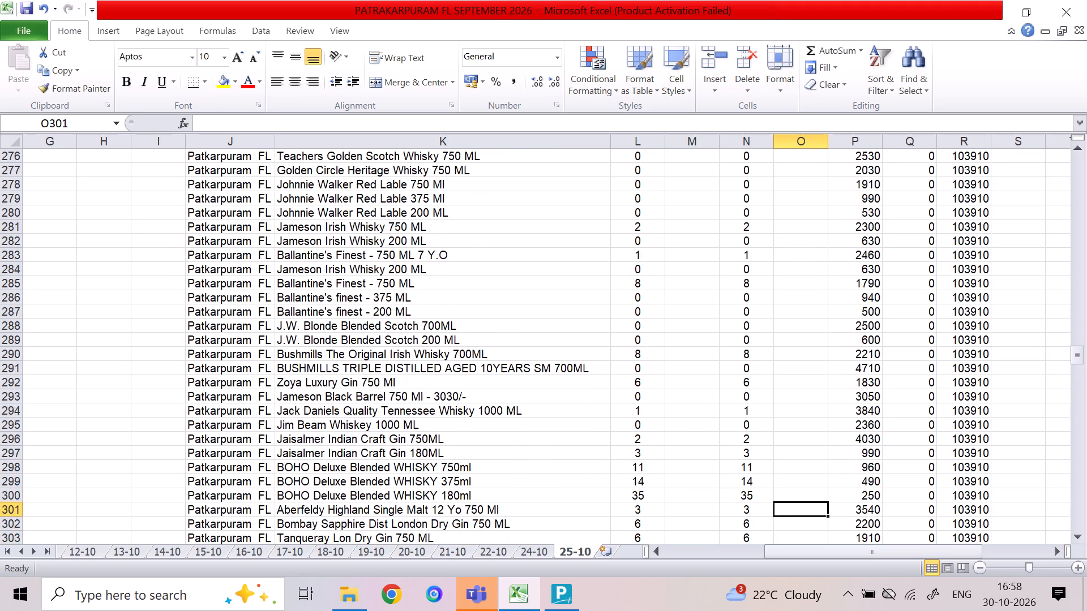
pyautogui.press('Up')
pyautogui.press('Up')
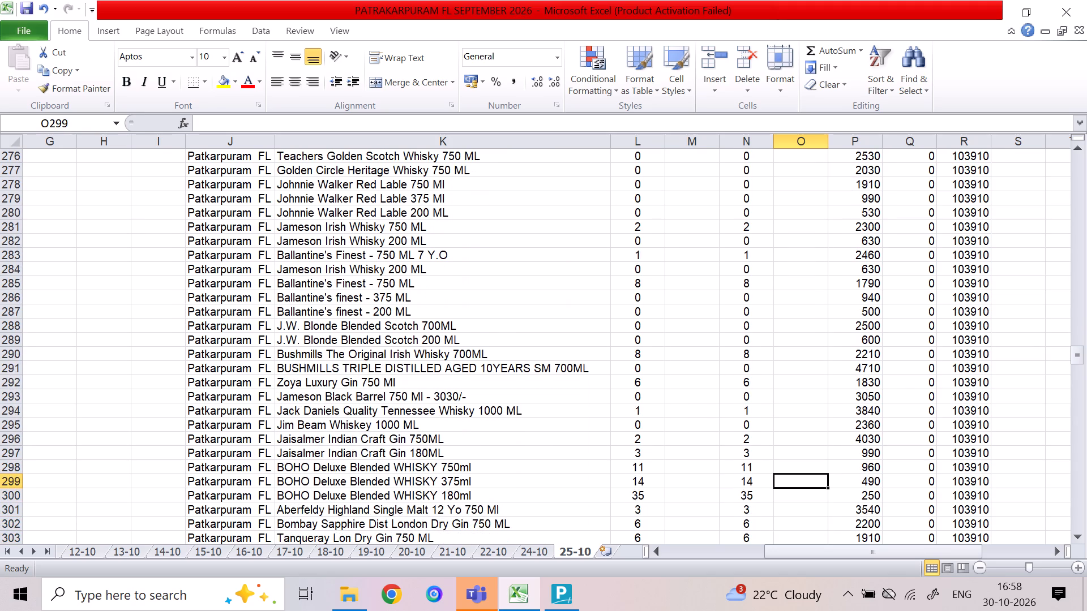
pyautogui.press('Up')
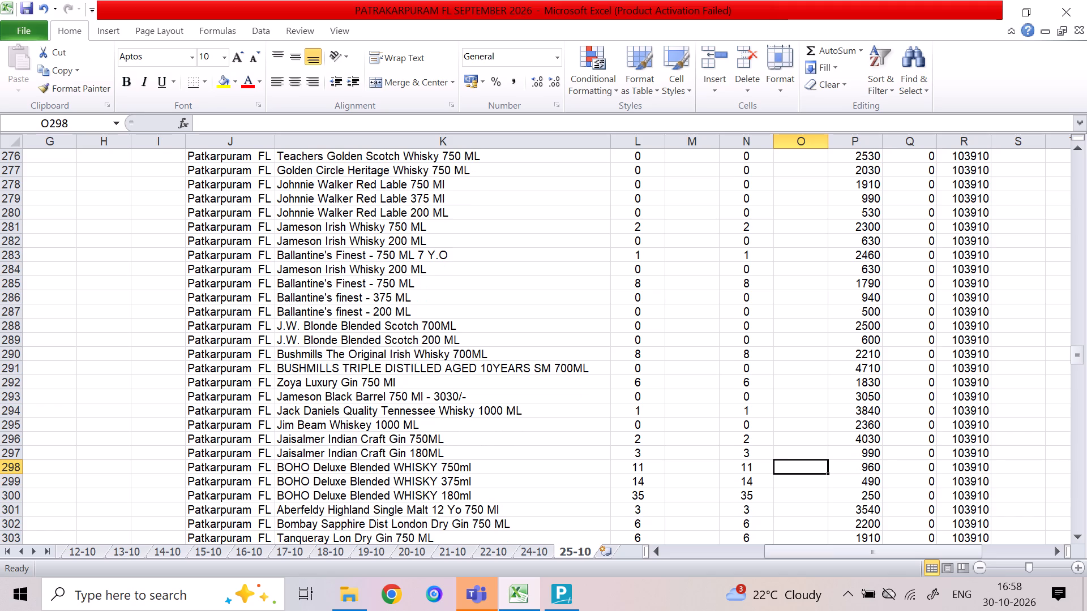
pyautogui.press('3')
pyautogui.press('Down')
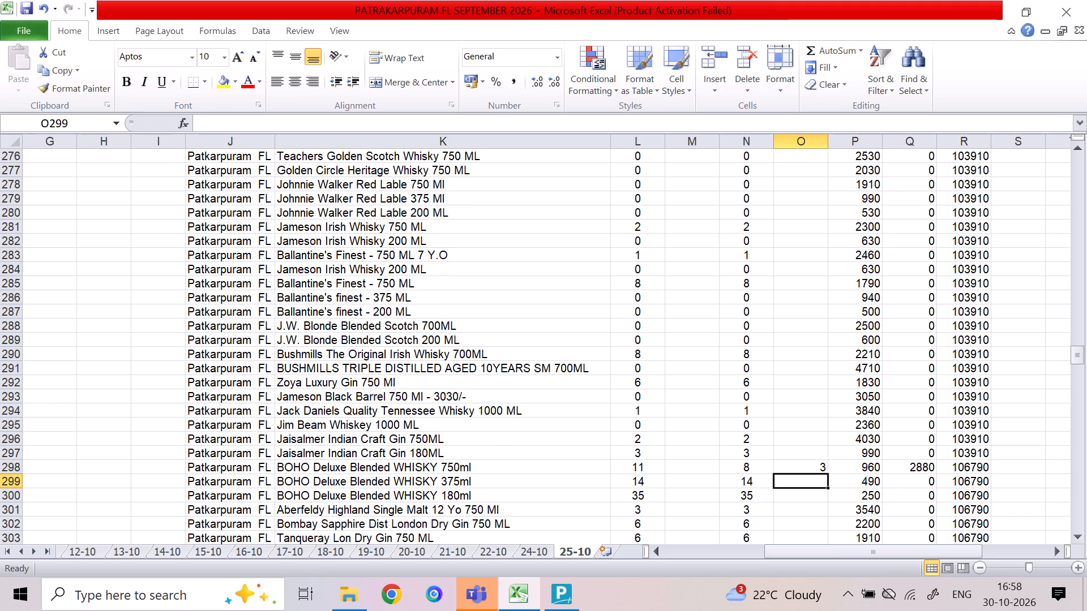
# Enter sale quantities of 1 and 7 for J & B Rare Celebration Blended Scotch Whisky 750 ML and 180 ML in O312:O313.
pyautogui.press('Down')
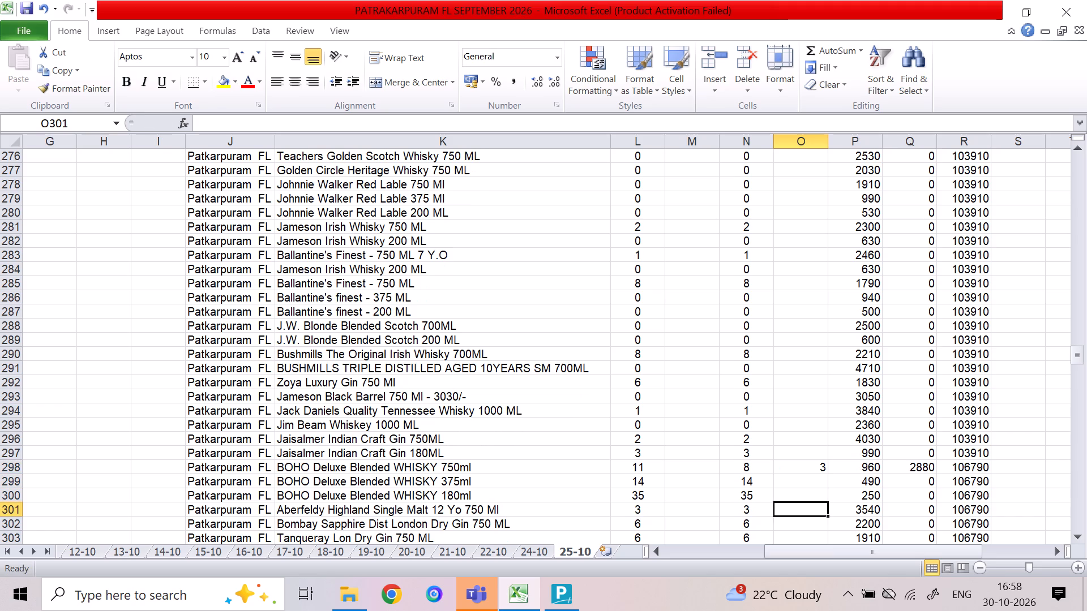
pyautogui.press('Down')
pyautogui.press('Down')
pyautogui.press('Down')
pyautogui.press('Down')
pyautogui.press('Down')
pyautogui.press('Down')
pyautogui.press('Down')
pyautogui.press('Down')
pyautogui.press('Down')
pyautogui.press('Down')
pyautogui.press('Down')
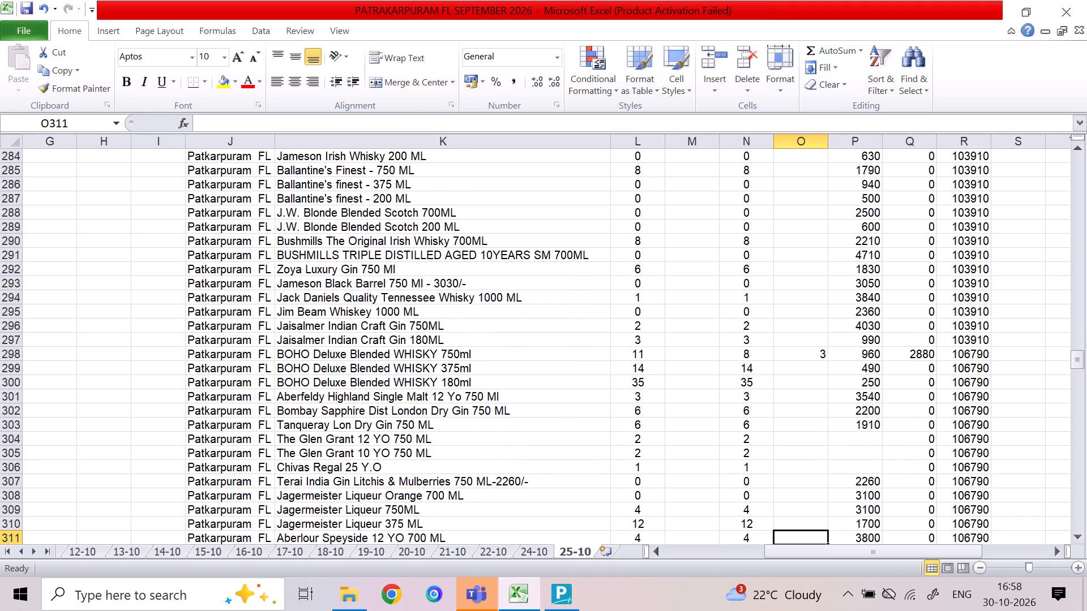
pyautogui.press('Down')
pyautogui.press('Up')
pyautogui.press('Up')
pyautogui.press('Down')
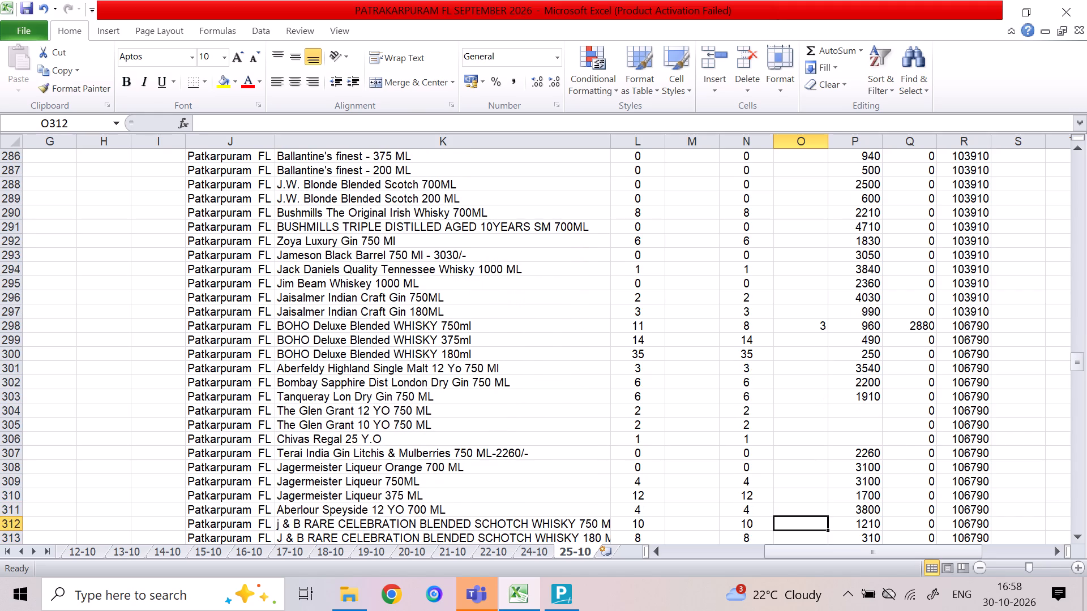
pyautogui.press('1')
pyautogui.press('Down')
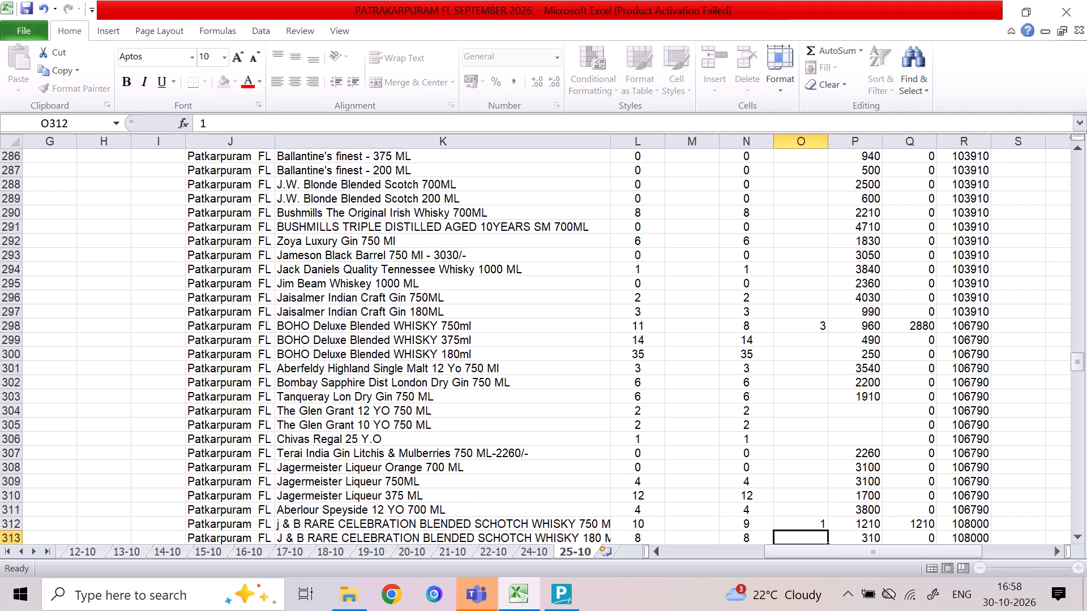
pyautogui.press('7')
pyautogui.press('Down')
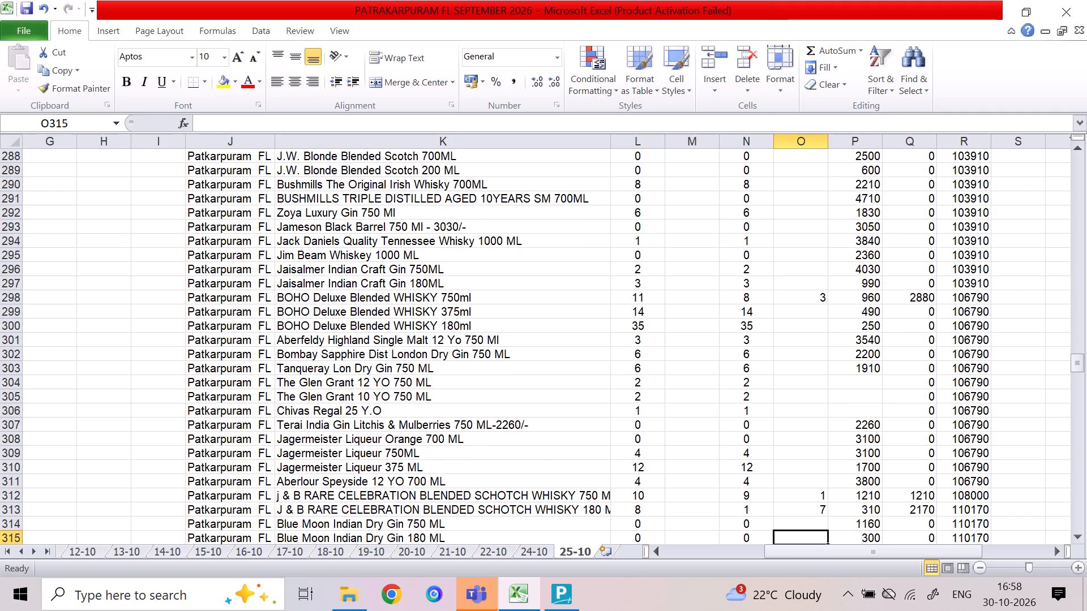
# Continue down the sale quantity column from the Blue Moon gin rows to Morpheus Xo Brandy 750 ML in row 324.
pyautogui.press('Down')
pyautogui.press('Down')
pyautogui.press('Down')
pyautogui.press('Down')
pyautogui.press('Down')
pyautogui.press('Down')
pyautogui.press('Down')
pyautogui.press('Down')
pyautogui.press('Down')
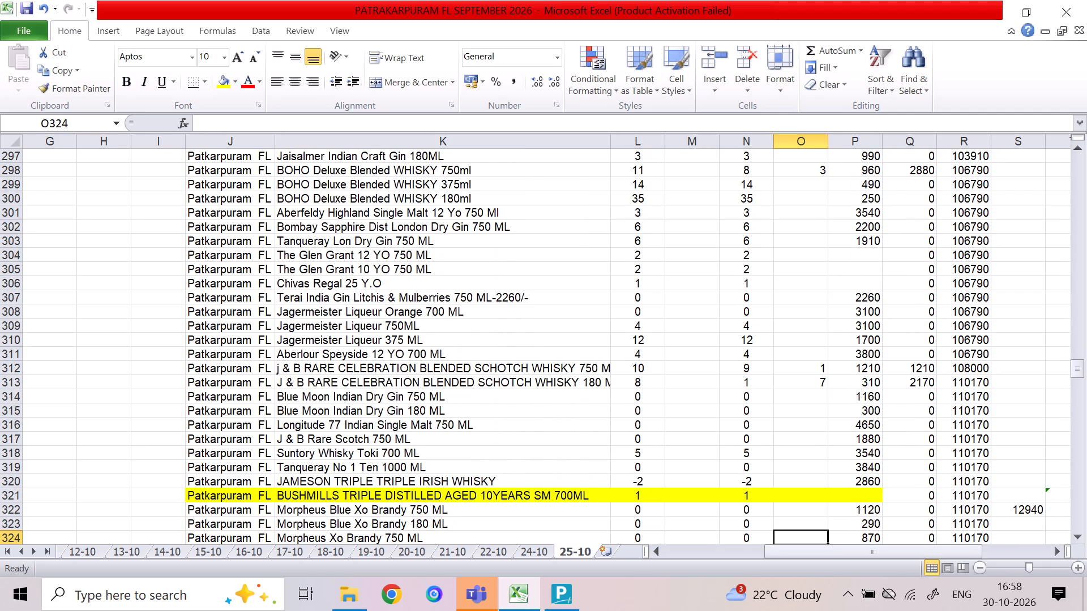
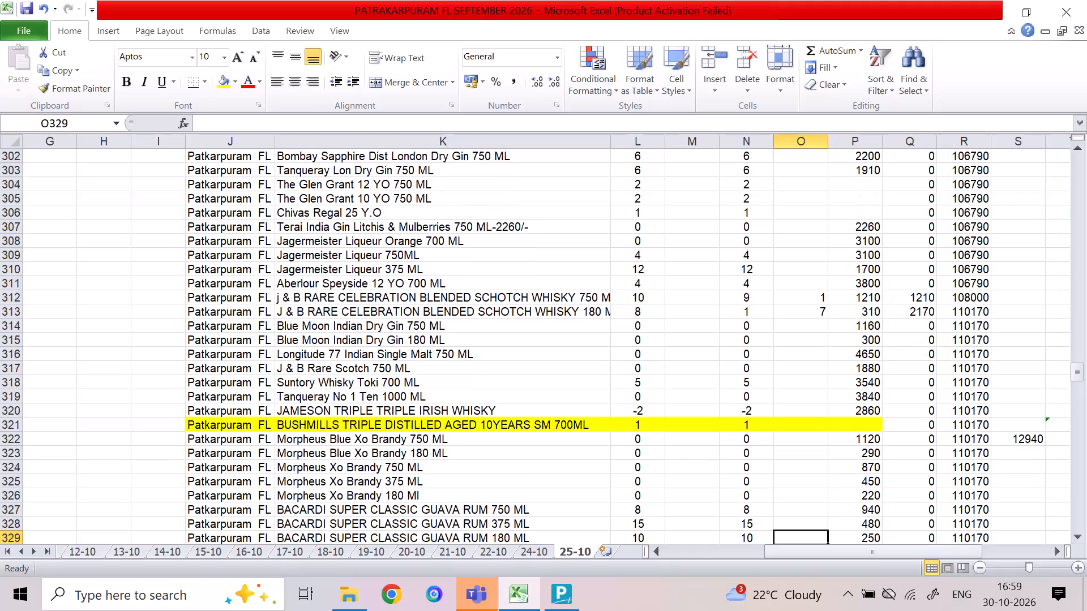
# Enter sale quantities of 1 and 2 for Bacardi Super Classic Guava Rum 375 ML and 180 ML in O328:O329.
pyautogui.press('Down')
pyautogui.press('Up')
pyautogui.press('Up')
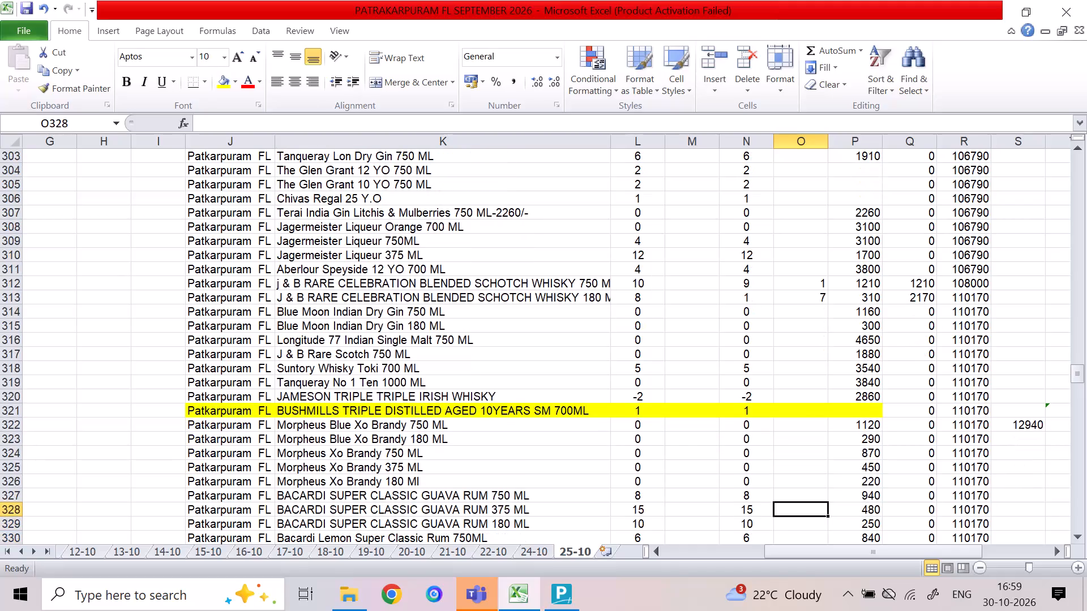
pyautogui.press('1')
pyautogui.press('Down')
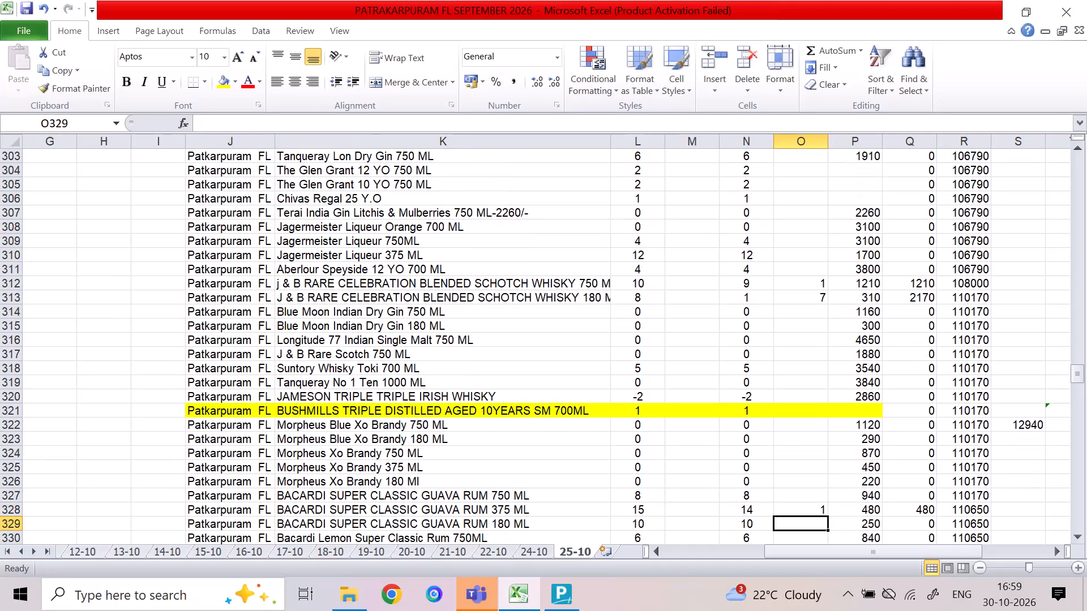
pyautogui.press('2')
pyautogui.press('Down')
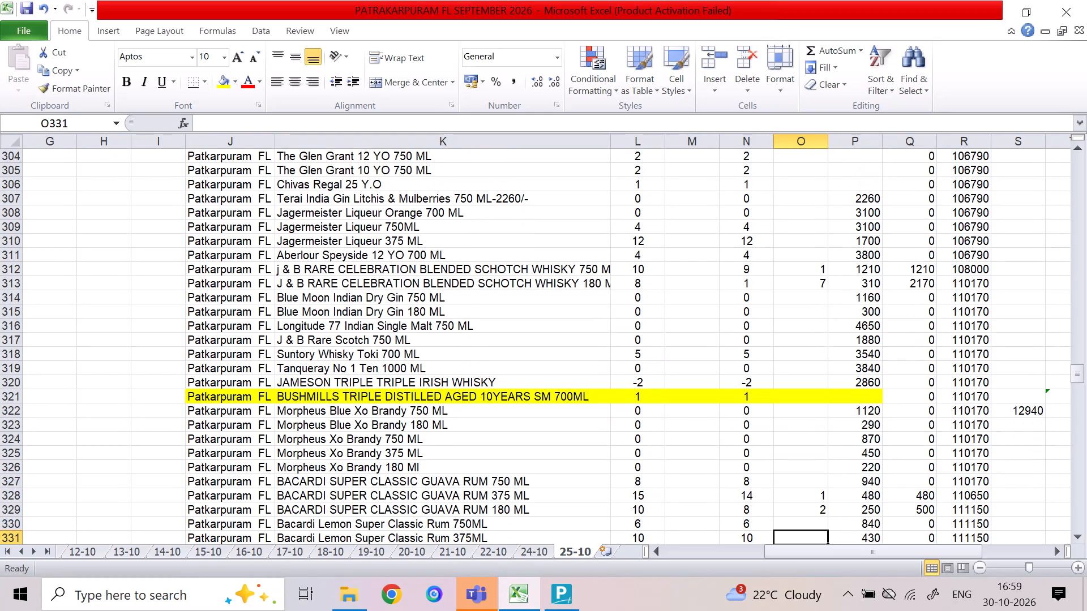
# Enter sale quantities of 2 and 12 for Bacardi Lemon Super Classic Rum 375ML and 180ML in O331:O332.
pyautogui.press('2')
pyautogui.press('Down')
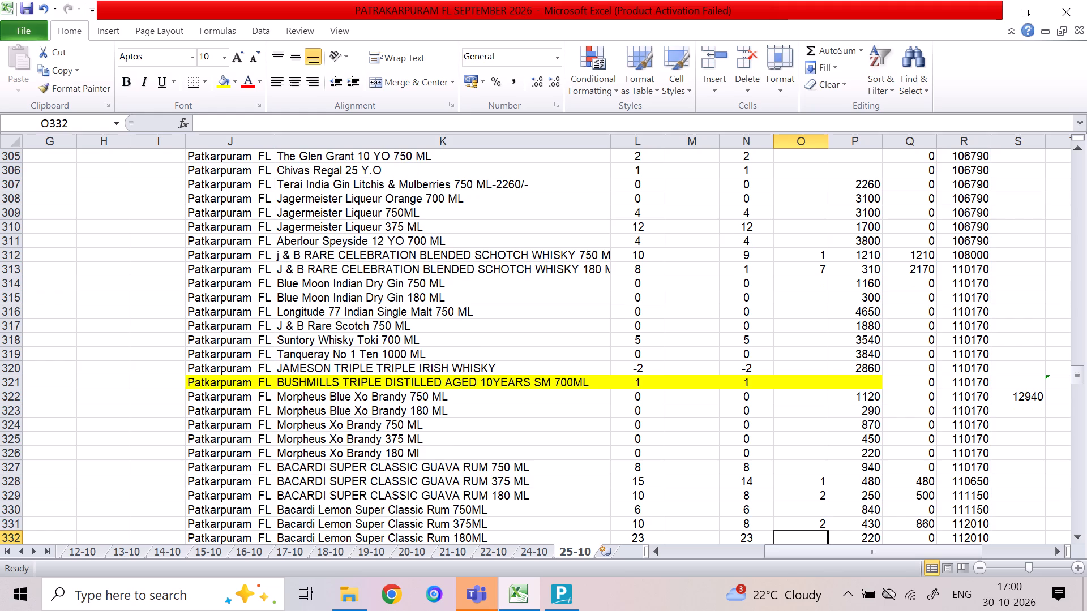
pyautogui.write('12')
pyautogui.press('Down')
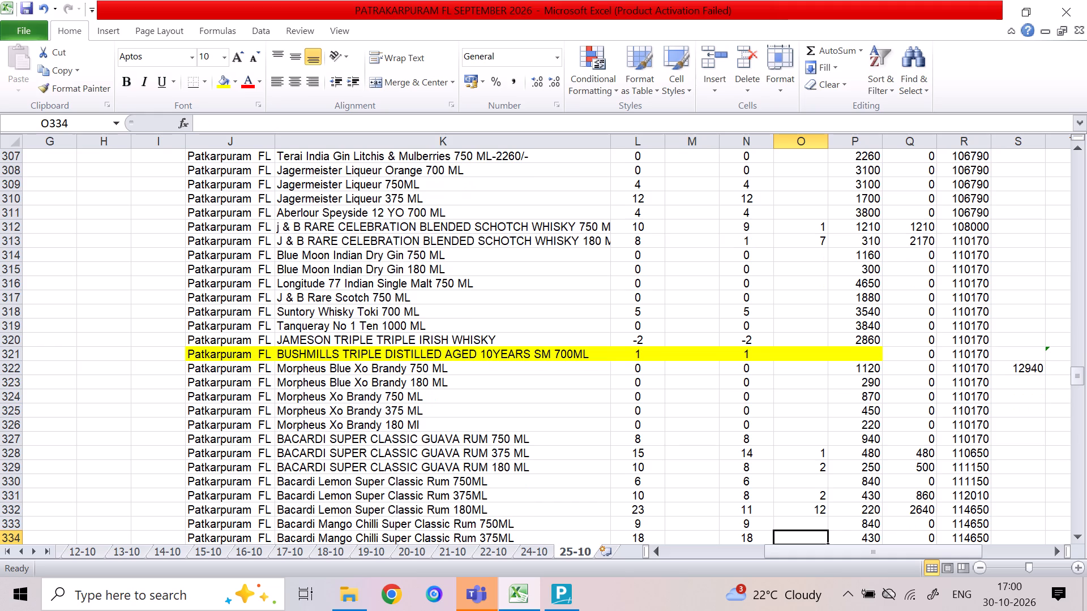
# Enter a sale quantity of 8 for Bacardi Mango Chilli Super Classic Rum 180ML in O335.
pyautogui.press('Down')
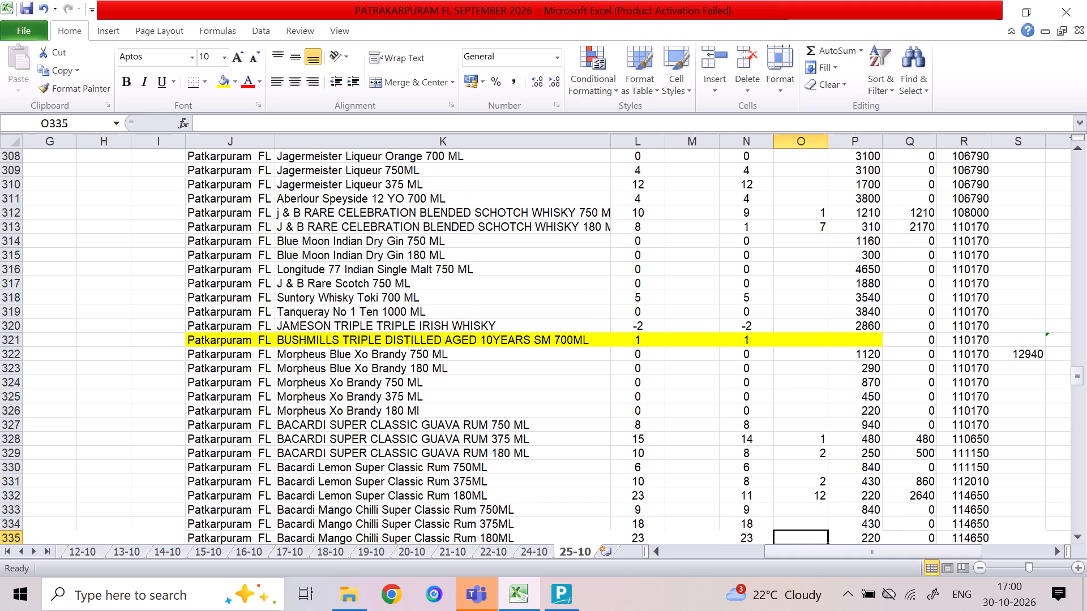
pyautogui.press('8')
pyautogui.press('Down')
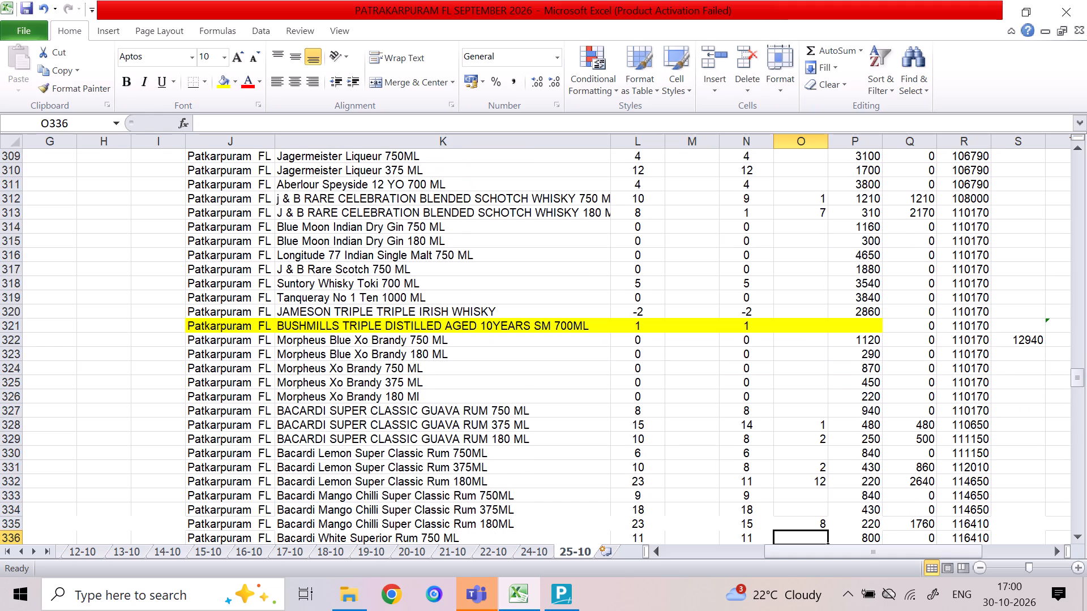
# Enter sale quantities of 1 and 2 for Black by Bacardi Super Classic Rum 750 ML and 375 ML in O339:O340.
pyautogui.press('Down')
pyautogui.press('Down')
pyautogui.press('Down')
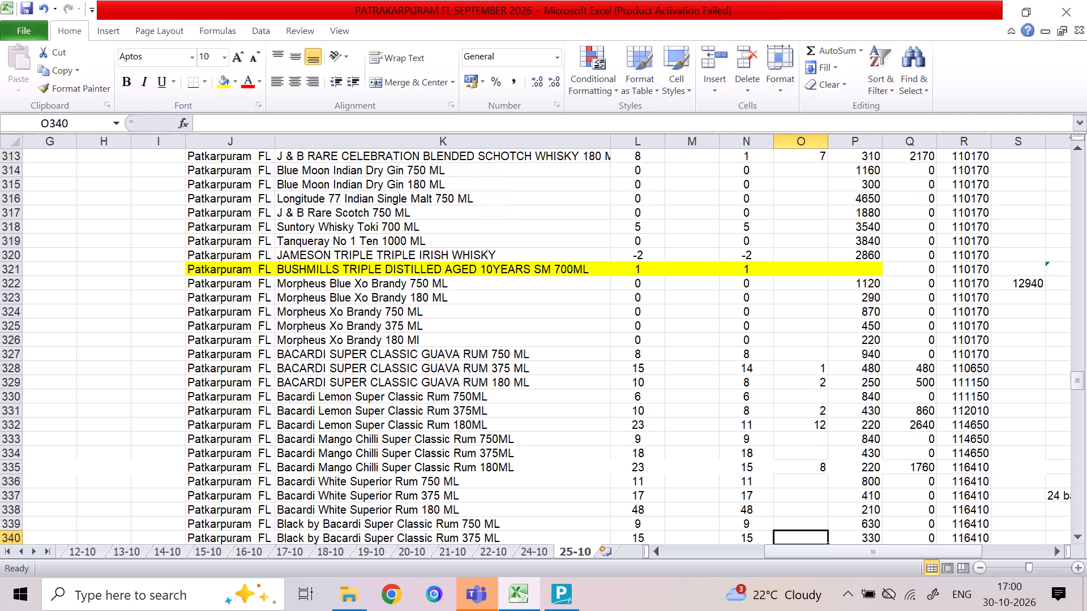
pyautogui.press('Up')
pyautogui.press('1')
pyautogui.press('Down')
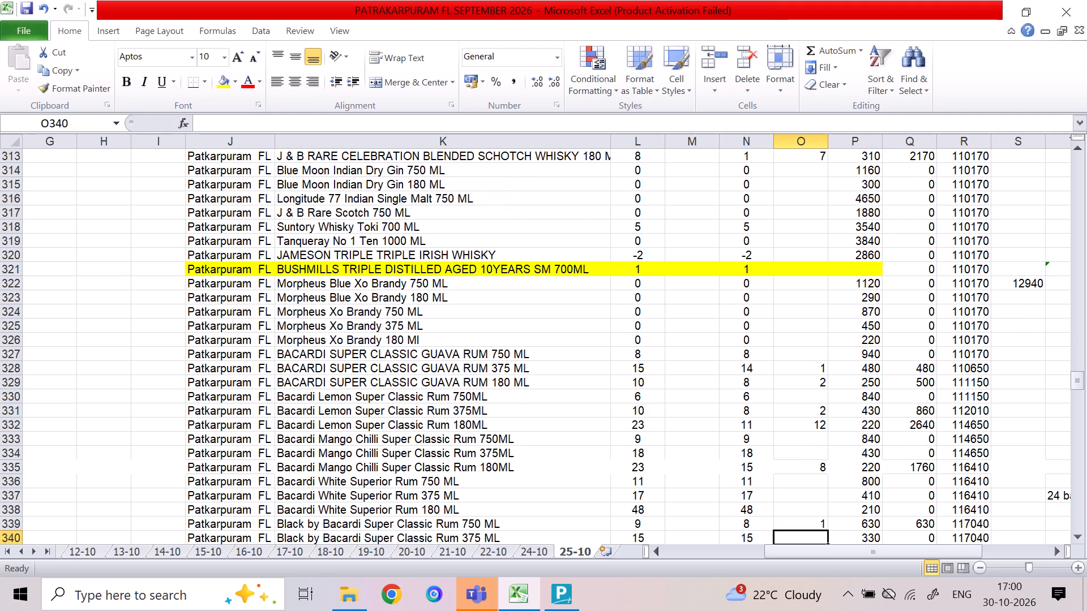
pyautogui.press('Down')
pyautogui.press('Up')
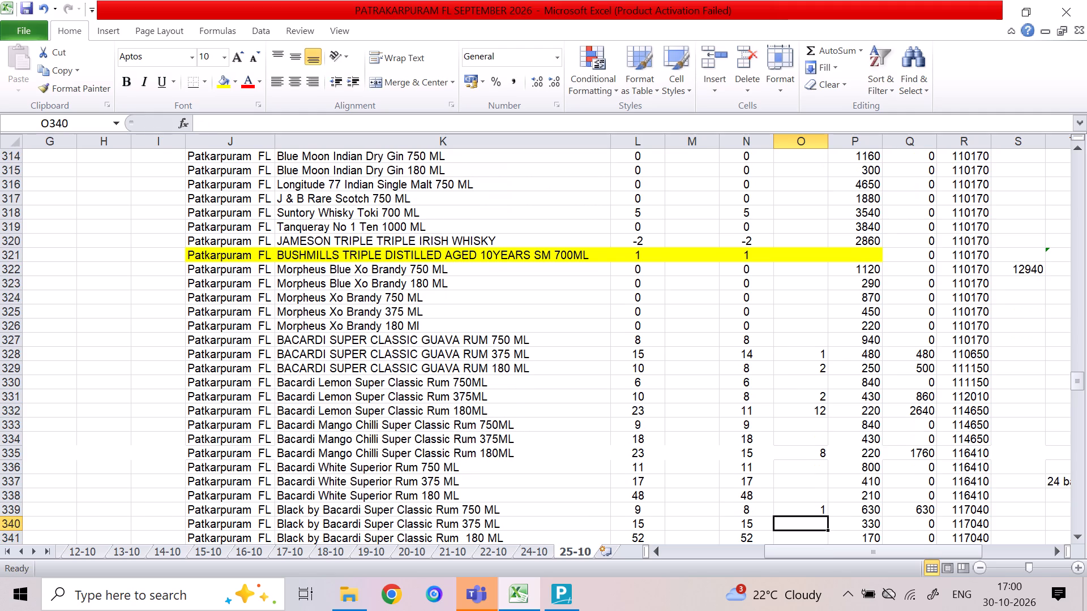
pyautogui.press('2')
pyautogui.press('Down')
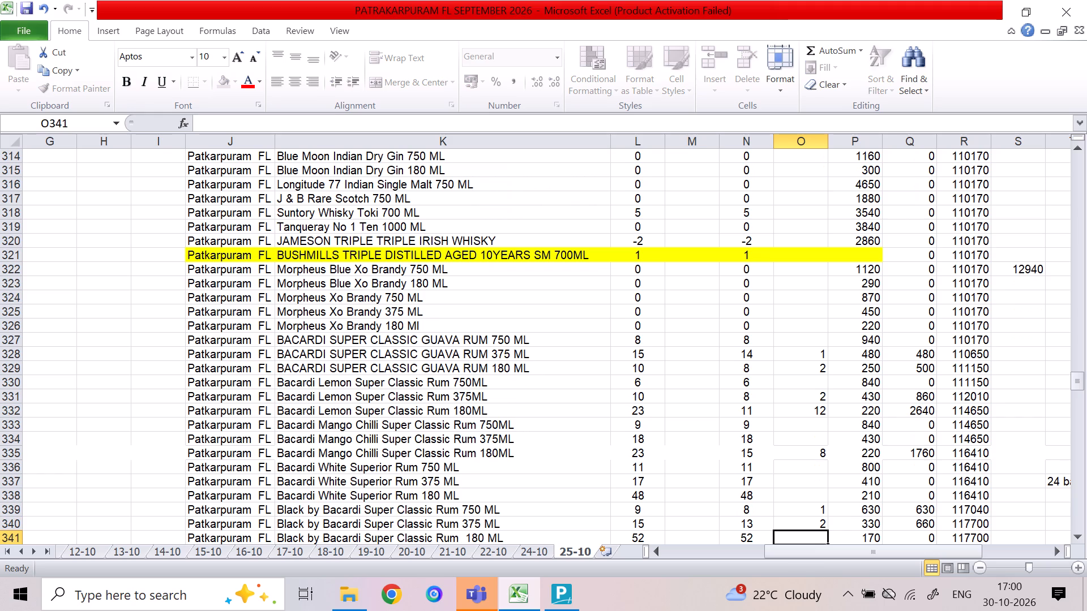
# Enter a sale quantity of 1 for Old Monk Coffee Flavoured Rum 375 ML in O344.
pyautogui.press('Down')
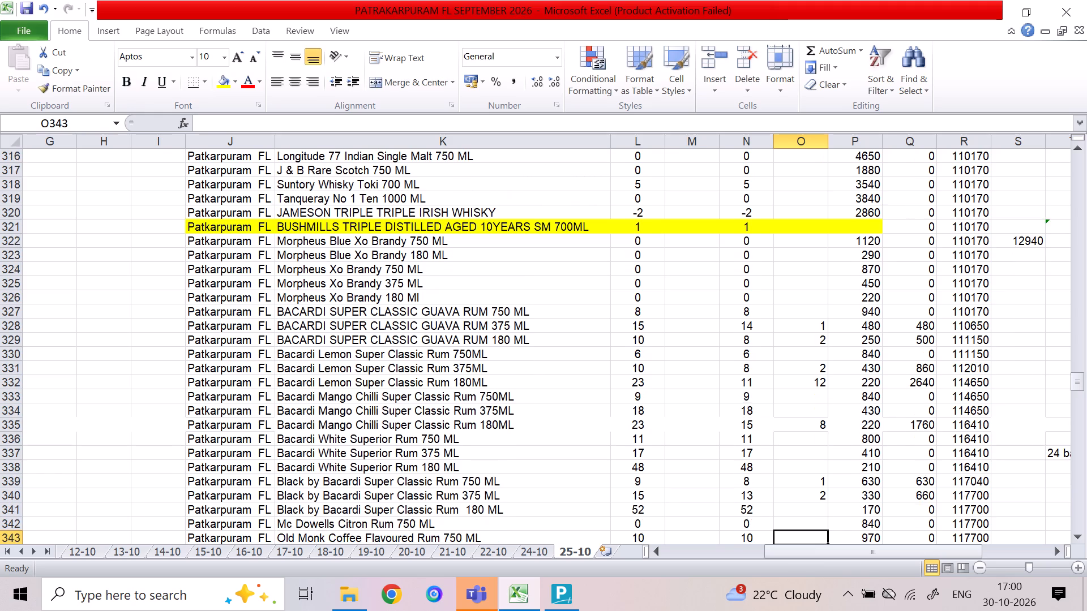
pyautogui.press('Down')
pyautogui.press('Down')
pyautogui.press('Up')
pyautogui.press('1')
pyautogui.press('Left')
pyautogui.press('Down')
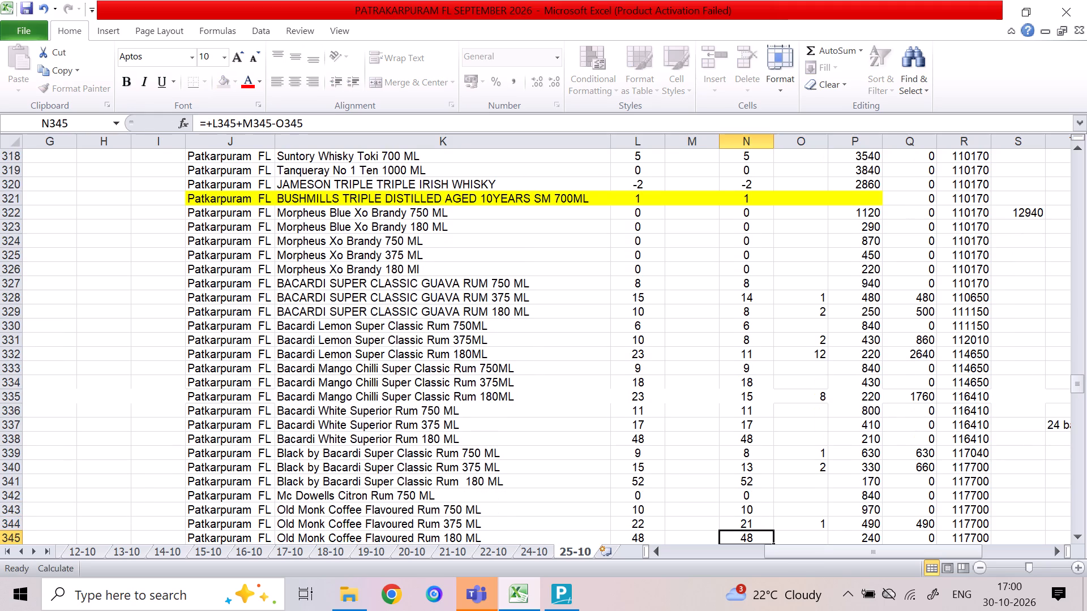
pyautogui.press('Right')
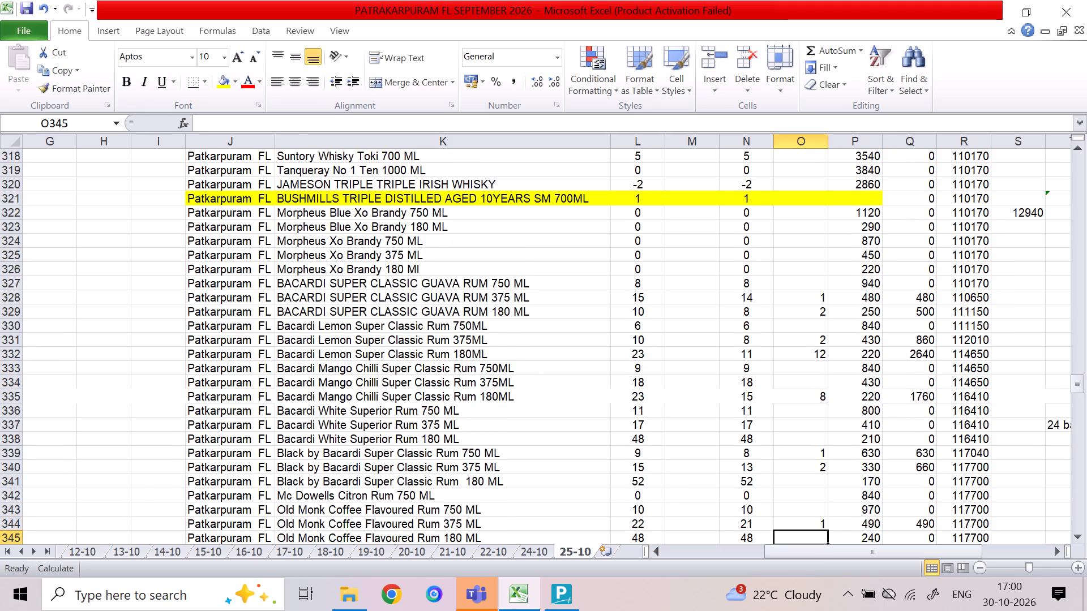
# Enter a sale quantity of 1 for Old Monk the Legend Rum 180 ML in O350.
pyautogui.press('Down')
pyautogui.press('Down')
pyautogui.press('Down')
pyautogui.press('Down')
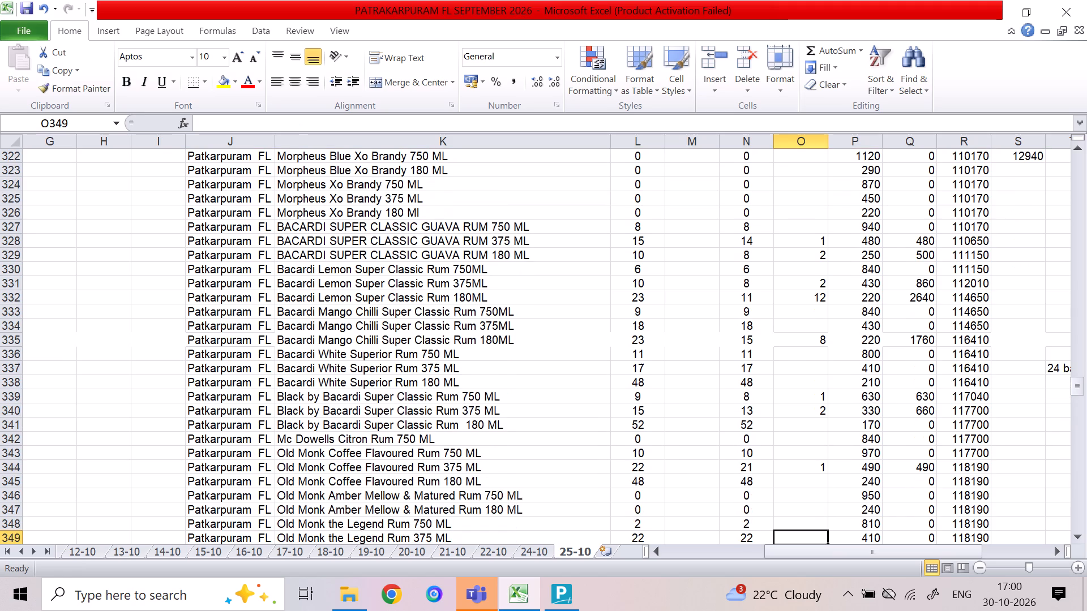
pyautogui.press('Down')
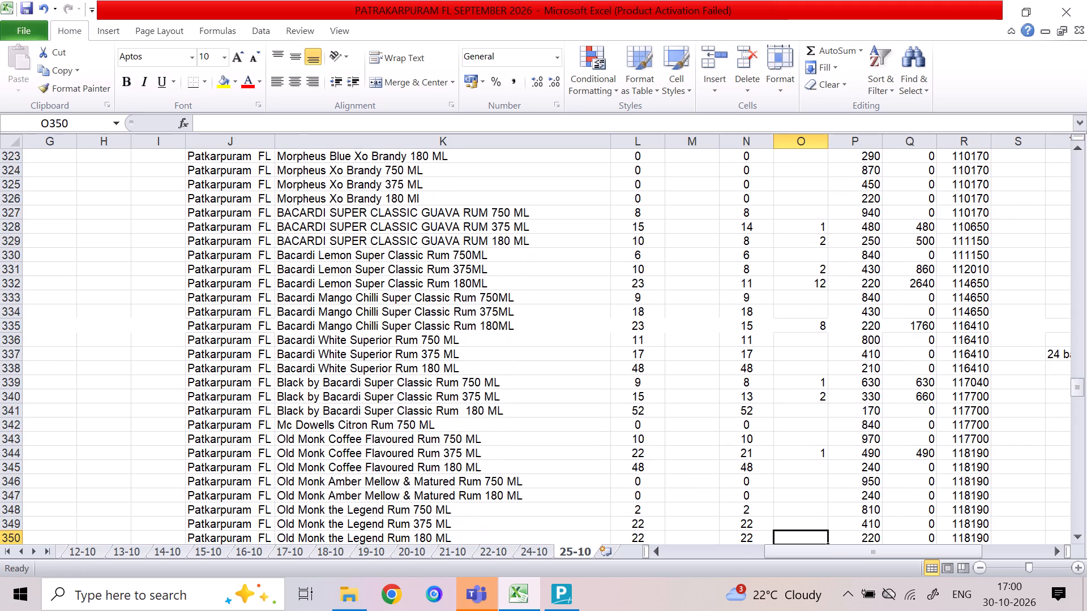
pyautogui.press('1')
pyautogui.press('Down')
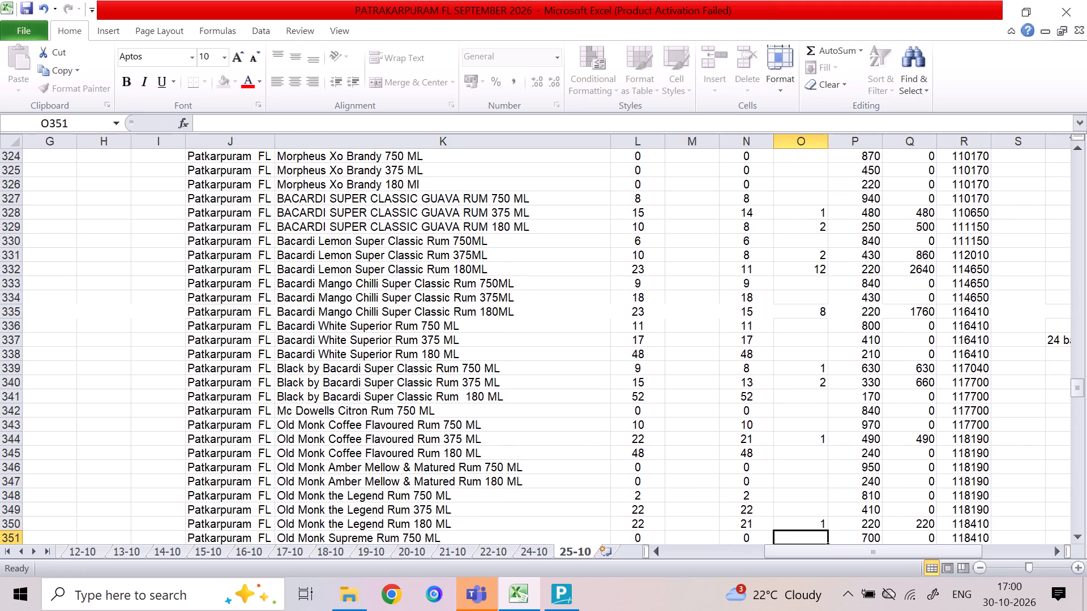
# Enter sale quantities of 1 and 2 for Very Old Vatted Old Monk Matured Rum 750 ML and 375 ML in O356:O357.
pyautogui.press('Down')
pyautogui.press('Down')
pyautogui.press('Down')
pyautogui.press('Down')
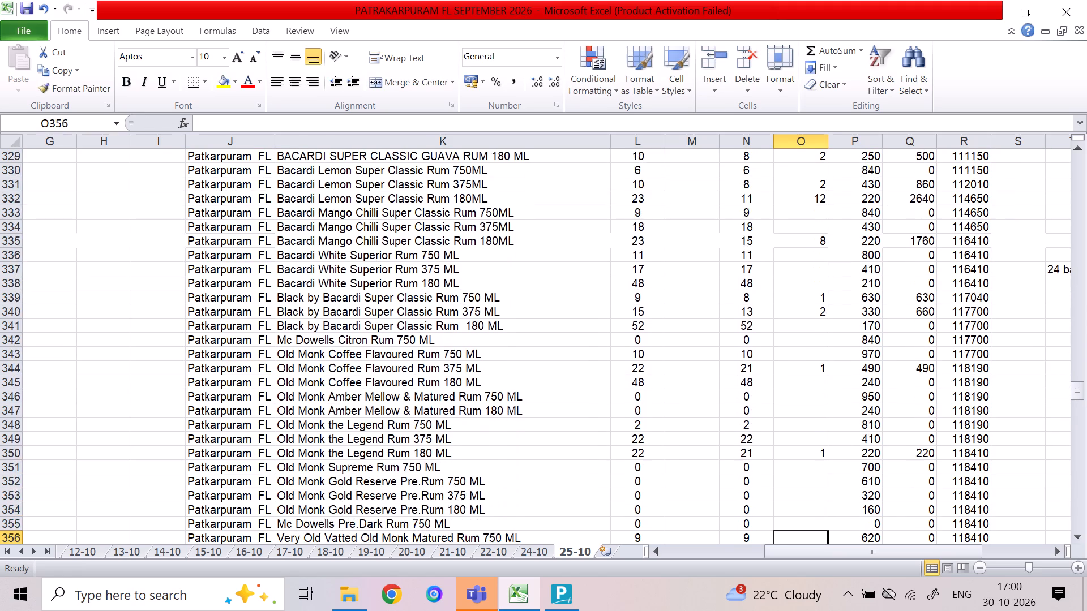
pyautogui.press('Down')
pyautogui.press('Down')
pyautogui.press('Up')
pyautogui.press('Up')
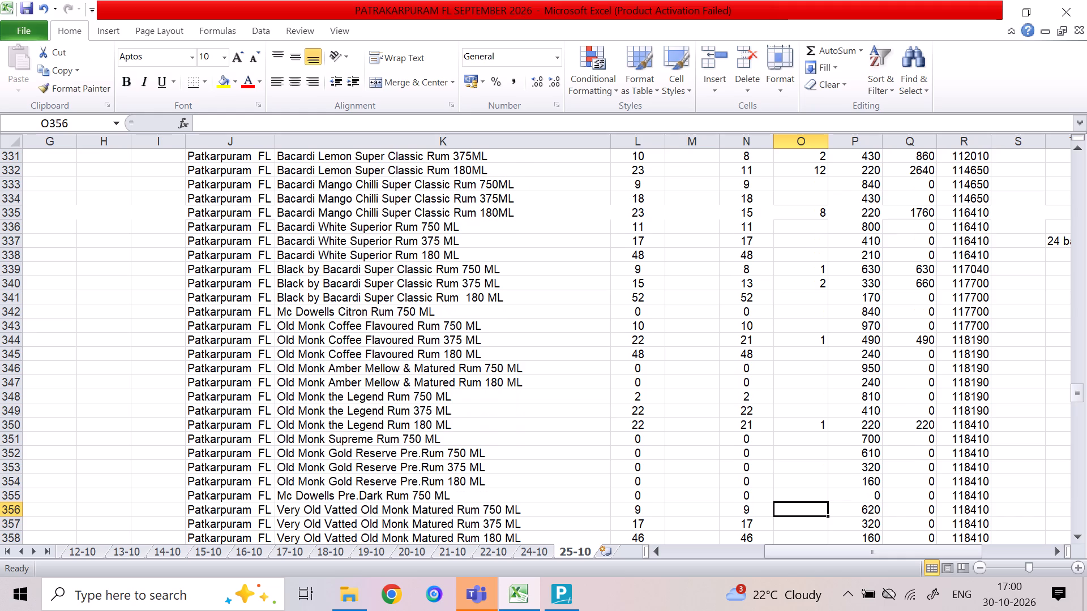
pyautogui.press('1')
pyautogui.press('Down')
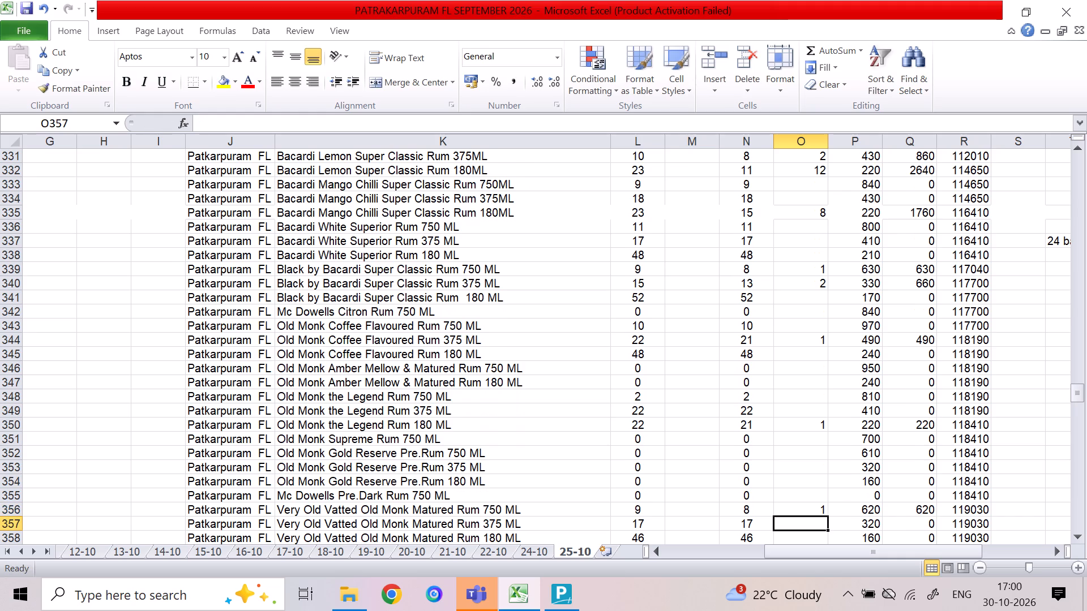
pyautogui.press('2')
pyautogui.press('Down')
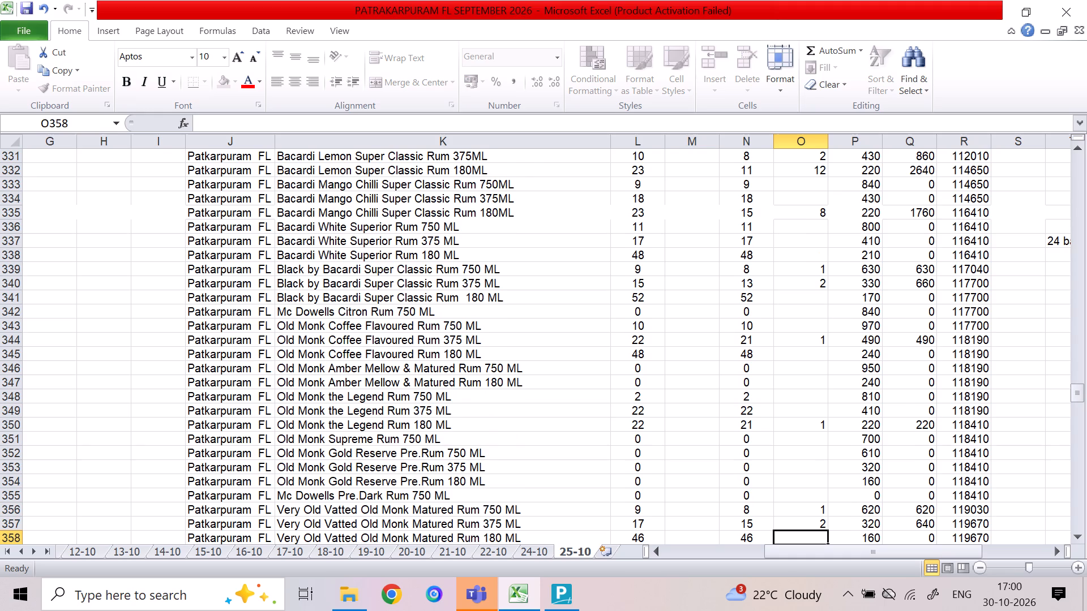
# Enter a sale quantity of 5 for Captain Morgan Select Org. Rum 180 ML in O368.
pyautogui.press('Down')
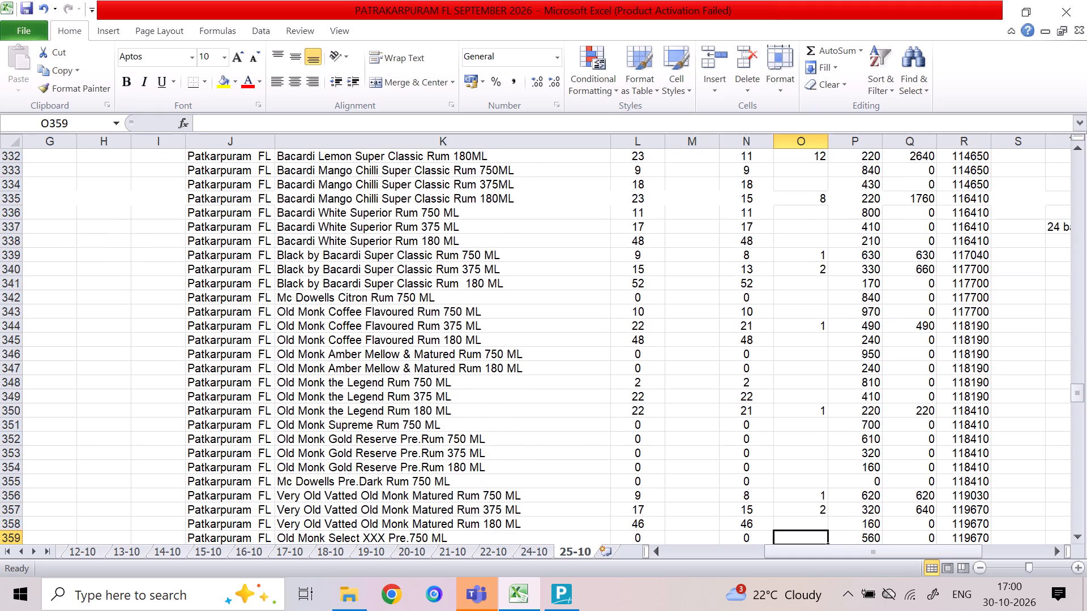
pyautogui.press('Down')
pyautogui.press('Down')
pyautogui.press('Down')
pyautogui.press('Down')
pyautogui.press('Down')
pyautogui.press('Down')
pyautogui.press('Down')
pyautogui.press('Down')
pyautogui.press('Down')
pyautogui.press('Up')
pyautogui.press('Up')
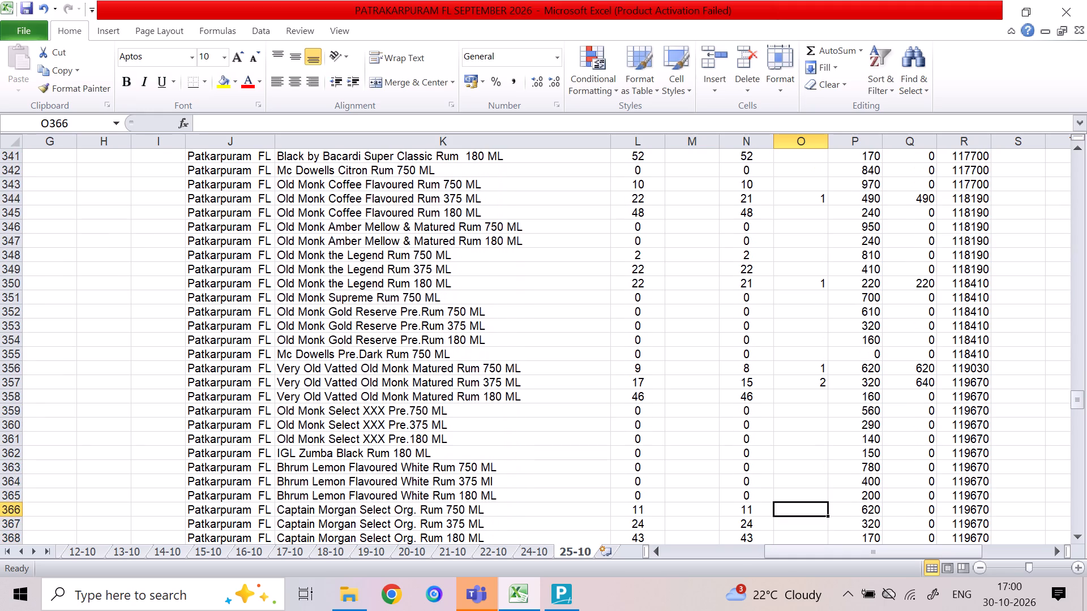
pyautogui.press('Down')
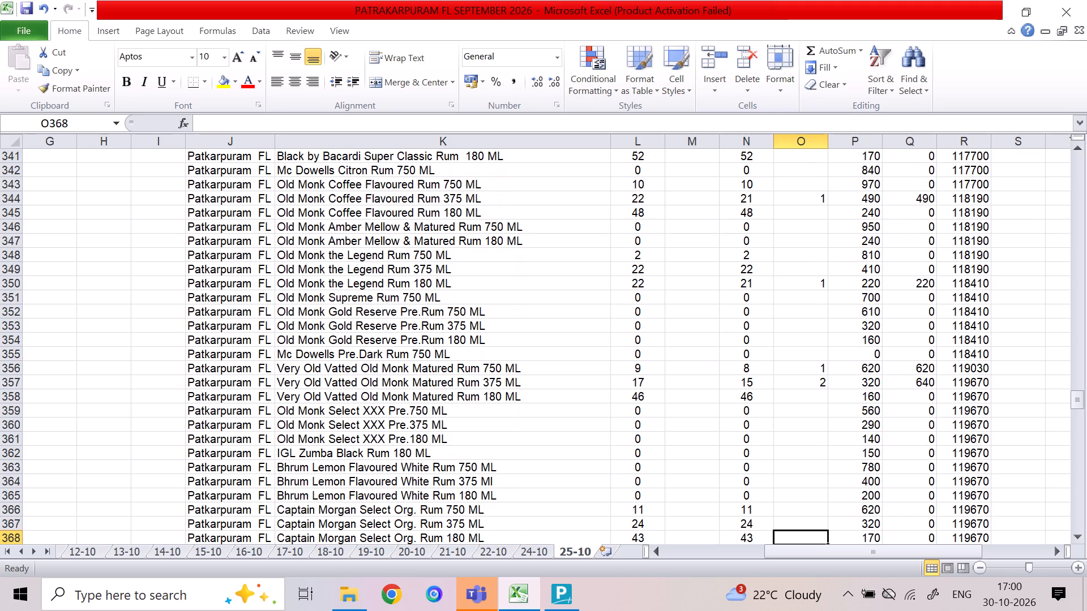
pyautogui.press('5')
pyautogui.press('Down')
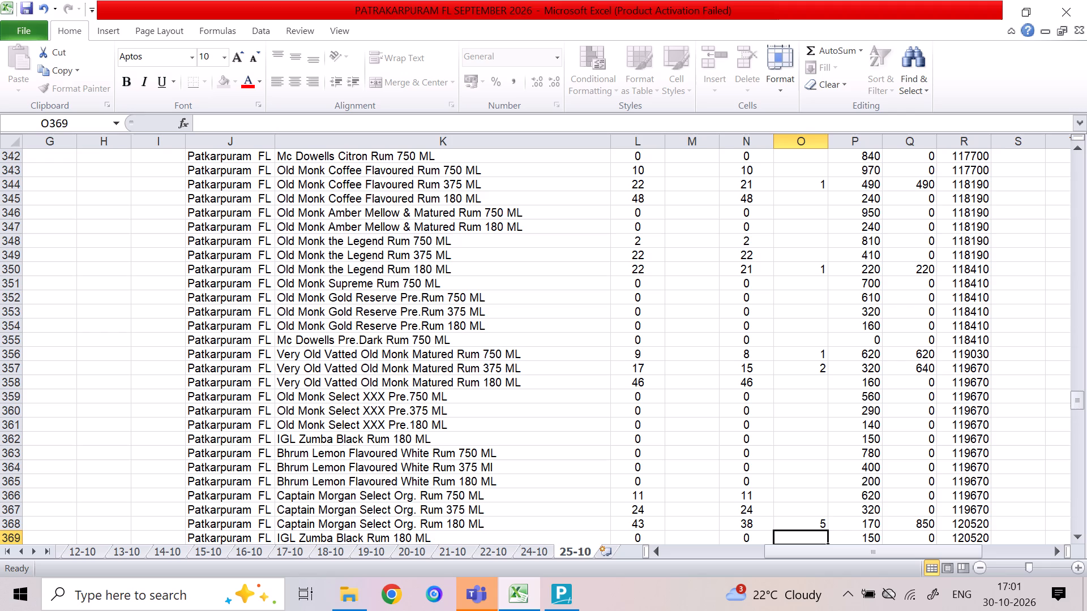
# Look through the rum and wine rows from IGL Zumba Black Rum in row 369 to the Sula wines for the next sold item.
pyautogui.press('Down')
pyautogui.press('Down')
pyautogui.press('Down')
pyautogui.press('Down')
pyautogui.press('Down')
pyautogui.press('Down')
pyautogui.press('Down')
pyautogui.press('Down')
pyautogui.press('Down')
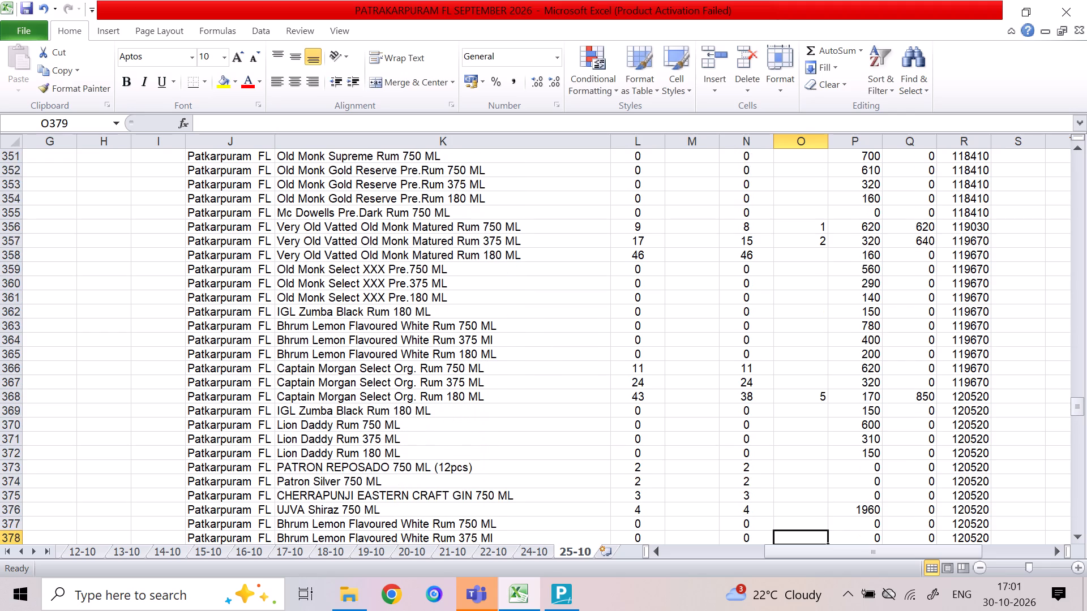
pyautogui.press('Down')
pyautogui.press('Down')
pyautogui.press('Down')
pyautogui.press('Down')
pyautogui.press('Down')
pyautogui.press('Down')
pyautogui.press('Down')
pyautogui.press('Down')
pyautogui.press('Down')
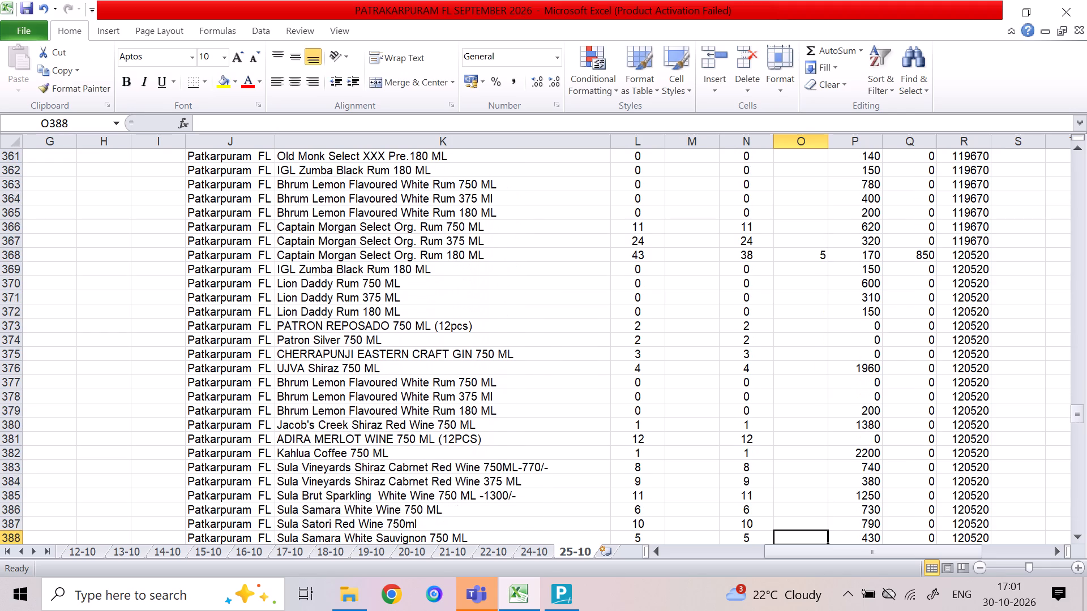
pyautogui.press('Up')
pyautogui.press('Up')
pyautogui.press('Up')
pyautogui.press('Up')
pyautogui.press('Up')
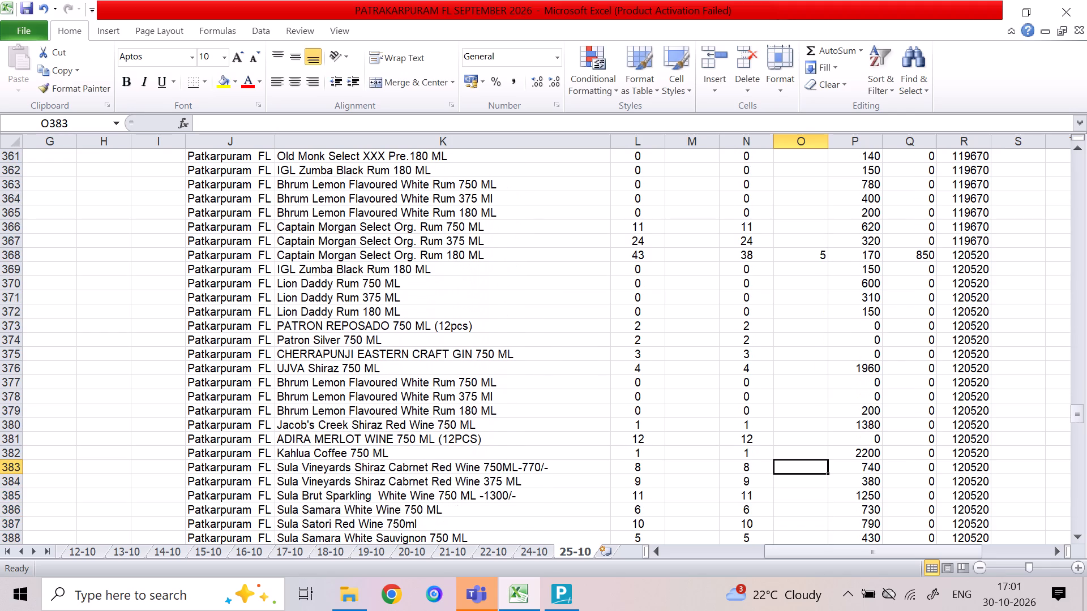
pyautogui.press('Down')
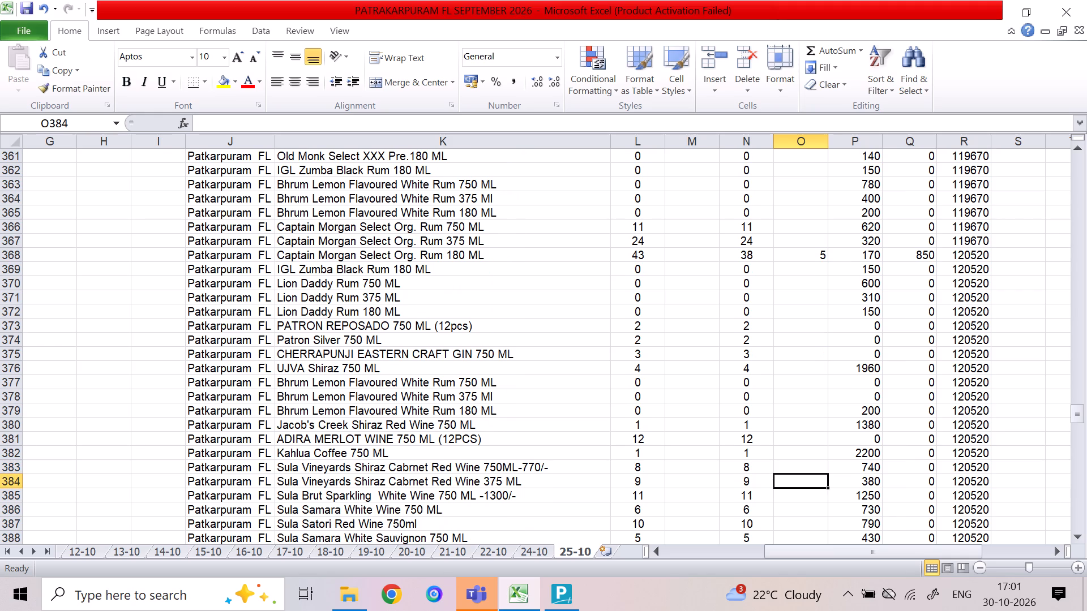
# Enter a sale quantity of 1 for Sula Rasa Syrah Red Wine 750 ML in O392.
pyautogui.press('Down')
pyautogui.press('Down')
pyautogui.press('Down')
pyautogui.press('Down')
pyautogui.press('Down')
pyautogui.press('Down')
pyautogui.press('Down')
pyautogui.press('Down')
pyautogui.press('Down')
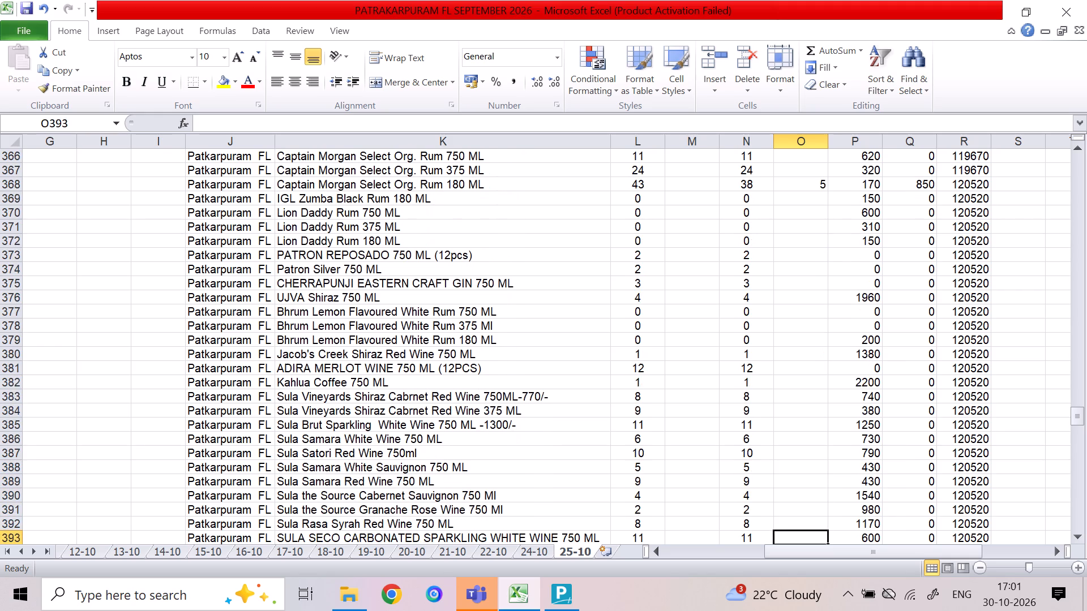
pyautogui.press('Down')
pyautogui.press('Up')
pyautogui.press('Up')
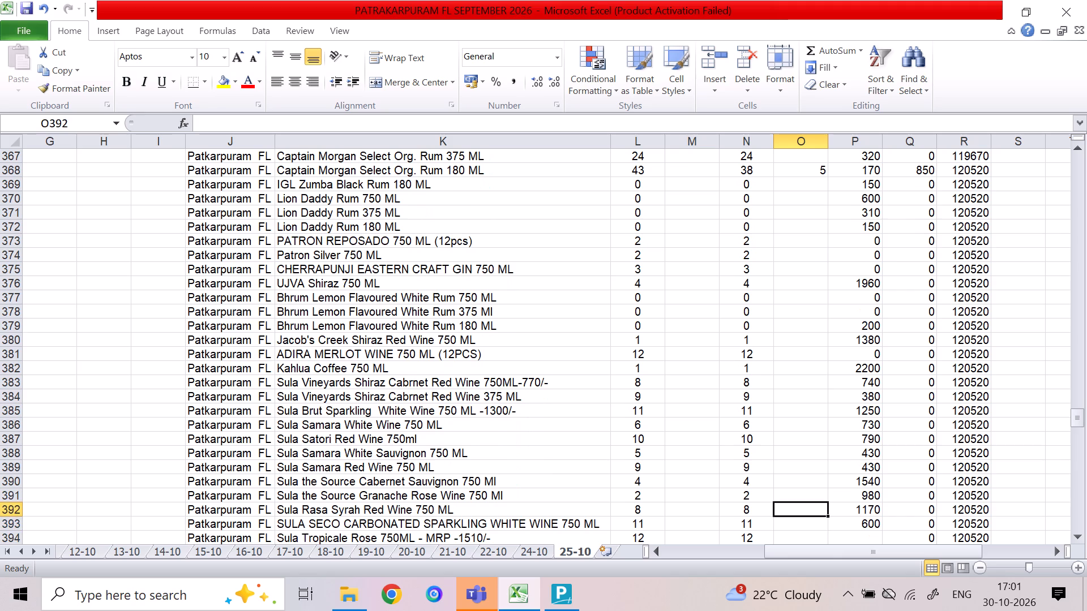
pyautogui.press('1')
pyautogui.press('Down')
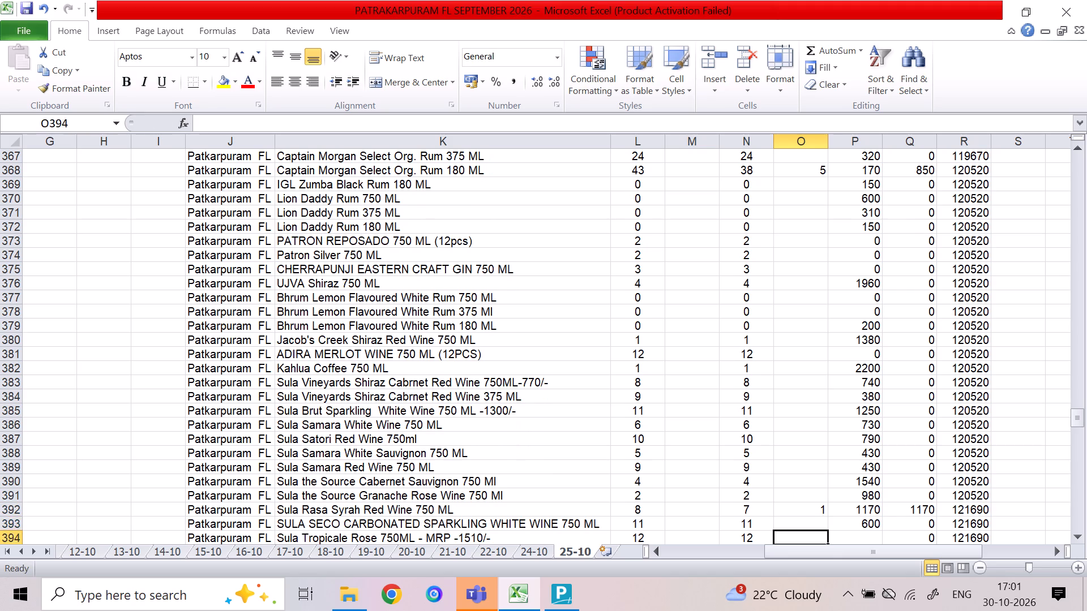
# Look through the wine and tequila rows from Sula Tropicale Rose in row 394 to Grey Goose Vodka for the next sold item.
pyautogui.press('Down')
pyautogui.press('Down')
pyautogui.press('Down')
pyautogui.press('Down')
pyautogui.press('Down')
pyautogui.press('Down')
pyautogui.press('Down')
pyautogui.press('Down')
pyautogui.press('Down')
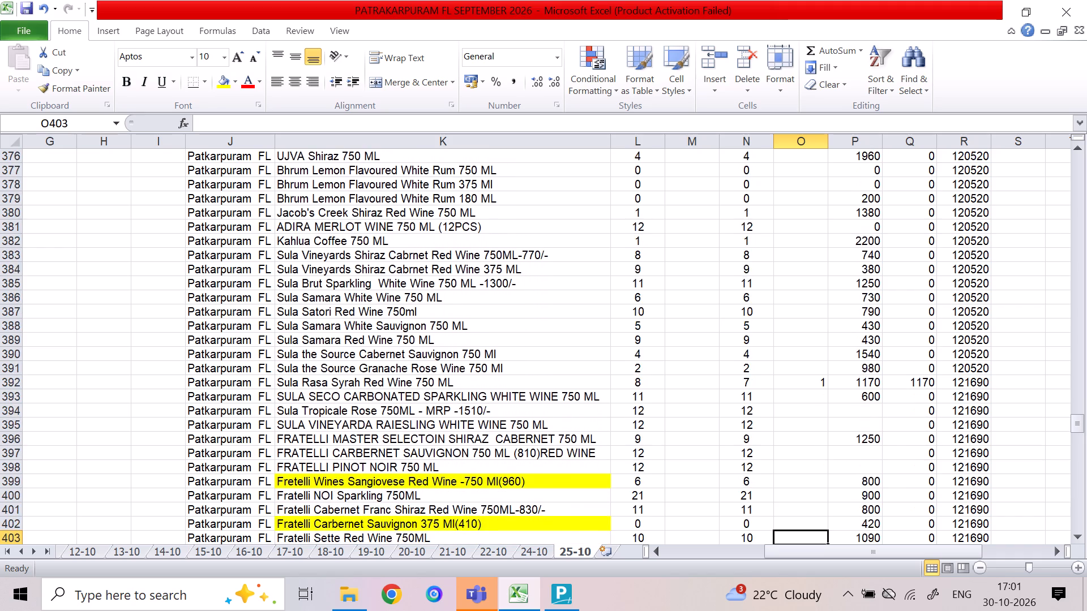
pyautogui.press('Down')
pyautogui.press('Down')
pyautogui.press('Down')
pyautogui.press('Down')
pyautogui.press('Down')
# Enter a sale quantity of 2 for Sula Vineyards Shiraz Cabrnet Red Wine 375 ML in O384.
pyautogui.press('Up')
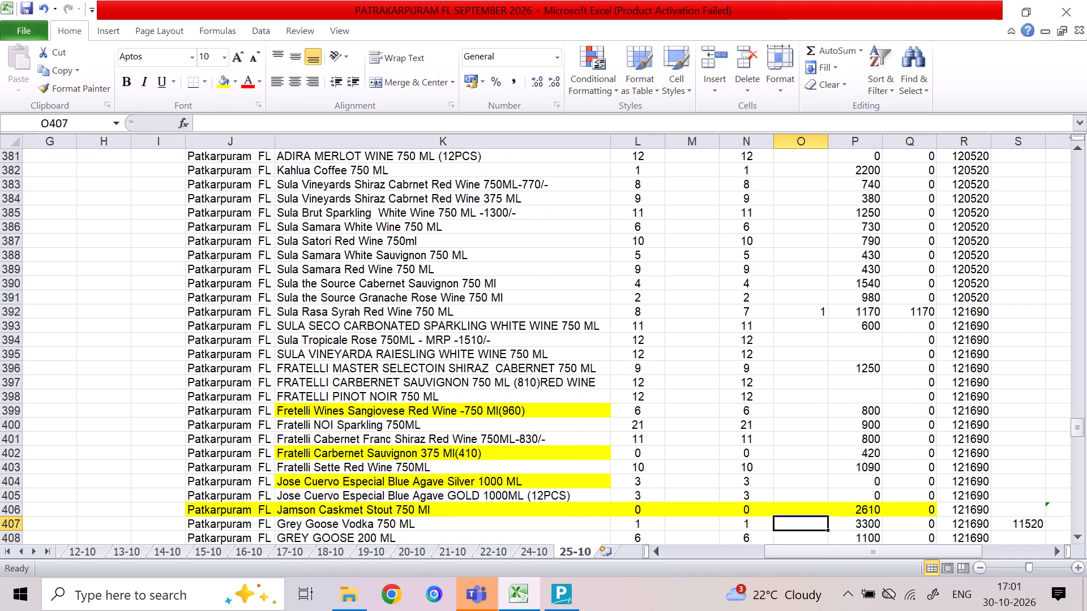
pyautogui.press('Up')
pyautogui.press('Up')
pyautogui.press('Up')
pyautogui.press('Up')
pyautogui.press('Up')
pyautogui.press('Up')
pyautogui.press('Up')
pyautogui.press('Up')
pyautogui.press('Up')
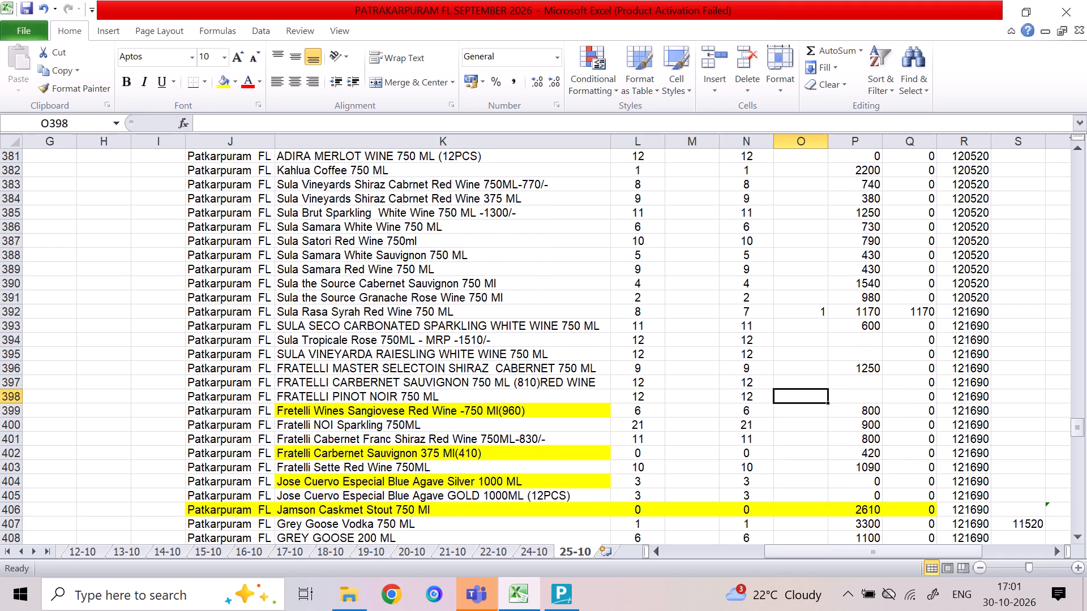
pyautogui.press('Up')
pyautogui.press('Up')
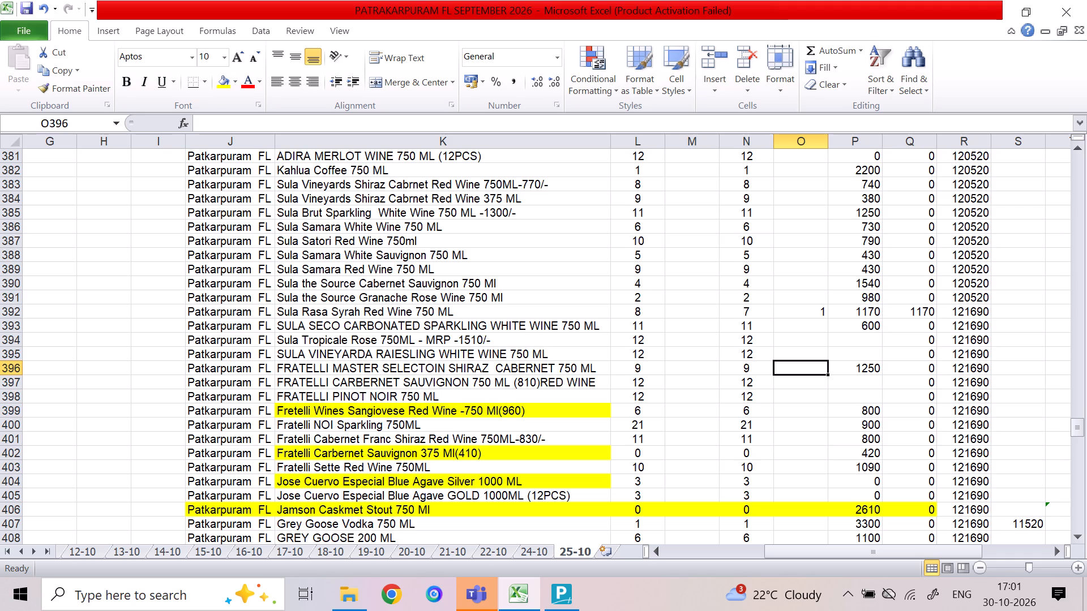
pyautogui.press('Up')
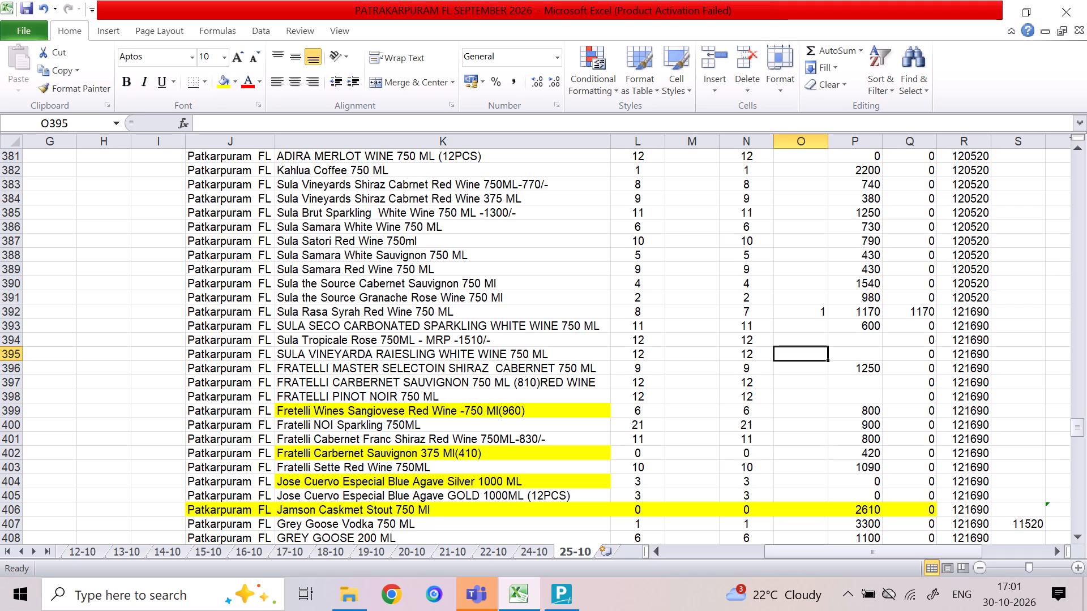
pyautogui.press('Up')
pyautogui.press('Up')
pyautogui.press('Up')
pyautogui.press('Up')
pyautogui.press('Up')
pyautogui.press('Up')
pyautogui.press('Up')
pyautogui.press('Up')
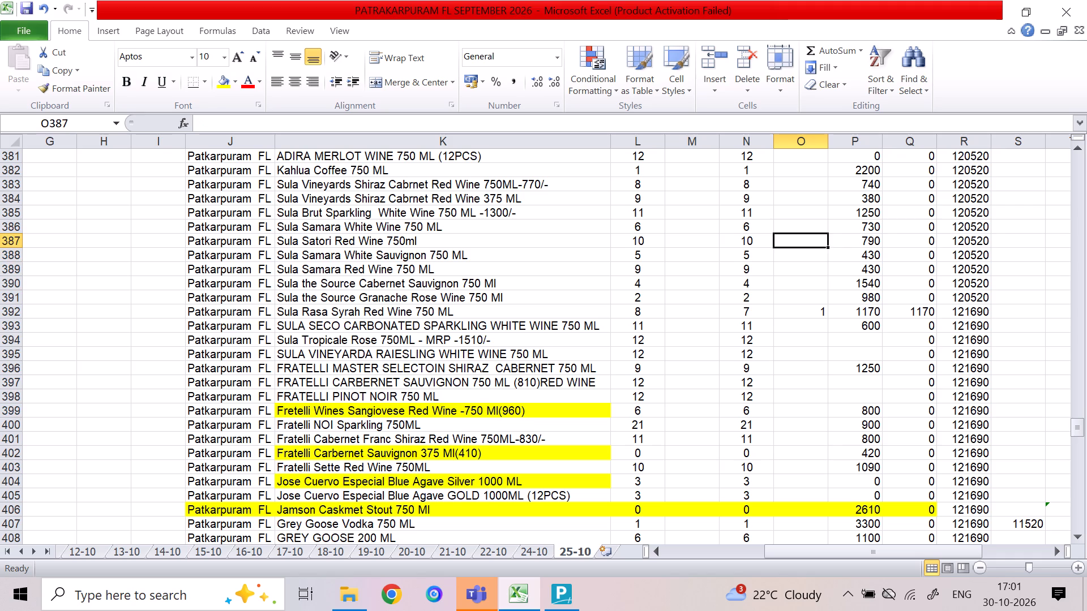
pyautogui.press('Up')
pyautogui.press('Up')
pyautogui.press('Up')
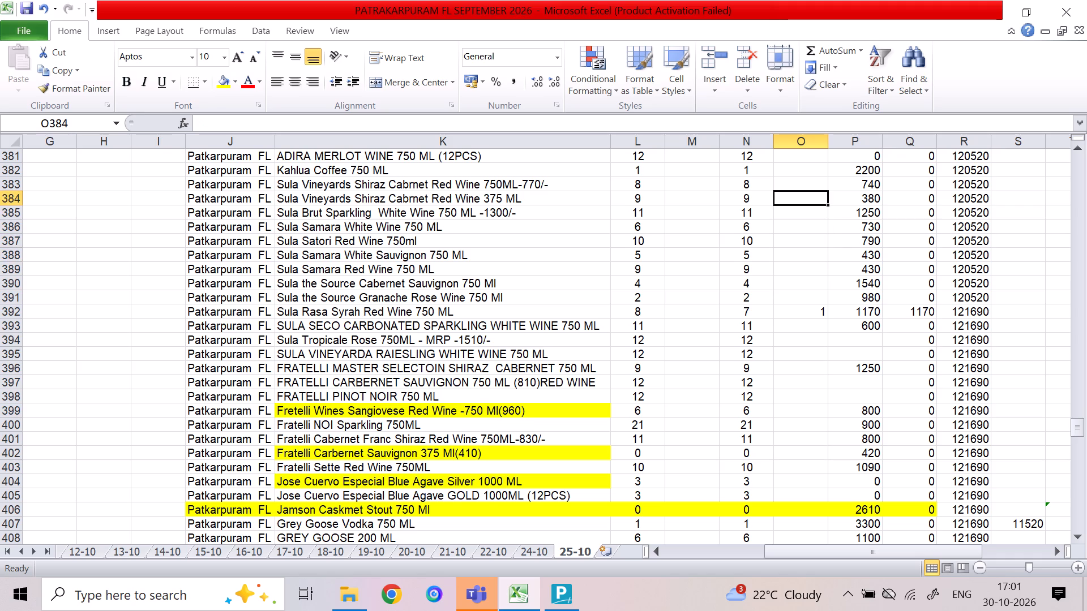
pyautogui.press('2')
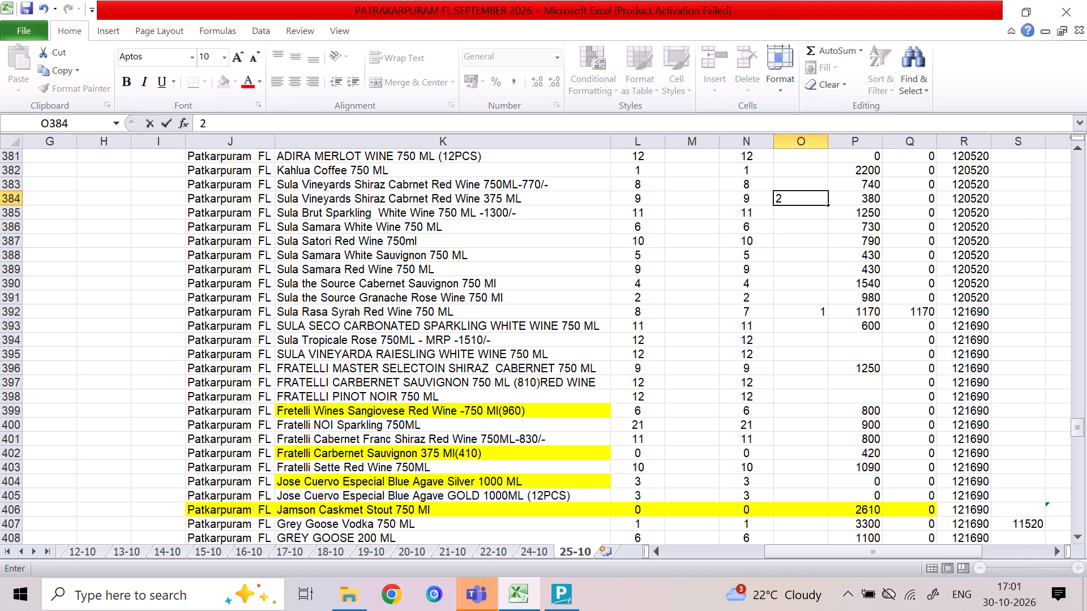
pyautogui.press('Down')
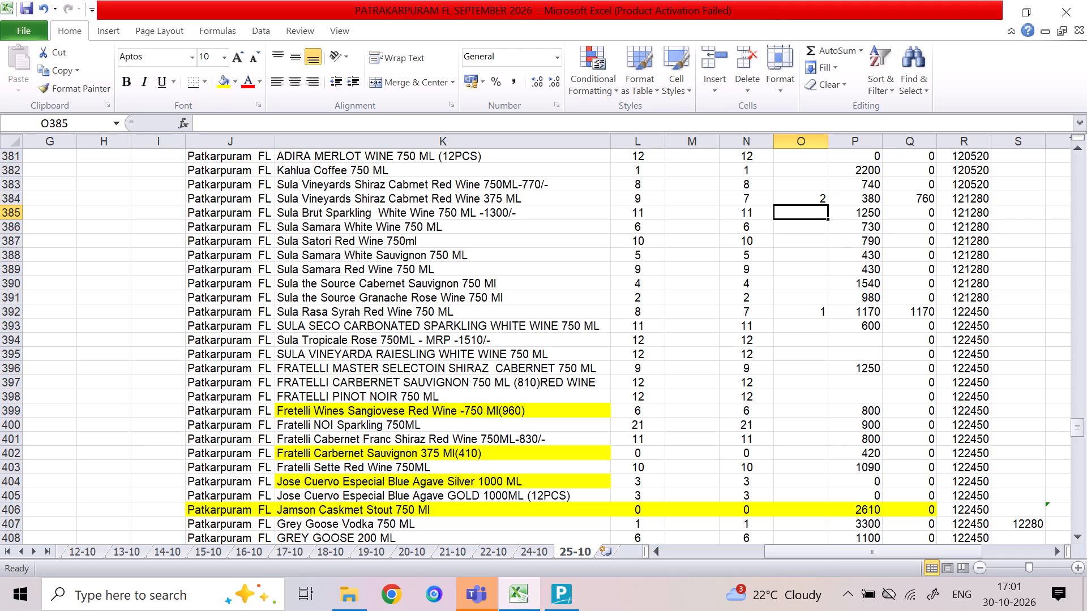
# Look through the wine and vodka rows from Sula Brut Sparkling in row 385 to M M Verve SP Green Apple for the next sold item.
pyautogui.press('Down')
pyautogui.press('Down')
pyautogui.press('Down')
pyautogui.press('Down')
pyautogui.press('Down')
pyautogui.press('Down')
pyautogui.press('Down')
pyautogui.press('Down')
pyautogui.press('Down')
pyautogui.press('Down')
pyautogui.press('Down')
pyautogui.press('Down')
pyautogui.press('Down')
pyautogui.press('Down')
pyautogui.press('Down')
pyautogui.press('Down')
pyautogui.press('Down')
pyautogui.press('Down')
pyautogui.press('Down')
pyautogui.press('Down')
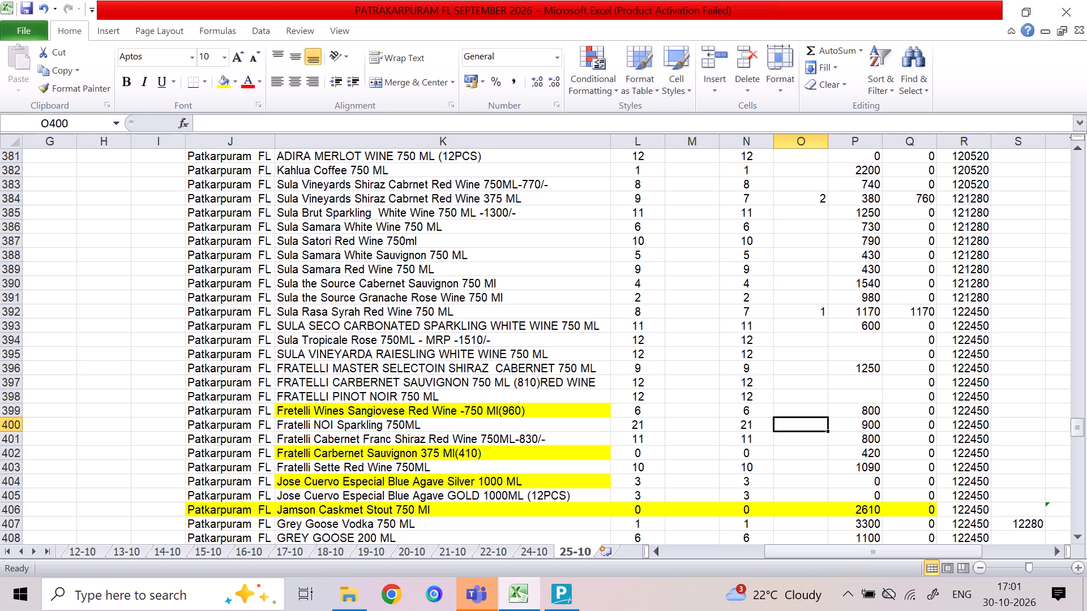
pyautogui.press('Down')
pyautogui.press('Down')
pyautogui.press('Down')
pyautogui.press('Down')
pyautogui.press('Down')
pyautogui.press('Down')
pyautogui.press('Down')
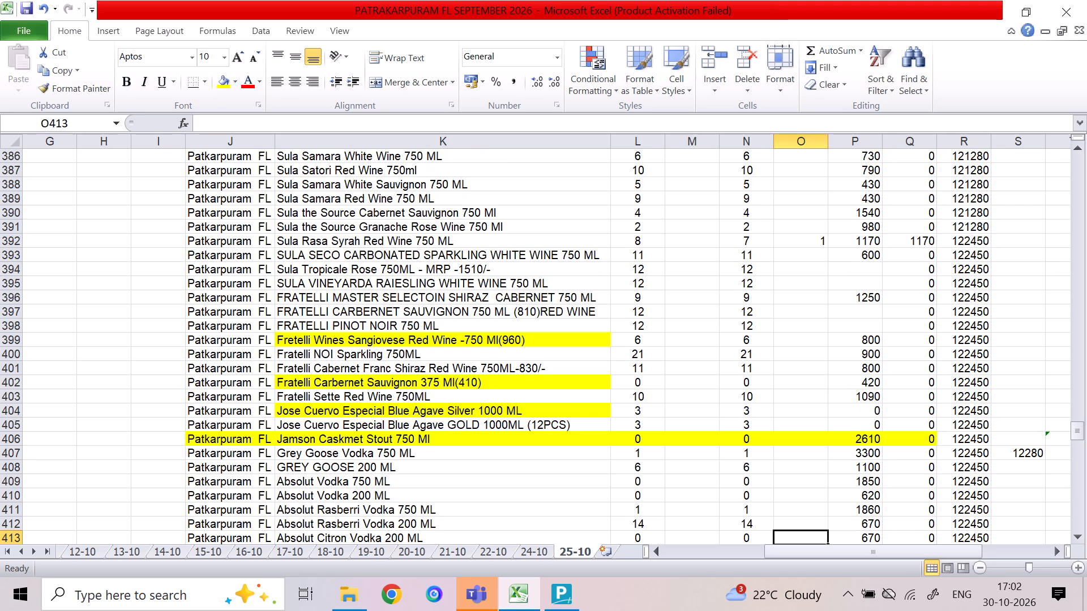
pyautogui.press('Down')
pyautogui.press('Down')
pyautogui.press('Down')
pyautogui.press('Down')
pyautogui.press('Down')
pyautogui.press('Down')
pyautogui.press('Down')
pyautogui.press('Down')
pyautogui.press('Down')
pyautogui.press('Down')
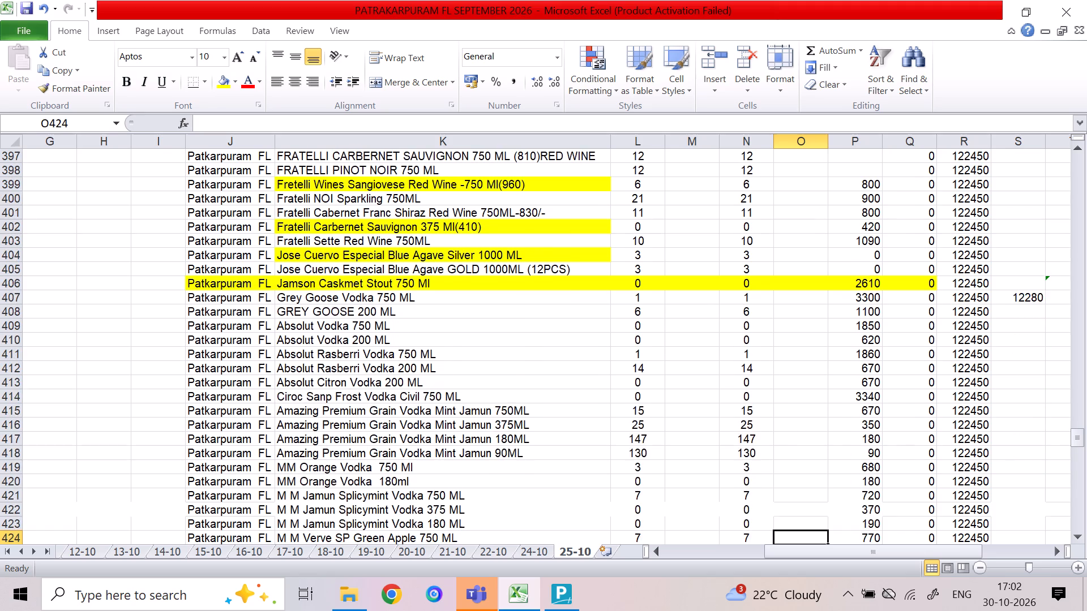
pyautogui.press('Down')
pyautogui.press('Down')
# Enter a sale quantity of 1 for M M Jamun Splicymint Vodka 750 ML in O421.
pyautogui.press('Up')
pyautogui.press('Up')
pyautogui.press('Up')
pyautogui.press('Up')
pyautogui.press('Up')
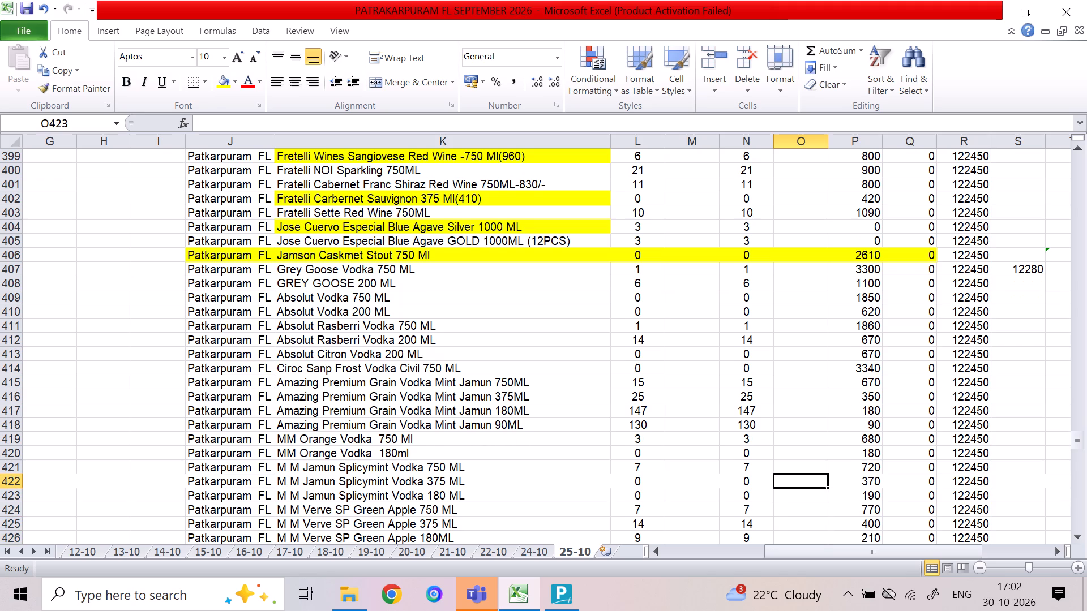
pyautogui.press('1')
pyautogui.press('Down')
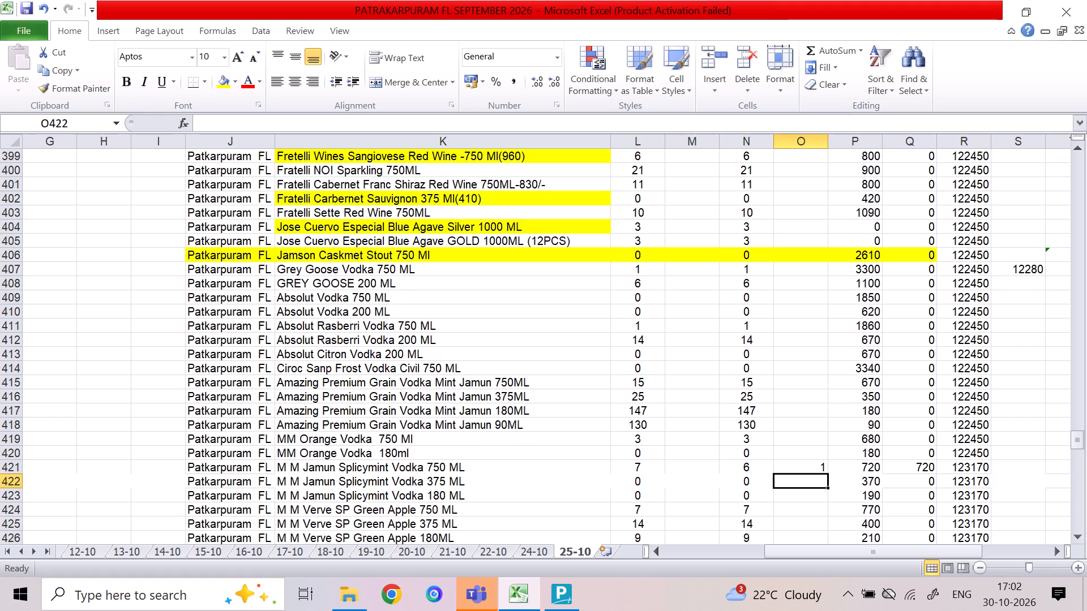
# Look through the M M vodka rows from Jamun Splicymint 180 ML in row 423 to Green Apple 750ML in row 436.
pyautogui.press('Down')
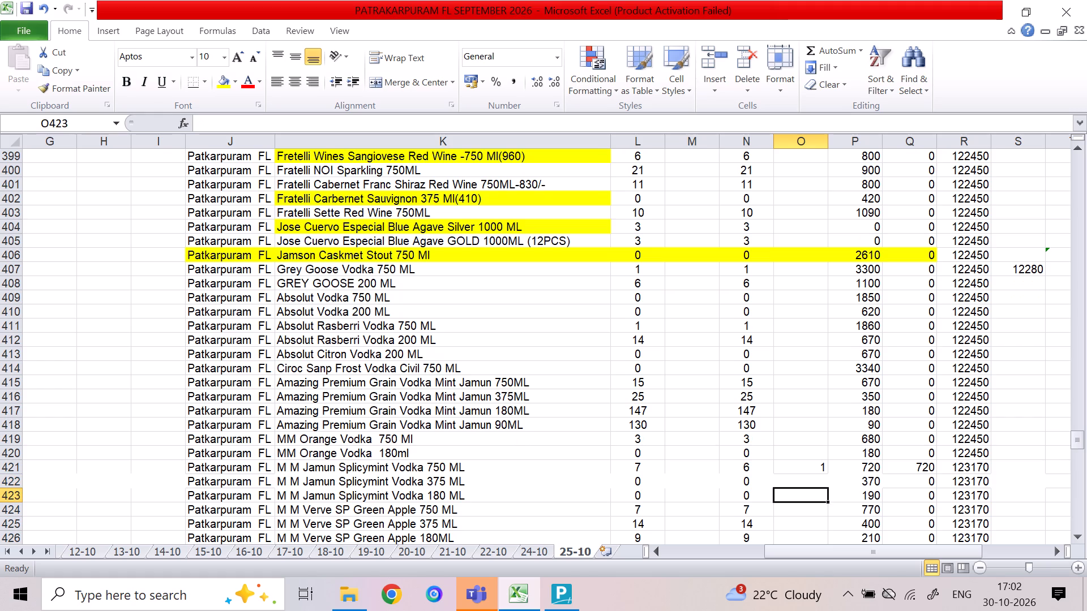
pyautogui.press('Down')
pyautogui.press('Down')
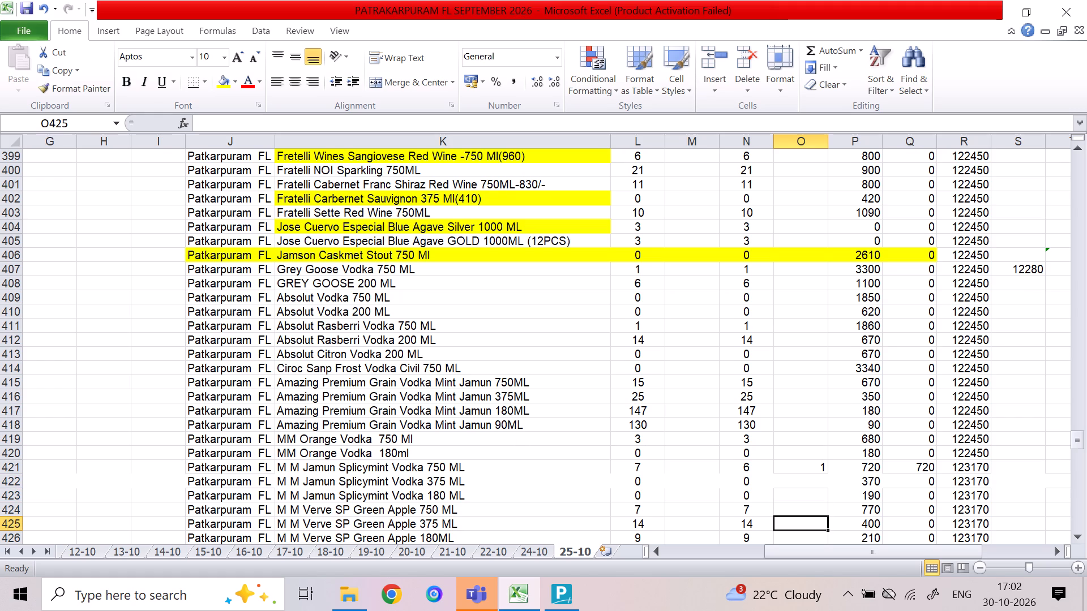
pyautogui.press('Down')
pyautogui.press('Down')
pyautogui.press('Down')
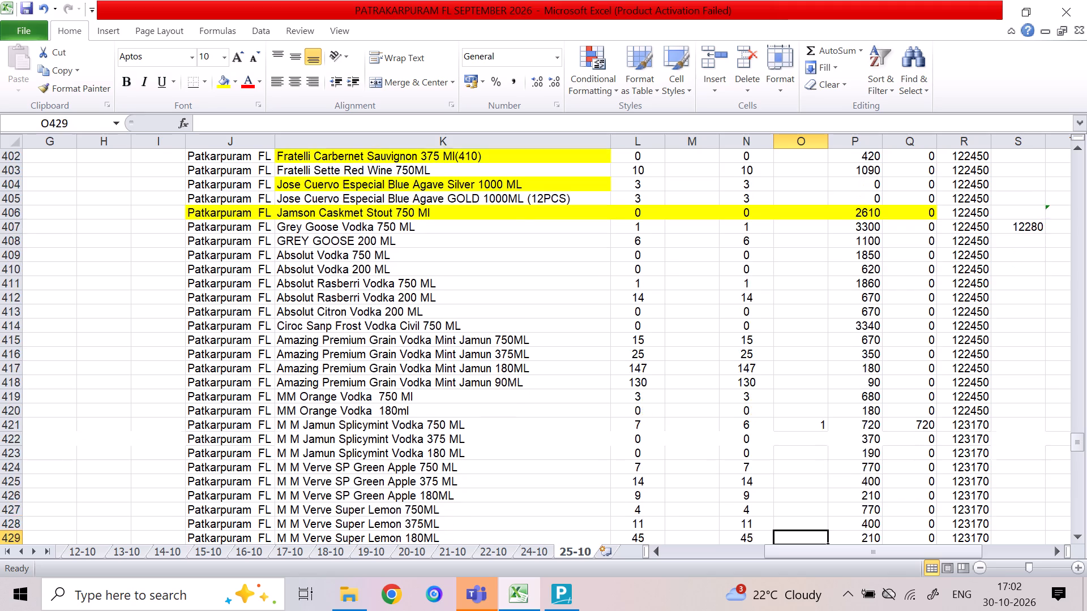
pyautogui.press('Down')
pyautogui.press('Down')
pyautogui.press('Down')
pyautogui.press('Down')
pyautogui.press('Down')
pyautogui.press('Down')
pyautogui.press('Down')
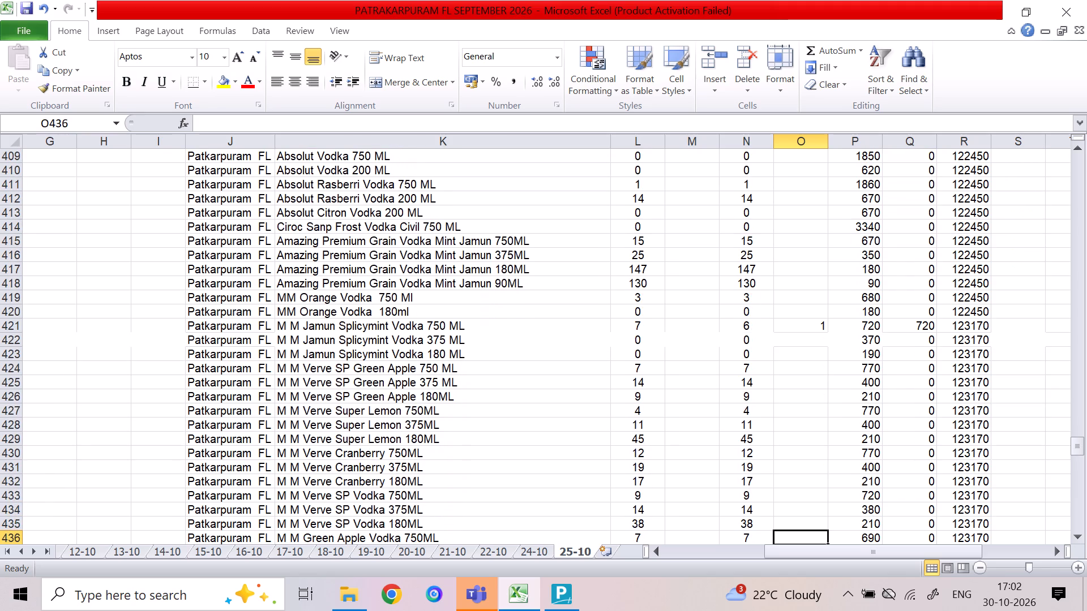
# Enter sale quantities of 1 and 12 for Amazing Premium Grain Vodka Mint Jamun 375ML and 180ML in O416:O417.
pyautogui.press('Up')
pyautogui.press('Up')
pyautogui.press('Up')
pyautogui.press('Up')
pyautogui.press('Up')
pyautogui.press('Up')
pyautogui.press('Up')
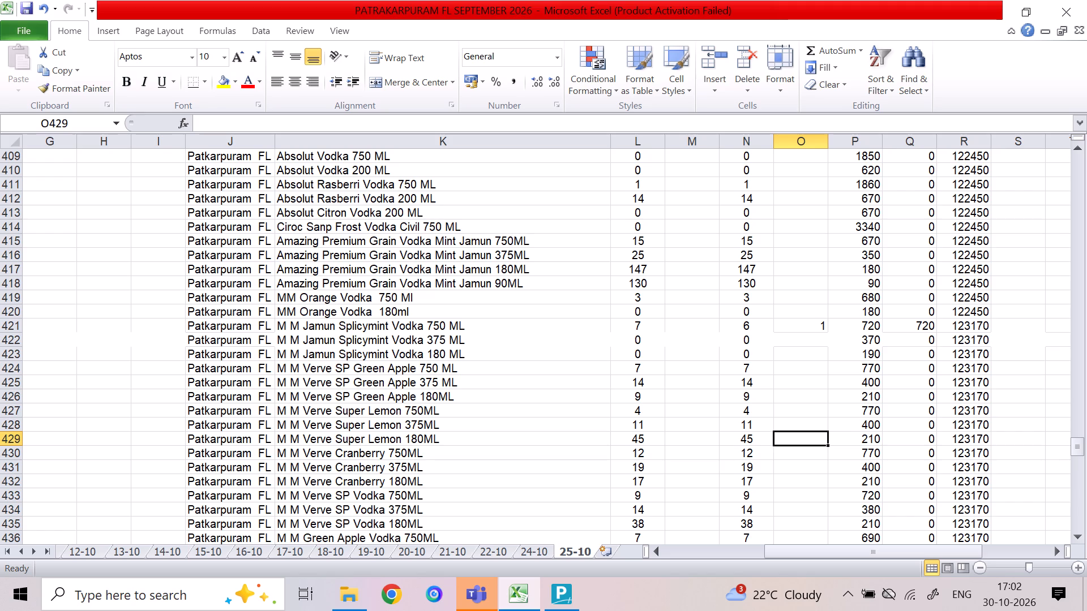
pyautogui.press('Up')
pyautogui.press('Up')
pyautogui.press('Up')
pyautogui.press('Up')
pyautogui.press('Up')
pyautogui.press('Up')
pyautogui.press('Up')
pyautogui.press('Up')
pyautogui.press('Up')
pyautogui.press('Up')
pyautogui.press('Up')
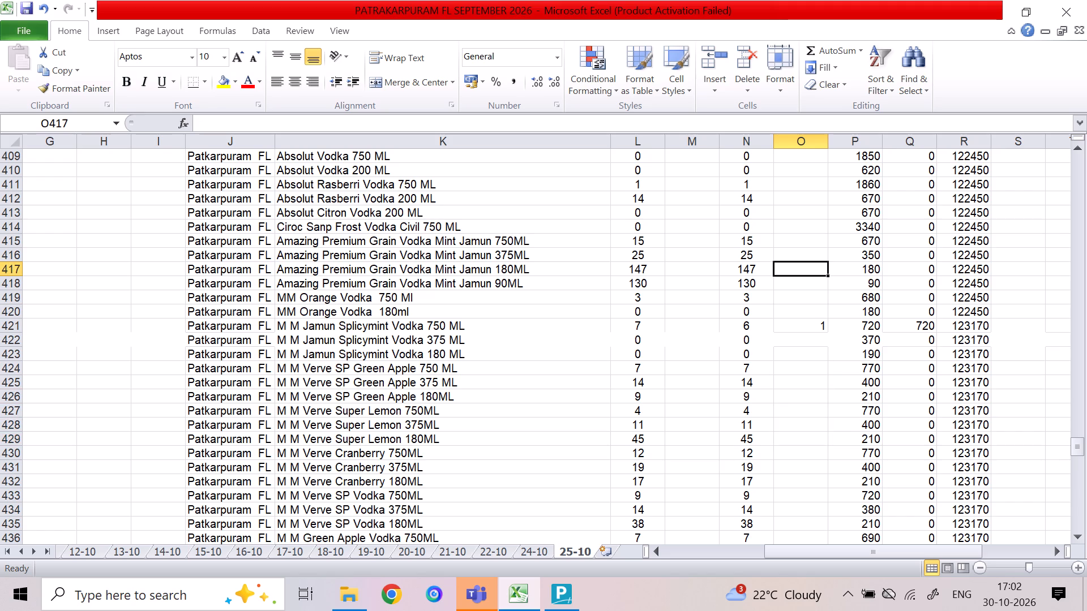
pyautogui.press('Up')
pyautogui.press('1')
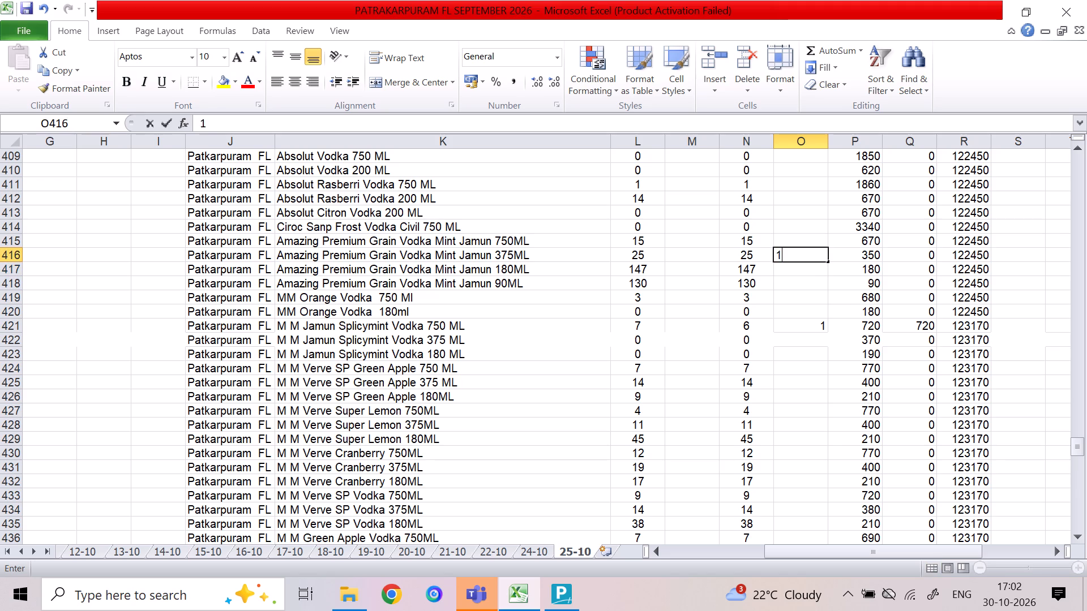
pyautogui.press('Down')
pyautogui.write('12')
pyautogui.press('Down')
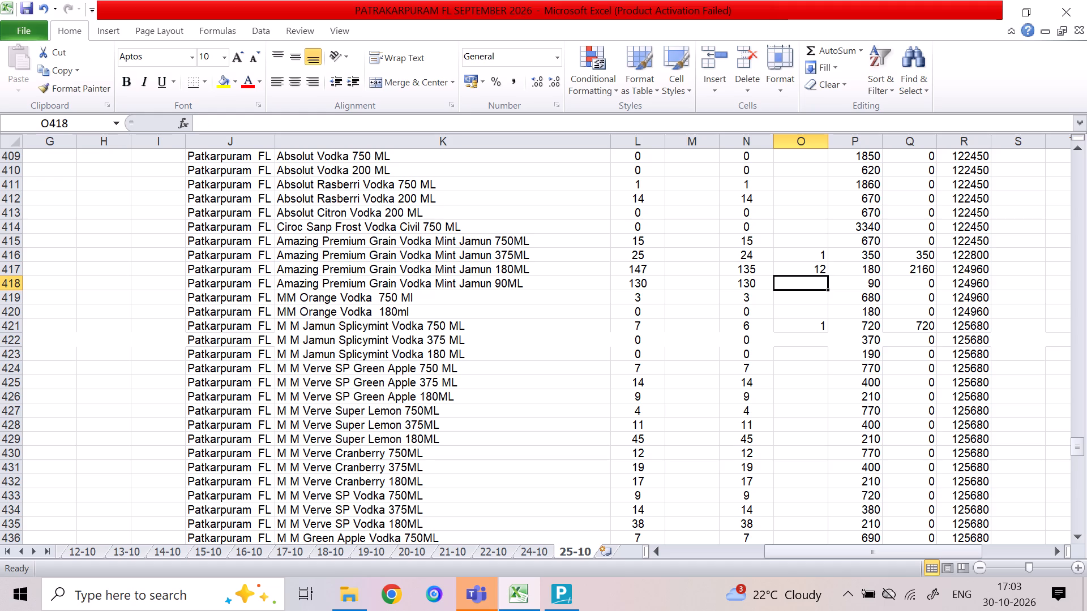
# Enter a sale quantity of 1 for M M Verve Super Lemon 180ML in O429.
pyautogui.press('Down')
pyautogui.press('Down')
pyautogui.press('Down')
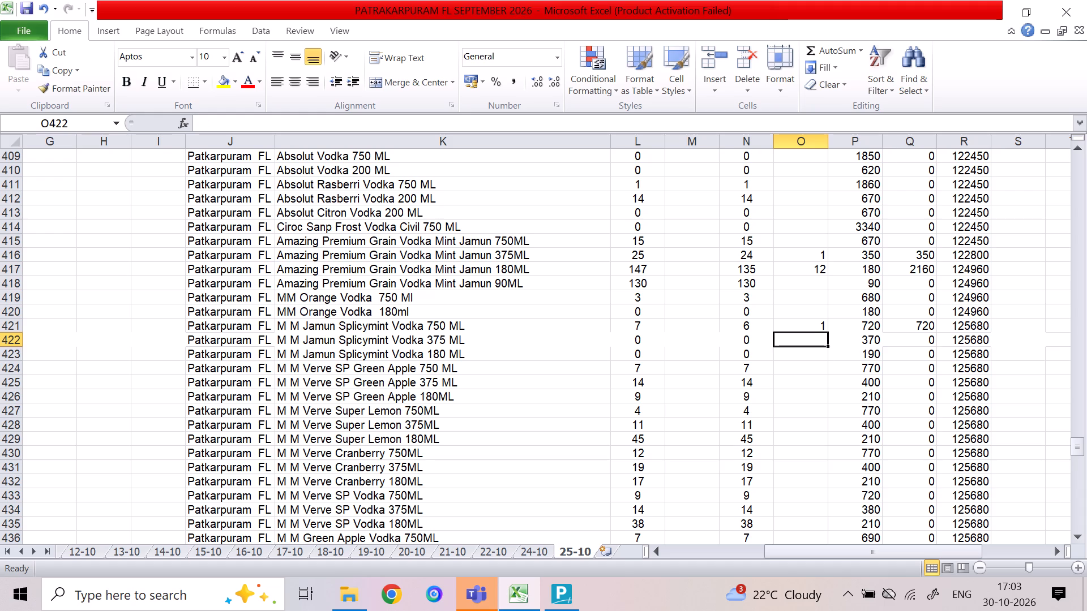
pyautogui.press('Down')
pyautogui.press('Down')
pyautogui.press('Down')
pyautogui.press('Down')
pyautogui.press('Down')
pyautogui.press('Down')
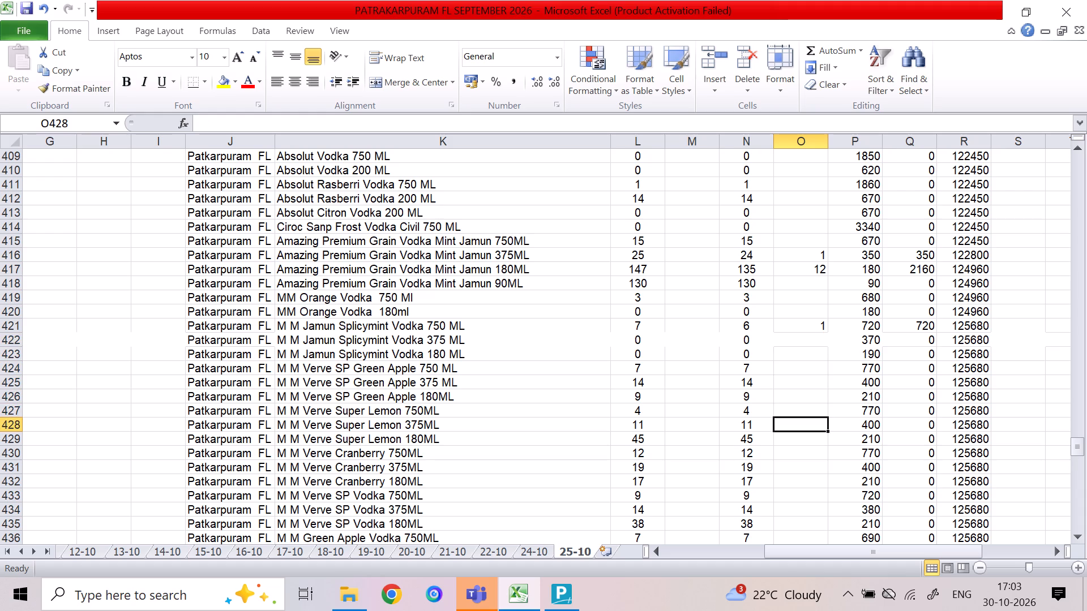
pyautogui.press('Down')
pyautogui.press('1')
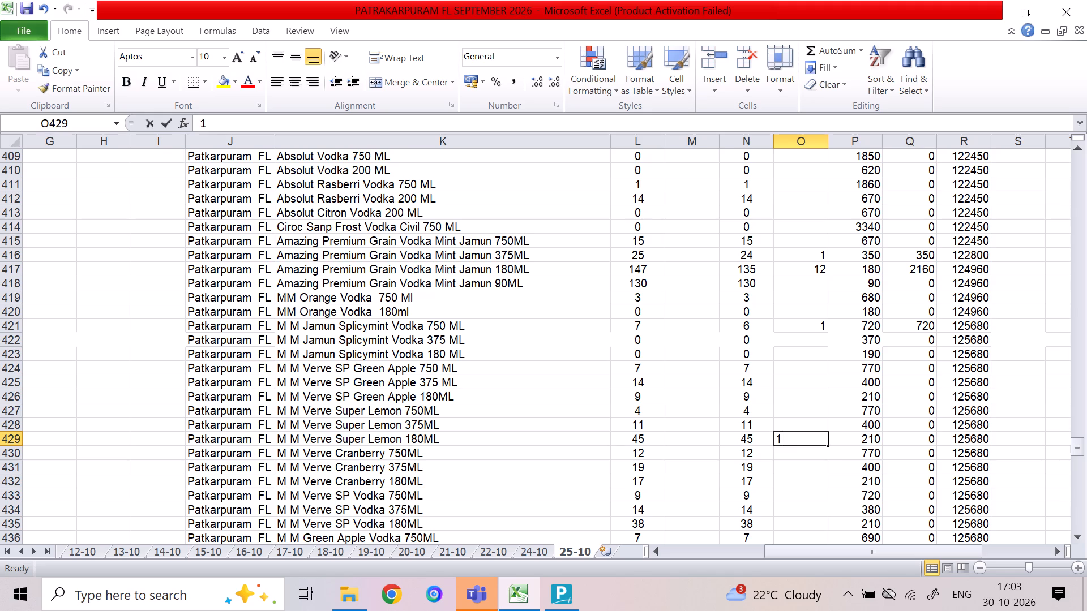
pyautogui.press('Down')
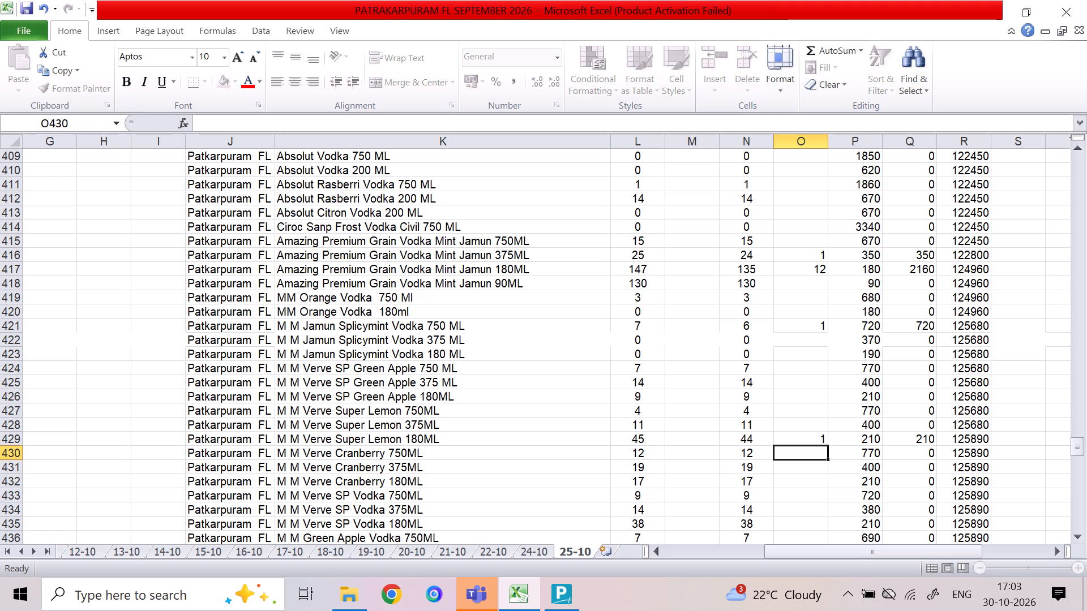
# Enter a sale quantity of 1 each for M M Verve Cranberry 180ML in O432 and M M Verve SP Vodka 375ML in O434.
pyautogui.press('Down')
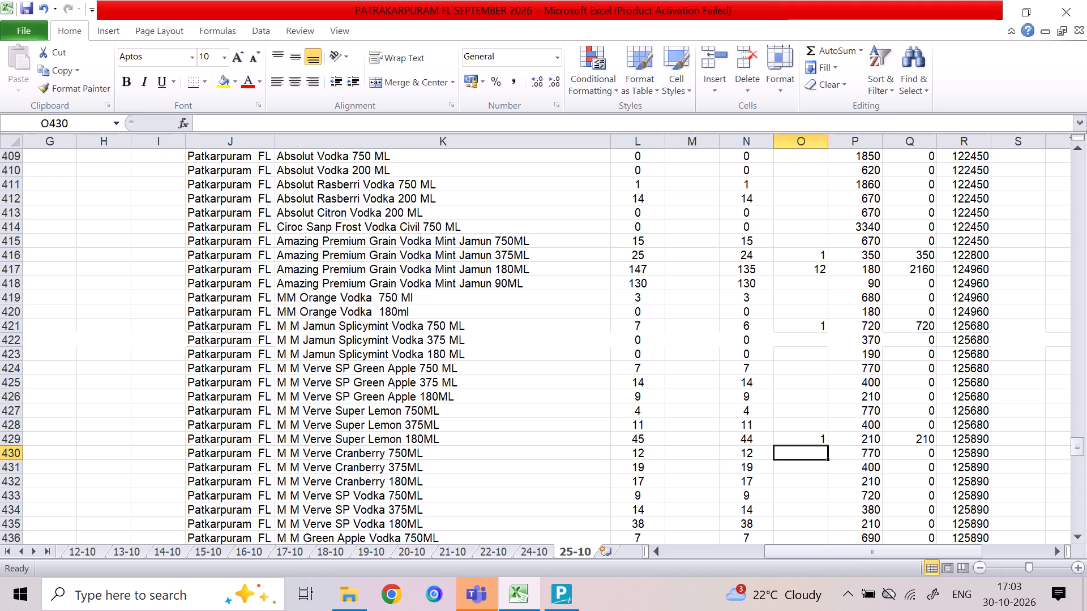
pyautogui.press('Down')
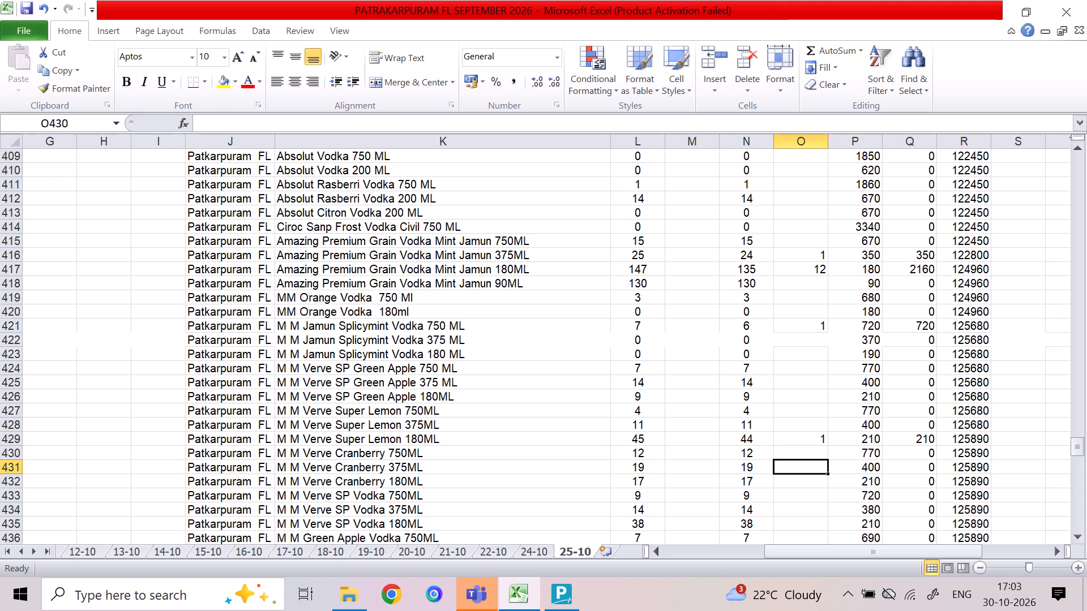
pyautogui.press('1')
pyautogui.press('Down')
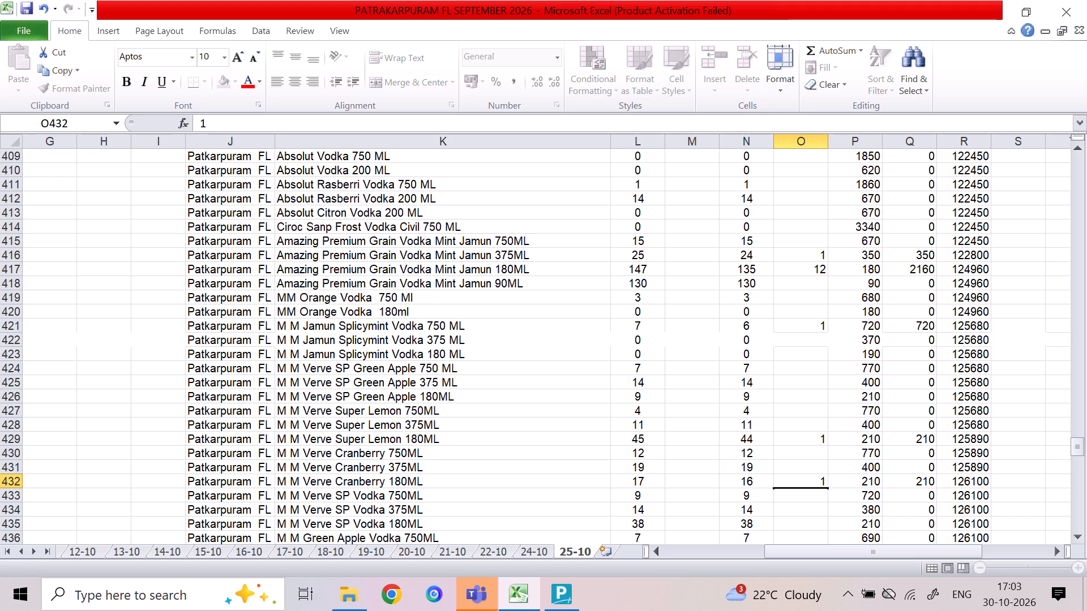
pyautogui.press('Down')
pyautogui.press('1')
pyautogui.press('Down')
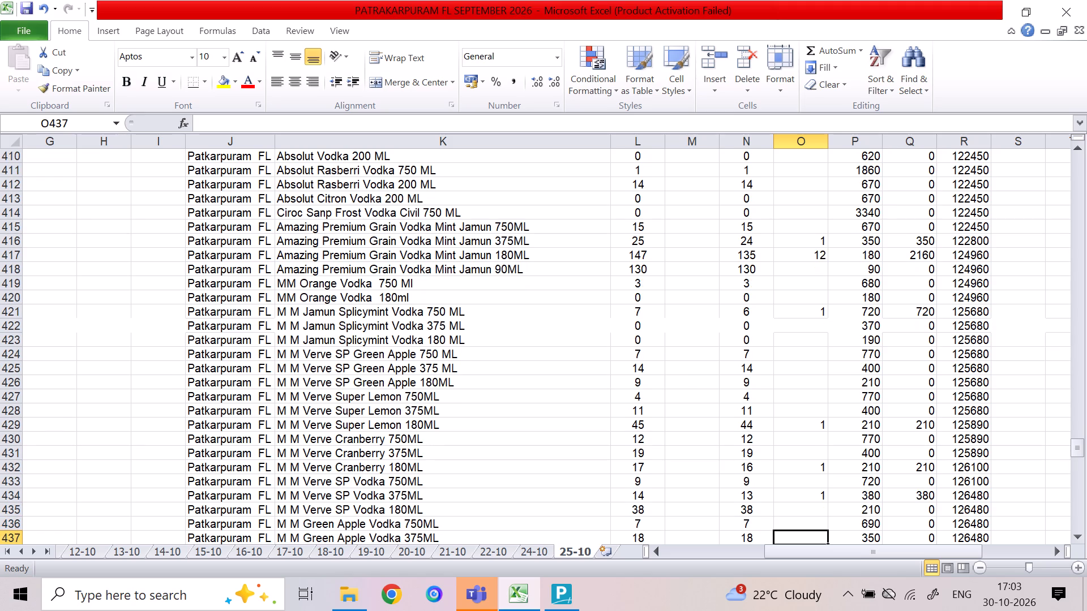
# Enter a sale quantity of 2 each for M M Green Apple Vodka 375ML and 180ML in O437:O438.
pyautogui.press('2')
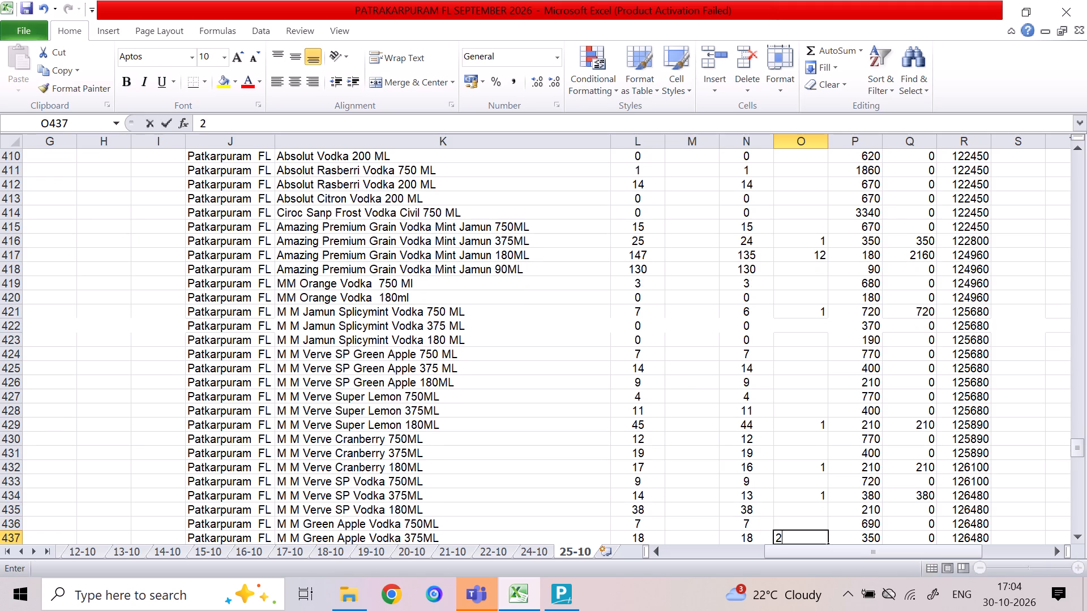
pyautogui.press('Down')
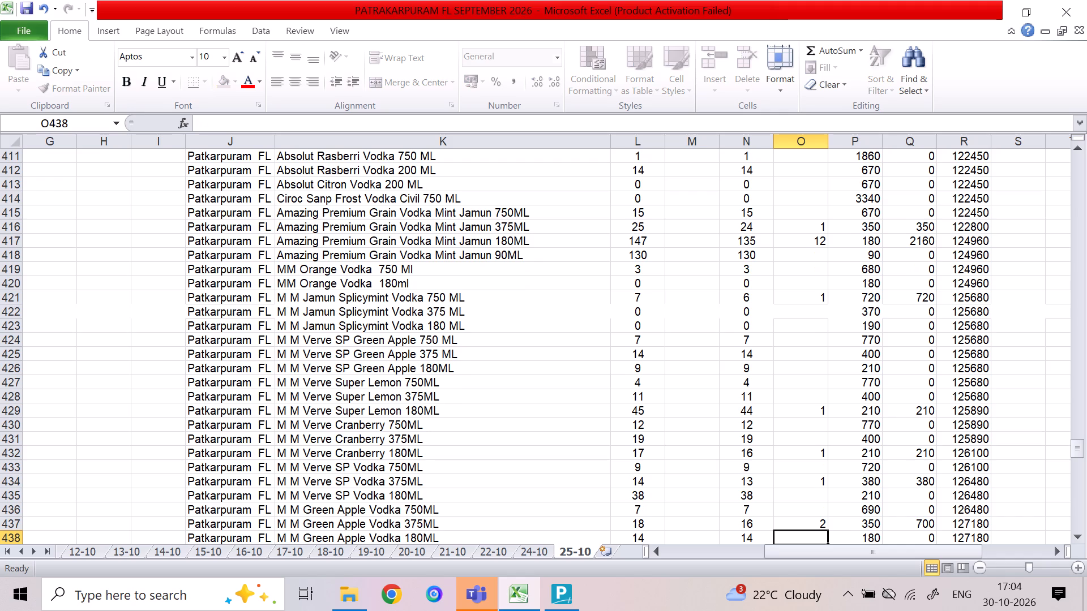
pyautogui.press('Up')
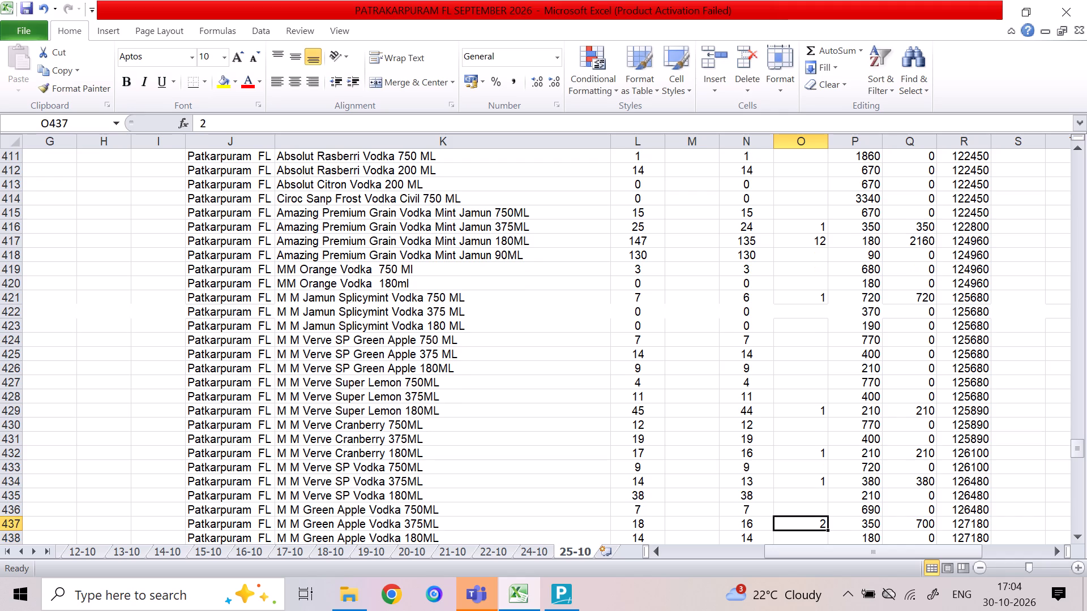
pyautogui.press('Down')
pyautogui.press('2')
pyautogui.press('Down')
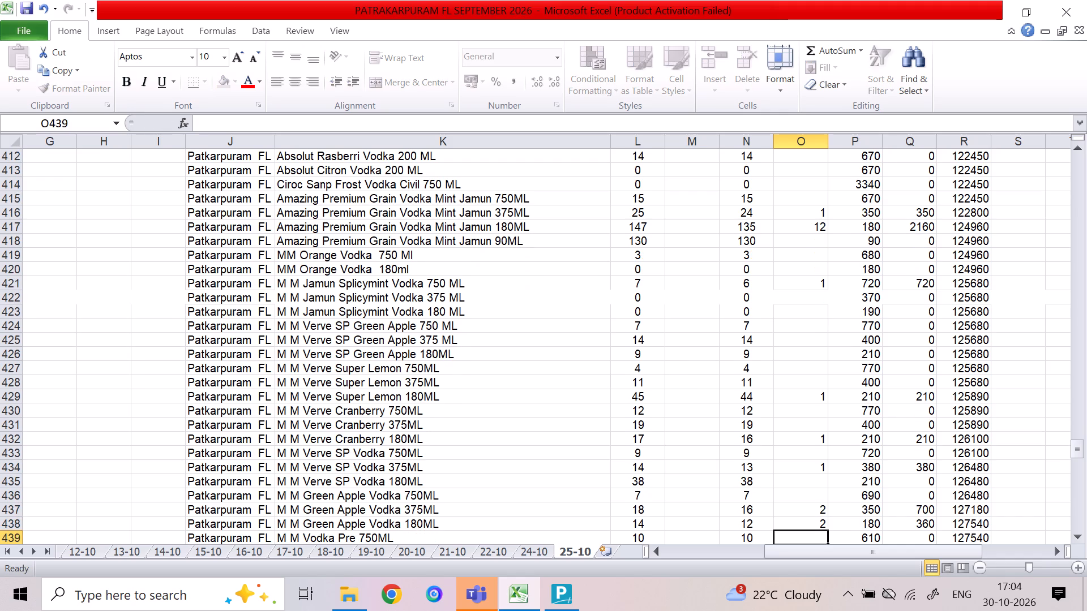
pyautogui.press('Down')
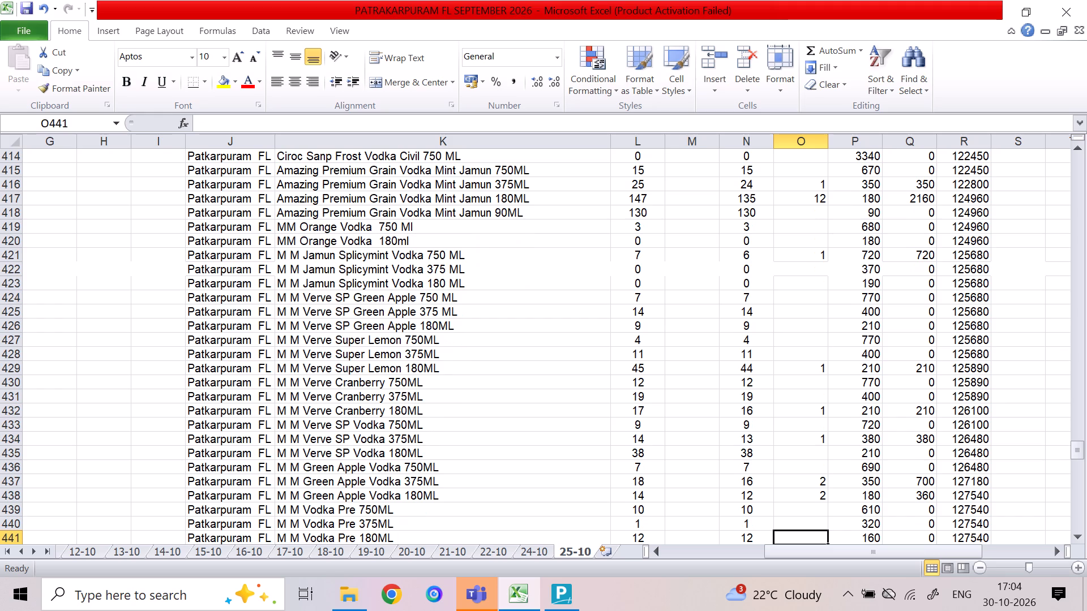
# Enter sale quantities of 1 for M M Vodka Pre 750ML in O439 and 9 for M M Vodka Pre 180ML in O441.
pyautogui.press('Up')
pyautogui.press('1')
pyautogui.press('Down')
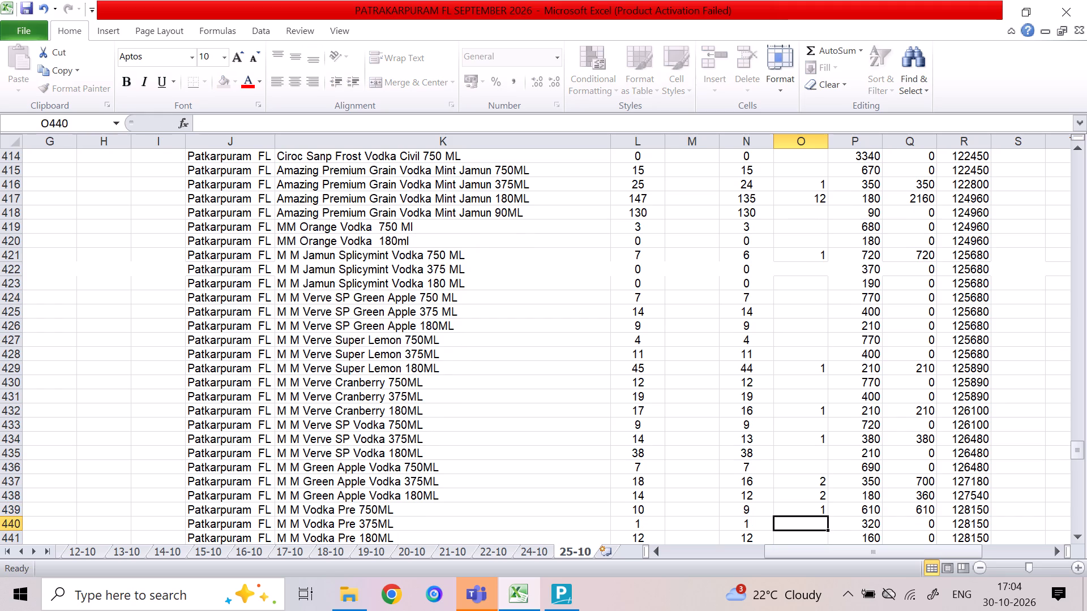
pyautogui.press('Down')
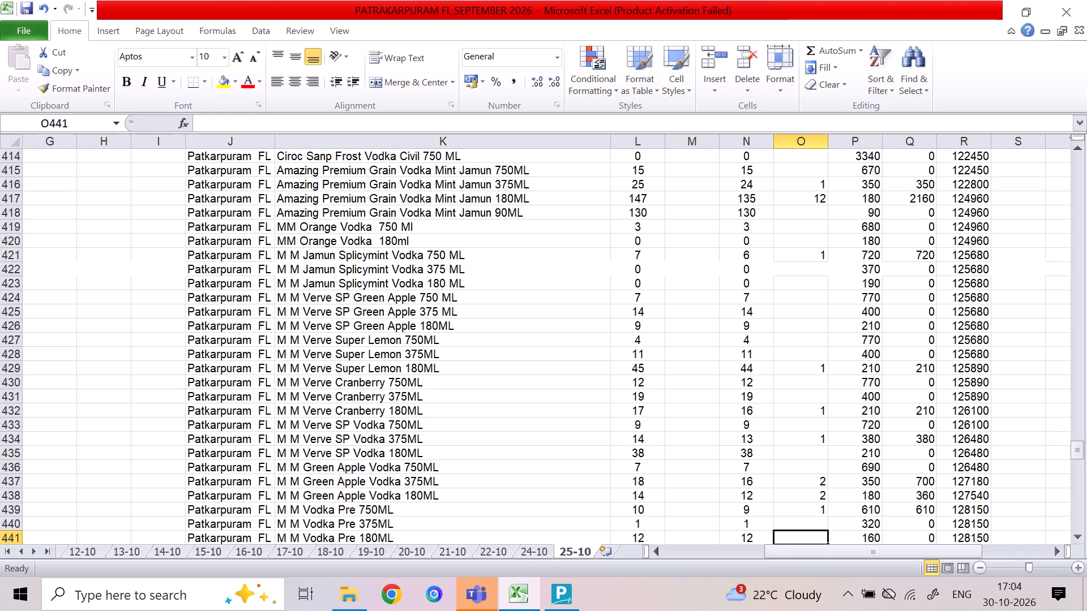
pyautogui.press('9')
pyautogui.press('Down')
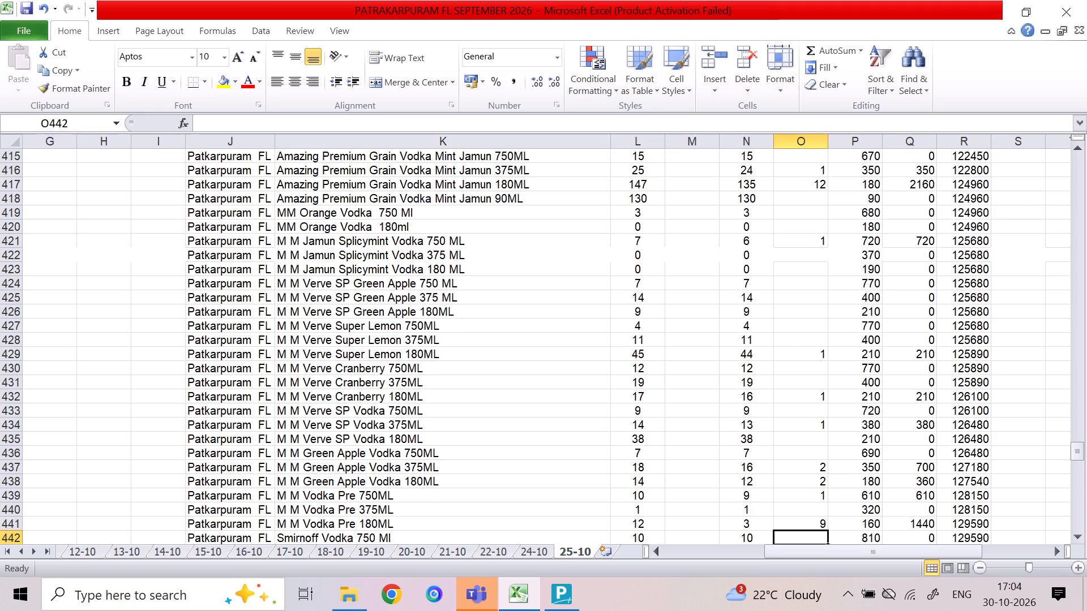
# Enter sale quantities of 1, 3 and 2 for Smirnoff Vodka 750 ML, 375 ML and 180ML in O442:O444.
pyautogui.press('Down')
pyautogui.press('Up')
pyautogui.press('Up')
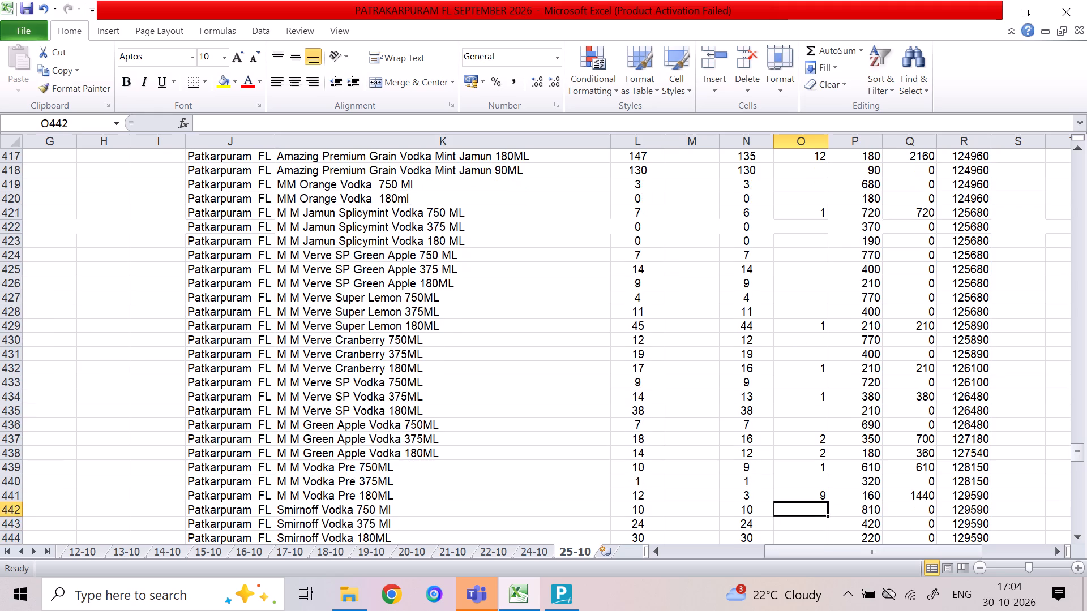
pyautogui.press('1')
pyautogui.press('Down')
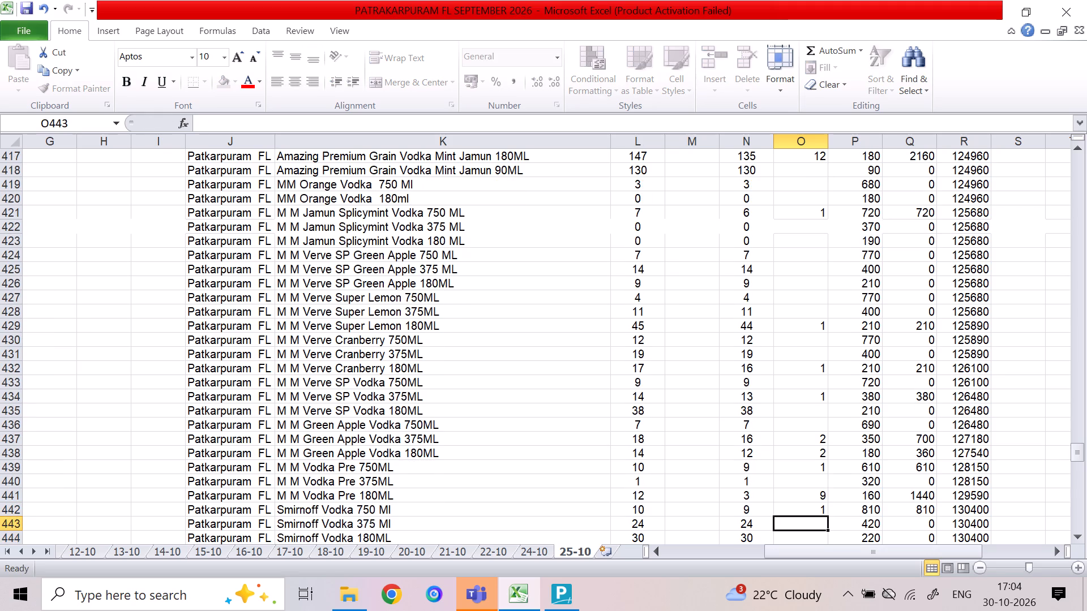
pyautogui.press('3')
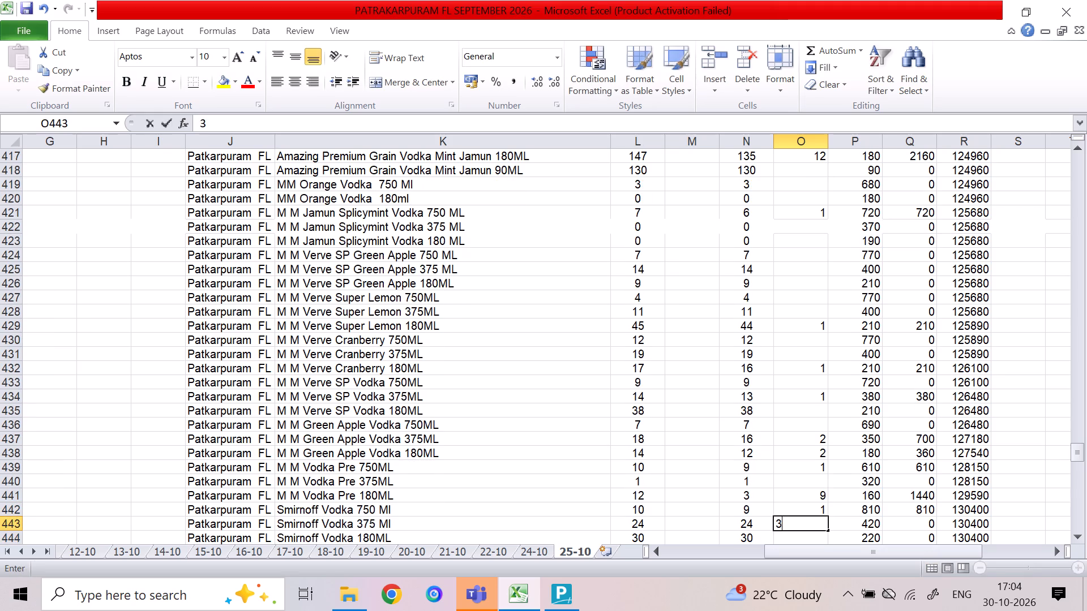
pyautogui.press('Down')
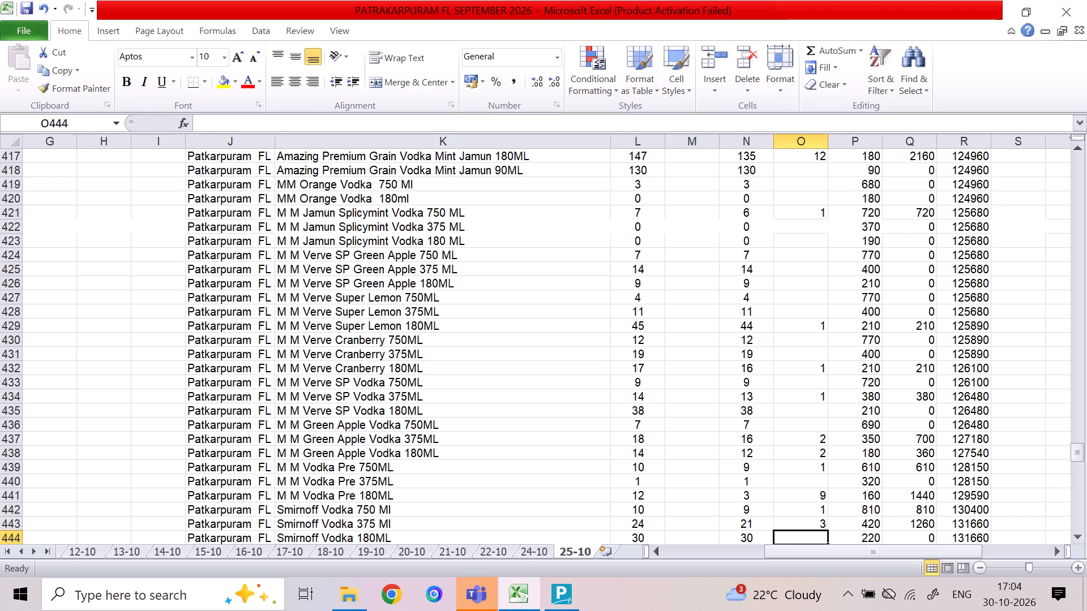
pyautogui.press('2')
pyautogui.press('Down')
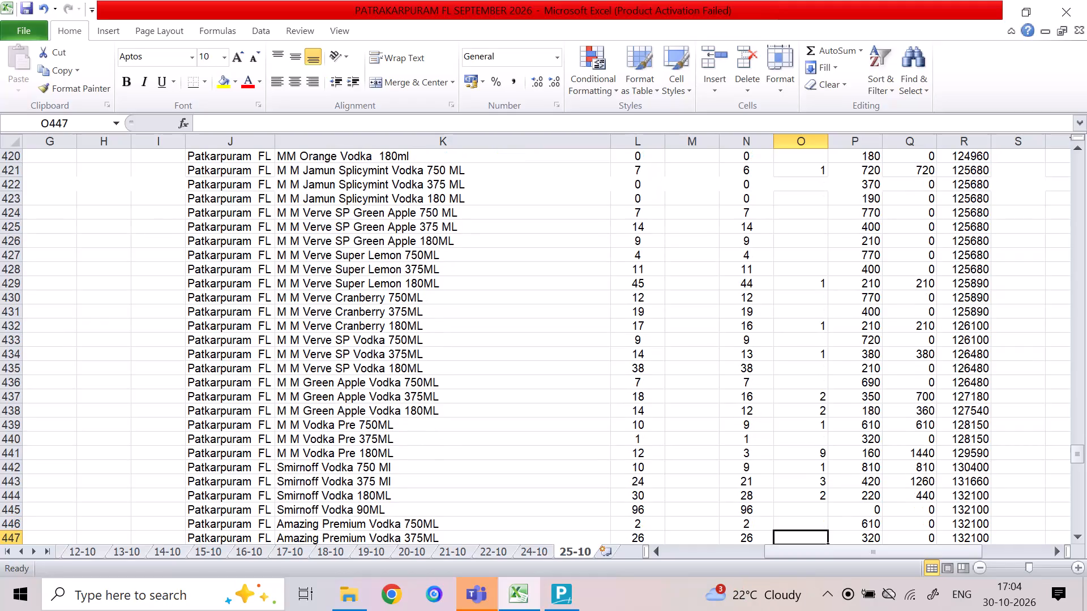
# Enter sale quantities of 2 and 12 for Amazing Premium Vodka 375ML and 180ML in O447:O448.
pyautogui.press('2')
pyautogui.press('Down')
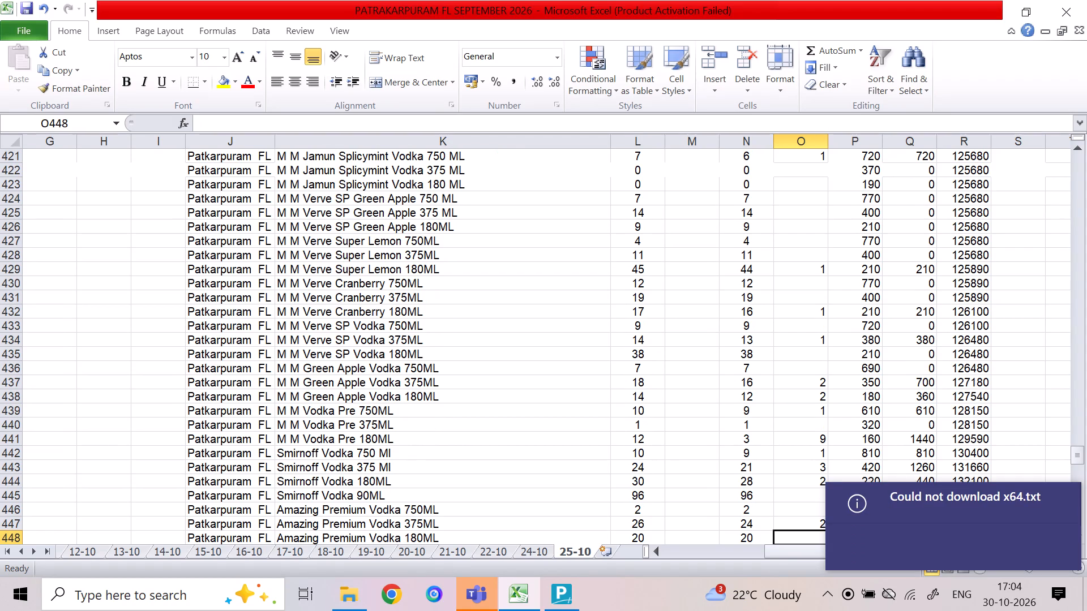
pyautogui.write('12')
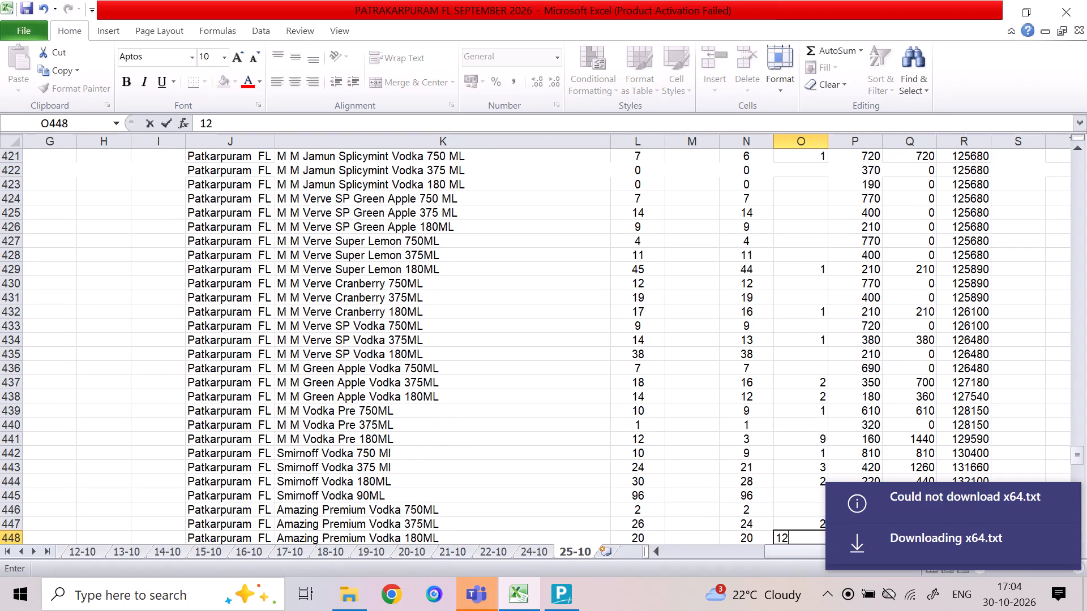
pyautogui.press('Down')
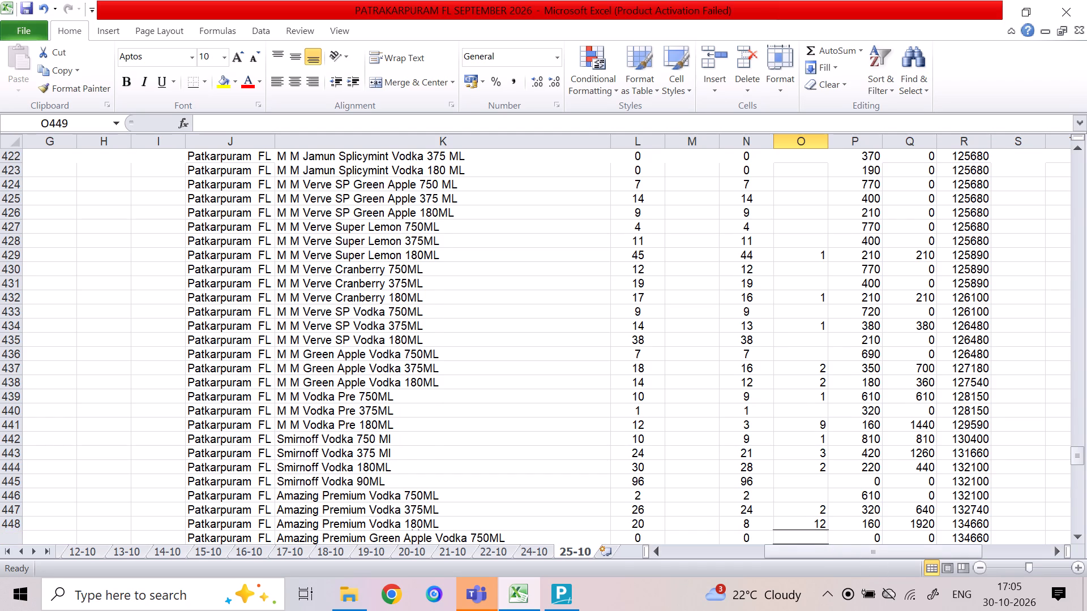
# Review the vodka rows from Amazing Premium Green Apple 750ML to Artic Ripe Cranberry 750 ML, rows 449 to 476, for the next sold item.
pyautogui.press('Down')
pyautogui.press('Down')
pyautogui.press('Down')
pyautogui.press('Up')
pyautogui.press('Up')
pyautogui.press('Up')
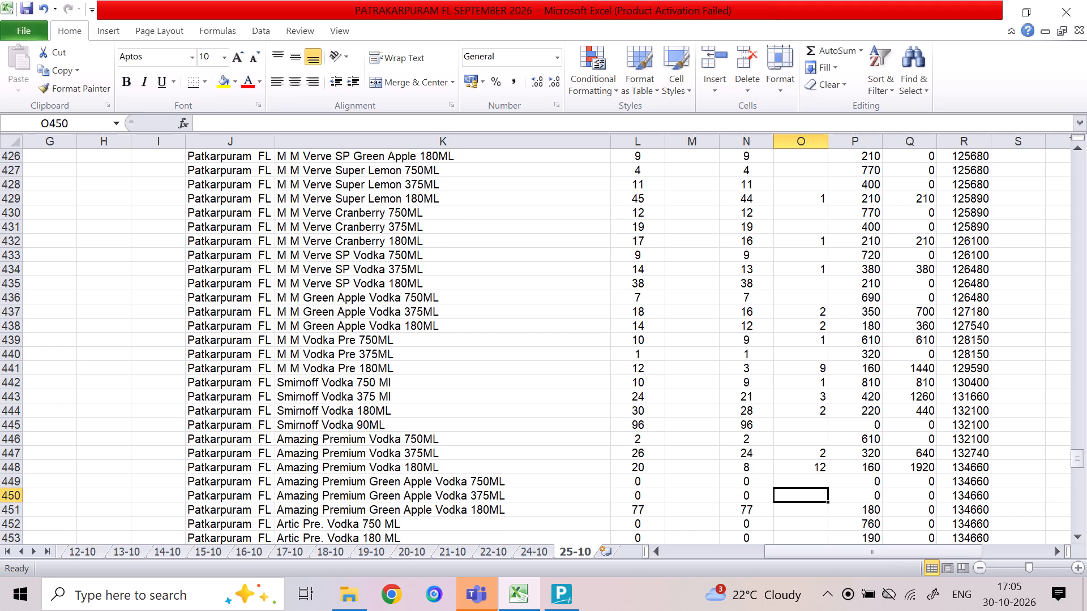
pyautogui.press('Down')
pyautogui.press('Down')
pyautogui.press('Down')
pyautogui.press('Down')
pyautogui.press('Down')
pyautogui.press('Down')
pyautogui.press('Down')
pyautogui.press('Down')
pyautogui.press('Down')
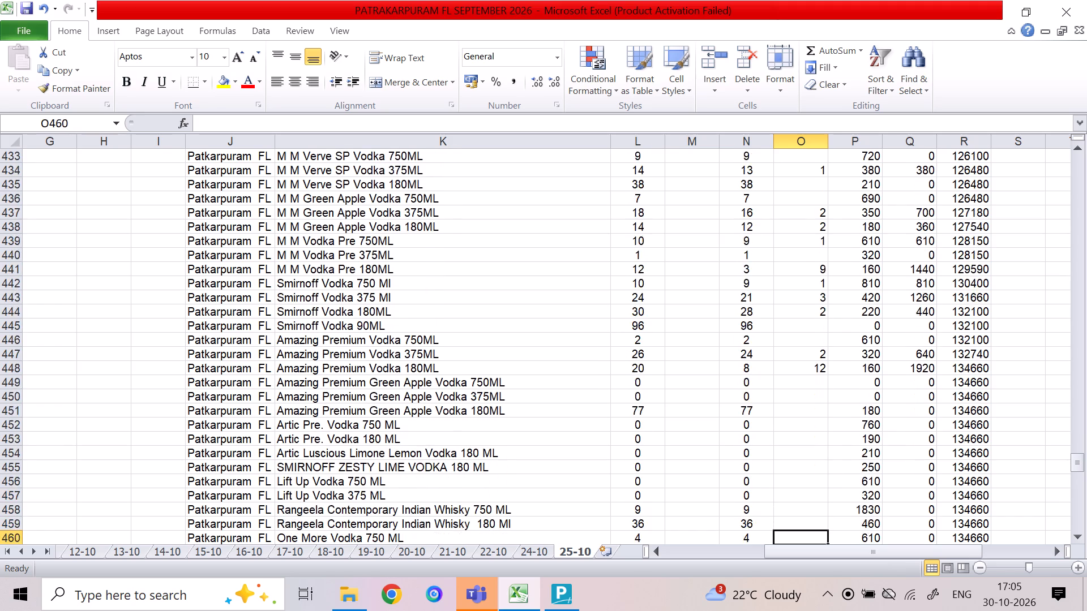
pyautogui.press('Down')
pyautogui.press('Down')
pyautogui.press('Up')
pyautogui.press('Up')
pyautogui.press('Up')
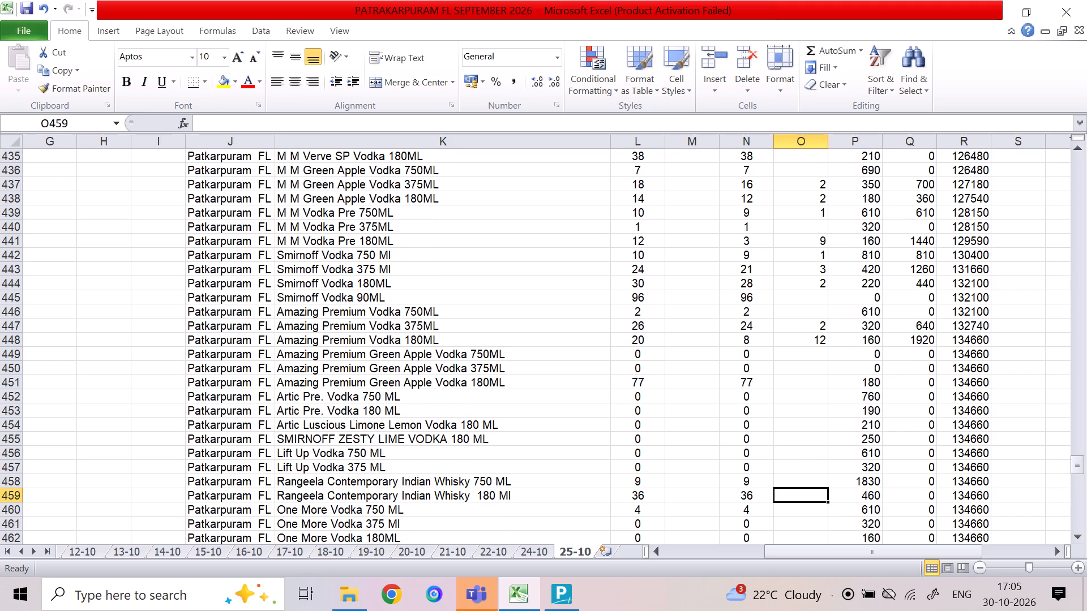
pyautogui.press('Down')
pyautogui.press('Down')
pyautogui.press('Down')
pyautogui.press('Down')
pyautogui.press('Down')
pyautogui.press('Down')
pyautogui.press('Down')
pyautogui.press('Down')
pyautogui.press('Down')
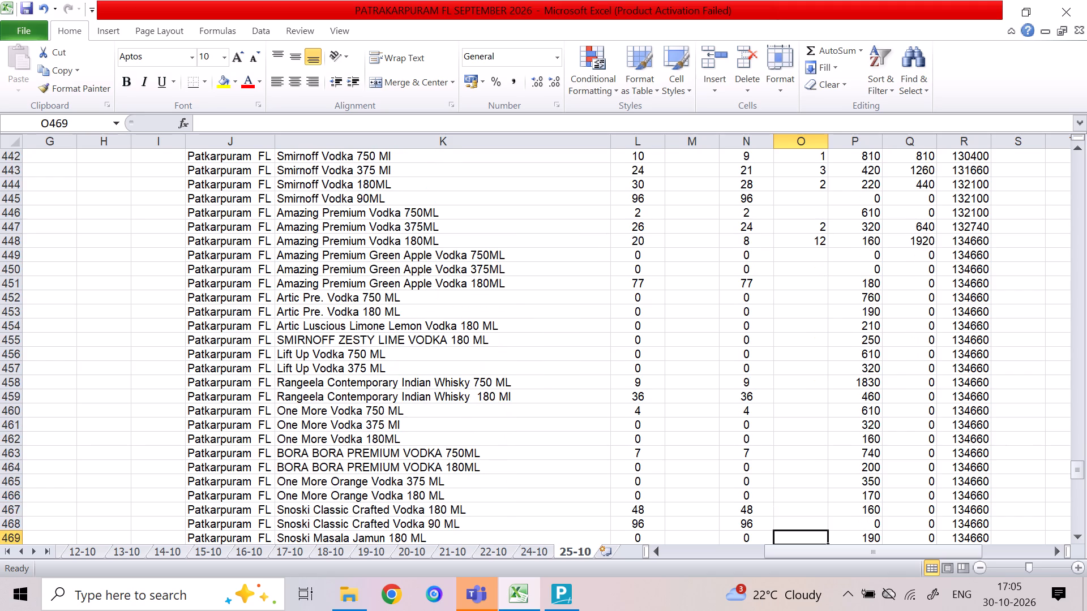
pyautogui.press('Down')
pyautogui.press('Down')
pyautogui.press('Down')
pyautogui.press('Down')
pyautogui.press('Down')
pyautogui.press('Down')
pyautogui.press('Down')
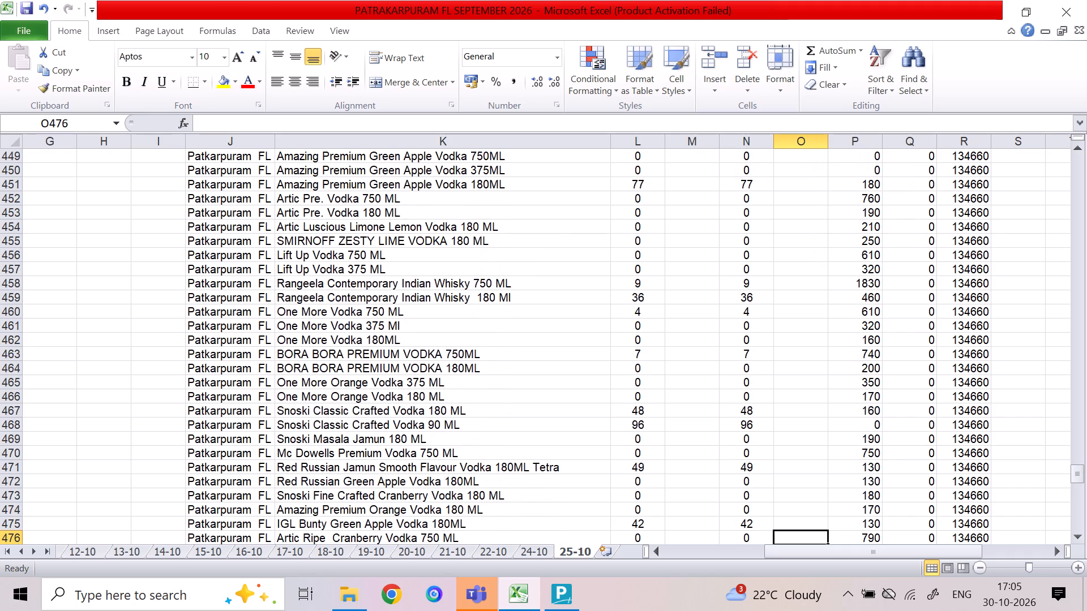
pyautogui.press('Up')
pyautogui.press('Up')
pyautogui.press('Up')
pyautogui.press('Up')
pyautogui.press('Up')
pyautogui.press('Up')
pyautogui.press('Up')
pyautogui.press('Up')
pyautogui.press('Up')
pyautogui.press('Up')
pyautogui.press('Up')
pyautogui.press('Up')
pyautogui.press('Up')
pyautogui.press('Up')
pyautogui.press('Up')
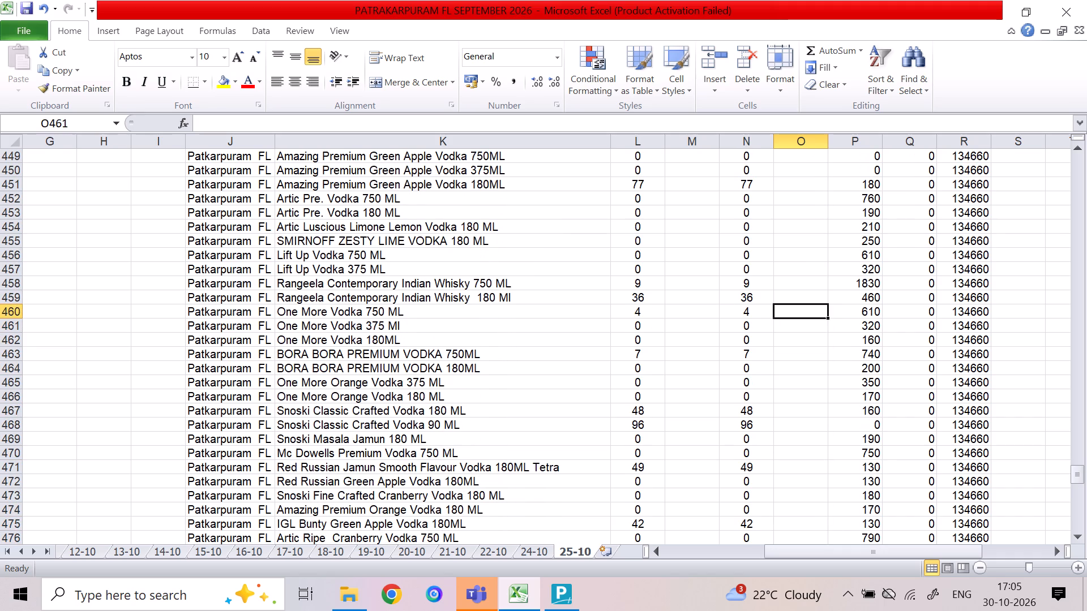
pyautogui.press('Up')
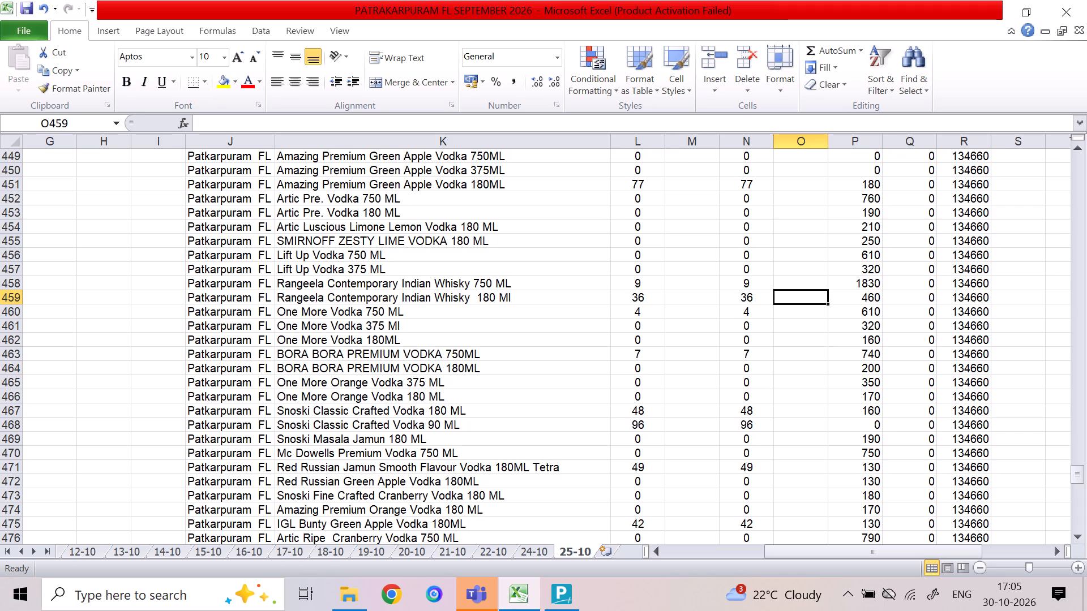
# Enter a sale quantity of 13 for Red Russian Jamun Smooth Flavour Vodka 180ML Tetra in O471.
pyautogui.press('Left')
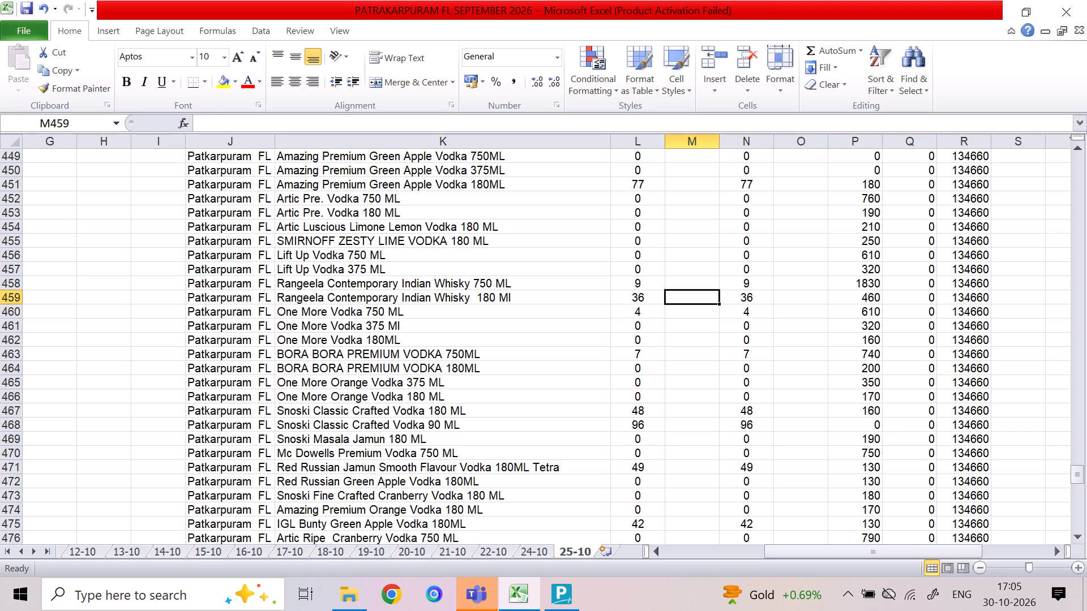
pyautogui.press('Down')
pyautogui.press('Down')
pyautogui.press('Down')
pyautogui.press('Down')
pyautogui.press('Down')
pyautogui.press('Down')
pyautogui.press('Down')
pyautogui.press('Down')
pyautogui.press('Down')
pyautogui.press('Down')
pyautogui.press('Down')
pyautogui.press('Down')
pyautogui.press('Up')
pyautogui.press('Left')
pyautogui.press('Right')
pyautogui.press('Right')
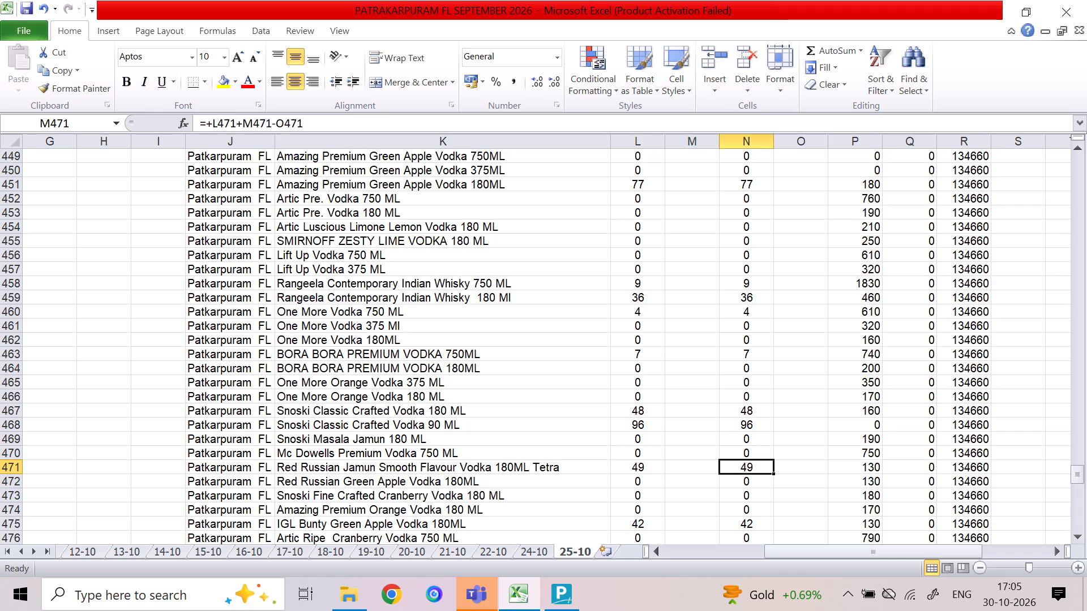
pyautogui.press('Right')
pyautogui.write('13')
pyautogui.press('Down')
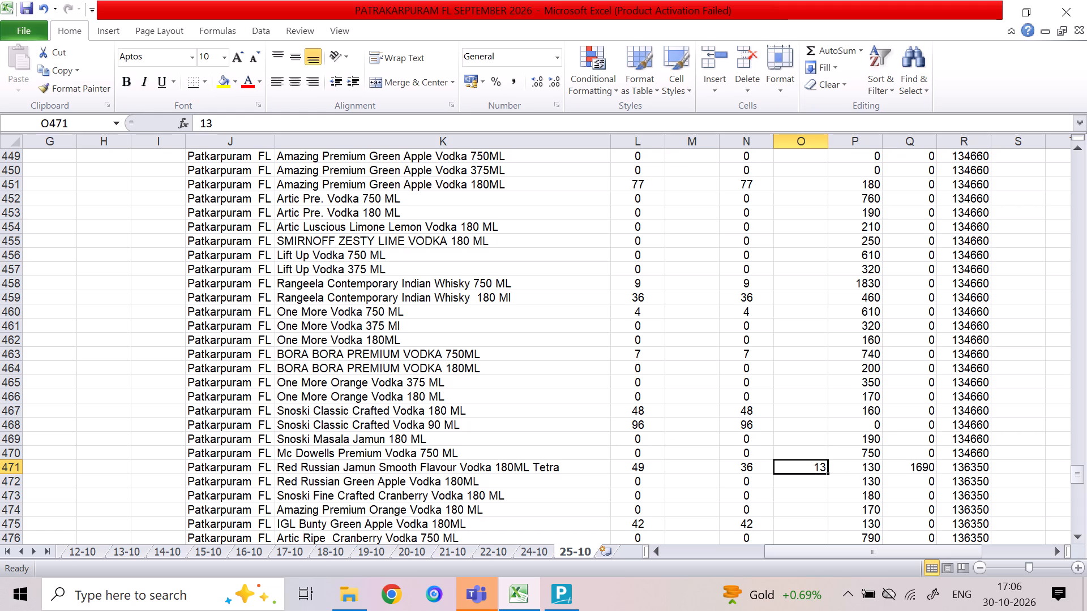
# Enter a sale quantity of 2 for IGL Bunty Green Apple Vodka 180ML in O475.
pyautogui.press('Down')
pyautogui.press('Down')
pyautogui.press('Down')
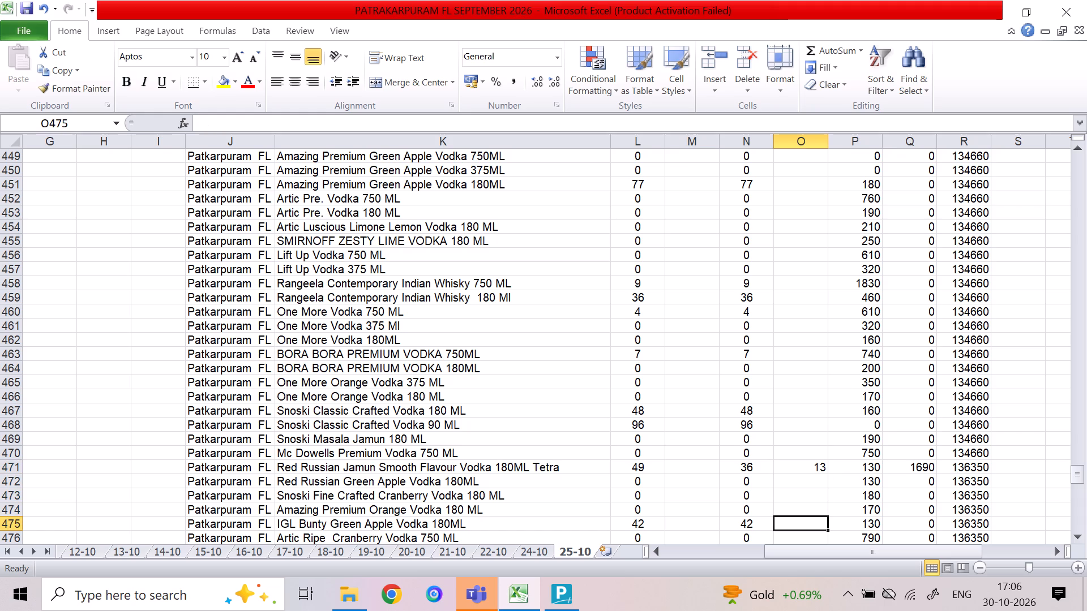
pyautogui.press('2')
pyautogui.press('Down')
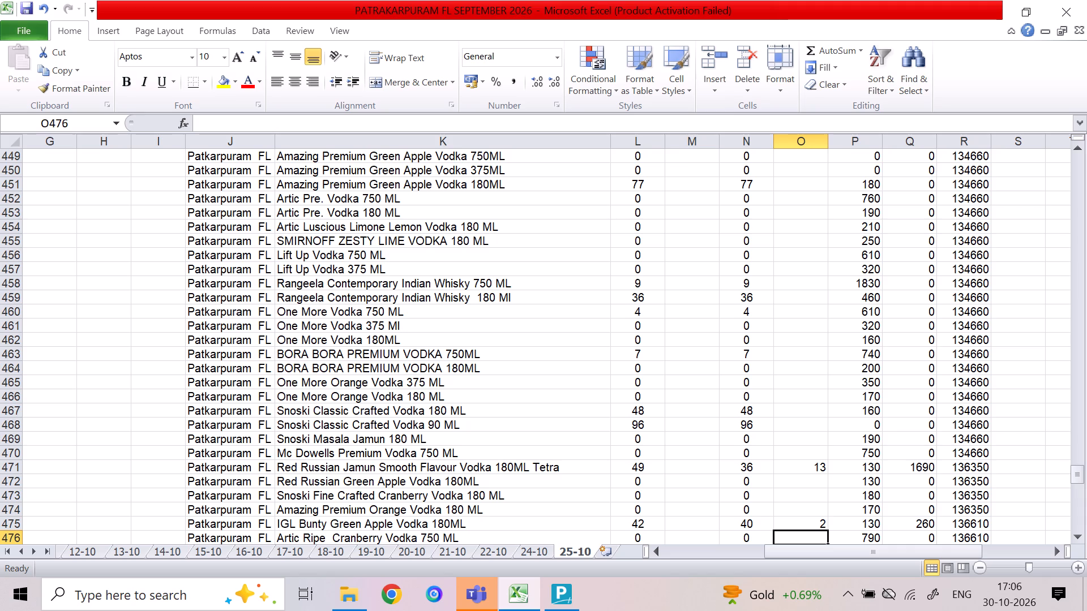
# Enter a sale quantity of 1 for Talli Tales Cosmopolitan Cranberry 275 ML in O505.
pyautogui.press('Down')
pyautogui.press('Down')
pyautogui.press('Down')
pyautogui.press('Down')
pyautogui.press('Down')
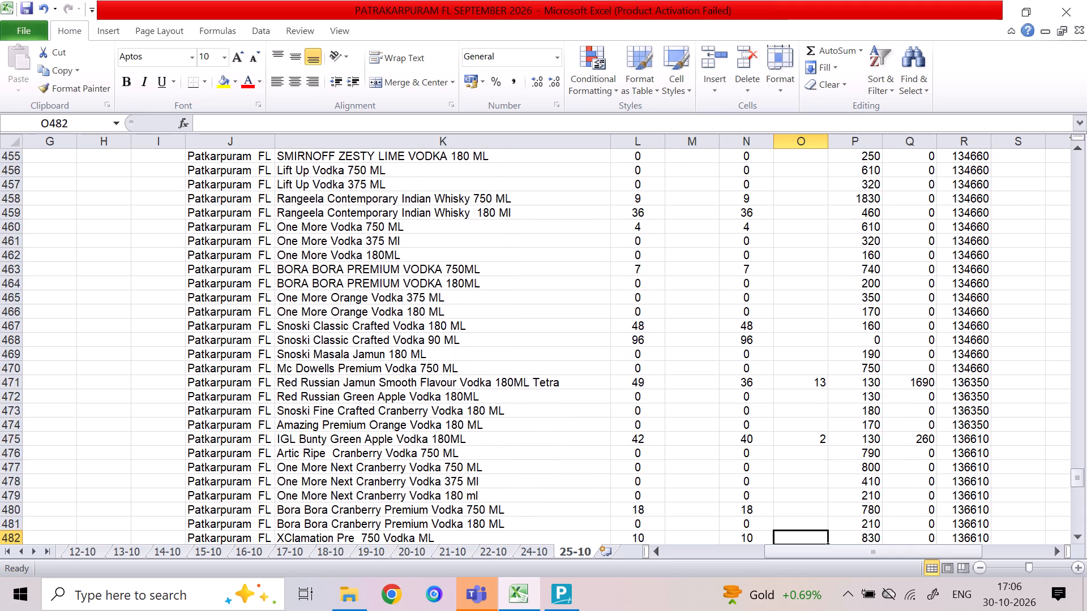
pyautogui.press('Down')
pyautogui.press('Down')
pyautogui.press('Down')
pyautogui.press('Down')
pyautogui.press('Down')
pyautogui.press('Down')
pyautogui.press('Down')
pyautogui.press('Down')
pyautogui.press('Down')
pyautogui.press('Down')
pyautogui.press('Down')
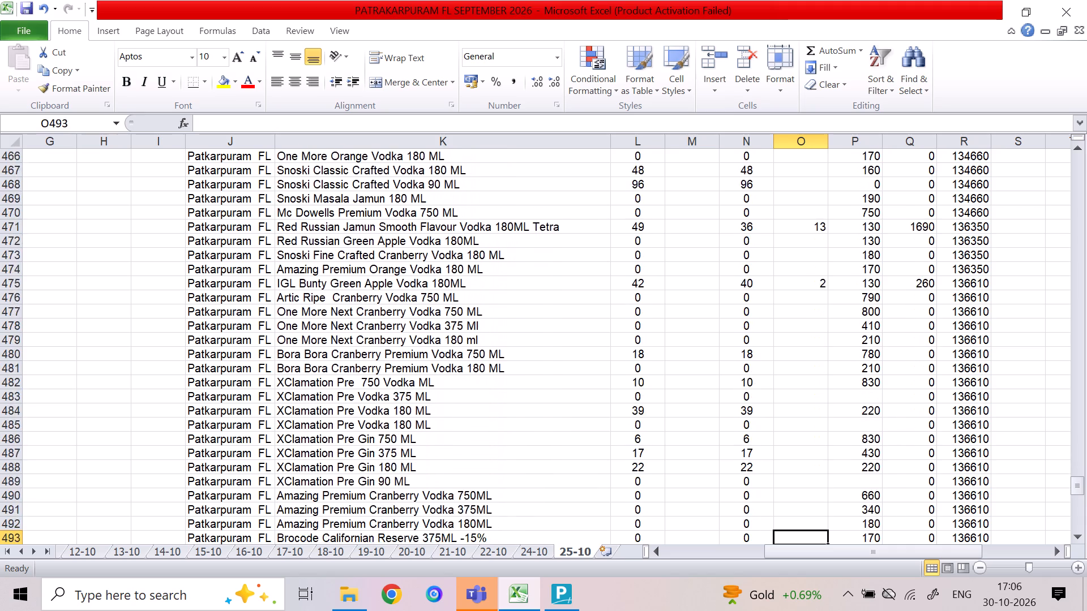
pyautogui.press('Down')
pyautogui.press('Down')
pyautogui.press('Down')
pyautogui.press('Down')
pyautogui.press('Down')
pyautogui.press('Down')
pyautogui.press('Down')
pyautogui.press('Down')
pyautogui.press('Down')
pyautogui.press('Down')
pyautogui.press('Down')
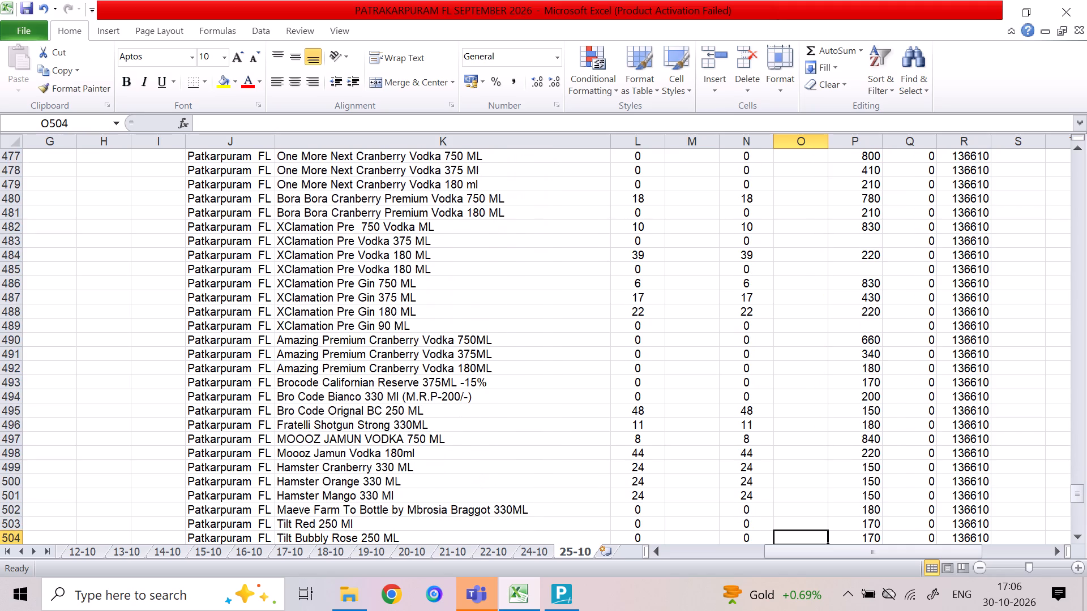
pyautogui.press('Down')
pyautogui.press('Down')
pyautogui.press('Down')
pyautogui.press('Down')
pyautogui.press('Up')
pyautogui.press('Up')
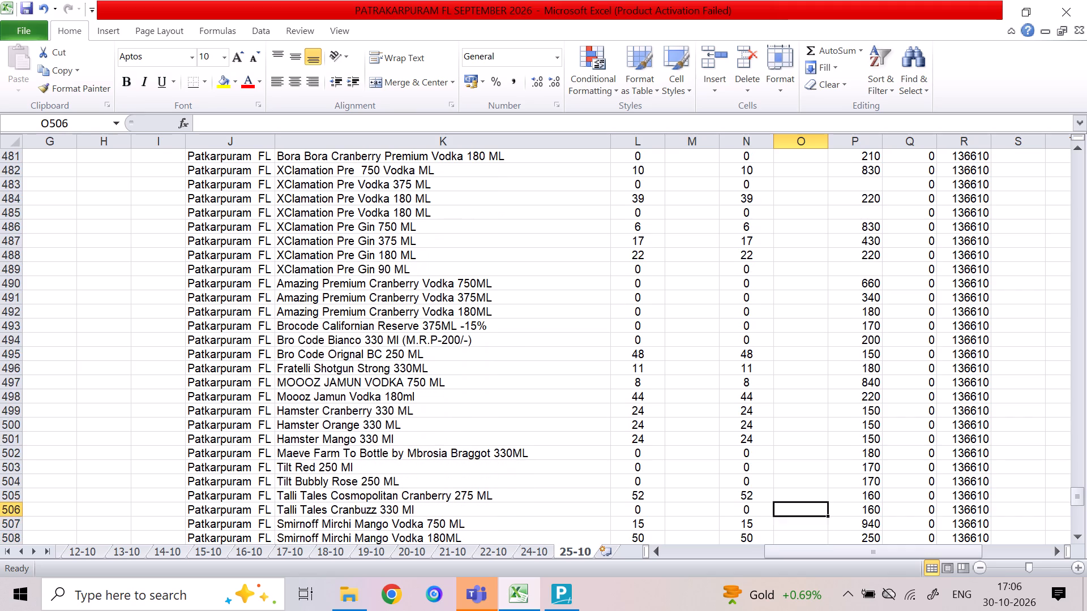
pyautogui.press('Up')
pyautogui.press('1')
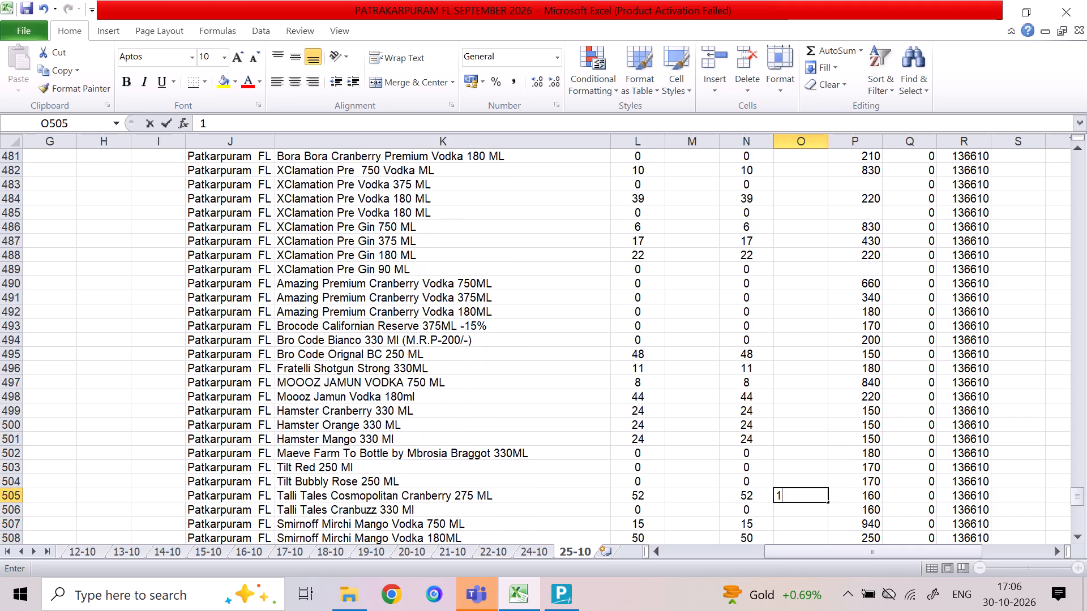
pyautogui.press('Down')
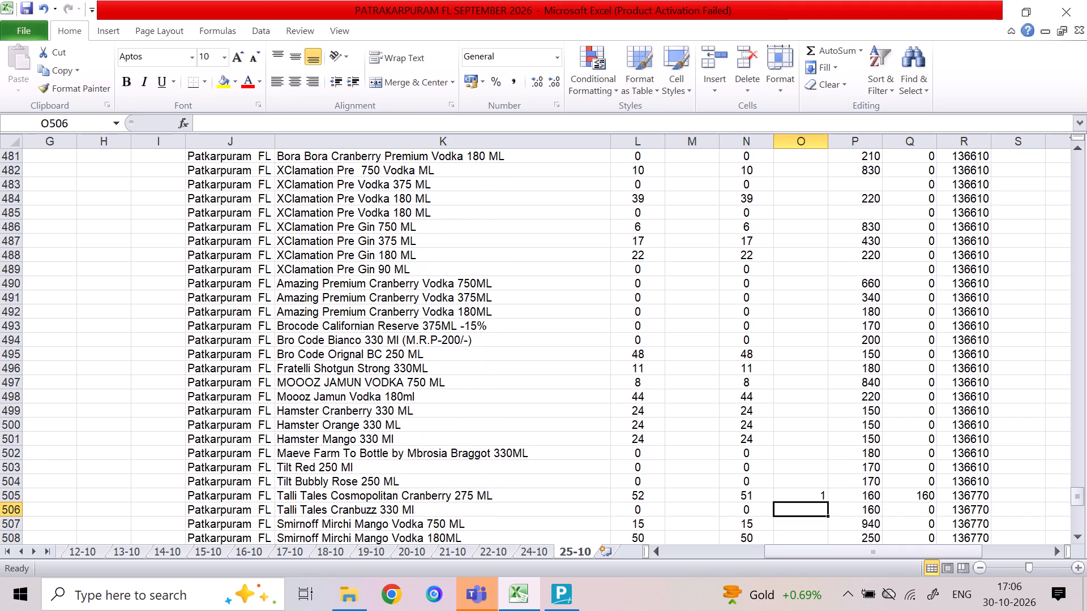
# Enter a sale quantity of 4 for Smirnoff Mirchi Mango Vodka 180ML in O508.
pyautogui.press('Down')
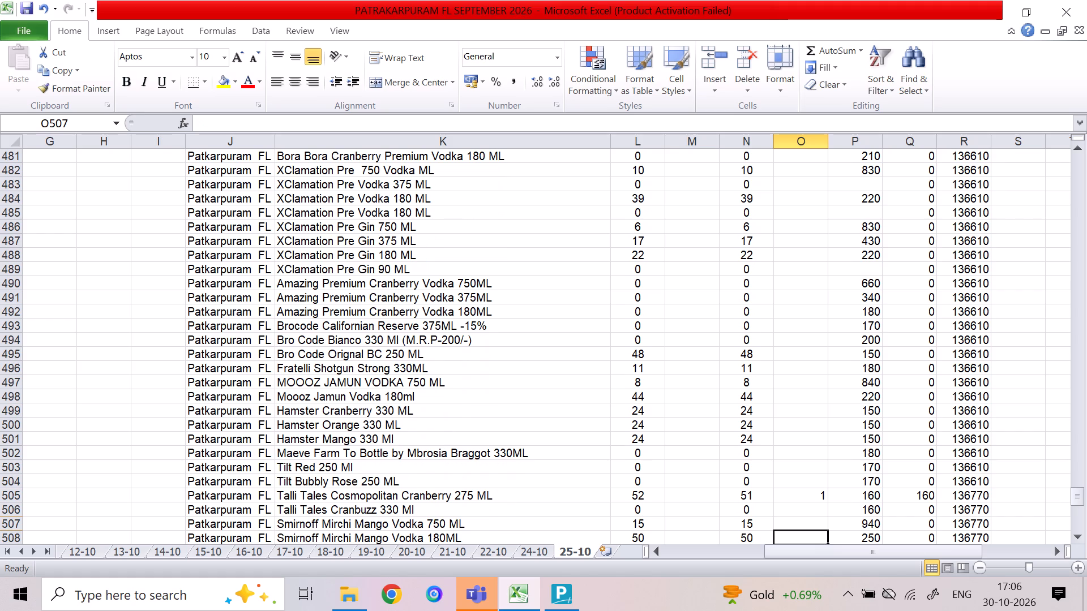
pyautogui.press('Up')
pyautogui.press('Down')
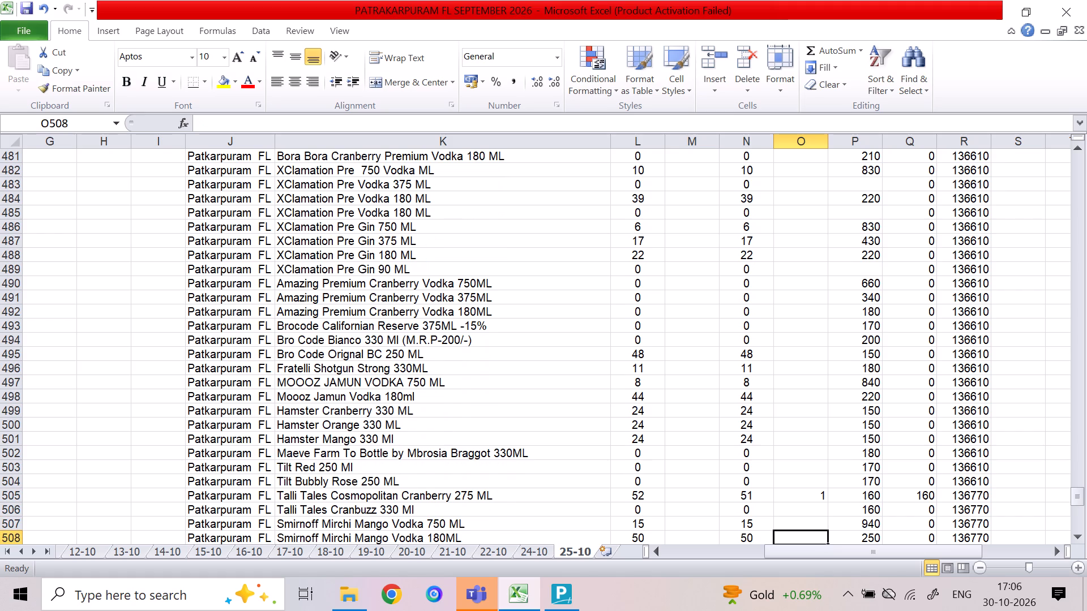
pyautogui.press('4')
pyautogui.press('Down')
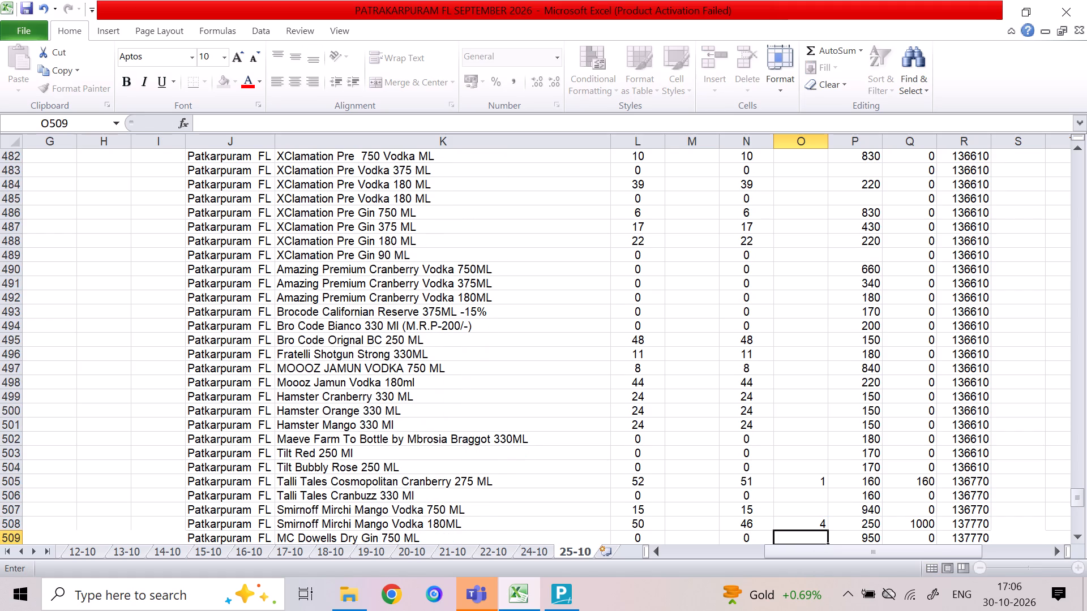
# Enter sale quantities of 4 and 23 for Smirnoff Minty Jamun Vodka 375 ML and 180ML in O511:O512.
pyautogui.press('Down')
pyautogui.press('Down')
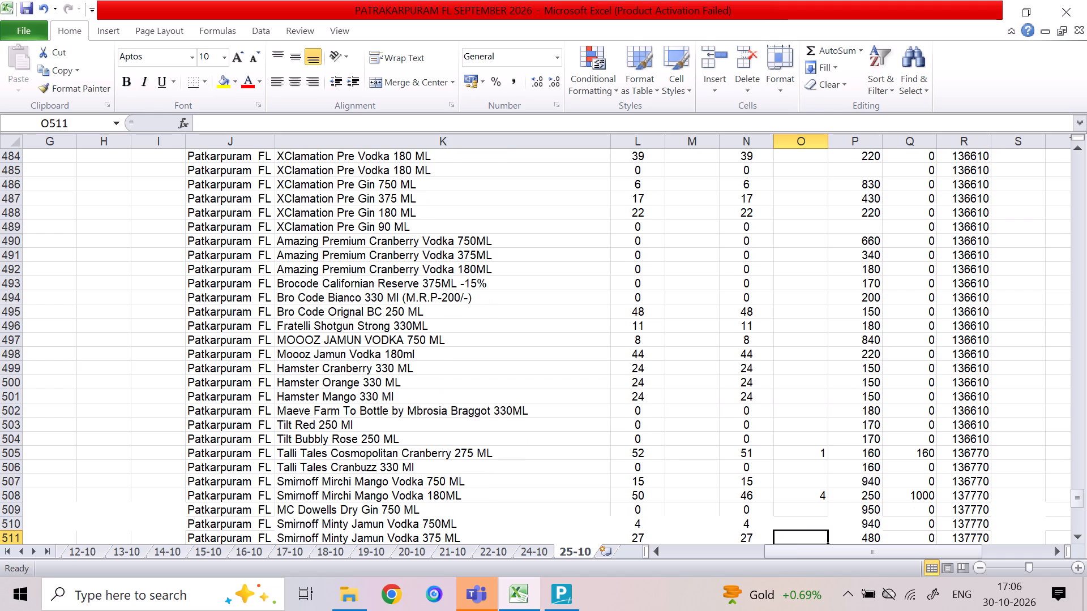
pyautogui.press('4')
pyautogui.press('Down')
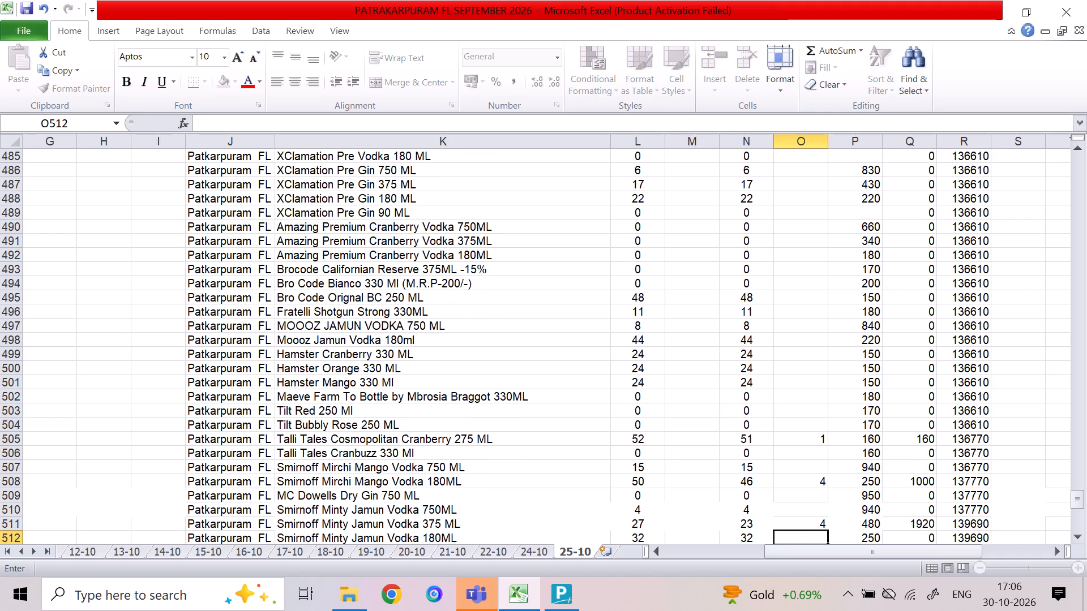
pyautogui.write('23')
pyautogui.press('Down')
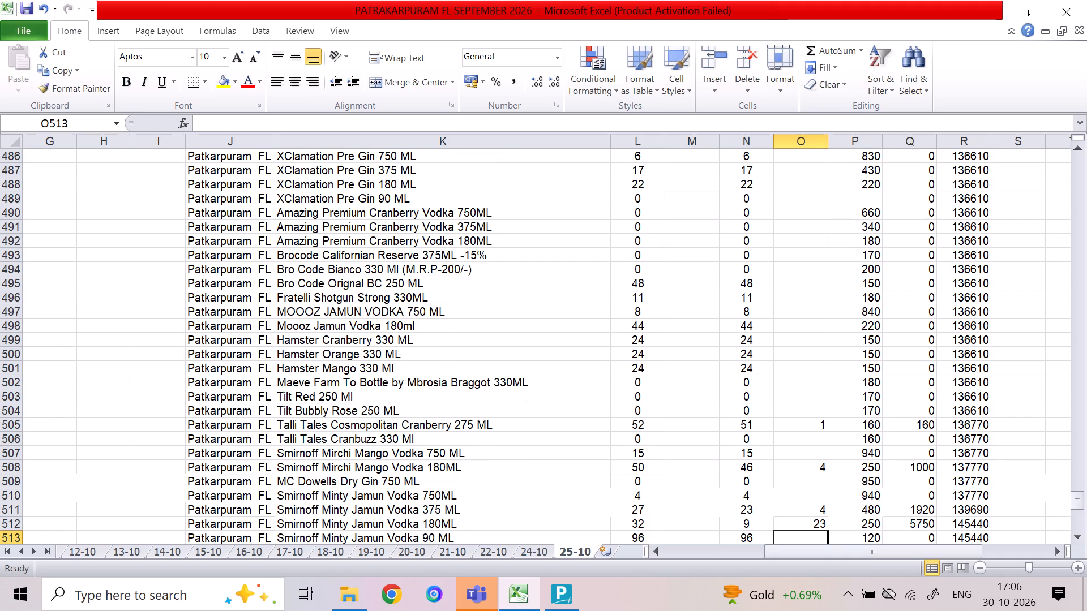
# Replace the sales amount in Q538 below the stock totals with the formula +110200+35320.
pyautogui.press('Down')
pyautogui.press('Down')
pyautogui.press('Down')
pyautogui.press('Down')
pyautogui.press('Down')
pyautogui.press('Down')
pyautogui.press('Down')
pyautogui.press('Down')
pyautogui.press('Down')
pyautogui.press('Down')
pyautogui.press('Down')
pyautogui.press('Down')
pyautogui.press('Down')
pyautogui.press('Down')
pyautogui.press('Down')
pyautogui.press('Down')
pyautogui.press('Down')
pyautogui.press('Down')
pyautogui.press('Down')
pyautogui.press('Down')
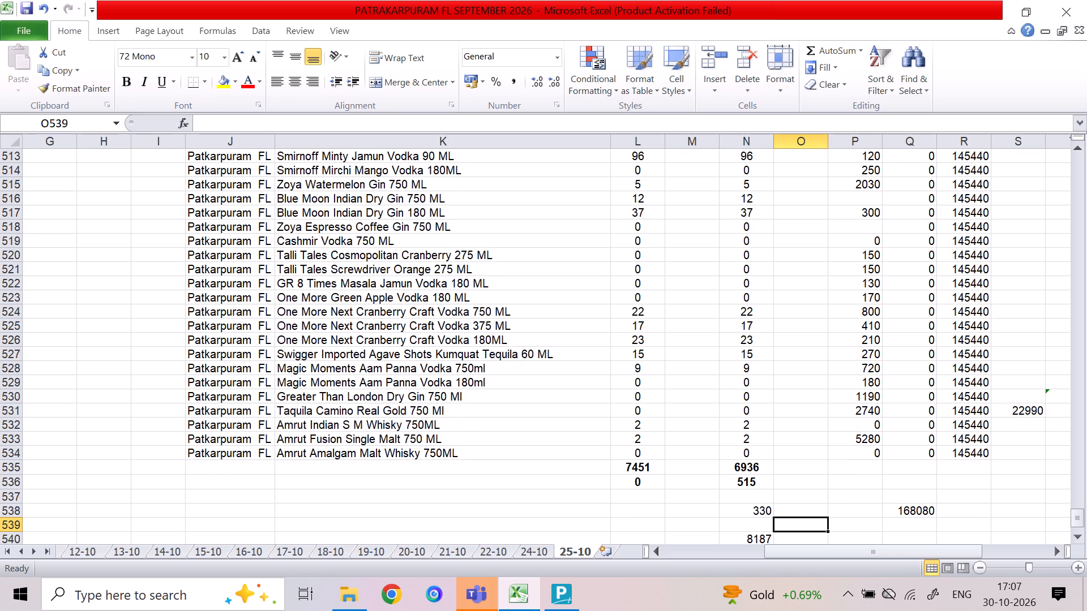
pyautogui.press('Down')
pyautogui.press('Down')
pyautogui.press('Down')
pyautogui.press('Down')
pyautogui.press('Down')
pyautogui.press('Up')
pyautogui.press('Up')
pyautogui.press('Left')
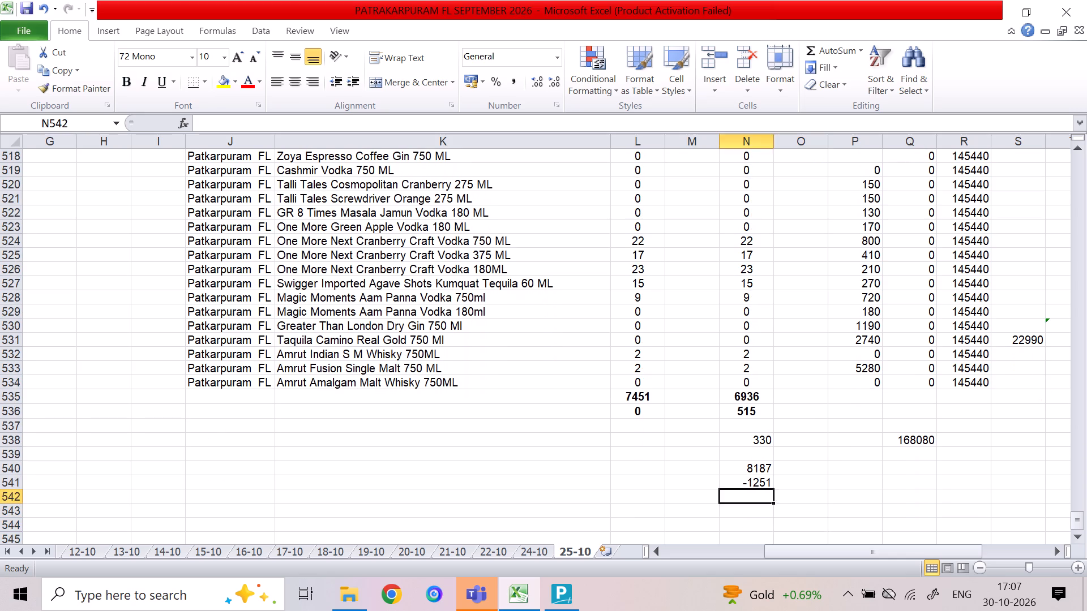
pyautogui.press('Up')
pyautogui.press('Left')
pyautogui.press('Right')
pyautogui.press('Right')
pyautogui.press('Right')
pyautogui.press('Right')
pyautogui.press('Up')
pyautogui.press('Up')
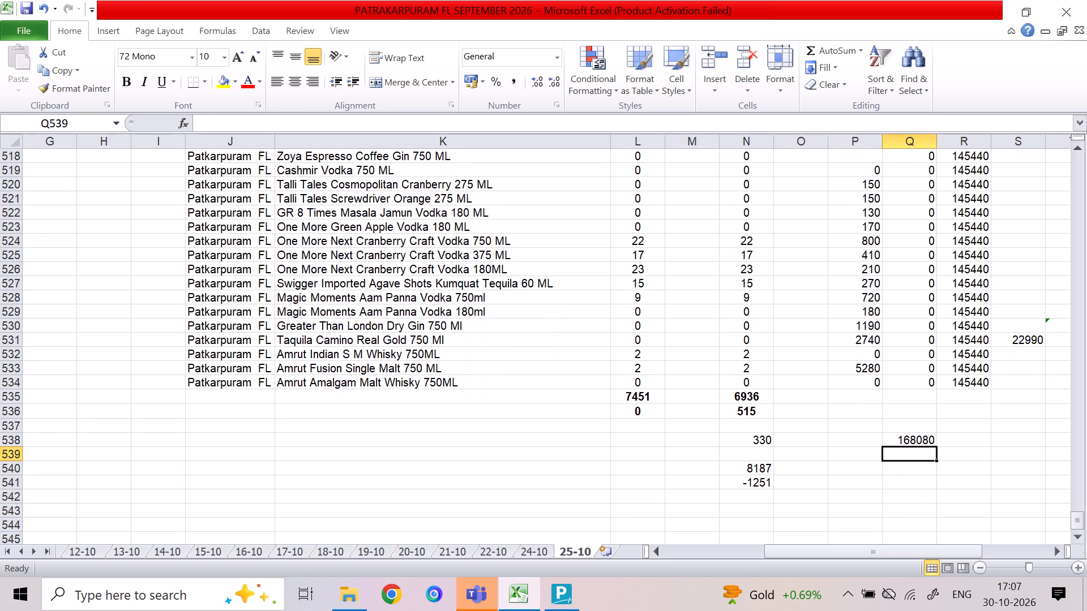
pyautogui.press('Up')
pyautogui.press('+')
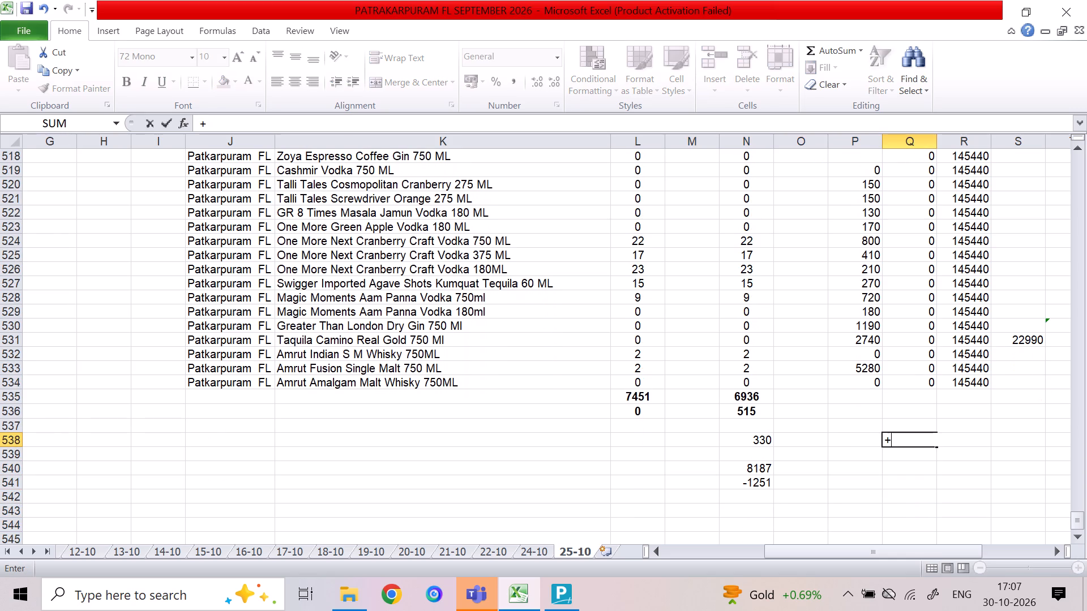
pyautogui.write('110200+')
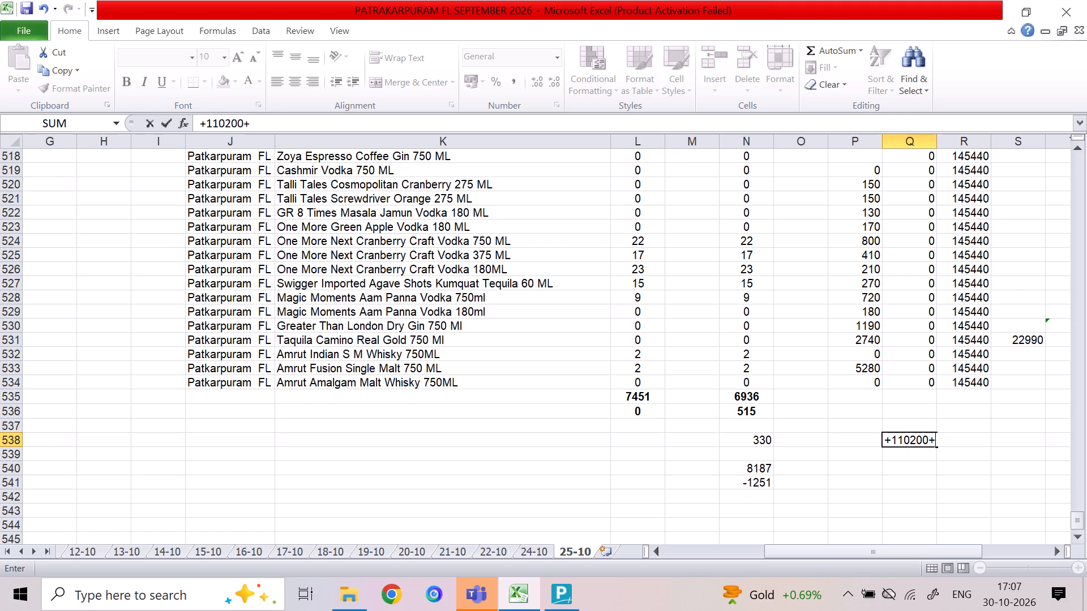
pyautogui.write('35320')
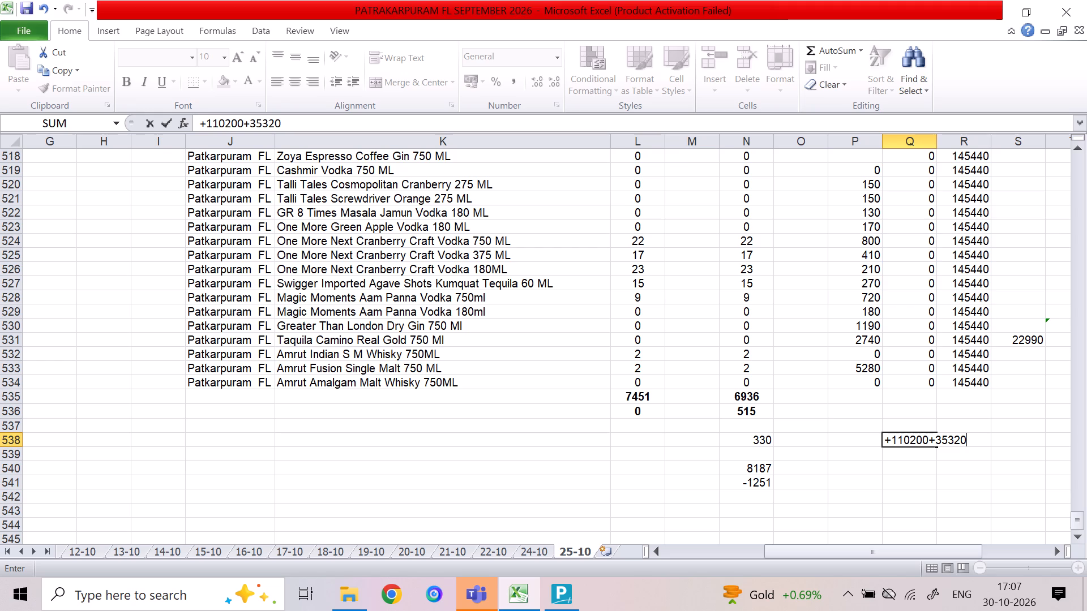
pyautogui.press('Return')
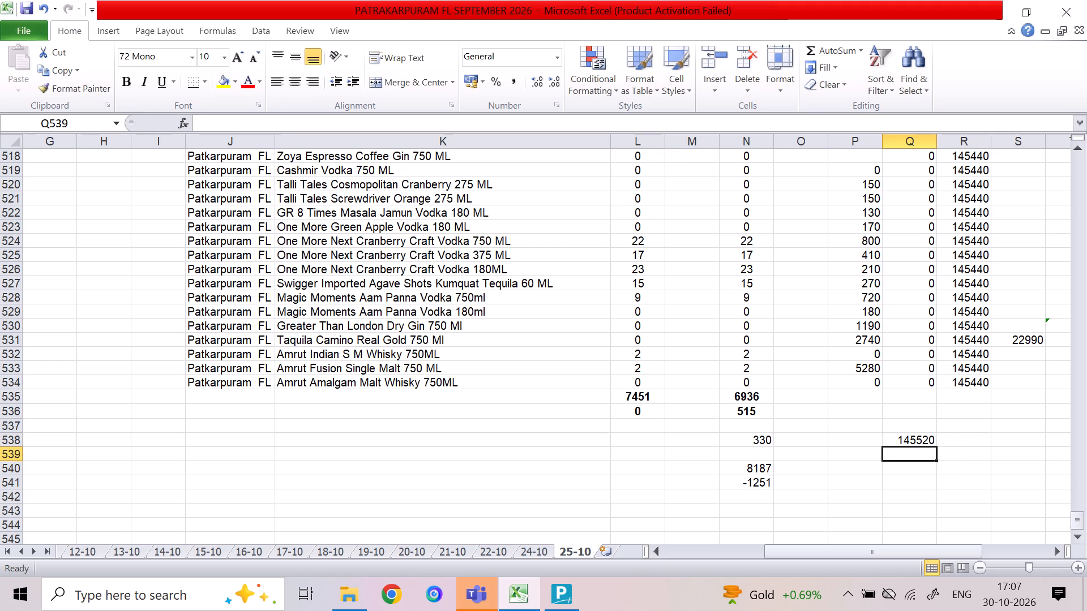
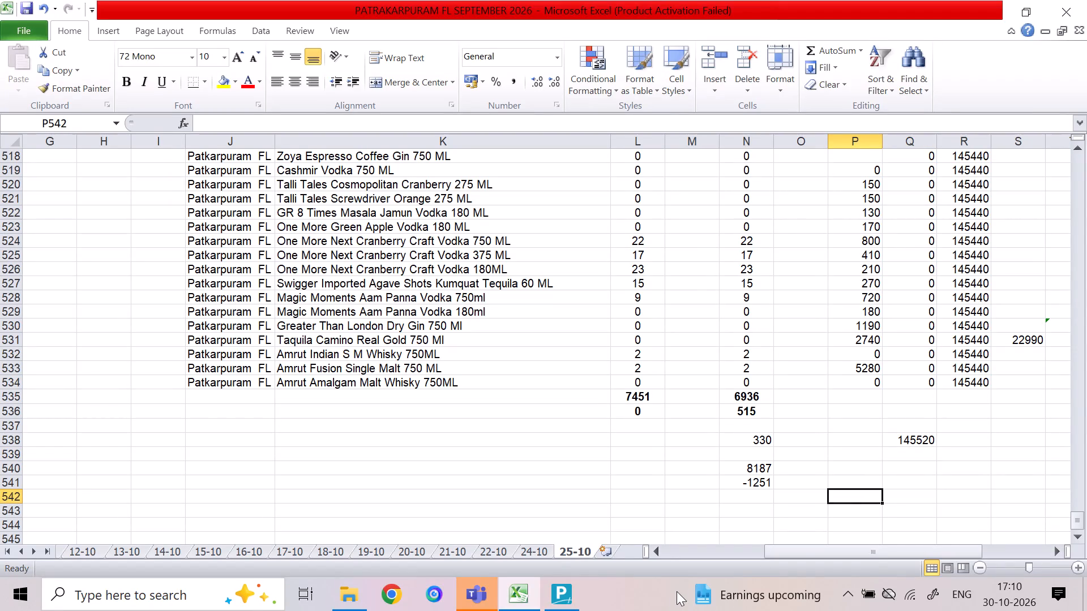
# Create a copy of the 25-10 sheet at the end of the workbook.
pyautogui.rightClick(574, 552)
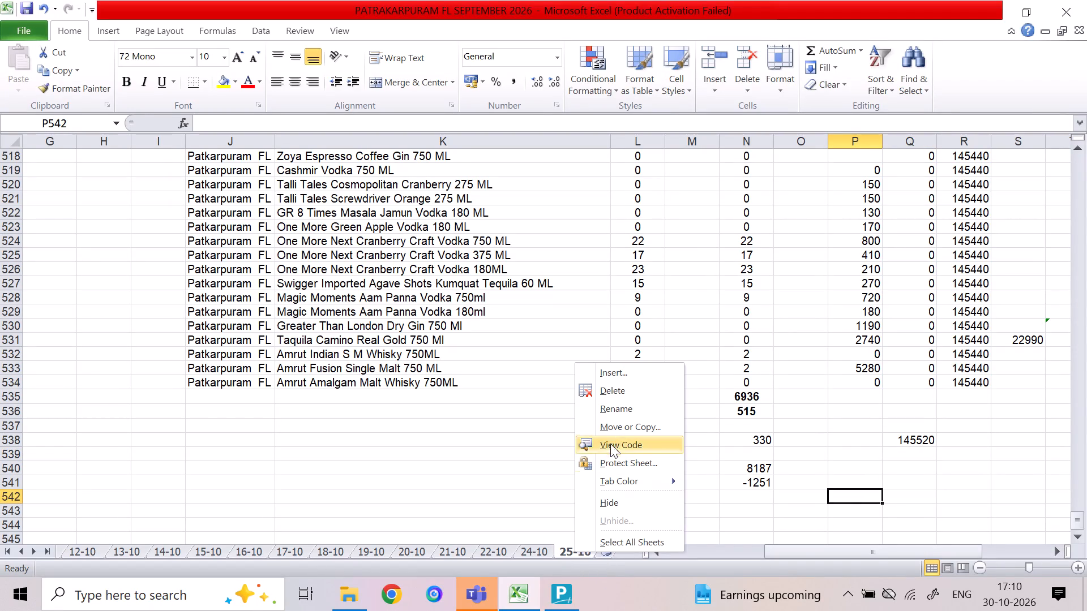
pyautogui.click(621, 426)
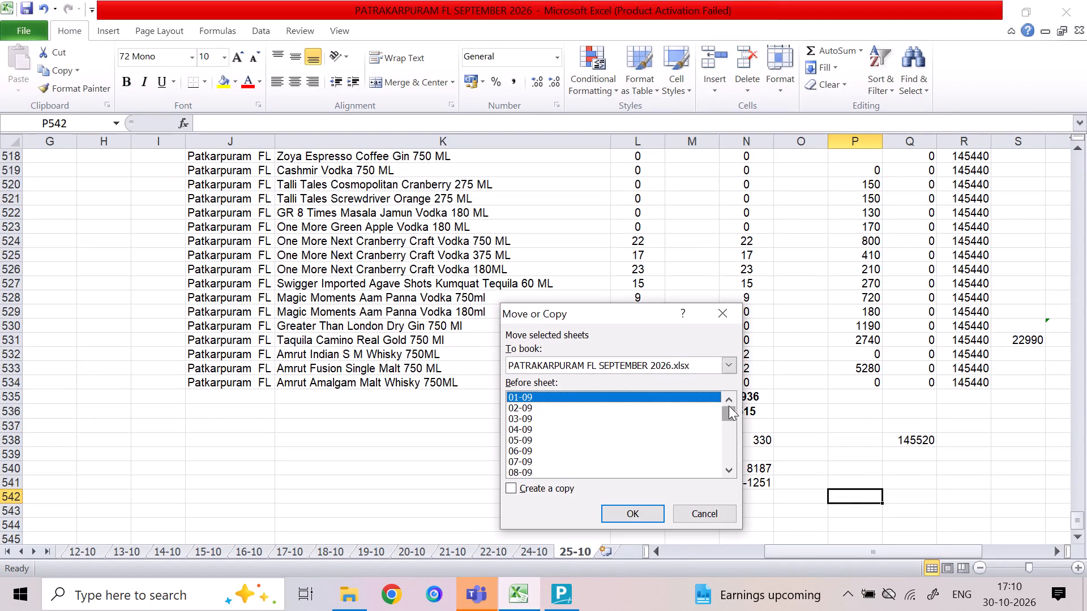
pyautogui.click(733, 405)
pyautogui.moveTo(730, 412); pyautogui.dragTo(729, 469)
pyautogui.click(570, 476)
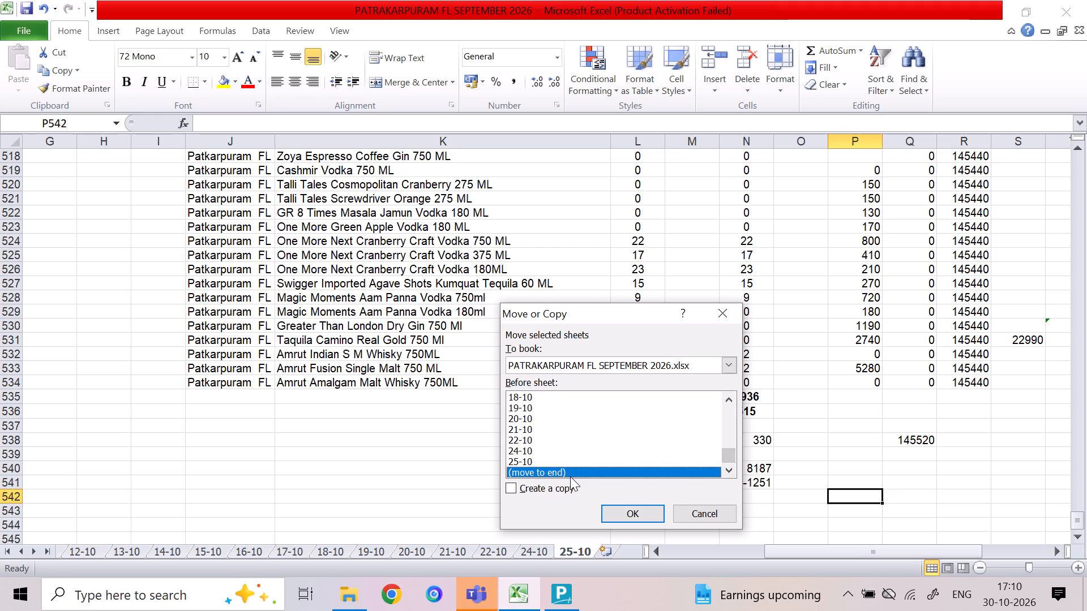
pyautogui.click(555, 486)
pyautogui.click(648, 515)
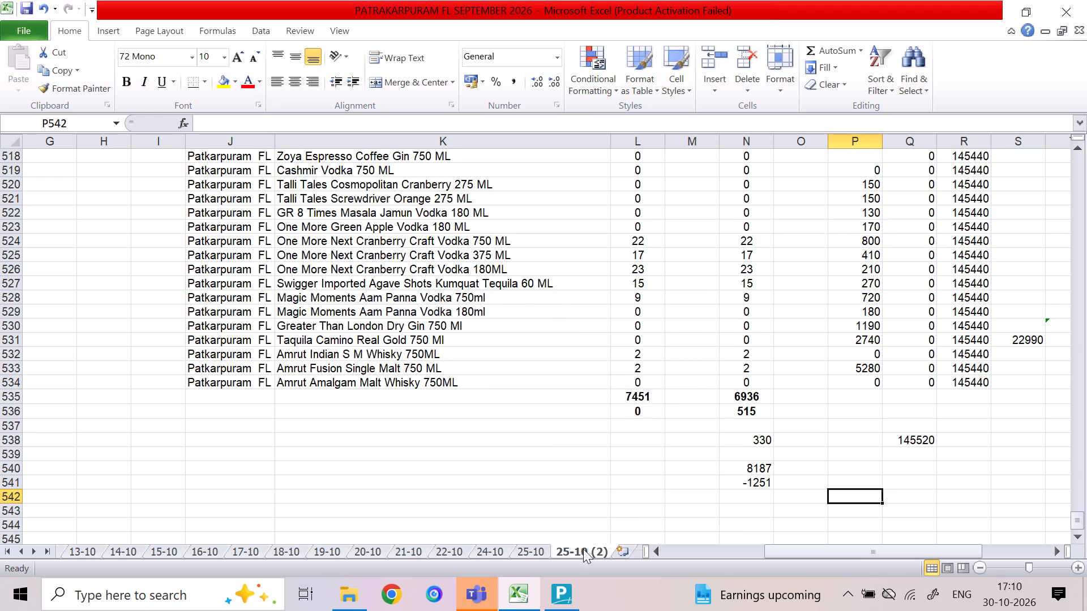
# Rename the copied sheet as 26-10.
pyautogui.rightClick(583, 549)
pyautogui.click(627, 406)
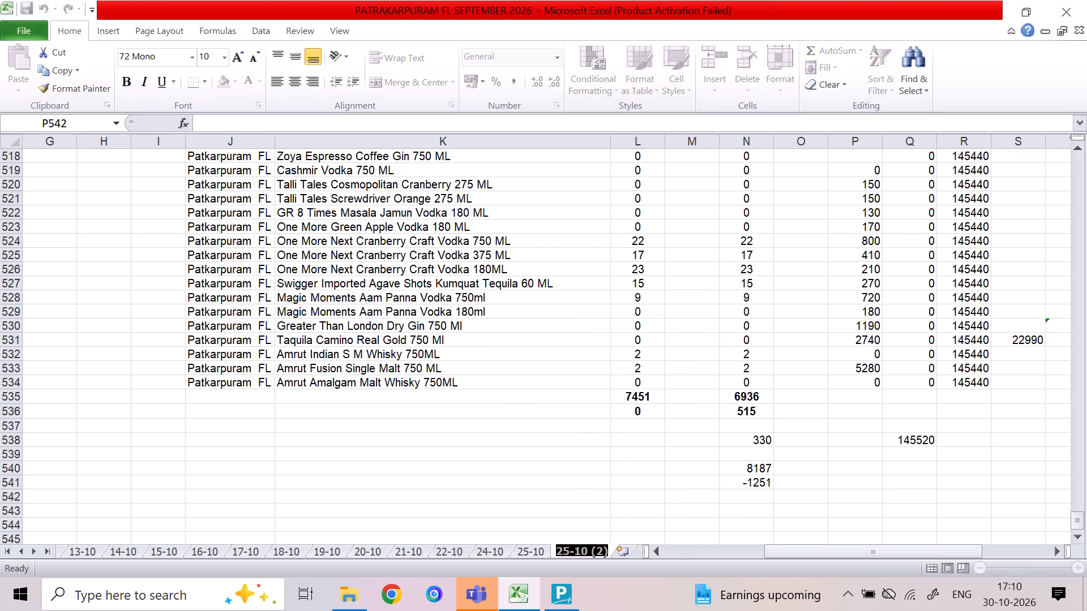
pyautogui.write('26-10')
pyautogui.press('Return')
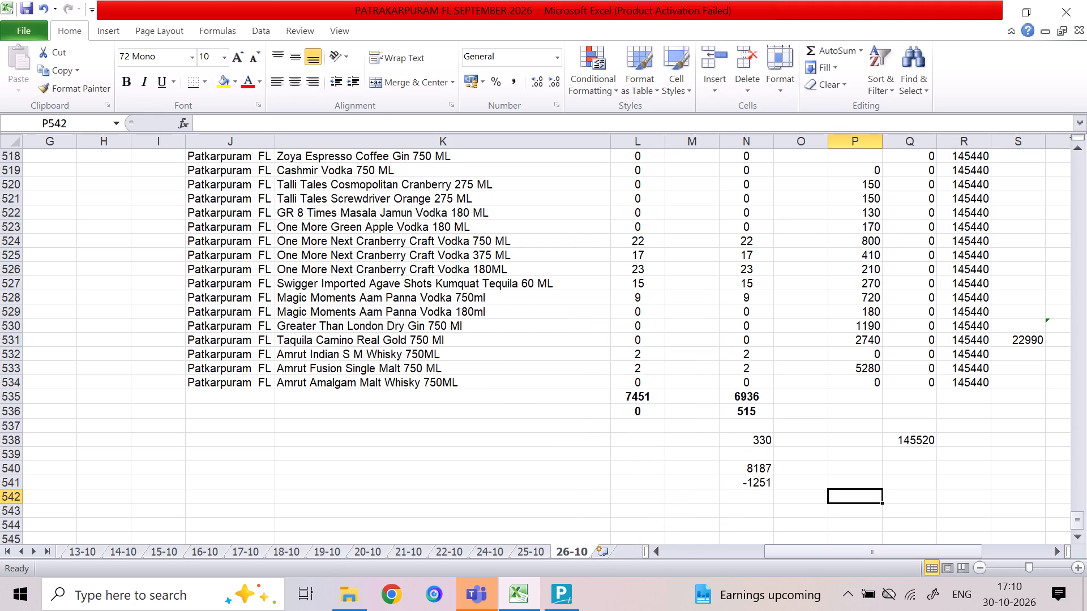
# Set the voucher date in A2 of the 26-10 sheet to 26-10-2026.
pyautogui.click(975, 552)
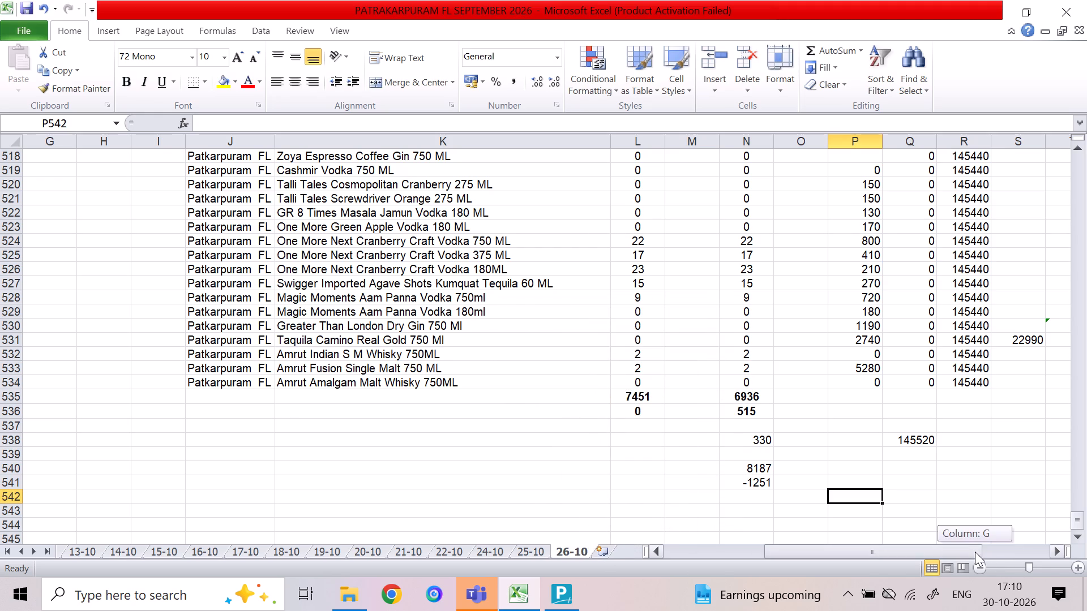
pyautogui.moveTo(1082, 522); pyautogui.dragTo(1065, 90)
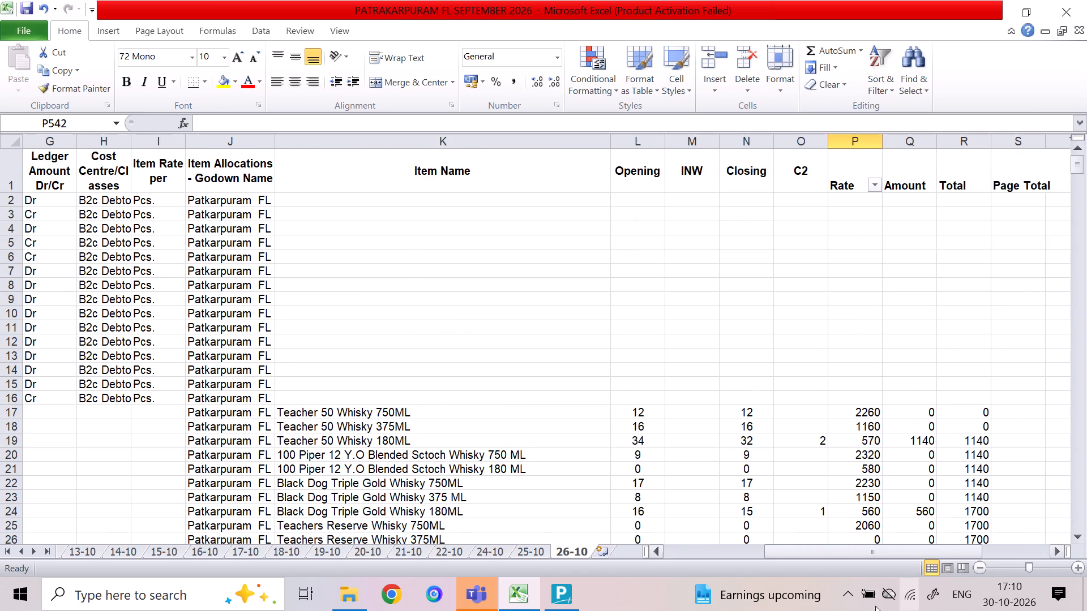
pyautogui.click(679, 551)
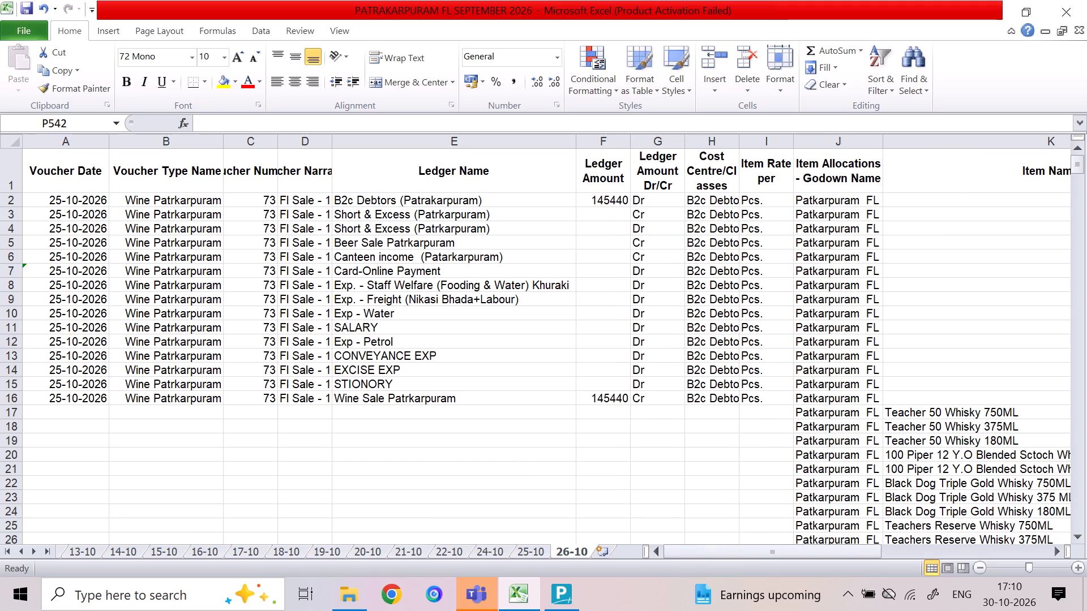
pyautogui.doubleClick(64, 201)
pyautogui.press('Left')
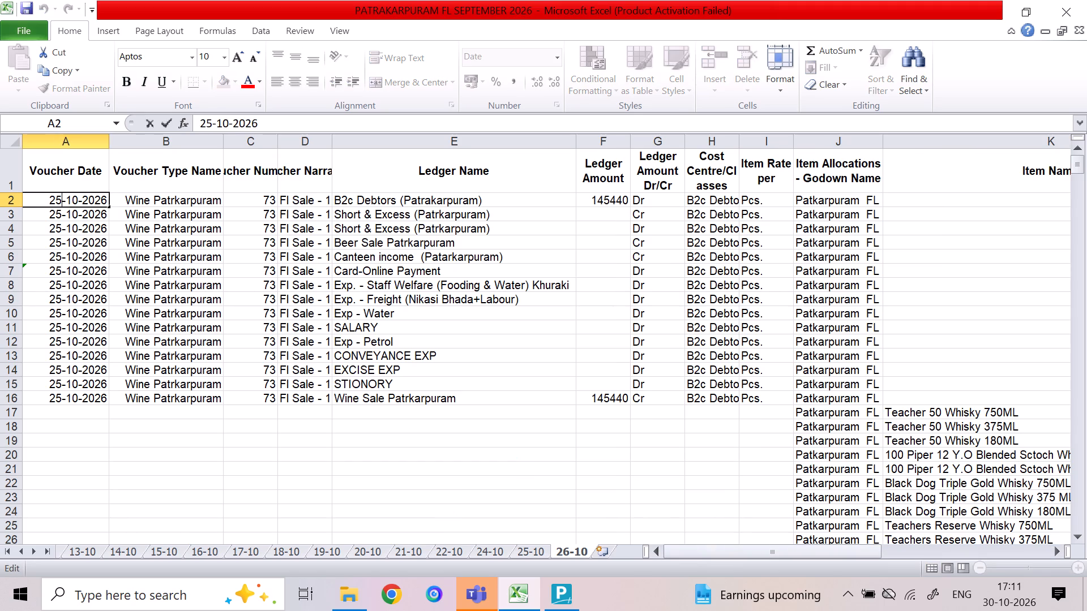
pyautogui.press('BackSpace')
pyautogui.press('6')
pyautogui.press('Return')
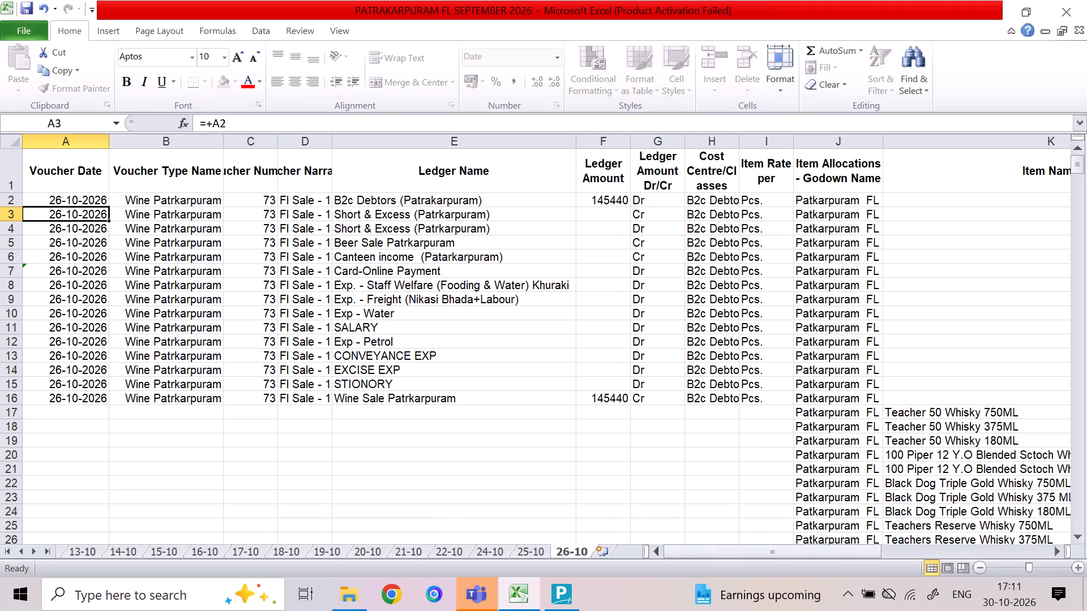
# Copy the Closing stock in N17:N534 and paste it as values only into the Opening column starting at L17.
pyautogui.click(780, 544)
pyautogui.moveTo(786, 549); pyautogui.dragTo(807, 555)
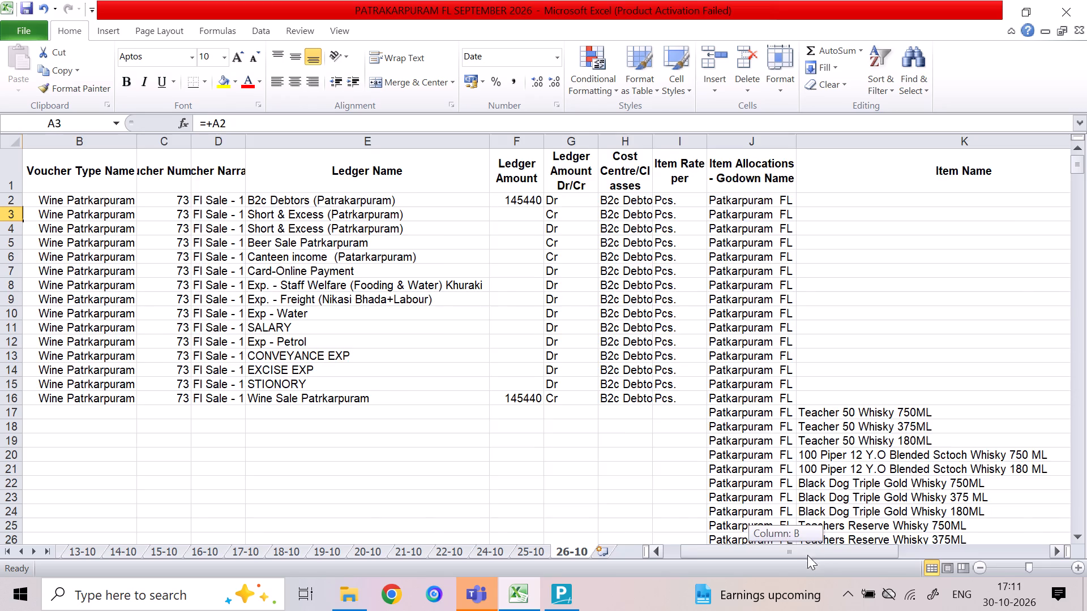
pyautogui.moveTo(807, 555); pyautogui.dragTo(816, 557)
pyautogui.moveTo(827, 558); pyautogui.dragTo(867, 563)
pyautogui.click(1046, 419)
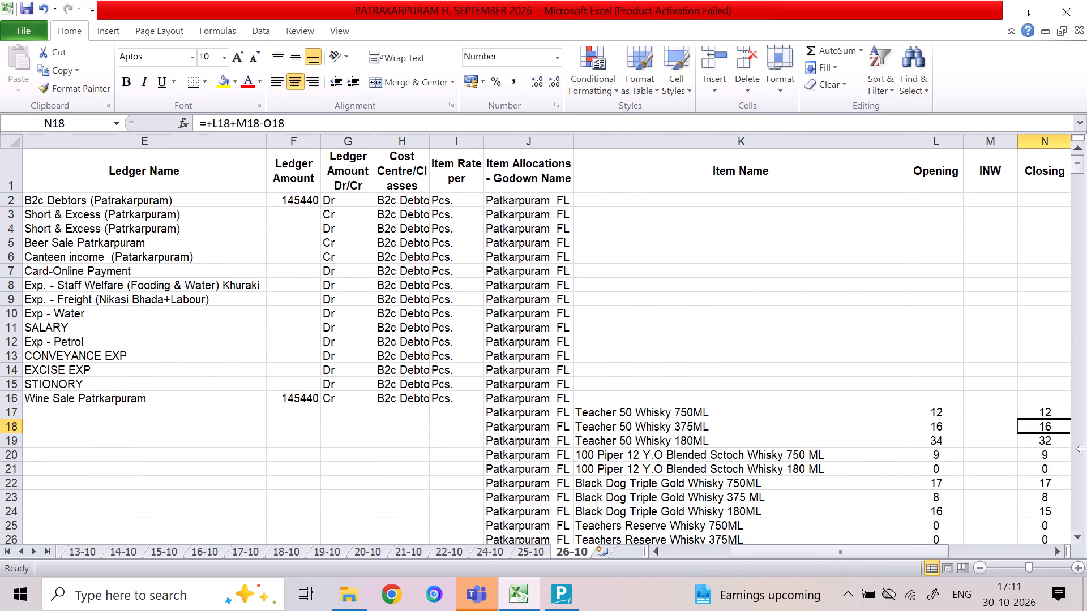
pyautogui.click(1040, 404)
pyautogui.press('Down')
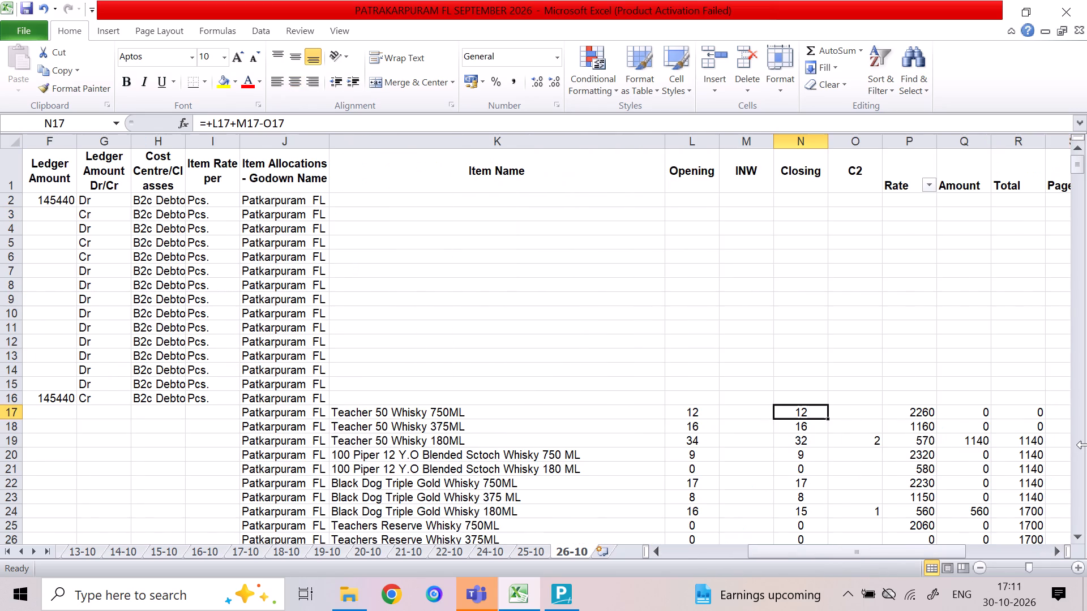
pyautogui.hotkey('shift', 'Down')
pyautogui.hotkey('shift', 'Down')
pyautogui.hotkey('shift', 'Down')
pyautogui.hotkey('shift', 'Down')
pyautogui.hotkey('shift', 'Down')
pyautogui.hotkey('shift', 'Down')
pyautogui.hotkey('shift', 'Down')
pyautogui.hotkey('shift', 'Down')
pyautogui.hotkey('shift', 'Down')
pyautogui.hotkey('shift', 'Down')
pyautogui.hotkey('shift', 'Down')
pyautogui.hotkey('shift', 'Down')
pyautogui.hotkey('shift', 'Down')
pyautogui.hotkey('shift', 'Down')
pyautogui.hotkey('shift', 'Down')
pyautogui.hotkey('shift', 'Down')
pyautogui.hotkey('shift', 'Down')
pyautogui.hotkey('shift', 'Down')
pyautogui.hotkey('shift', 'Down')
pyautogui.hotkey('shift', 'Down')
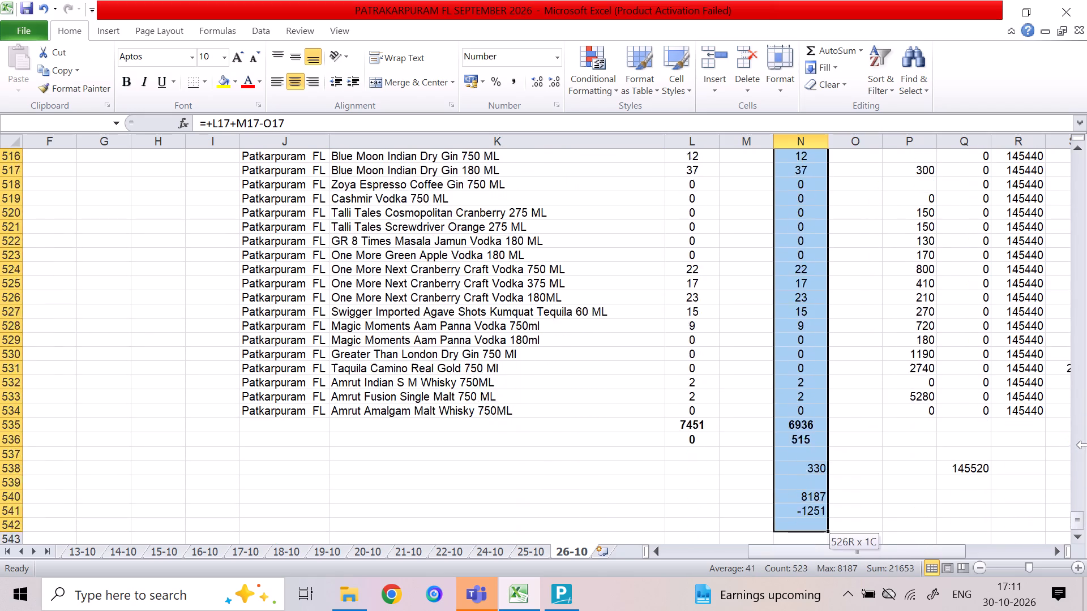
pyautogui.hotkey('shift', 'Up')
pyautogui.hotkey('shift', 'Up')
pyautogui.hotkey('shift', 'Up')
pyautogui.hotkey('shift', 'Up')
pyautogui.hotkey('shift', 'Up')
pyautogui.hotkey('shift', 'Up')
pyautogui.hotkey('shift', 'Up')
pyautogui.hotkey('shift', 'Up')
pyautogui.hotkey('shift', 'Up')
pyautogui.hotkey('shift', 'Up')
pyautogui.hotkey('shift', 'Up')
pyautogui.hotkey('shift', 'Up')
pyautogui.hotkey('shift', 'Up')
pyautogui.hotkey('shift', 'Up')
pyautogui.hotkey('shift', 'Up')
pyautogui.hotkey('shift', 'Up')
pyautogui.hotkey('shift', 'Up')
pyautogui.hotkey('shift', 'Up')
pyautogui.hotkey('shift', 'Up')
pyautogui.hotkey('shift', 'Up')
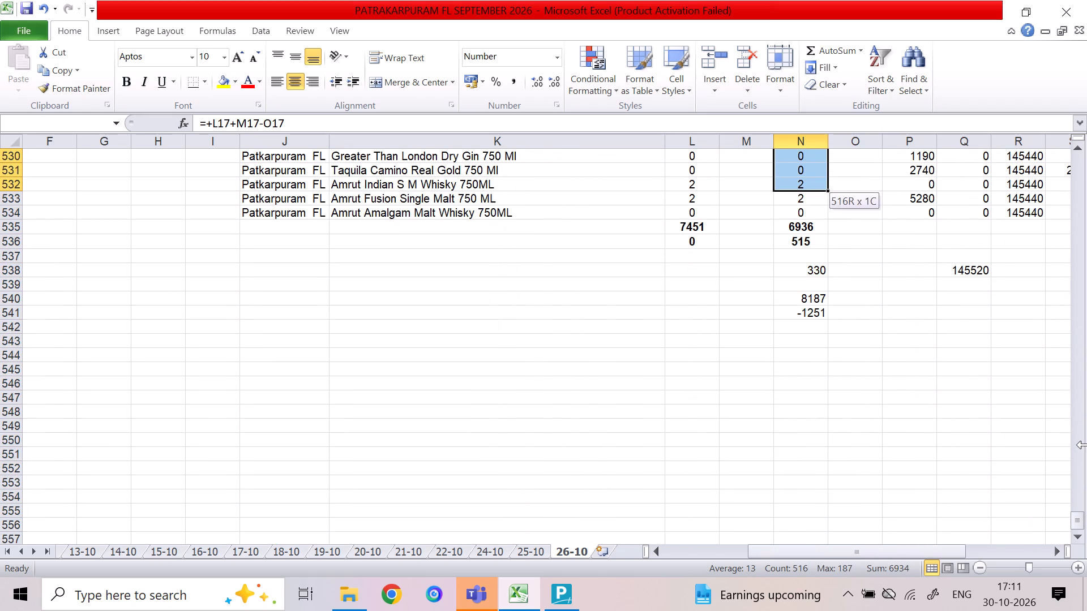
pyautogui.hotkey('shift', 'Down')
pyautogui.hotkey('shift', 'Down')
pyautogui.hotkey('ctrl', 'c')
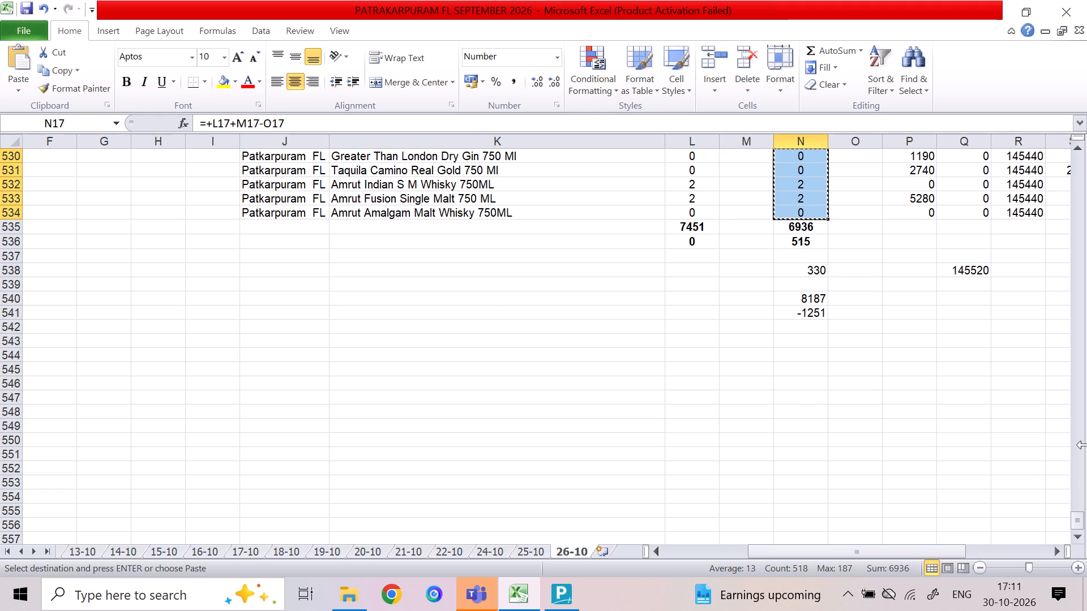
pyautogui.press('Up')
pyautogui.press('Left')
pyautogui.press('Up')
pyautogui.press('Left')
pyautogui.press('Left')
pyautogui.press('Down')
pyautogui.press('Right')
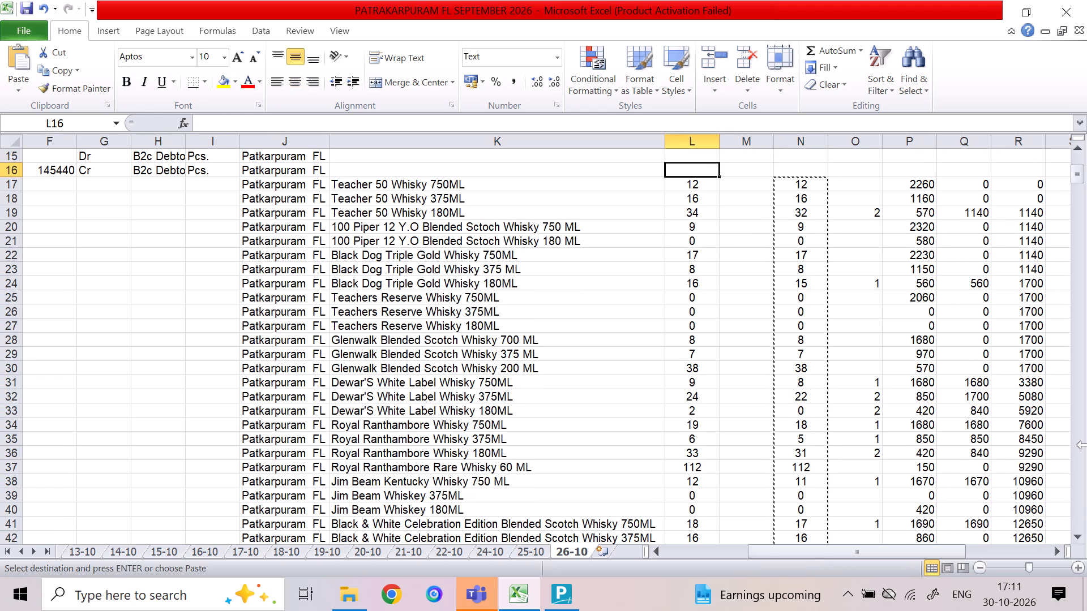
pyautogui.press('Down')
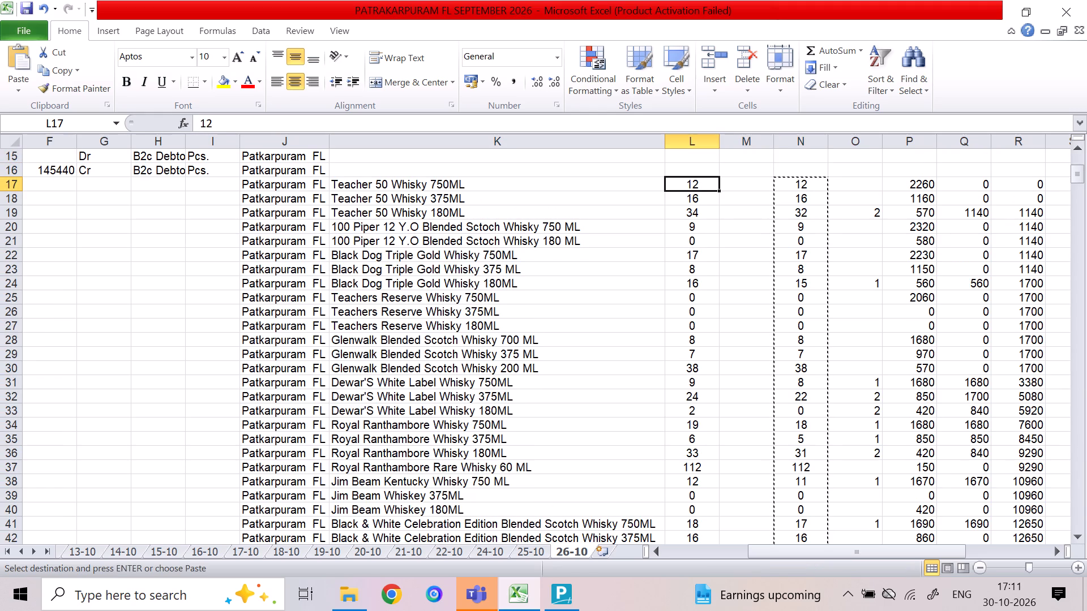
pyautogui.rightClick(704, 184)
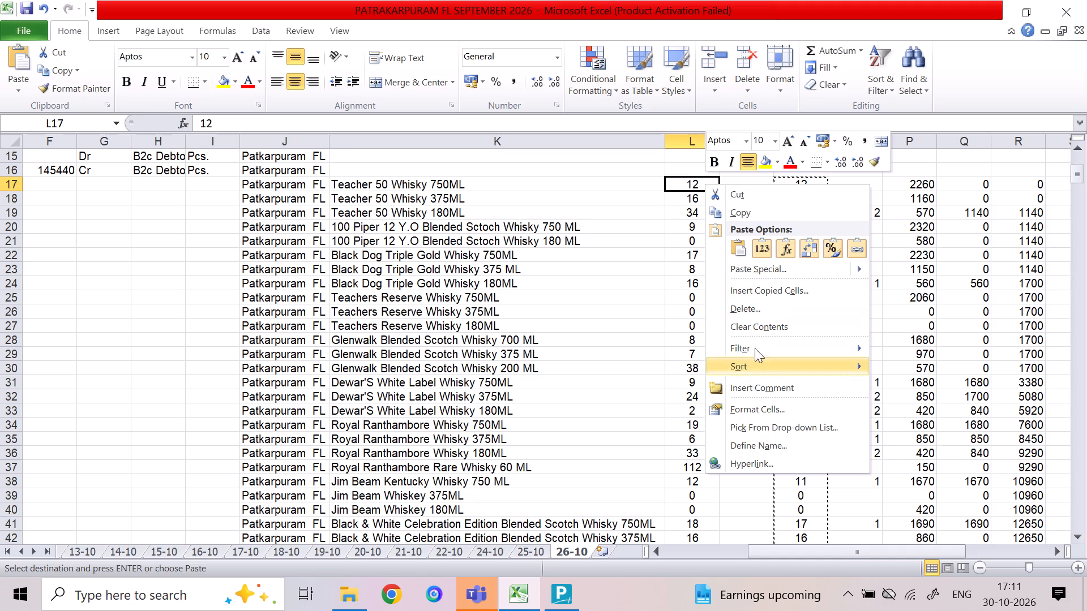
pyautogui.click(759, 273)
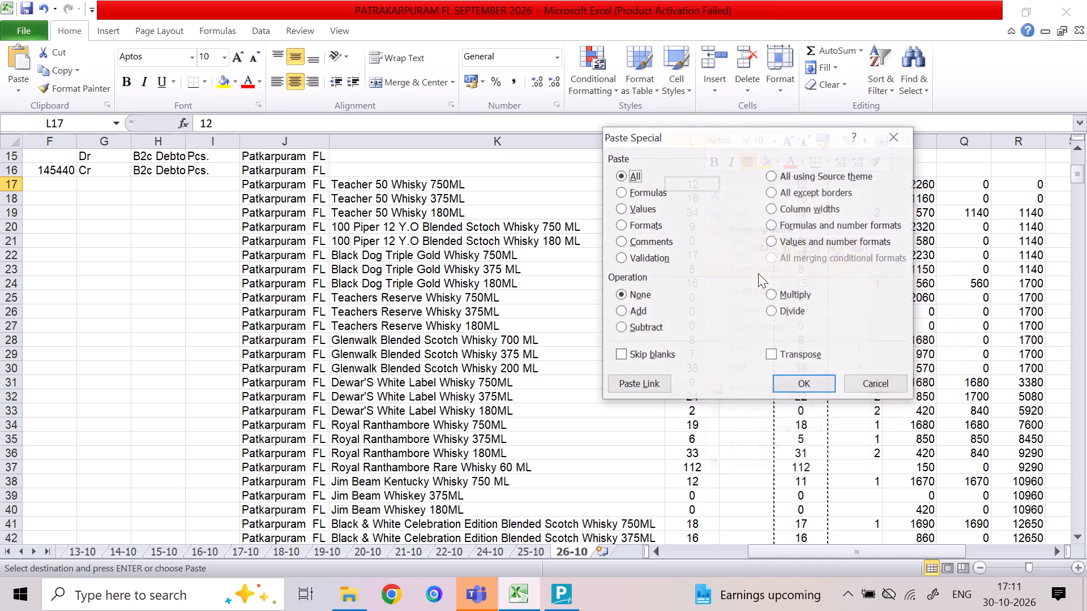
pyautogui.click(636, 204)
pyautogui.click(807, 380)
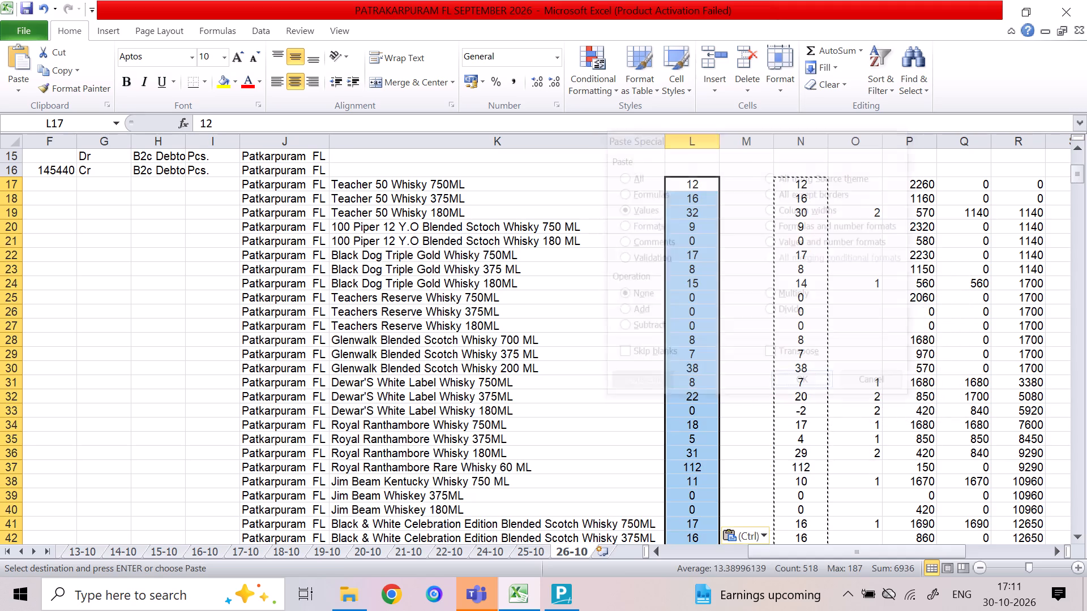
# Clear the carried-over sale quantities in the C2 column from O17 down past the last item row.
pyautogui.click(879, 311)
pyautogui.click(859, 179)
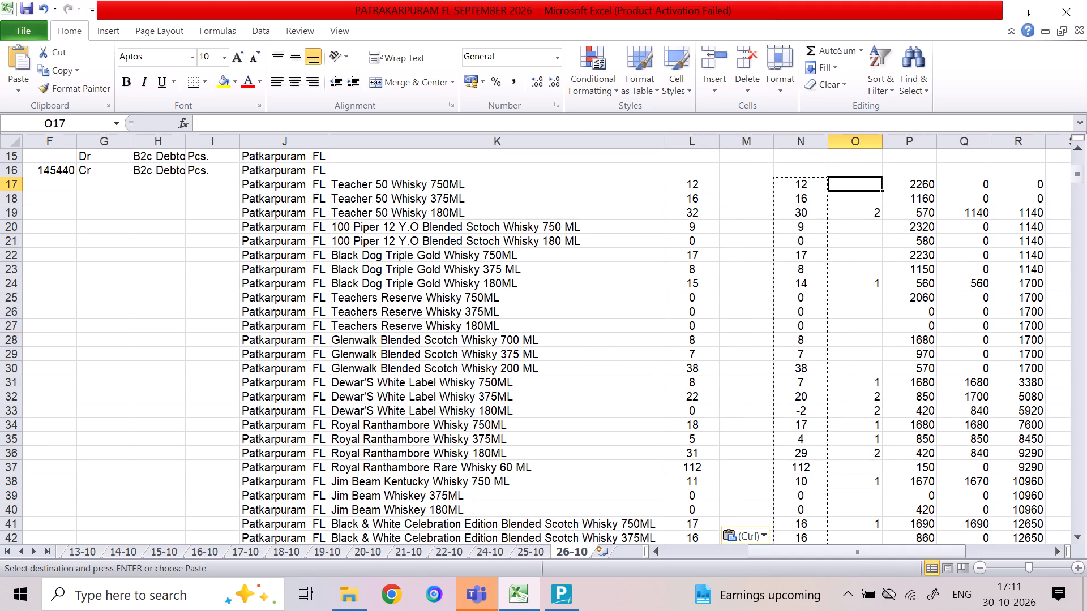
pyautogui.hotkey('shift', 'Down')
pyautogui.hotkey('shift', 'Down')
pyautogui.hotkey('shift', 'Down')
pyautogui.hotkey('shift', 'Down')
pyautogui.hotkey('shift', 'Down')
pyautogui.hotkey('shift', 'Down')
pyautogui.hotkey('shift', 'Down')
pyautogui.hotkey('shift', 'Down')
pyautogui.hotkey('shift', 'Down')
pyautogui.hotkey('shift', 'Down')
pyautogui.hotkey('shift', 'Down')
pyautogui.hotkey('shift', 'Down')
pyautogui.hotkey('shift', 'Down')
pyautogui.hotkey('shift', 'Down')
pyautogui.hotkey('shift', 'Down')
pyautogui.hotkey('shift', 'Down')
pyautogui.hotkey('shift', 'Down')
pyautogui.hotkey('shift', 'Down')
pyautogui.hotkey('shift', 'Down')
pyautogui.hotkey('shift', 'Down')
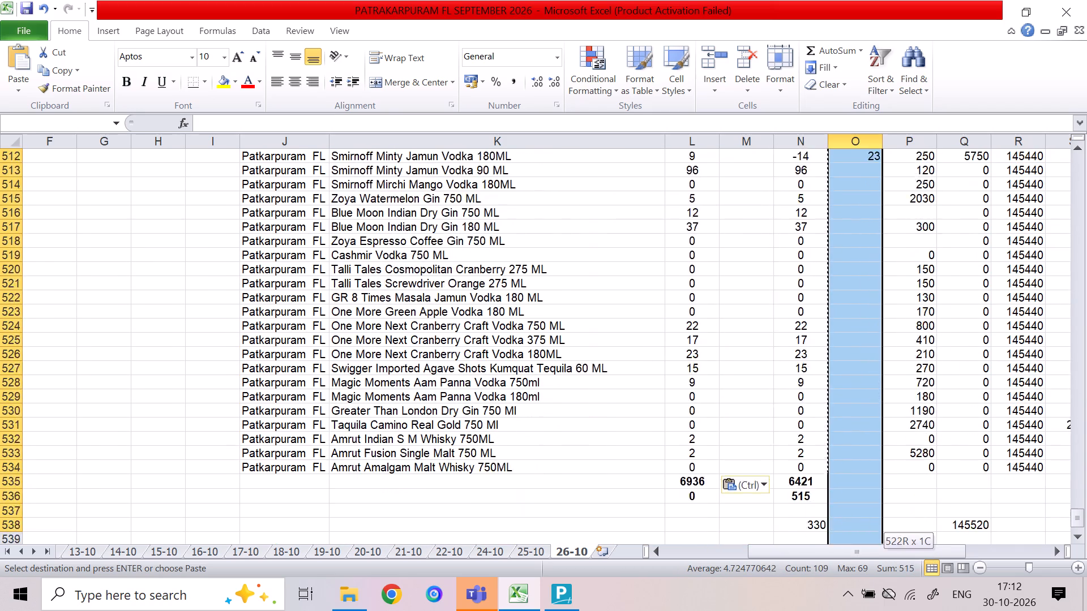
pyautogui.press('Delete')
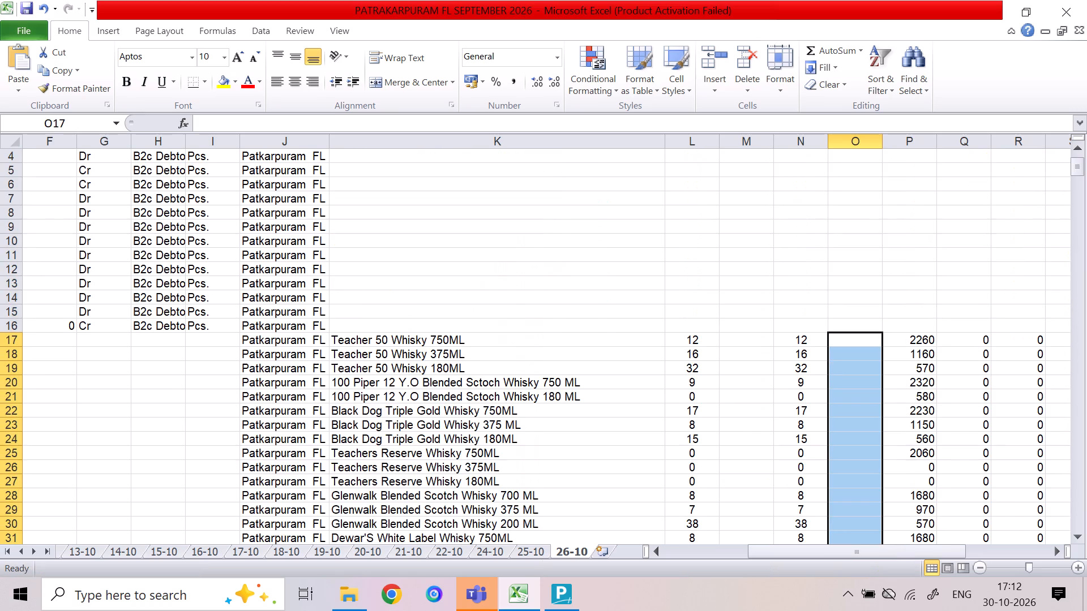
# Save the workbook.
pyautogui.press('Up')
pyautogui.hotkey('ctrl', 's')
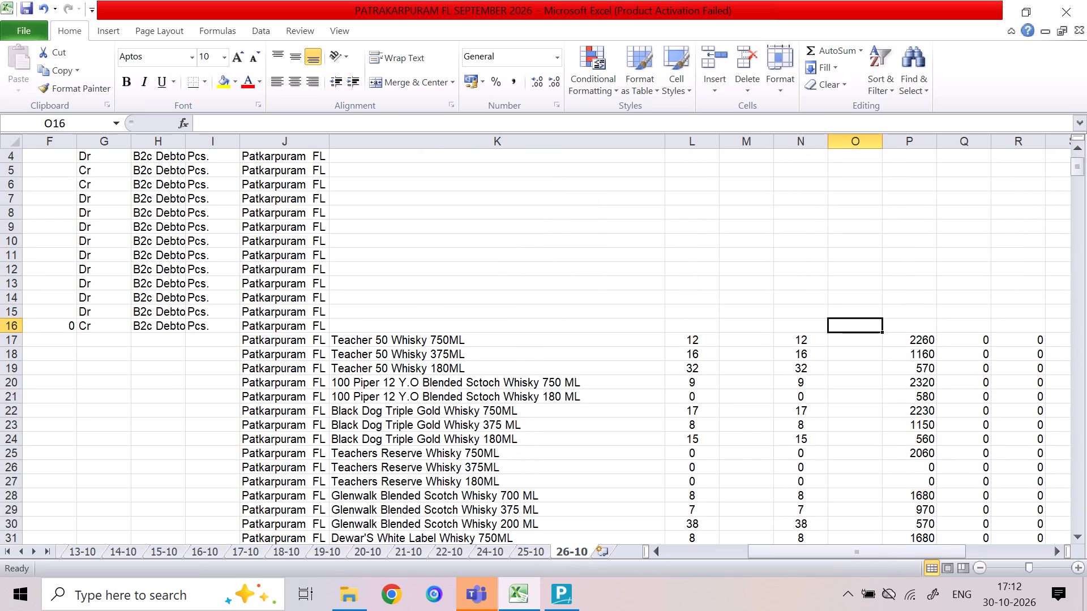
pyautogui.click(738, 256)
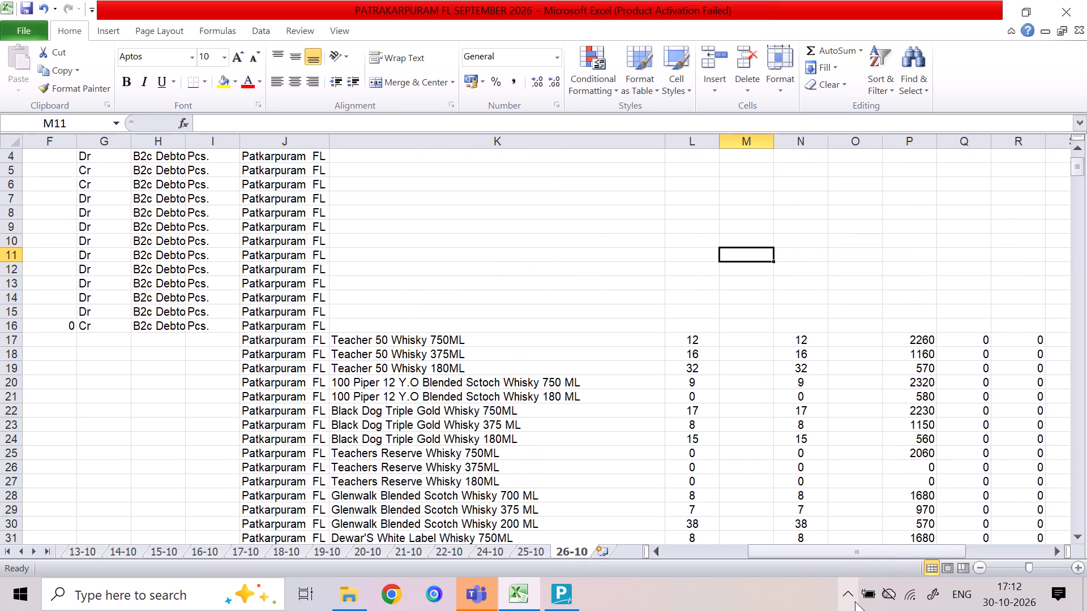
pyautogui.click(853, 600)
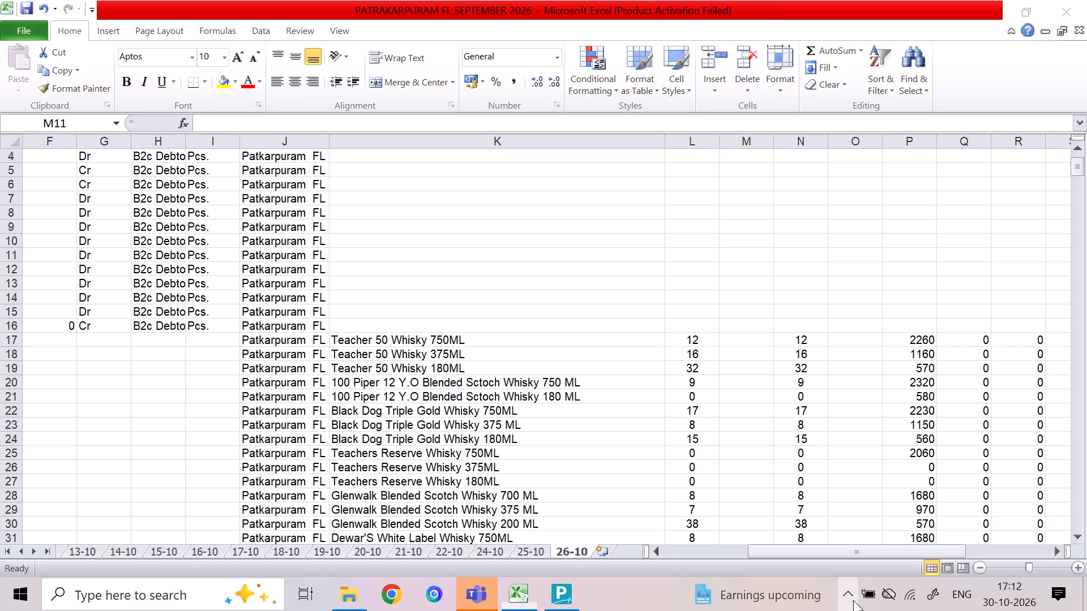
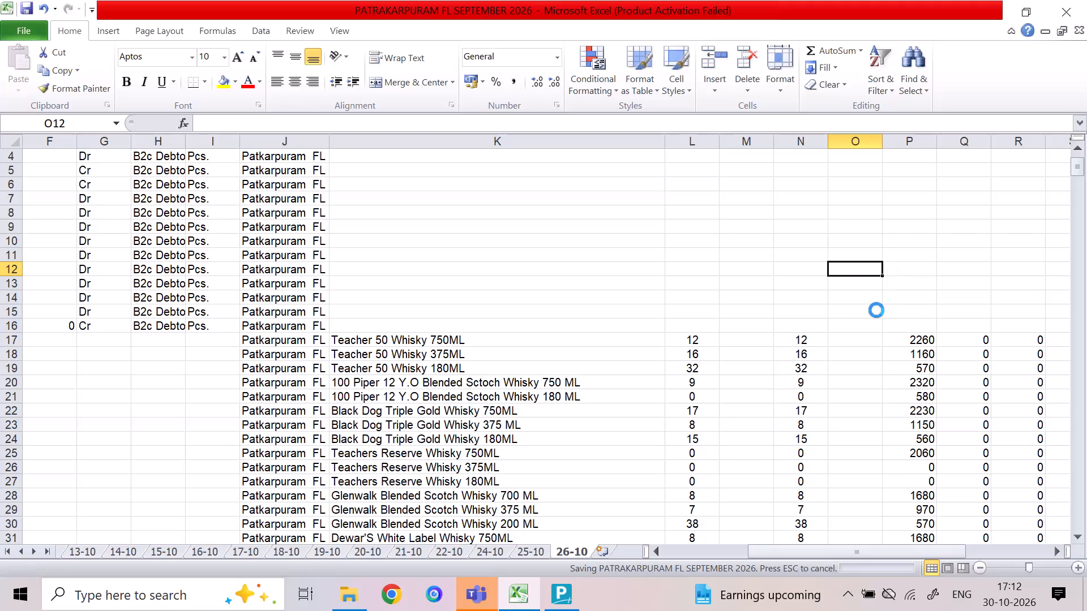
# Open the Google Chrome browser.
pyautogui.click(385, 600)
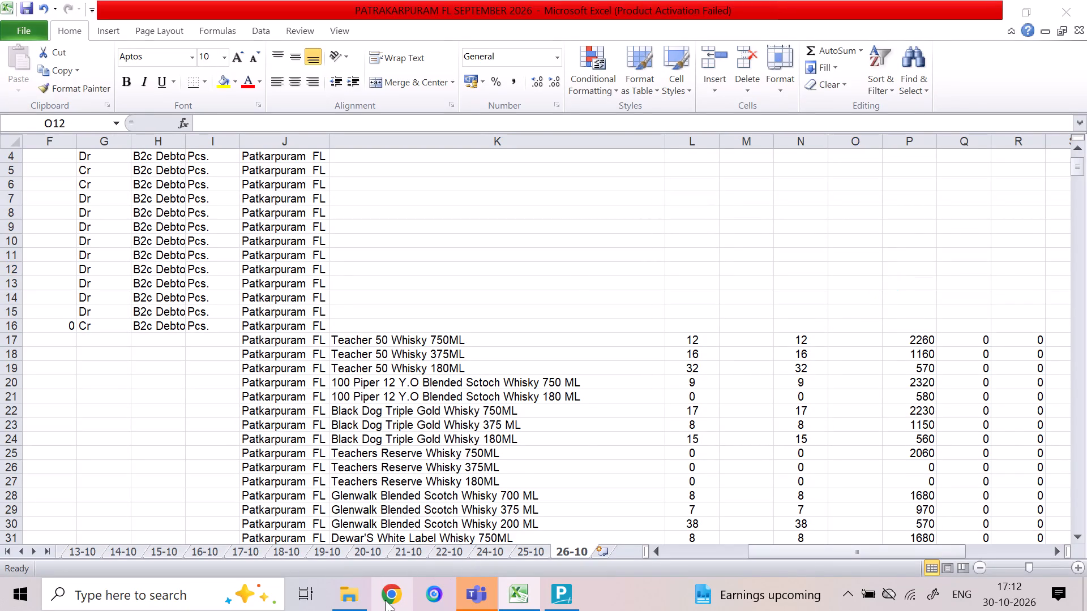
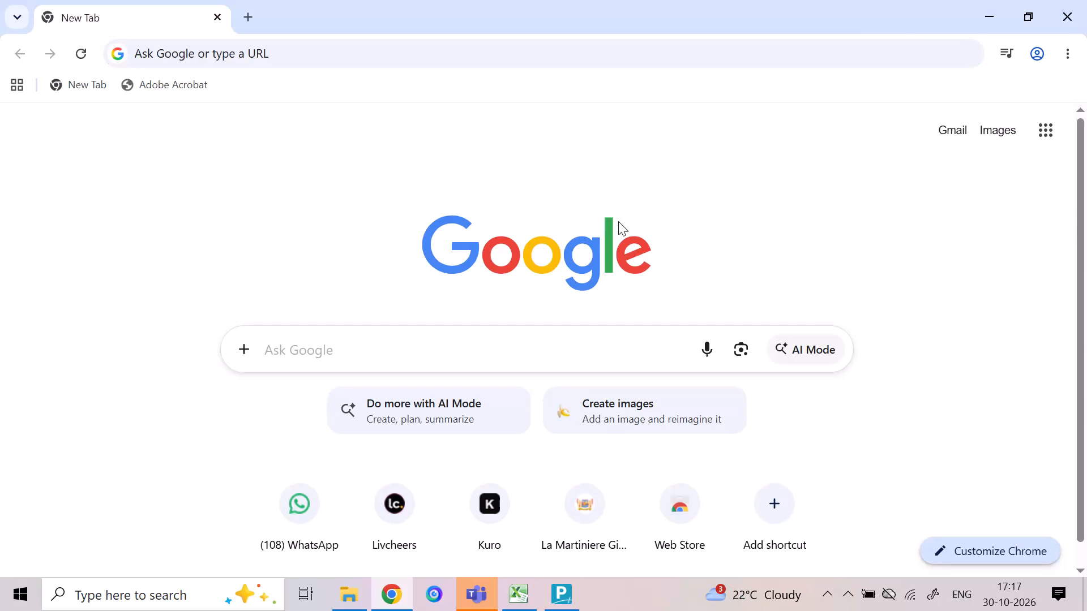
# Close the Google Chrome window to return to the 26-10 sheet in Excel.
pyautogui.click(1086, 0)
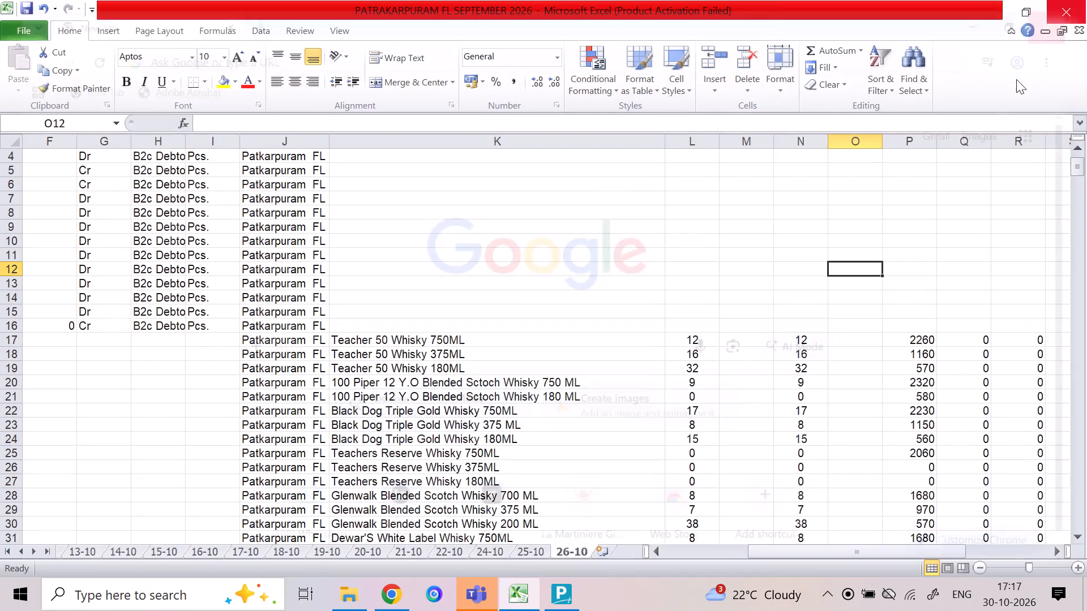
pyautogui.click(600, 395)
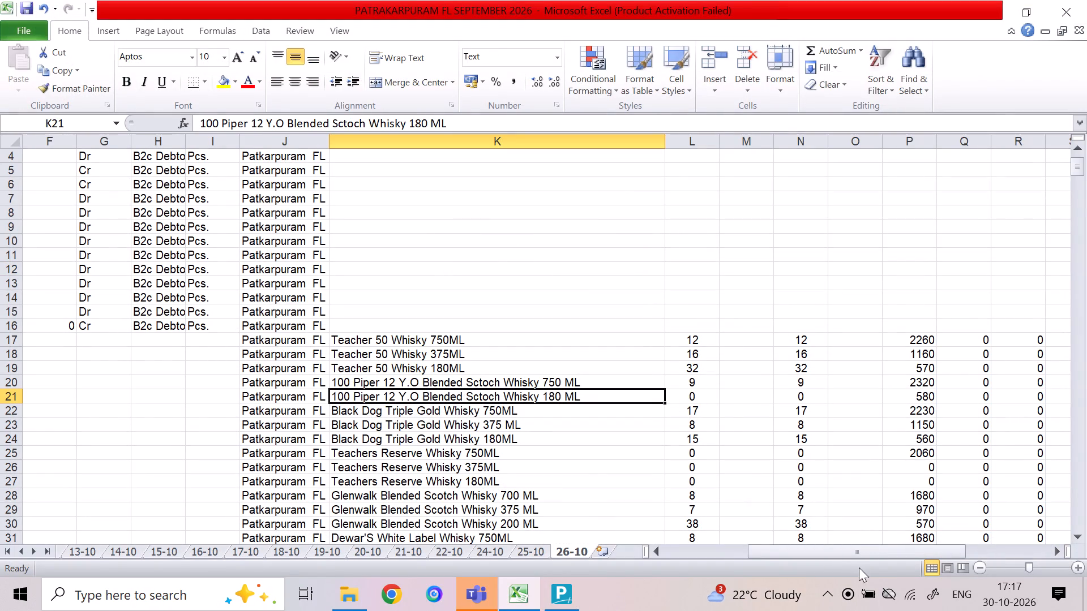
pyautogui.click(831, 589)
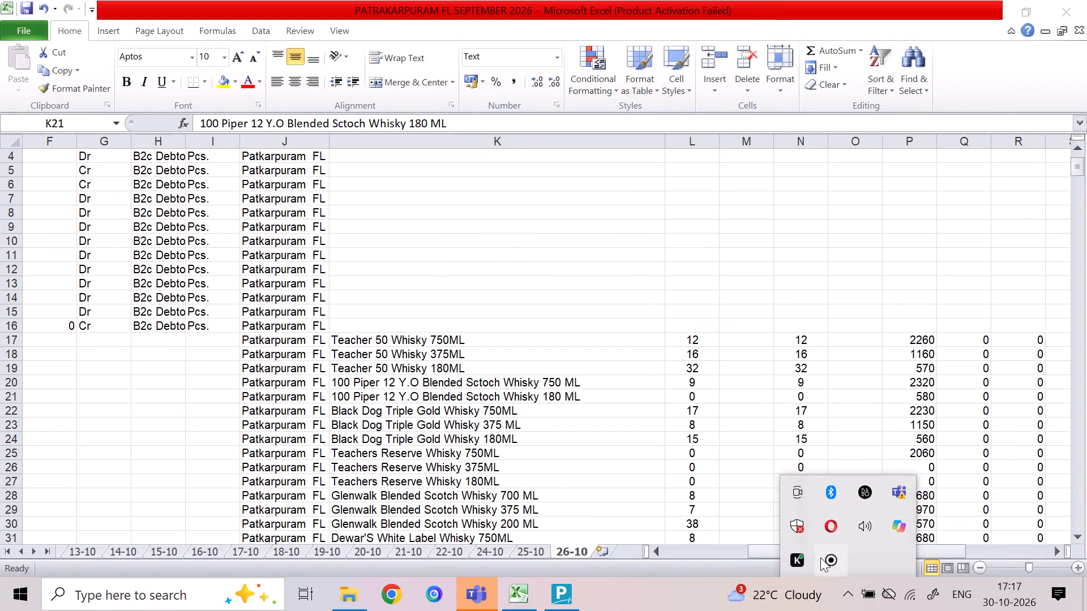
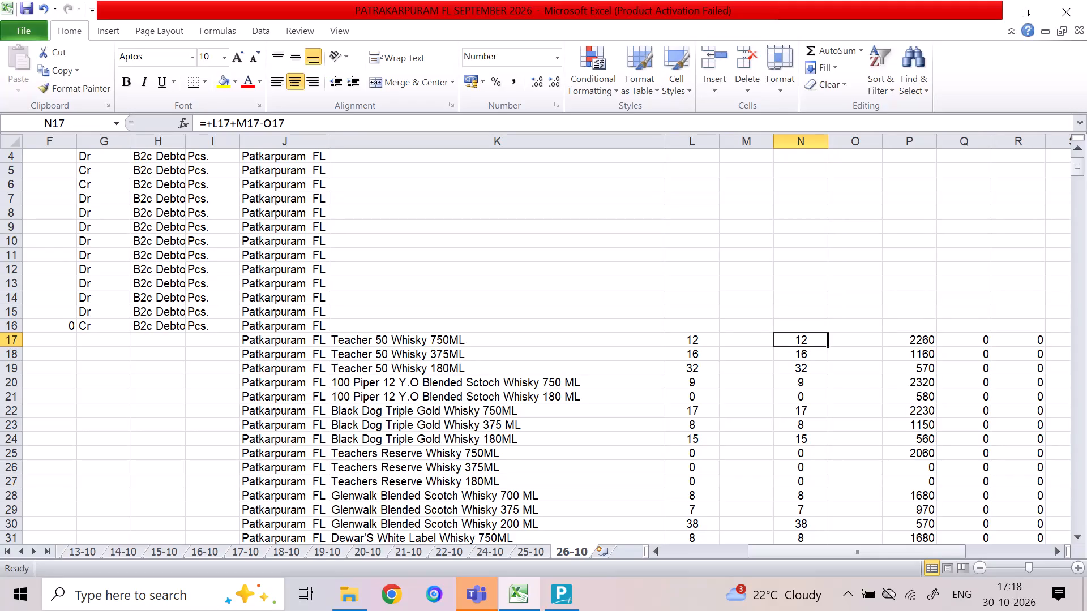
# Examine the closing stock in column N for the Teacher 50, 100 Piper and Black Dog whiskies on sheet 26-10.
pyautogui.press('Down')
pyautogui.press('Down')
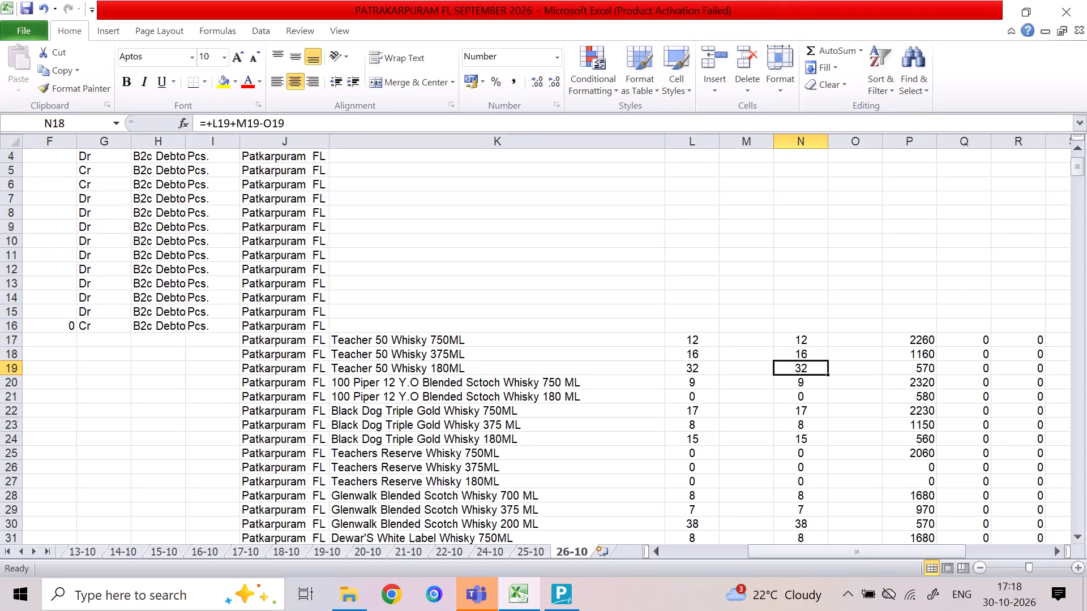
pyautogui.press('Down')
pyautogui.press('Down')
pyautogui.press('Down')
pyautogui.press('Down')
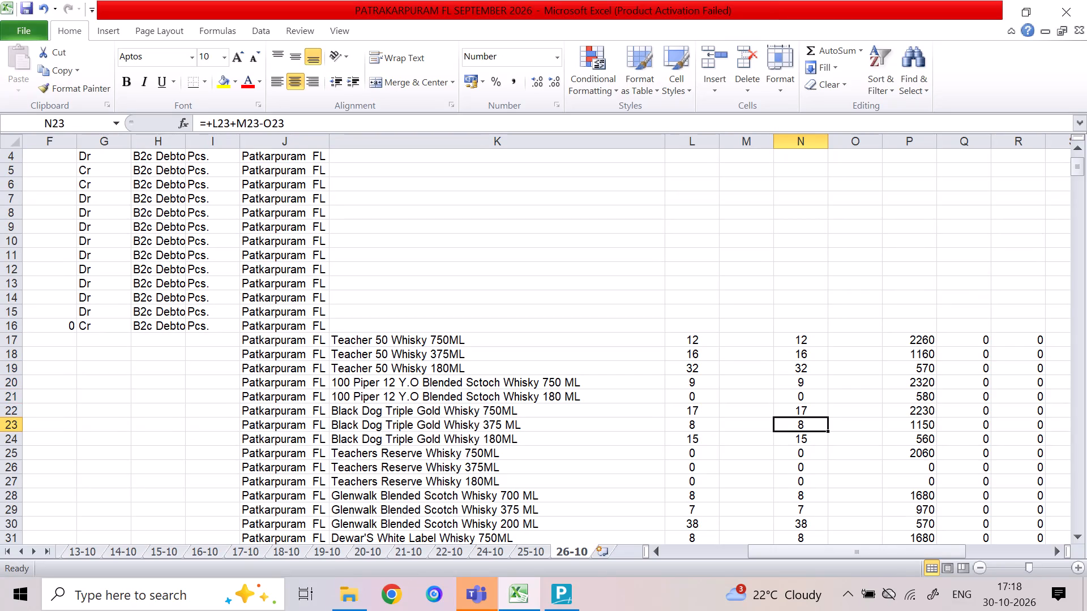
pyautogui.press('Up')
pyautogui.press('Up')
pyautogui.press('Up')
pyautogui.press('Up')
pyautogui.press('Up')
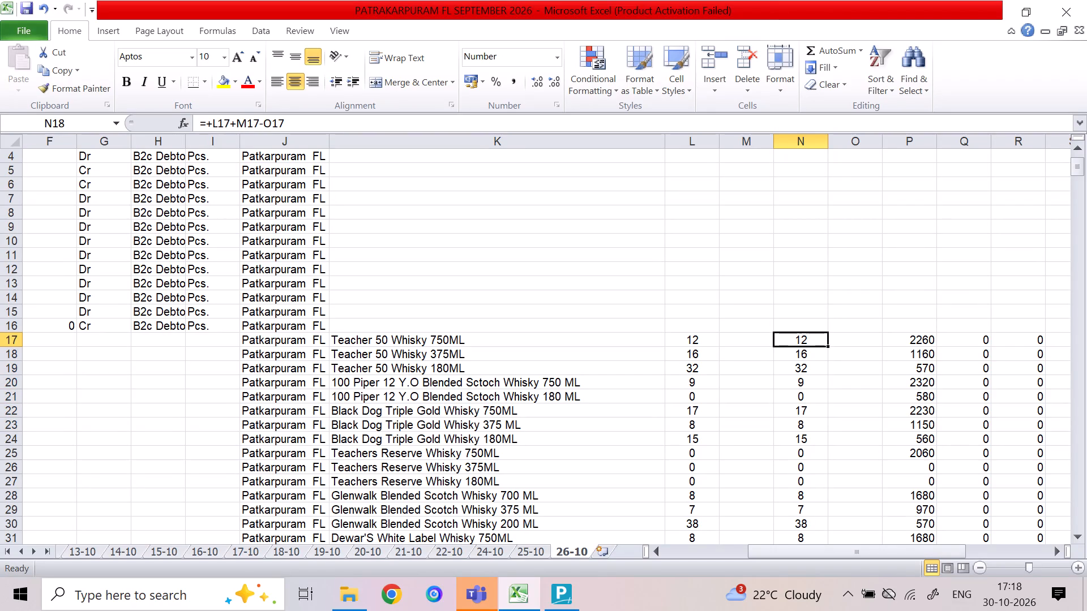
pyautogui.press('Down')
pyautogui.press('Down')
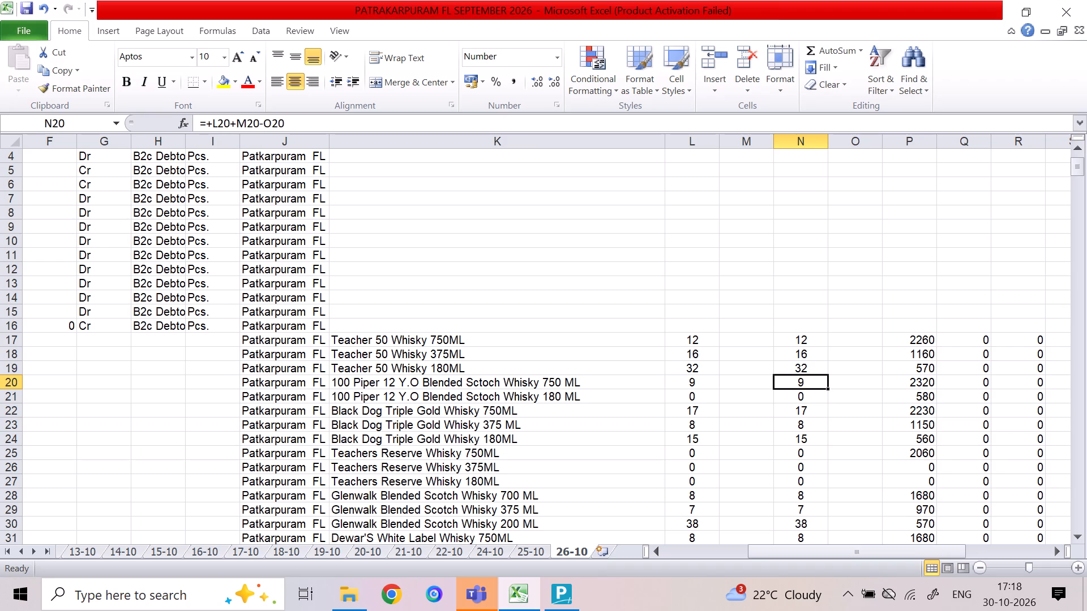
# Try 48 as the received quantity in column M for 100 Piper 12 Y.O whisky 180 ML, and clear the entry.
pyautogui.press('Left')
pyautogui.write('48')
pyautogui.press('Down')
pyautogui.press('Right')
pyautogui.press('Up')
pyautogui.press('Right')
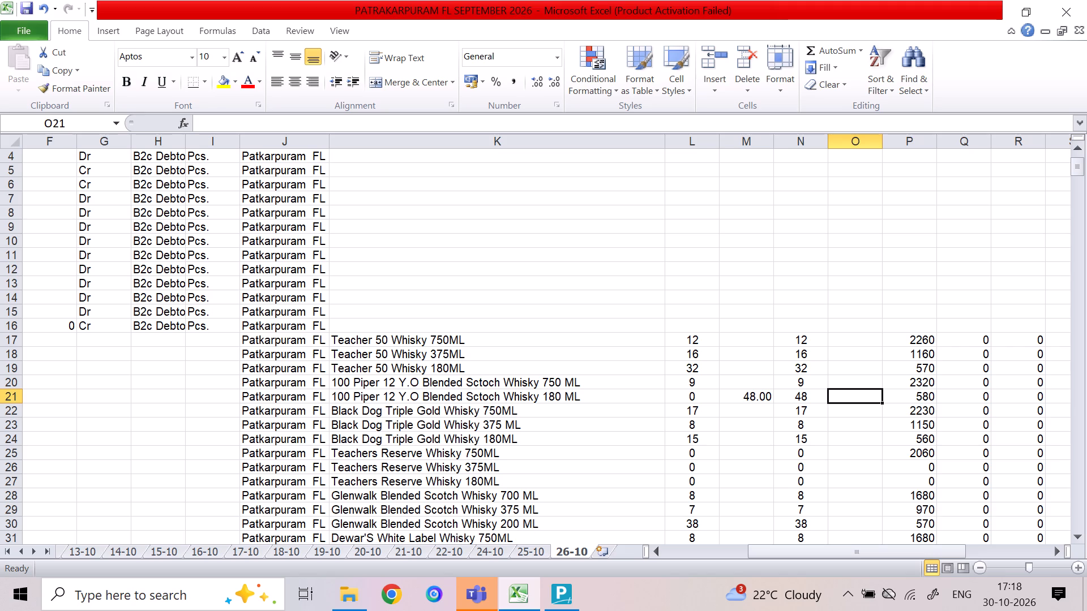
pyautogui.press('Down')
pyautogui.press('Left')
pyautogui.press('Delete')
# Enter 1 as the sold quantity in column O for Black Dog Triple Gold Whisky 375 ML.
pyautogui.press('Left')
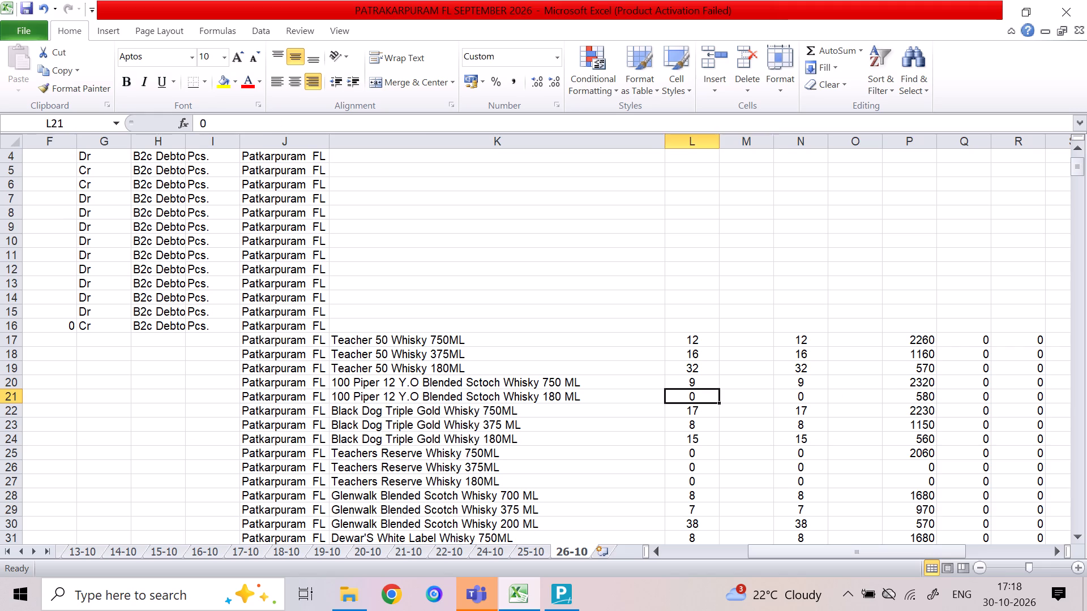
pyautogui.press('Left')
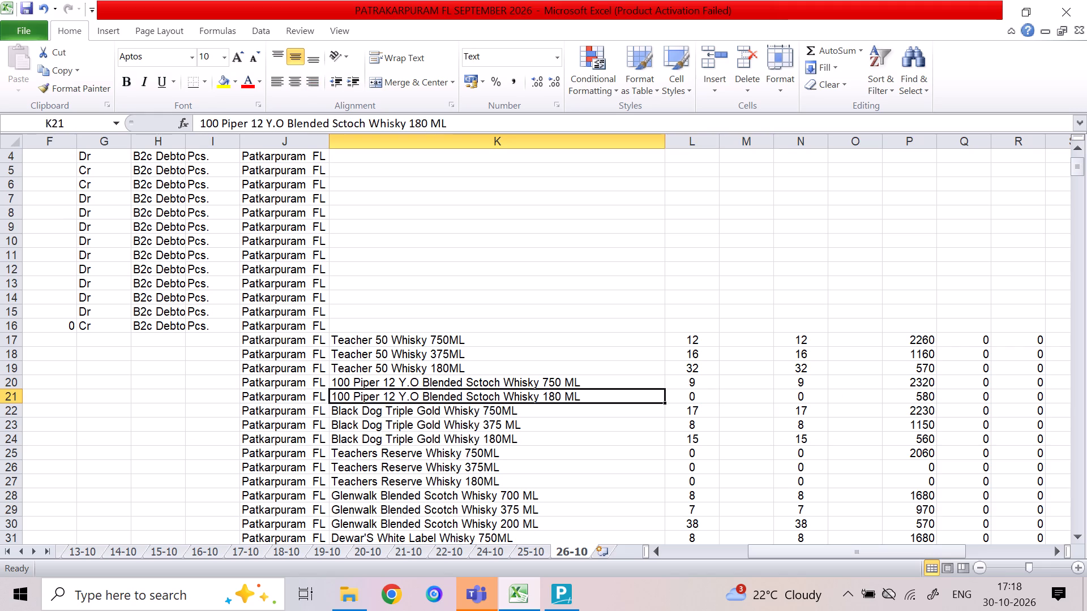
pyautogui.press('Down')
pyautogui.press('Right')
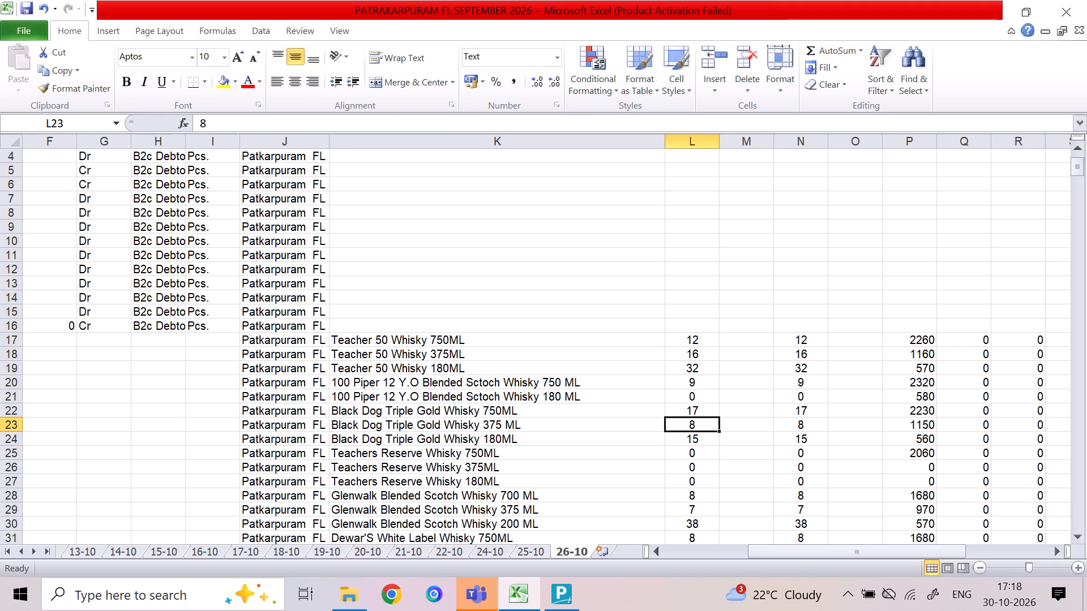
pyautogui.press('Up')
pyautogui.press('Right')
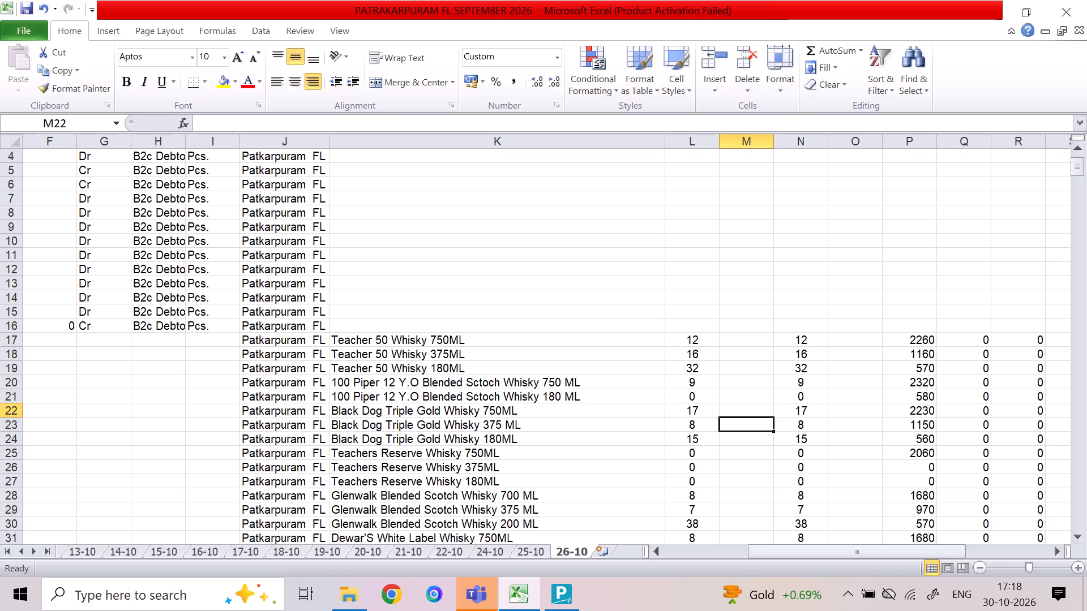
pyautogui.press('Up')
pyautogui.press('Down')
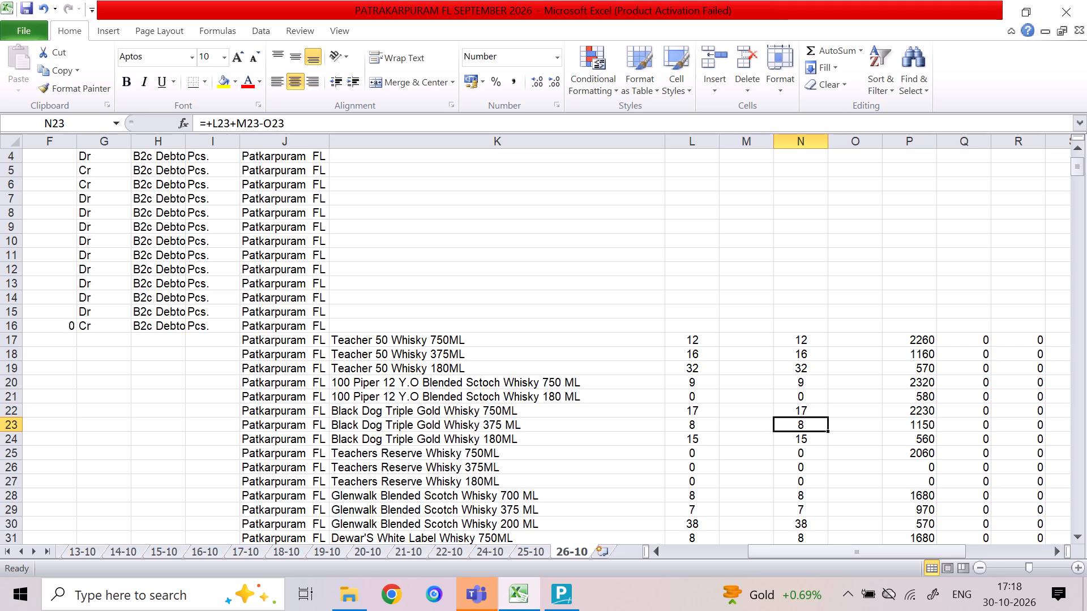
pyautogui.press('Right')
pyautogui.press('1')
pyautogui.press('Down')
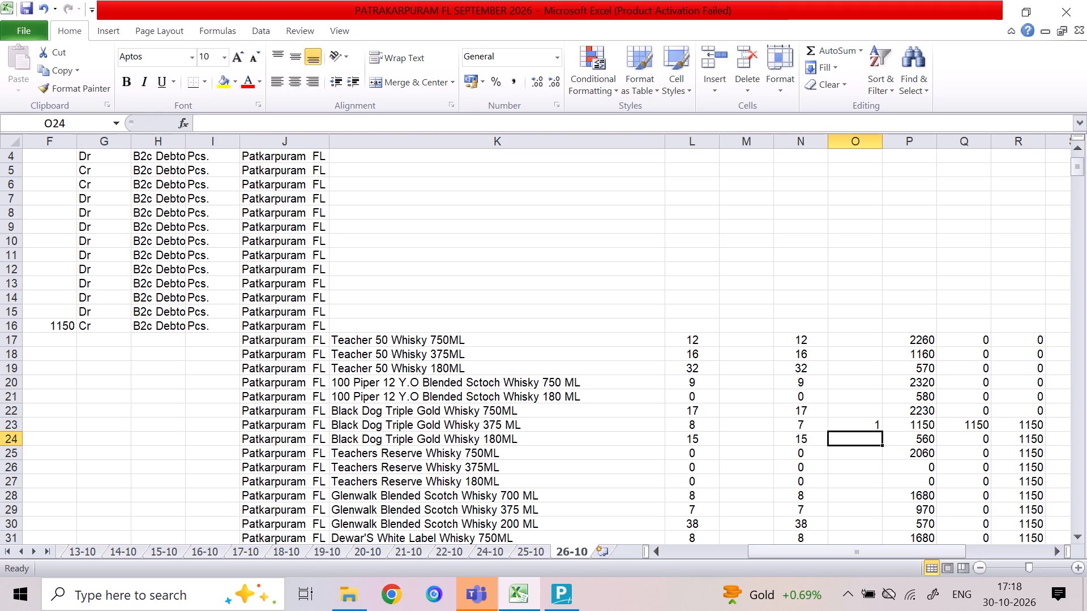
# Record 48 received in column M and 3 sold in column O for Black Dog Triple Gold Whisky 180ML.
pyautogui.press('Left')
pyautogui.press('Left')
pyautogui.write('48')
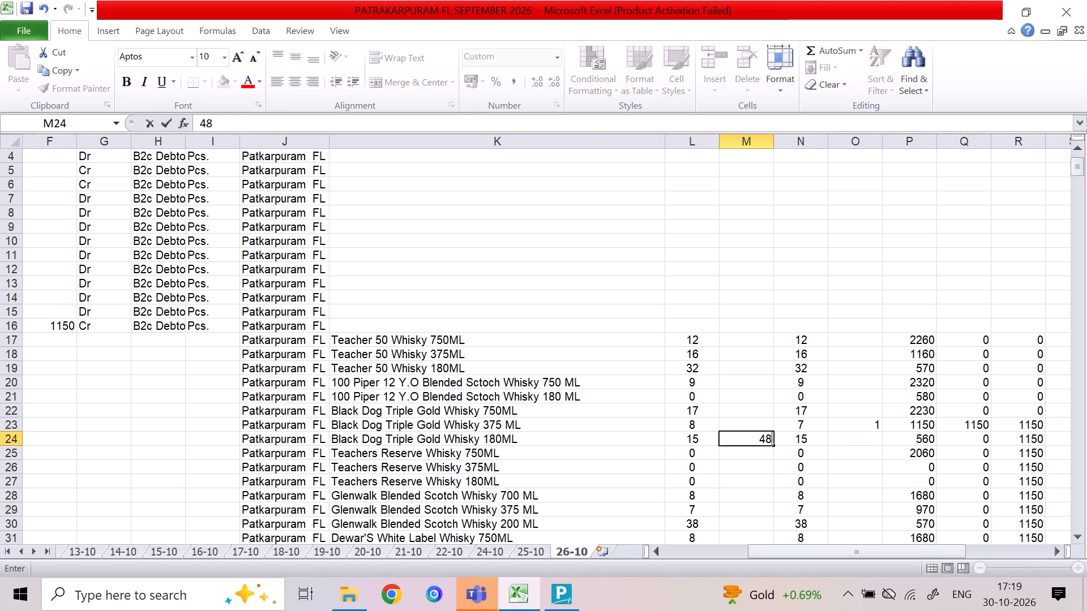
pyautogui.press('Right')
pyautogui.press('Right')
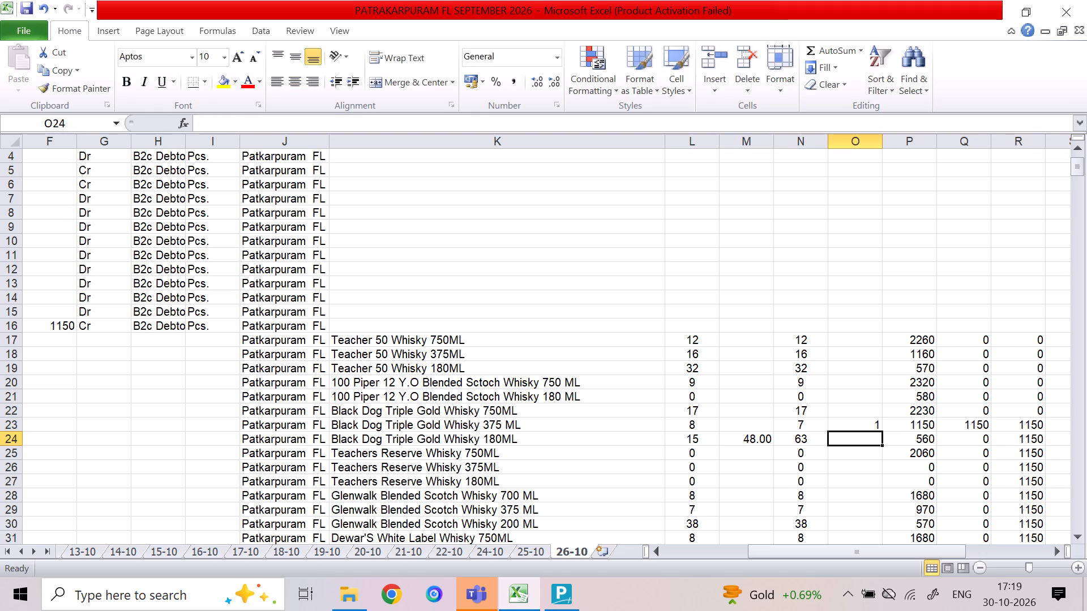
pyautogui.press('3')
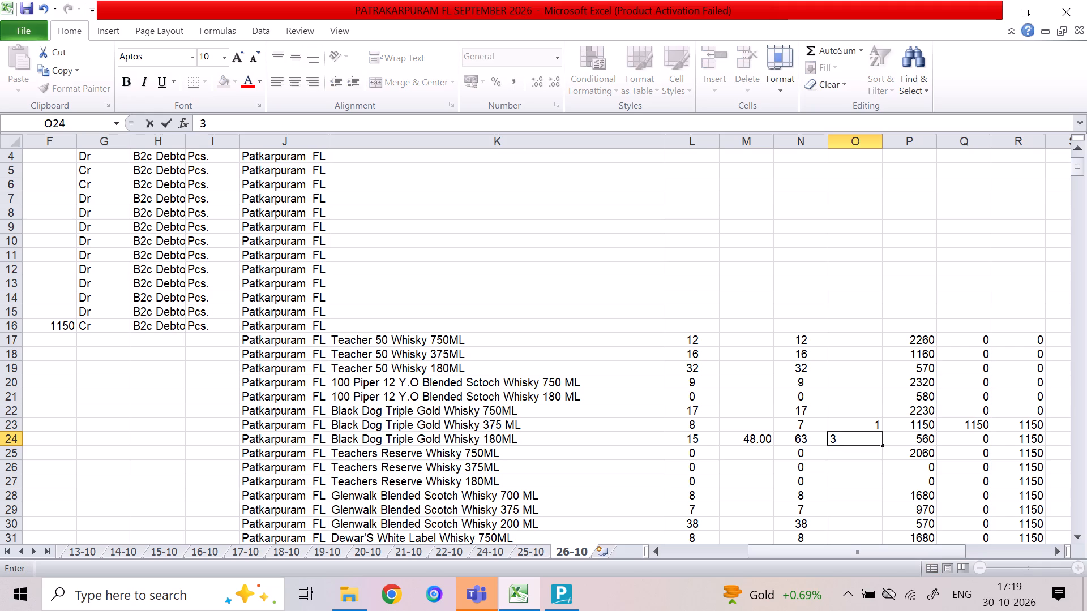
pyautogui.press('Down')
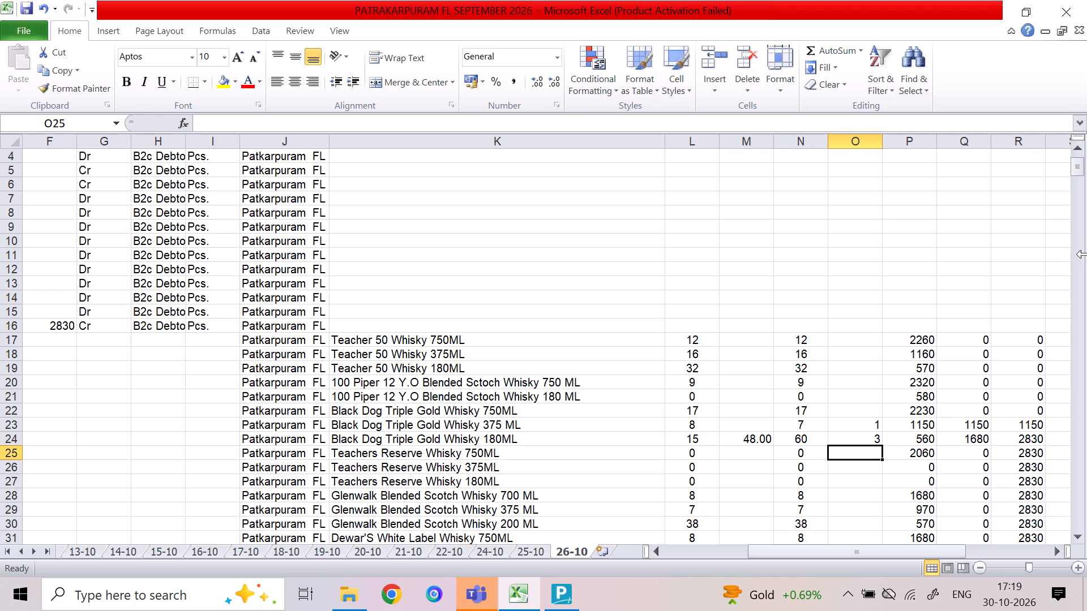
# Enter 1 as the sold quantity in column O for Dewar'S White Label Whisky 375ML.
pyautogui.press('Up')
pyautogui.press('Down')
pyautogui.press('Down')
pyautogui.press('Down')
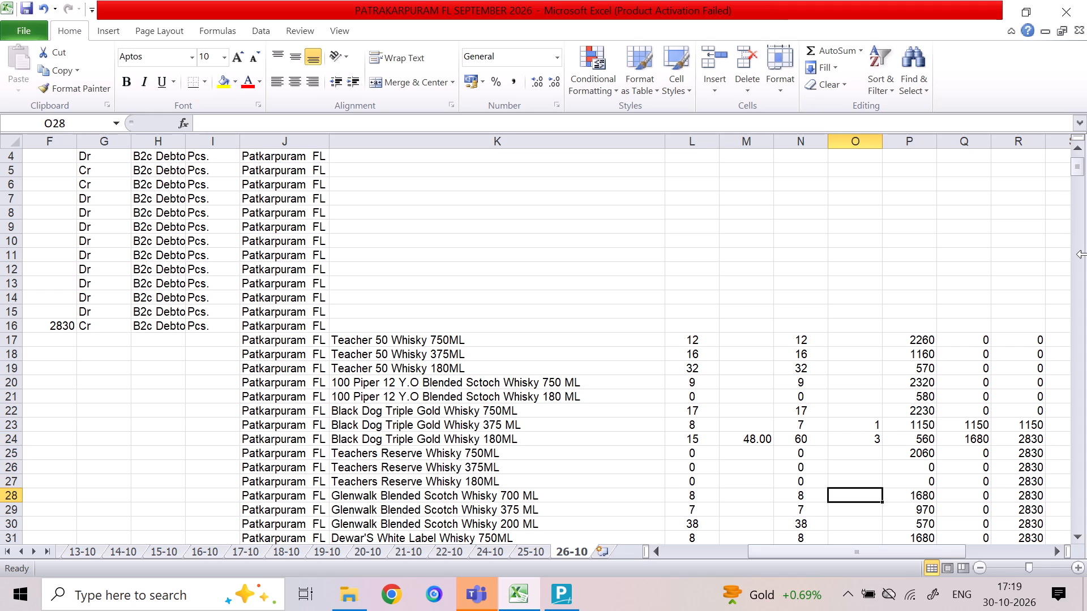
pyautogui.press('Down')
pyautogui.press('Down')
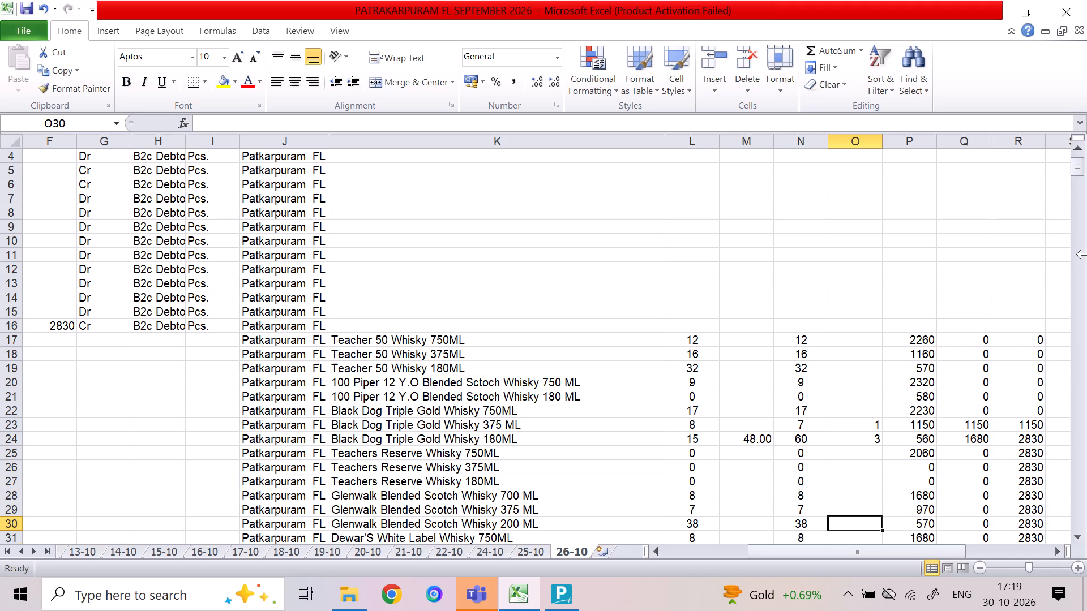
pyautogui.press('Down')
pyautogui.press('Up')
pyautogui.press('Down')
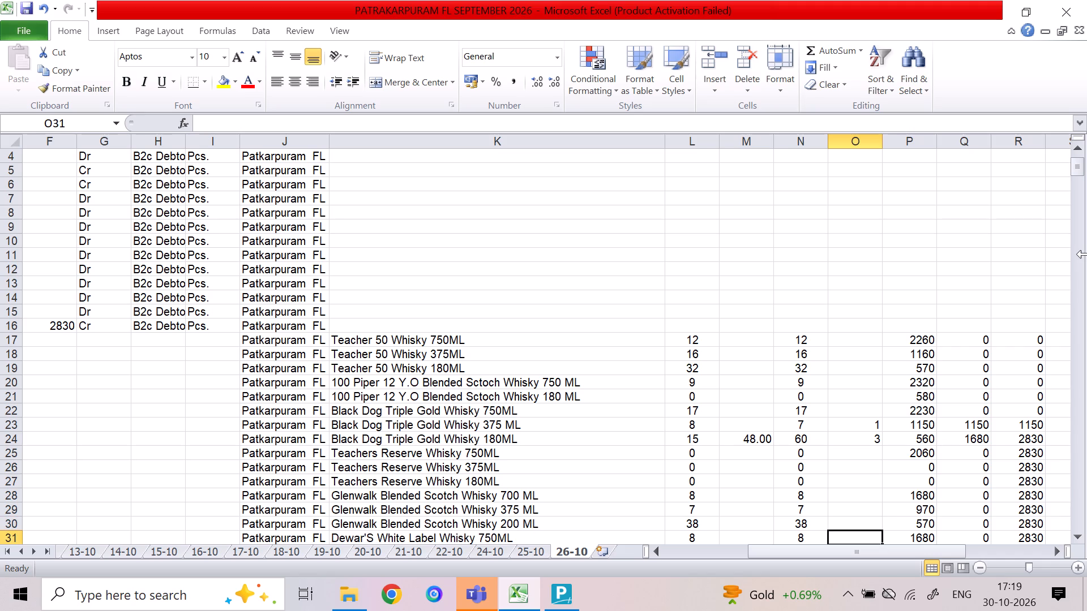
pyautogui.press('Down')
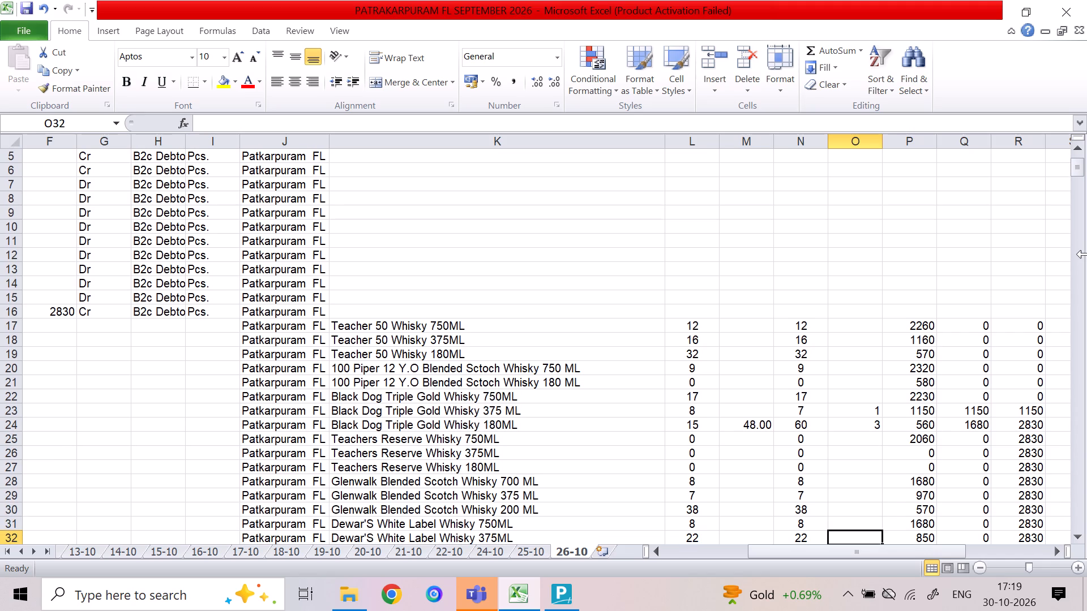
pyautogui.press('Down')
pyautogui.press('Up')
pyautogui.press('1')
pyautogui.press('Down')
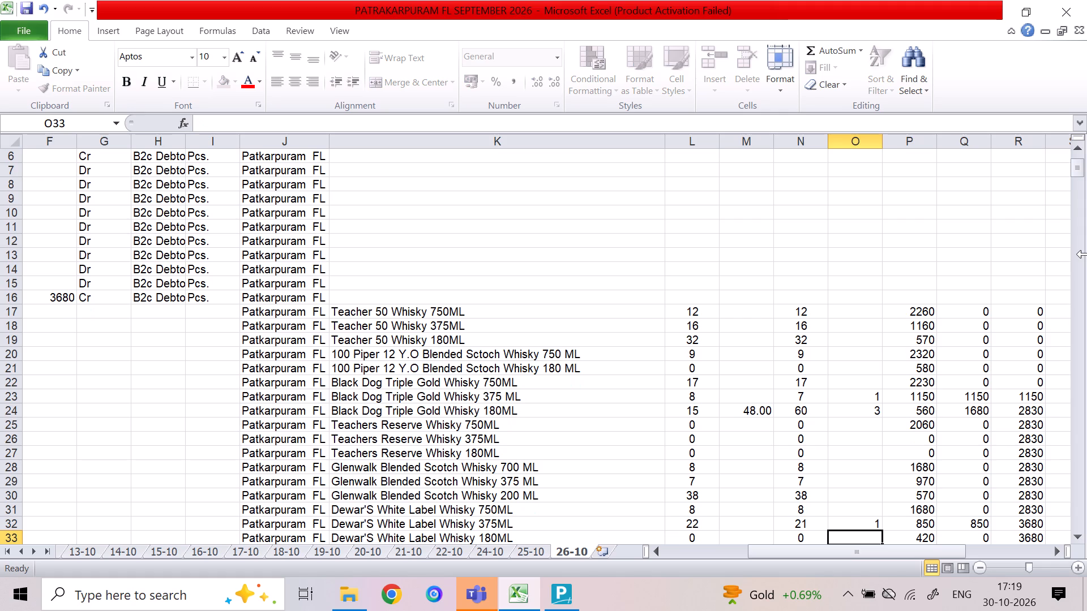
# Record 48 received in column M and 7 sold in column O for Dewar'S White Label Whisky 180ML.
pyautogui.press('Down')
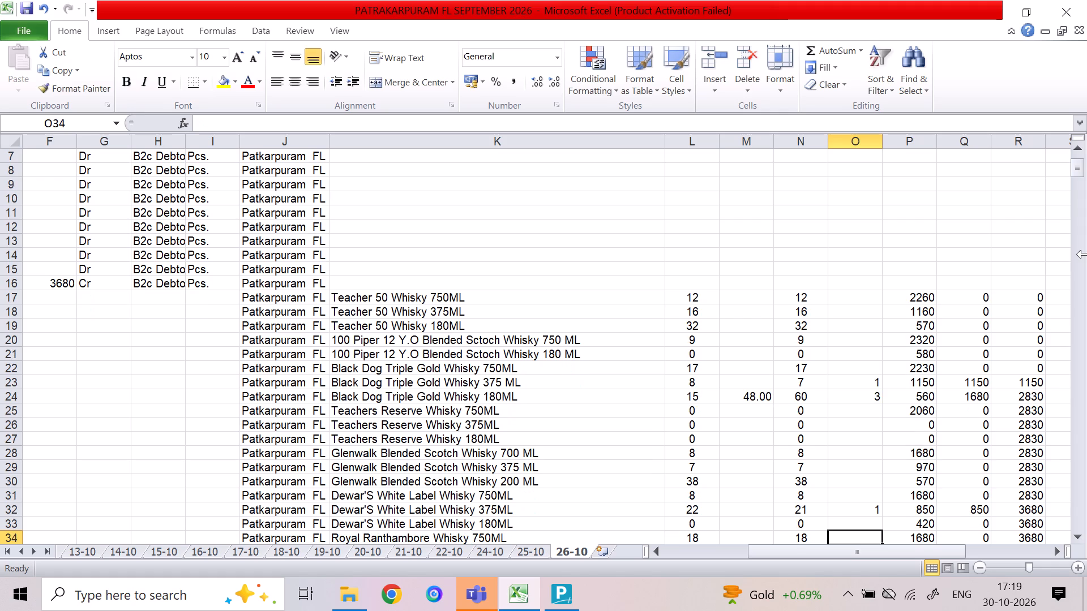
pyautogui.press('Left')
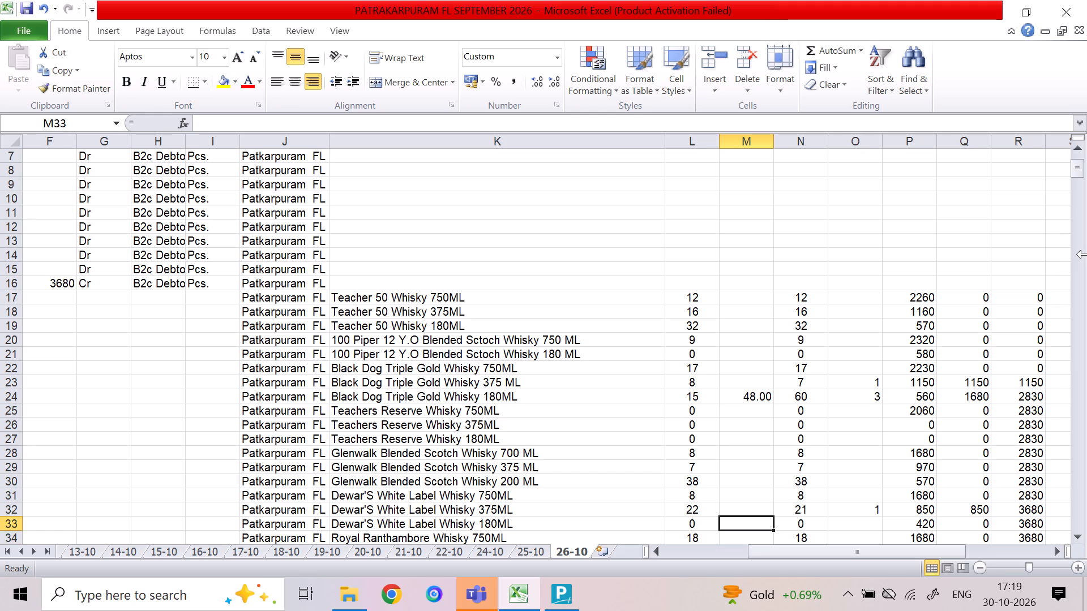
pyautogui.write('48')
pyautogui.press('Right')
pyautogui.press('Right')
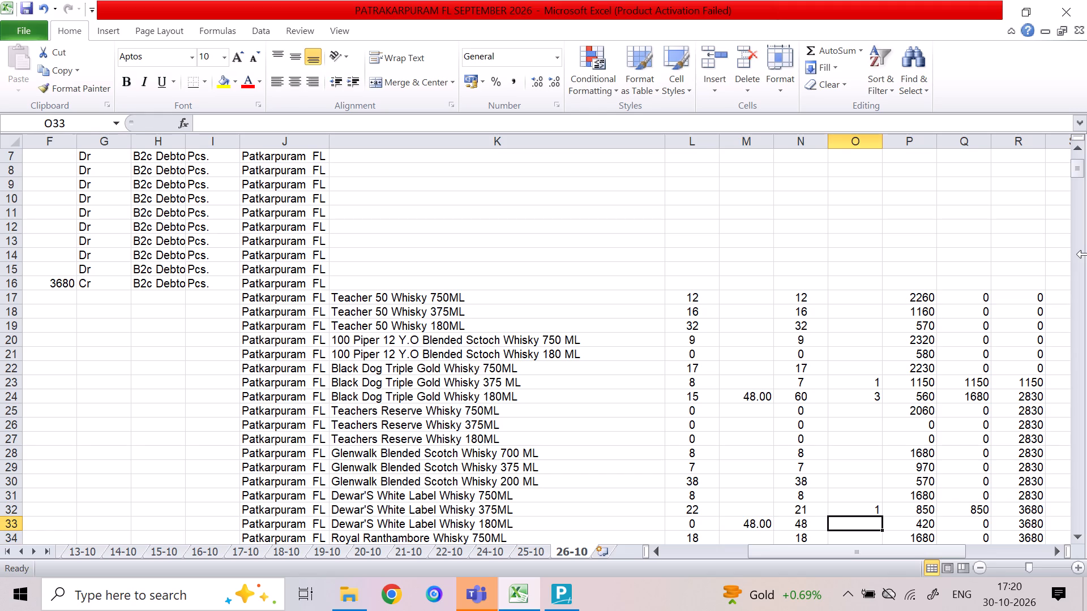
pyautogui.press('7')
pyautogui.press('Down')
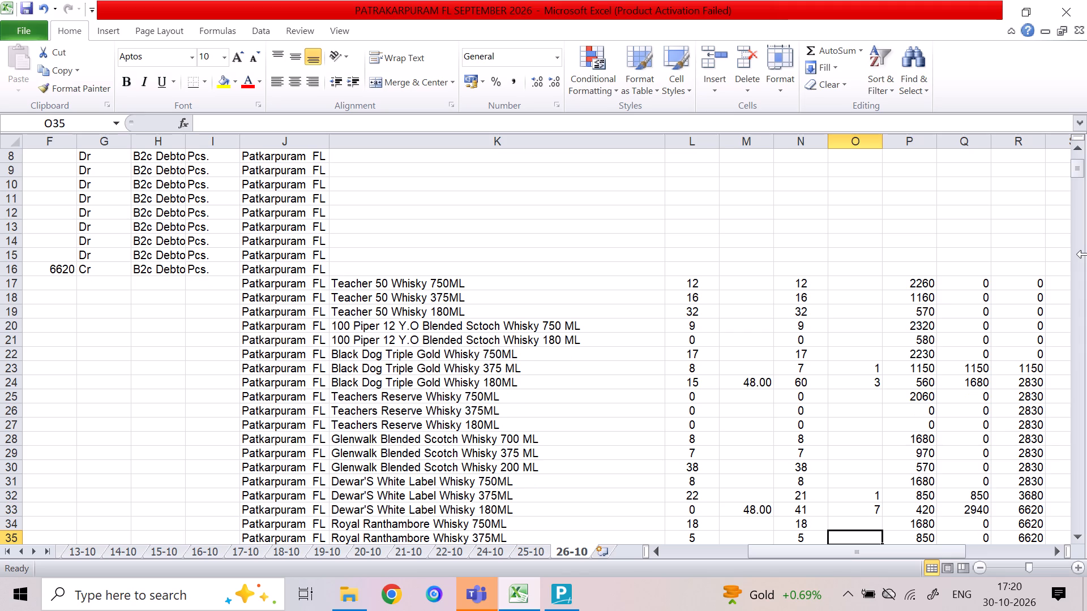
# Enter 24 as the received quantity in column M for Royal Ranthambore Whisky 375ML.
pyautogui.press('Left')
pyautogui.press('Left')
pyautogui.write('24')
pyautogui.press('Right')
pyautogui.press('Right')
# Enter 1 as the sold quantity in column O for Jim Beam Kentucky Whisky 750 ML.
pyautogui.press('Down')
pyautogui.press('Down')
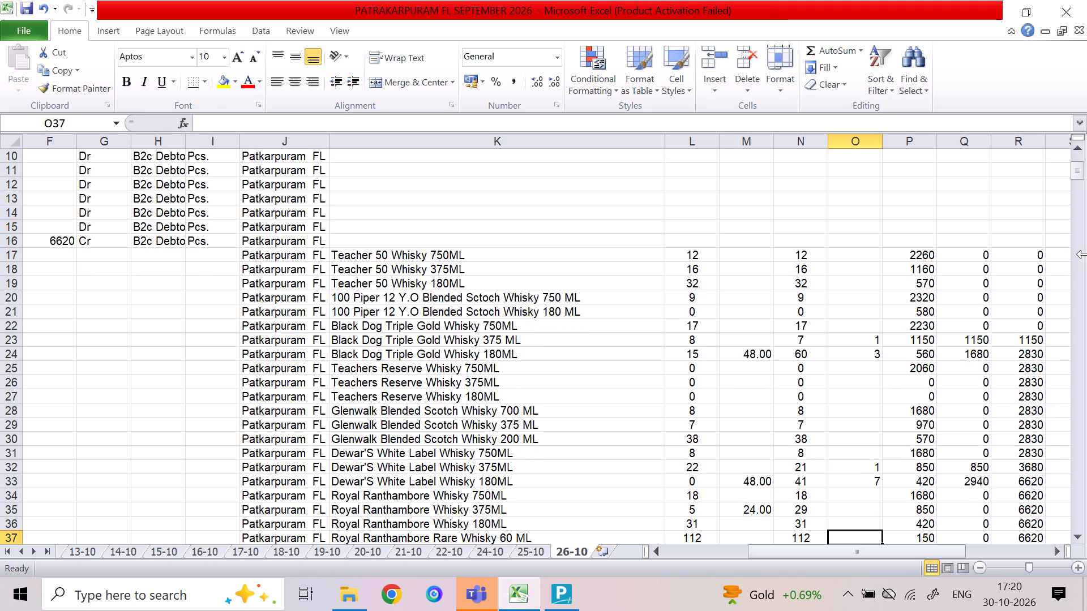
pyautogui.press('Down')
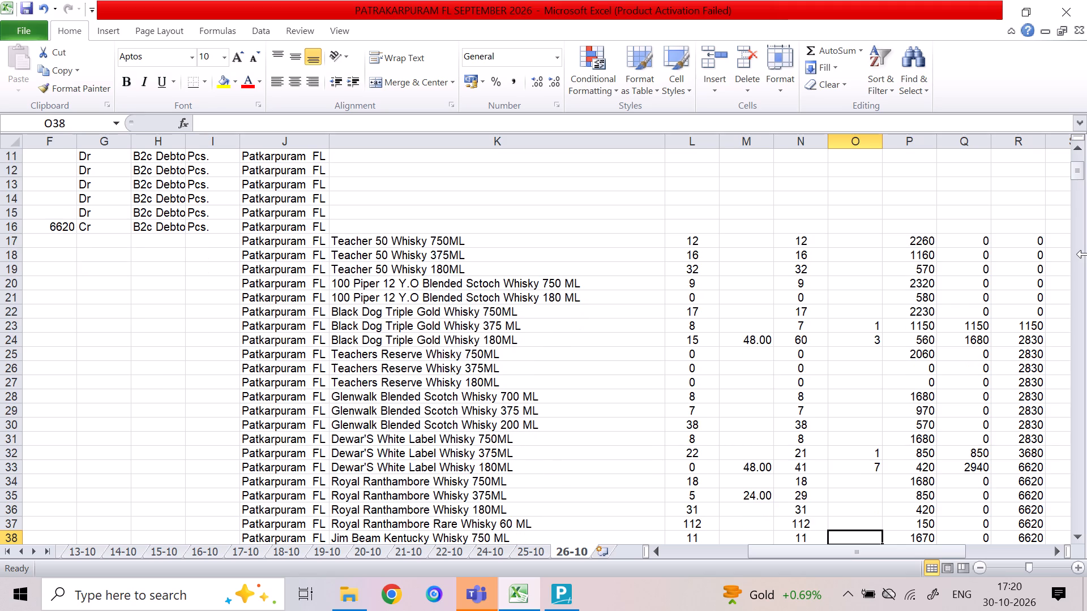
pyautogui.press('1')
pyautogui.press('Down')
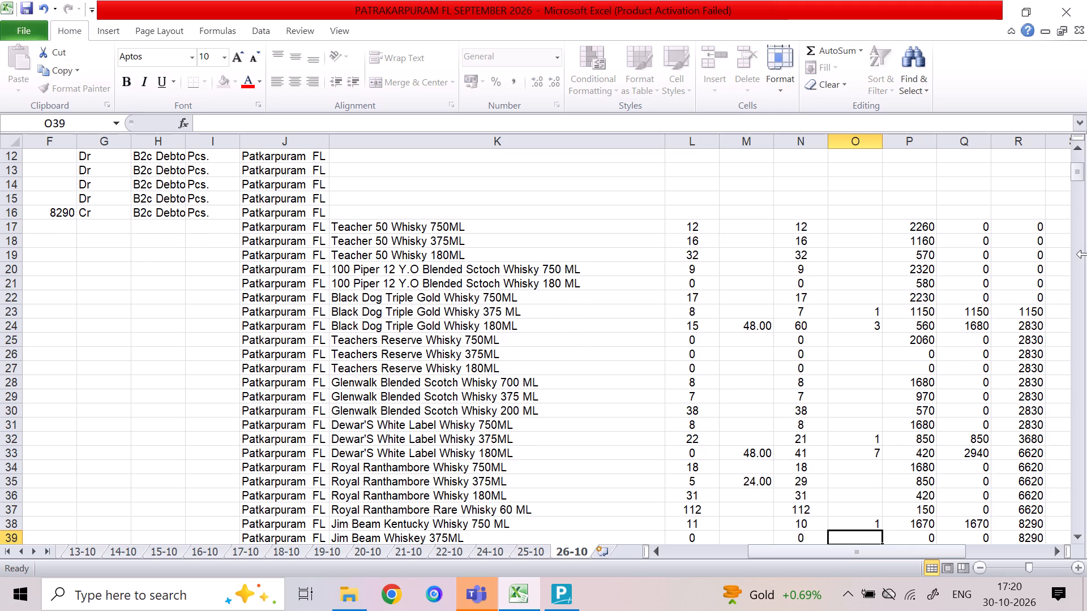
# Enter the Black & White Celebration Edition sold quantities in column O: 2 for 750ML, 1 for 375ML and 6 for 180ML.
pyautogui.press('Down')
pyautogui.press('Down')
pyautogui.press('Up')
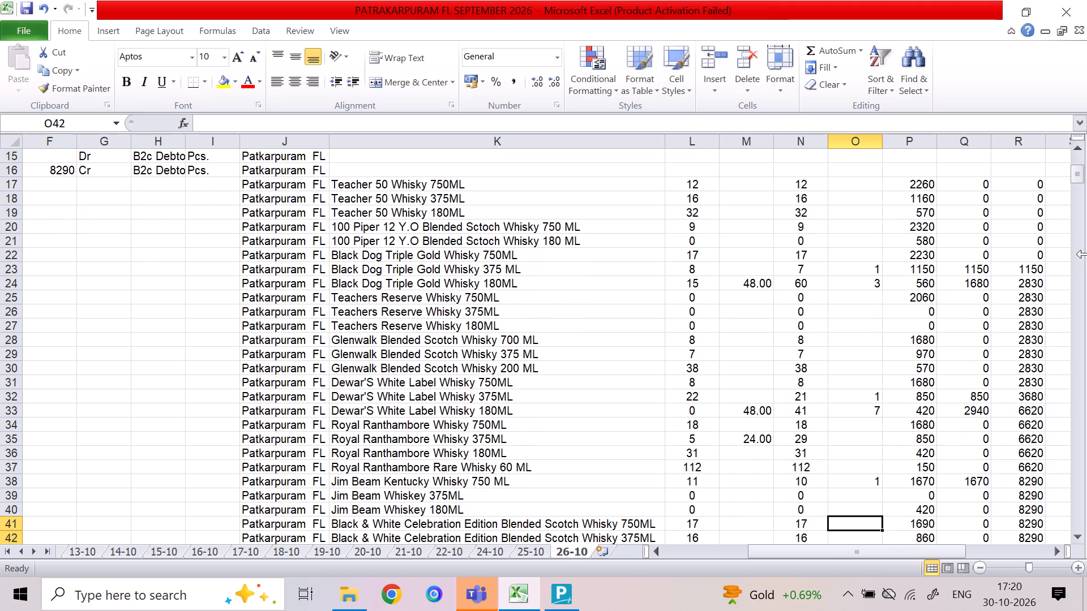
pyautogui.press('2')
pyautogui.press('Down')
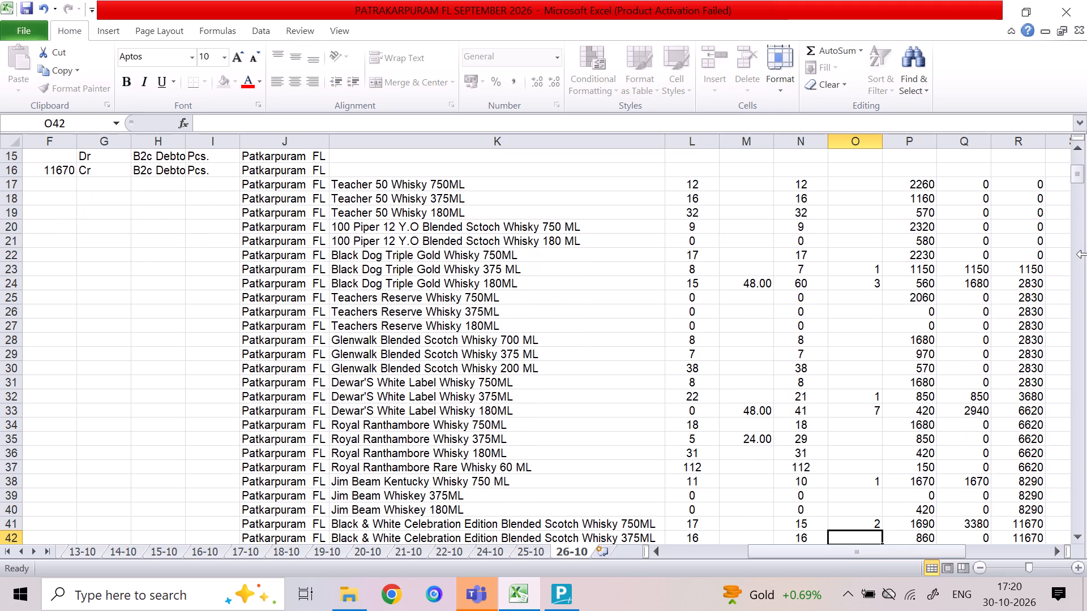
pyautogui.press('1')
pyautogui.press('Down')
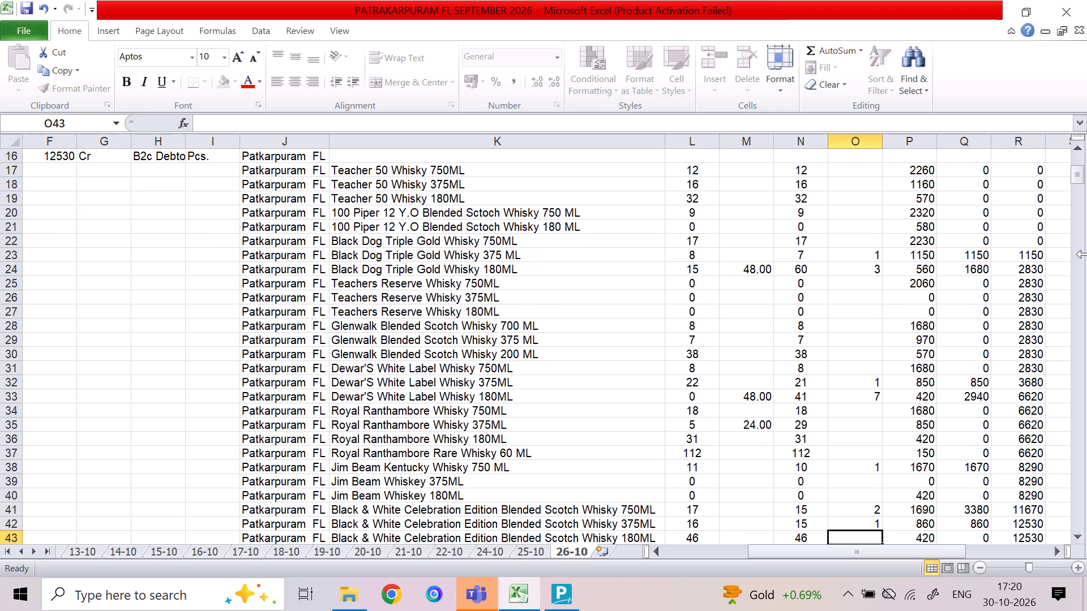
pyautogui.press('6')
pyautogui.press('Down')
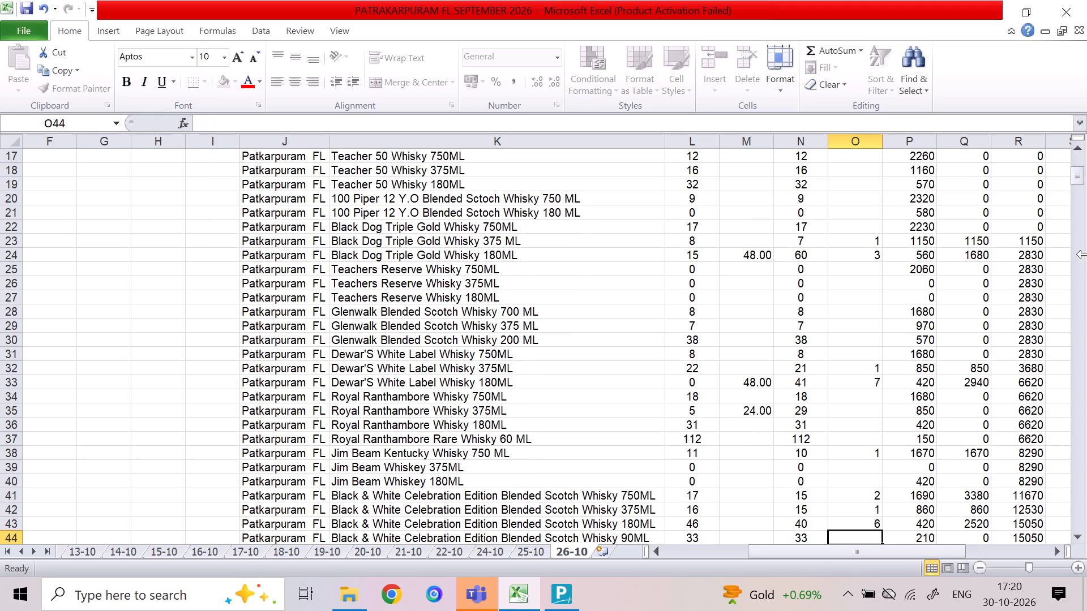
# Enter 1 as the sold quantity in column O for Black & White Celebration Edition Blended Scotch Whisky 90ML.
pyautogui.press('1')
pyautogui.press('Down')
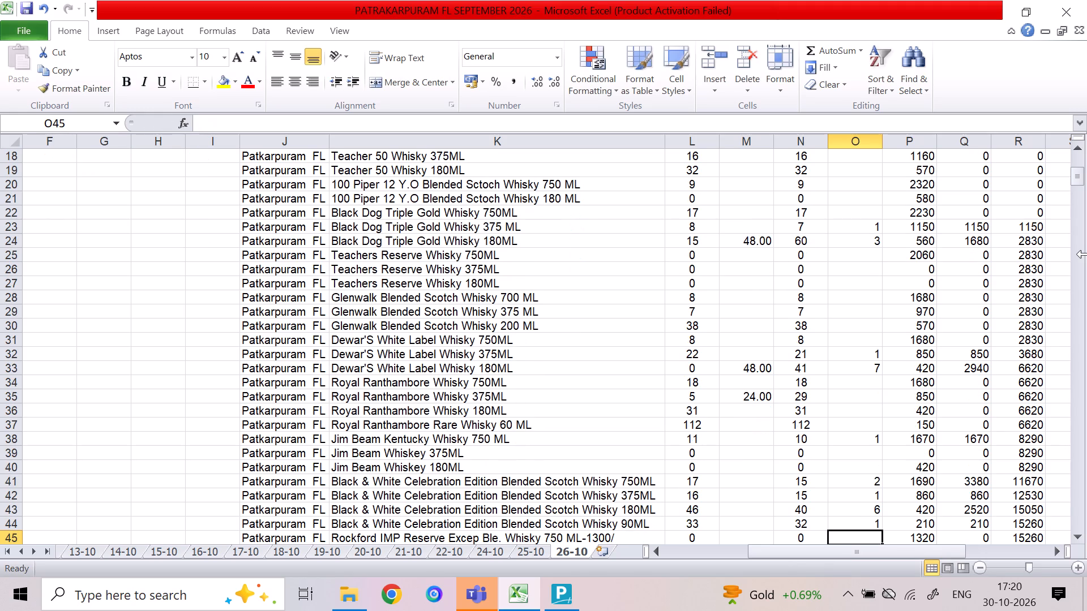
# Enter the 100 Pipers Deluxe Scotch Whisky sold quantities in column O: 1 for 375 ML and 4 for 180 ML.
pyautogui.press('Down')
pyautogui.press('Down')
pyautogui.press('Up')
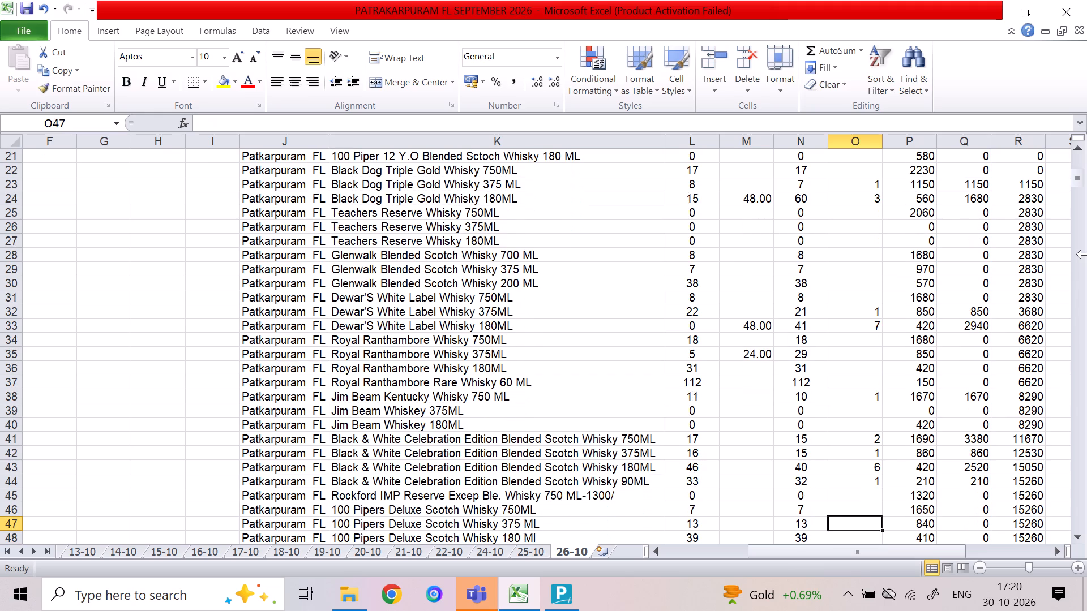
pyautogui.press('1')
pyautogui.press('Down')
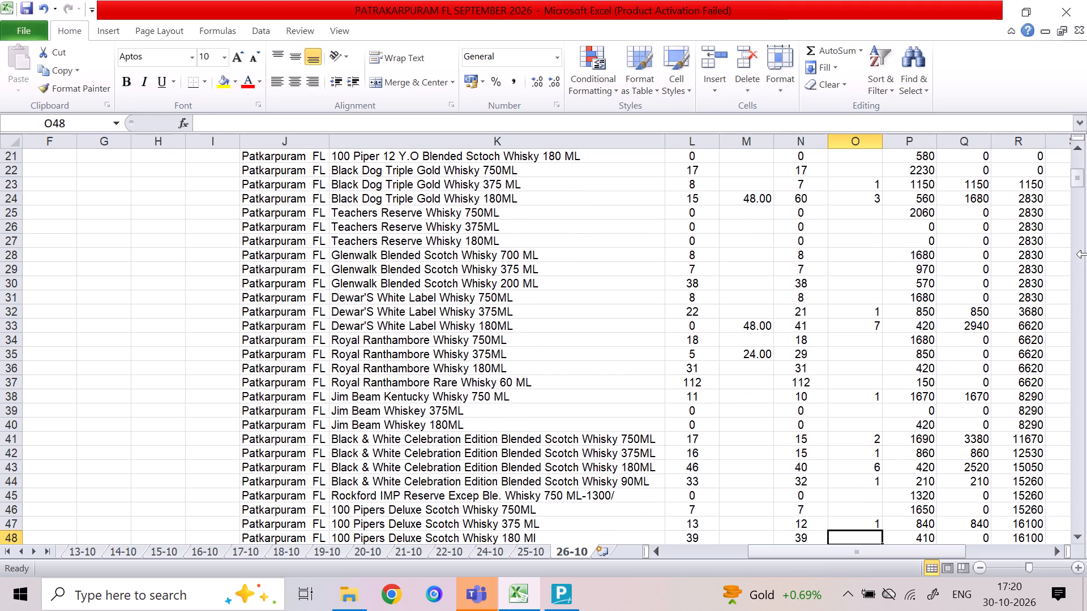
pyautogui.press('4')
pyautogui.press('Down')
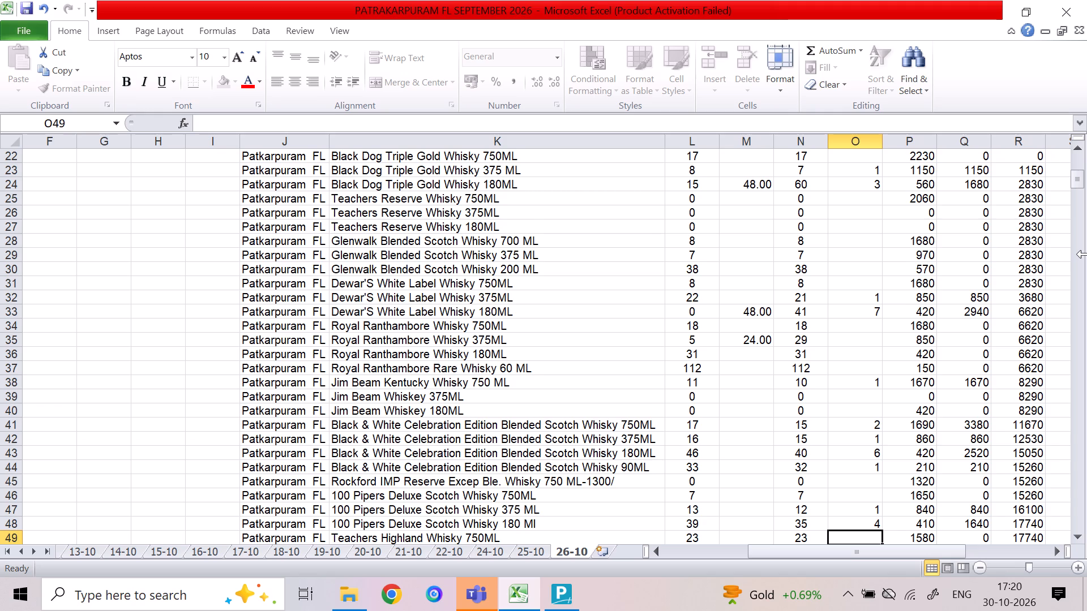
# Enter 2 as the sold quantity in column O for Teachers Highland Whisky 180ML and check its closing balance.
pyautogui.press('Down')
pyautogui.press('Down')
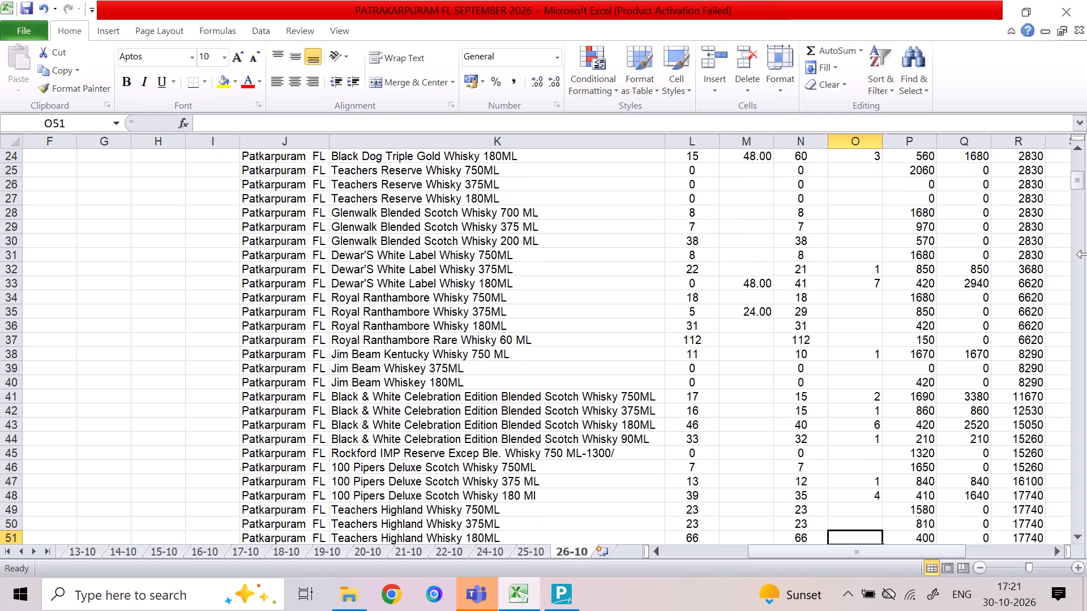
pyautogui.press('2')
pyautogui.press('Down')
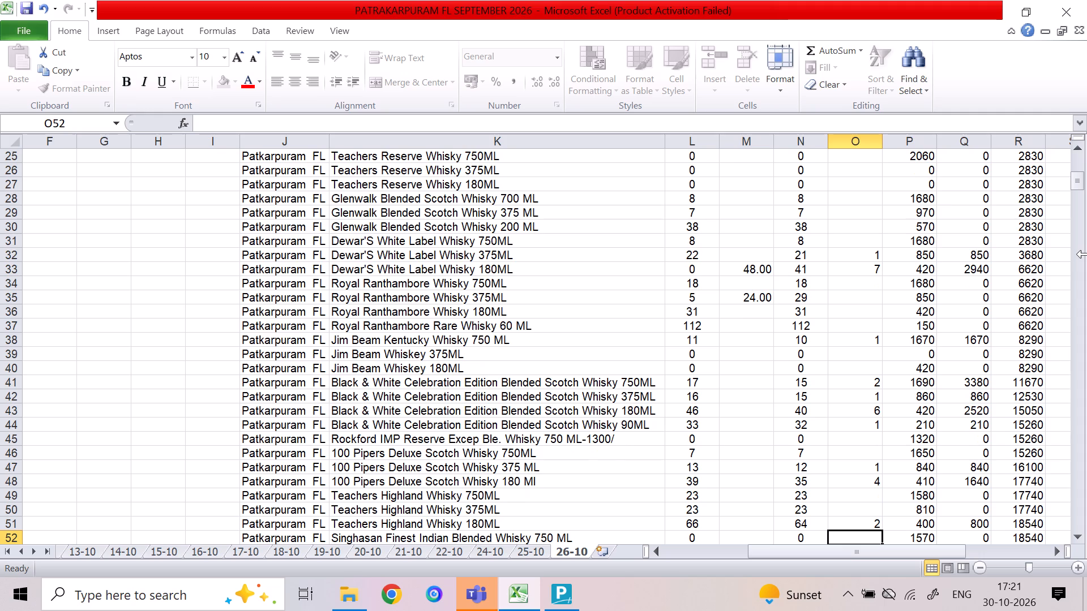
pyautogui.press('Left')
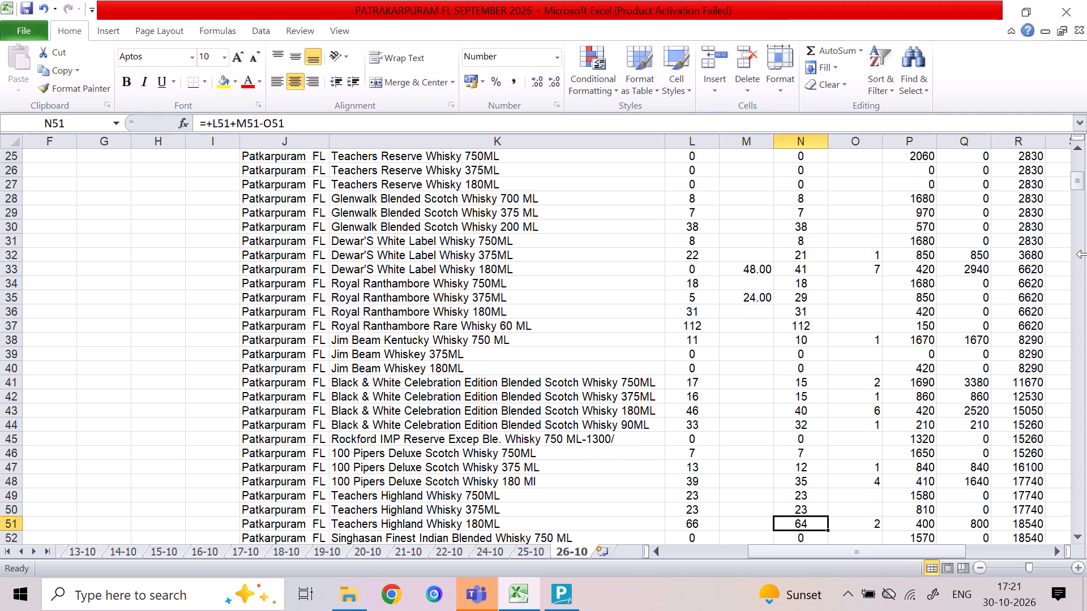
pyautogui.press('Up')
pyautogui.press('Down')
pyautogui.press('Right')
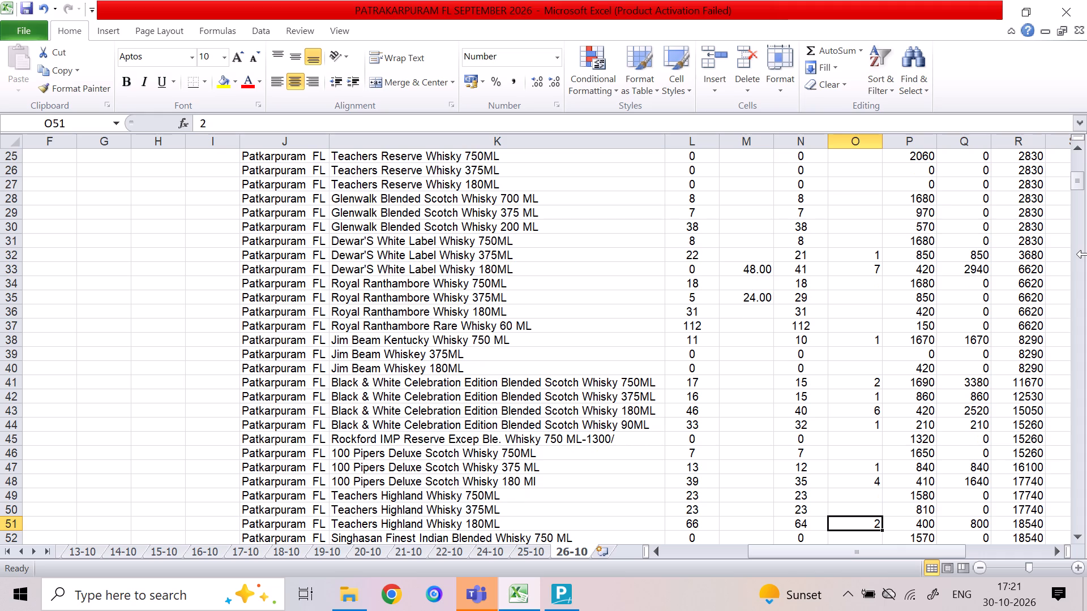
# Enter 2 as the sold quantity in column O for Black Dog Centenary Whisky 750ML.
pyautogui.press('Down')
pyautogui.press('Down')
pyautogui.press('Down')
pyautogui.press('Down')
pyautogui.press('Down')
pyautogui.press('Up')
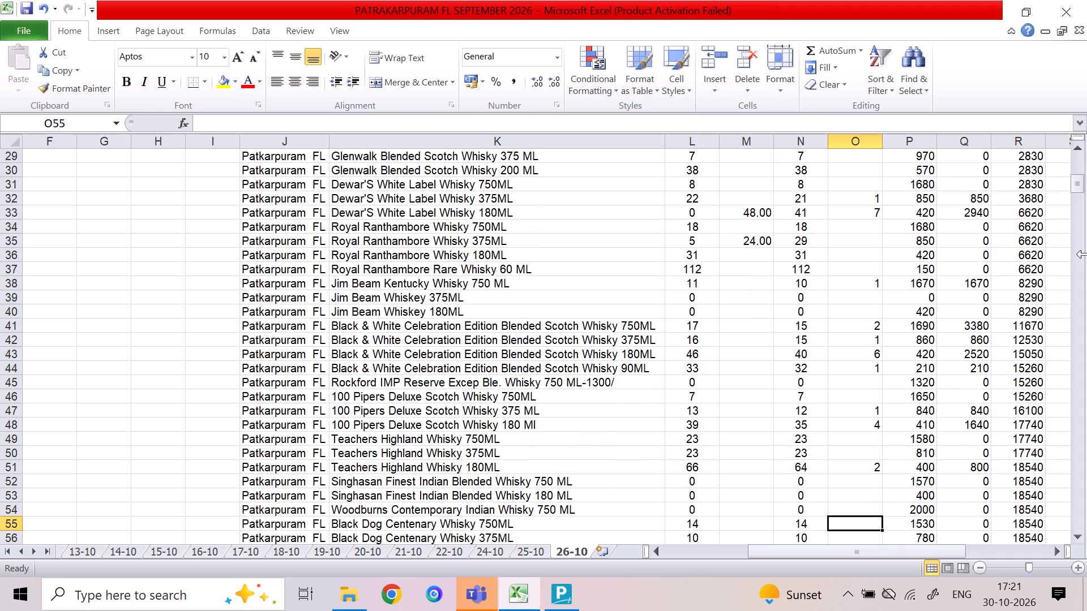
pyautogui.press('2')
pyautogui.press('Down')
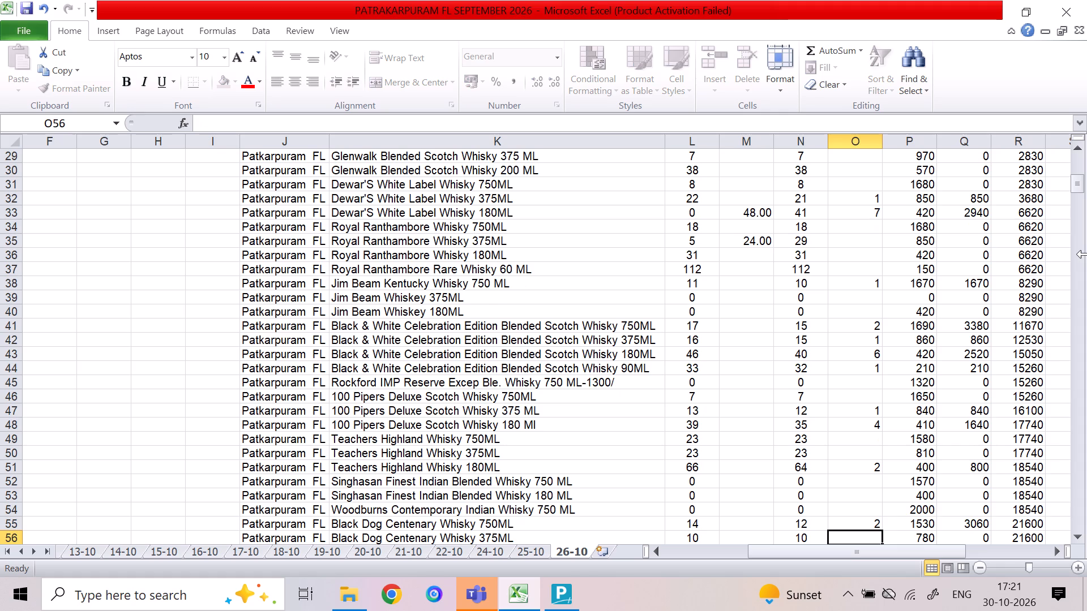
# Record 24 received in column M and 1 sold in column O for Black Dog Centenary Whisky 375ML.
pyautogui.press('Left')
pyautogui.press('Left')
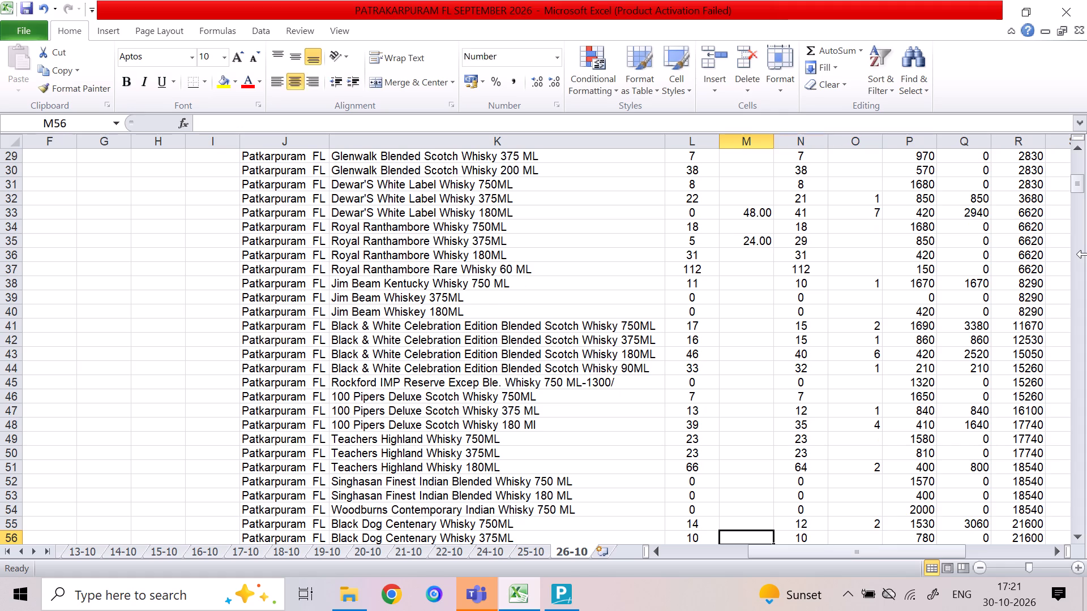
pyautogui.write('24')
pyautogui.press('Right')
pyautogui.press('Right')
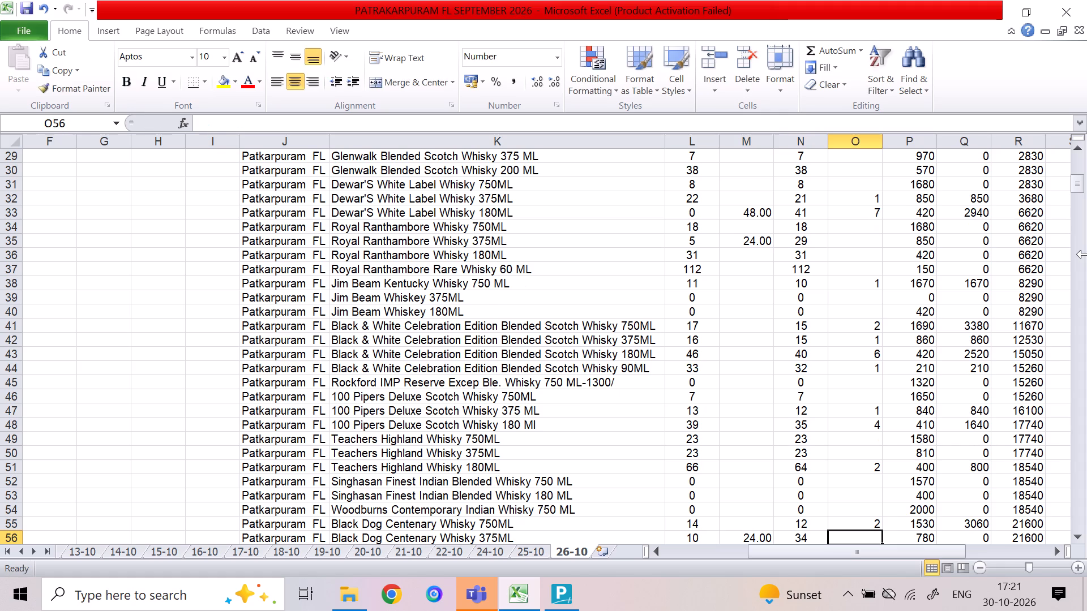
pyautogui.press('1')
pyautogui.press('Down')
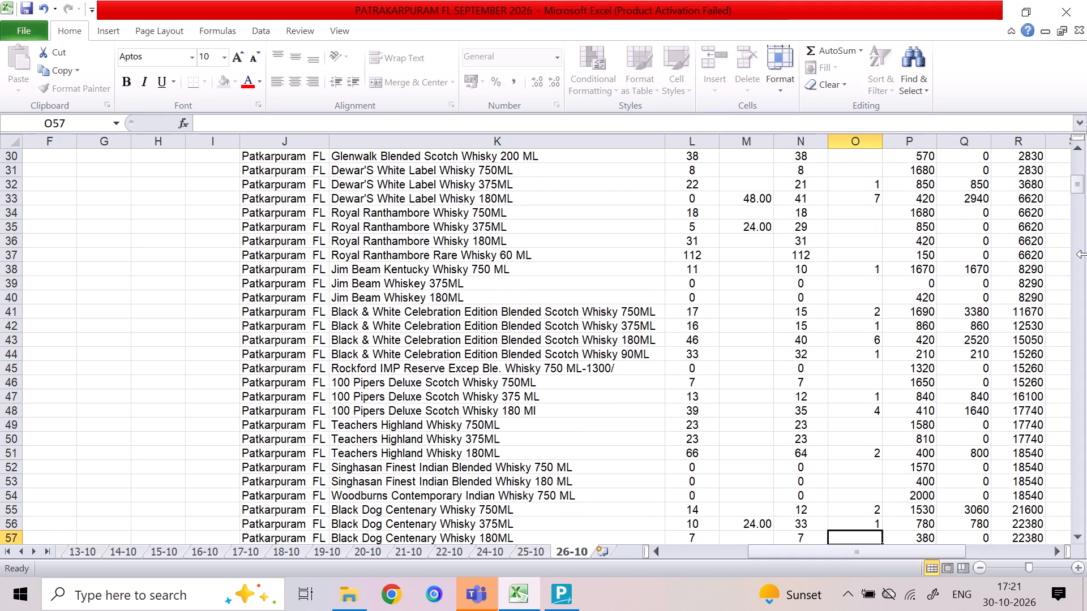
# Record 48 received in column M and 6 sold in column O for Black Dog Centenary Whisky 180ML.
pyautogui.press('Left')
pyautogui.press('Left')
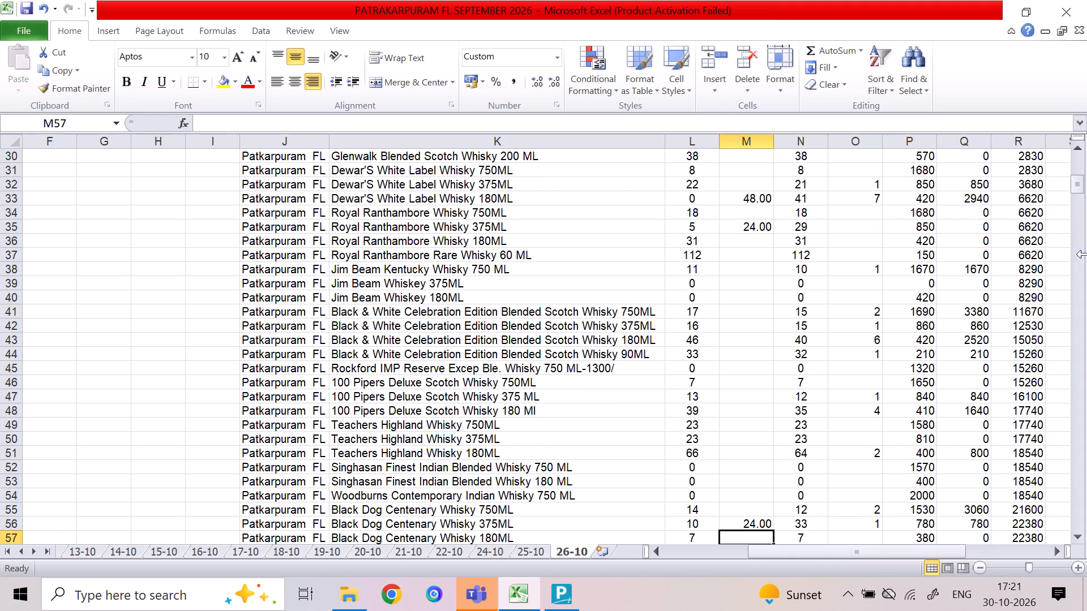
pyautogui.write('48')
pyautogui.press('Right')
pyautogui.press('Right')
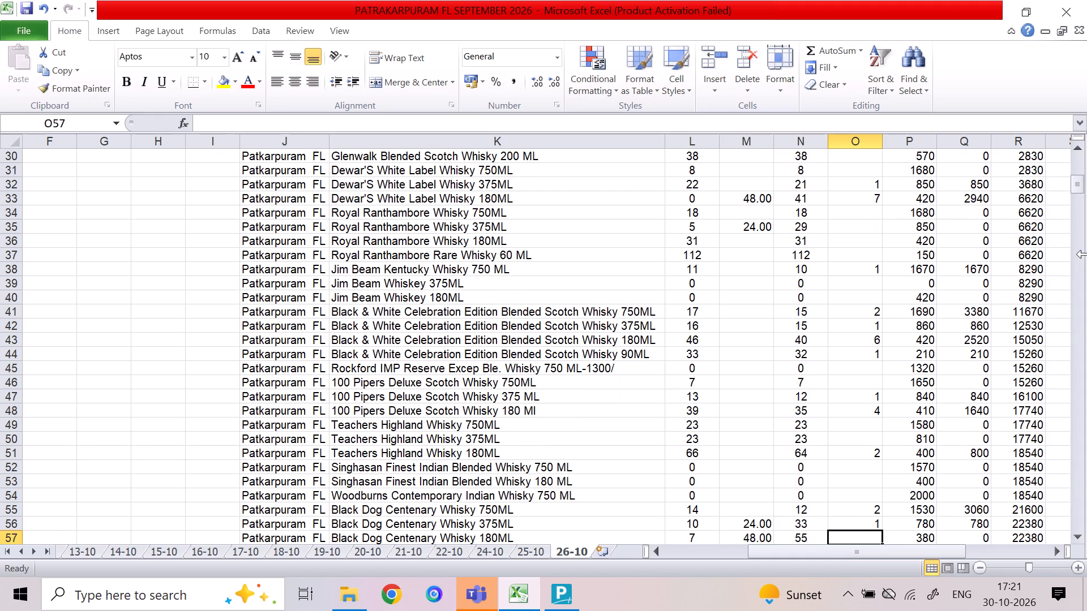
pyautogui.press('6')
pyautogui.press('Down')
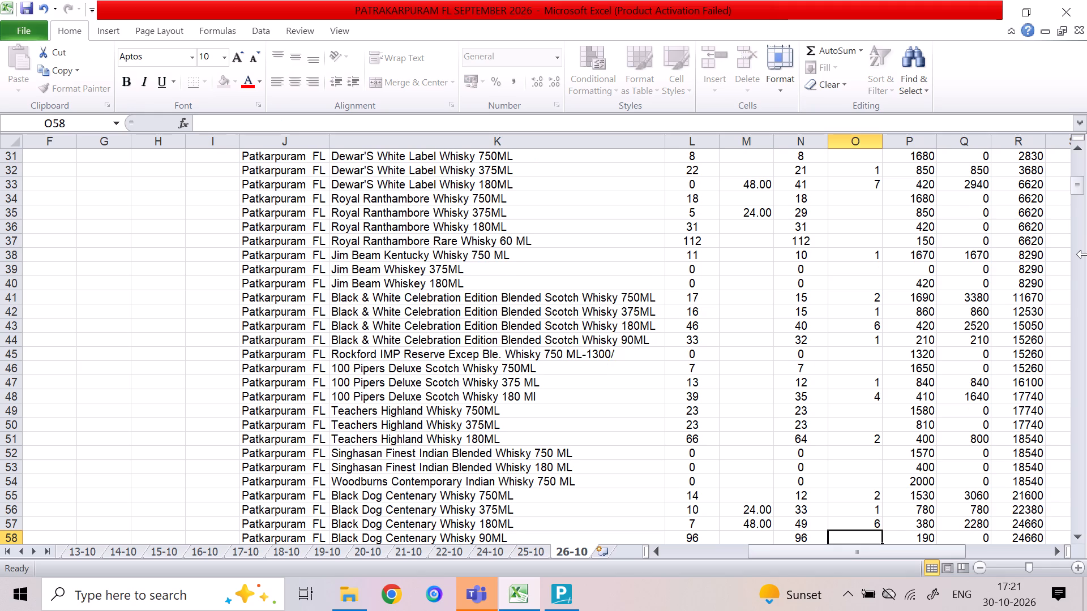
# Enter 2 as the sold quantity in column O for Golden Oak Barrel Whisky 180 ML.
pyautogui.press('Down')
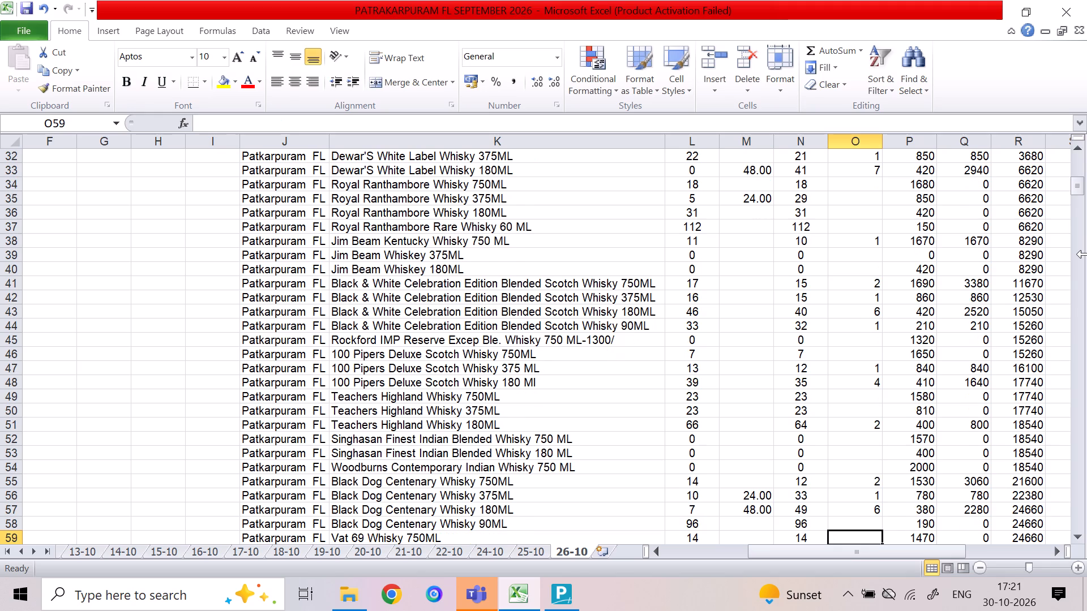
pyautogui.press('Down')
pyautogui.press('Down')
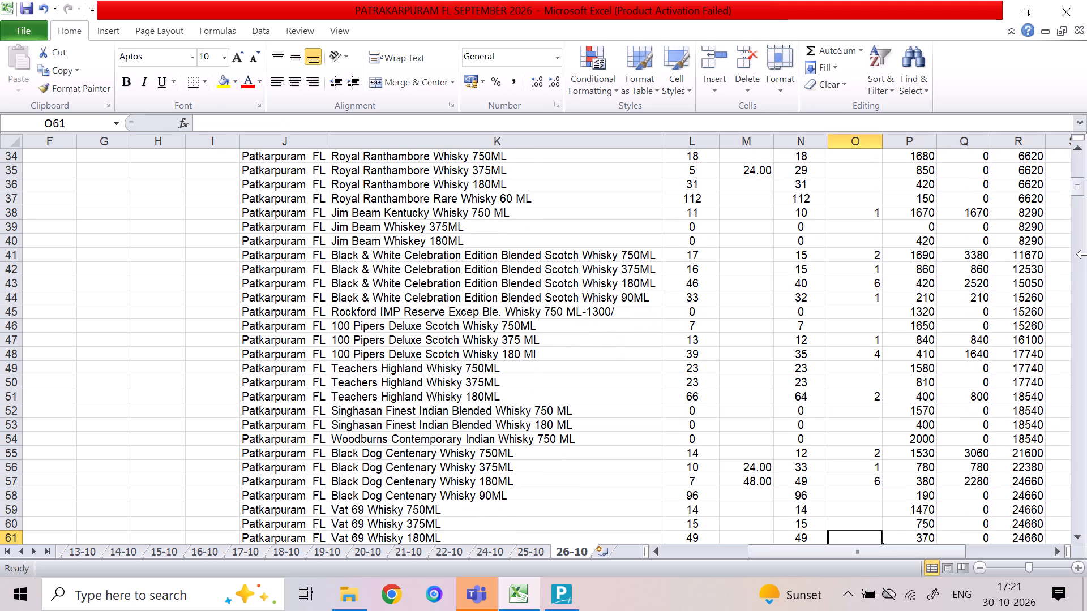
pyautogui.press('Down')
pyautogui.press('Up')
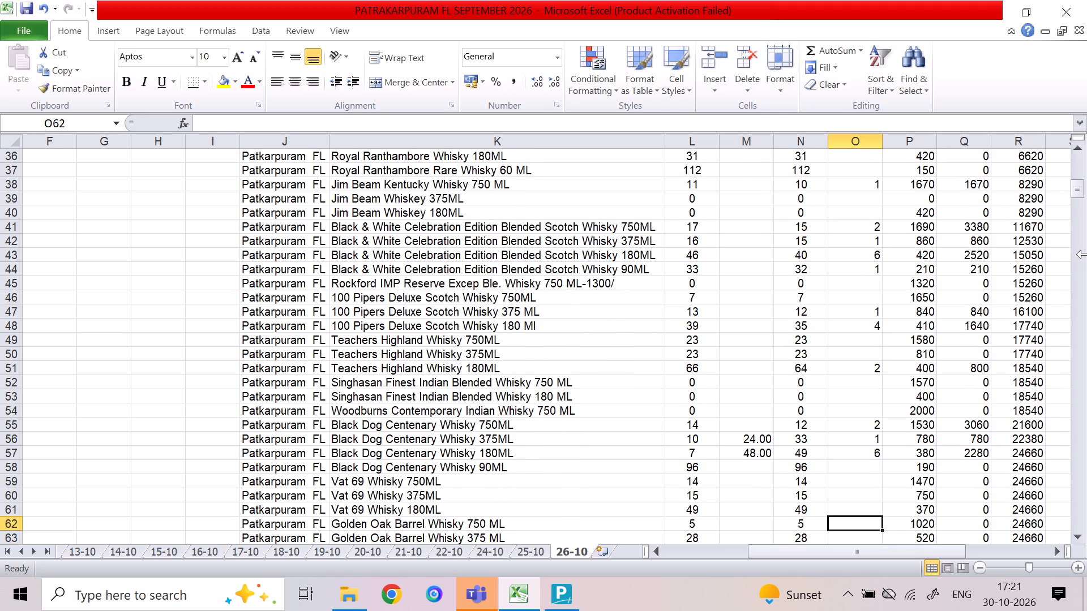
pyautogui.press('Down')
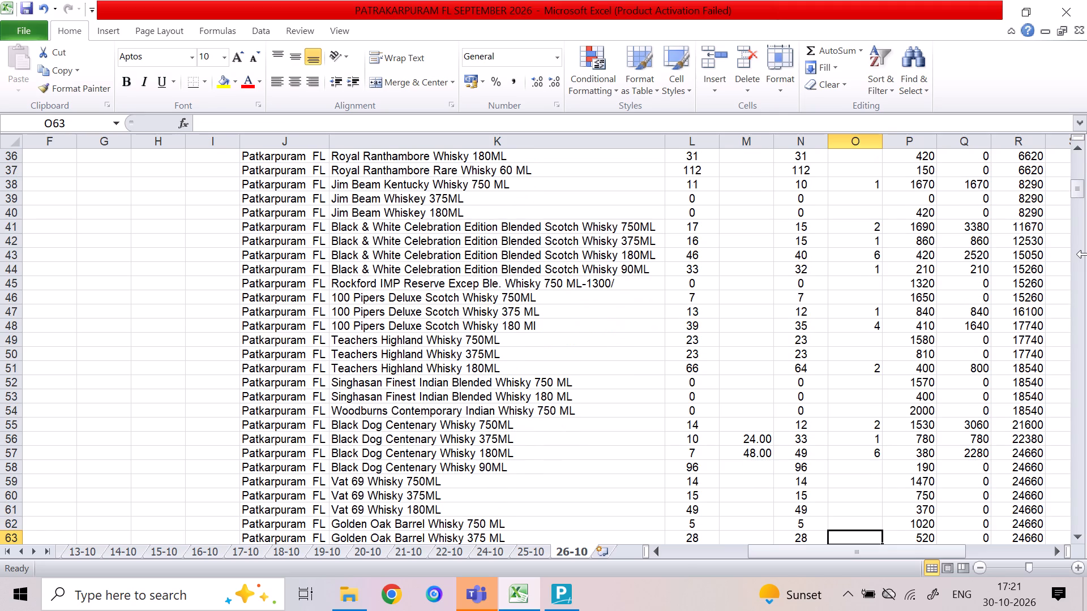
pyautogui.press('Down')
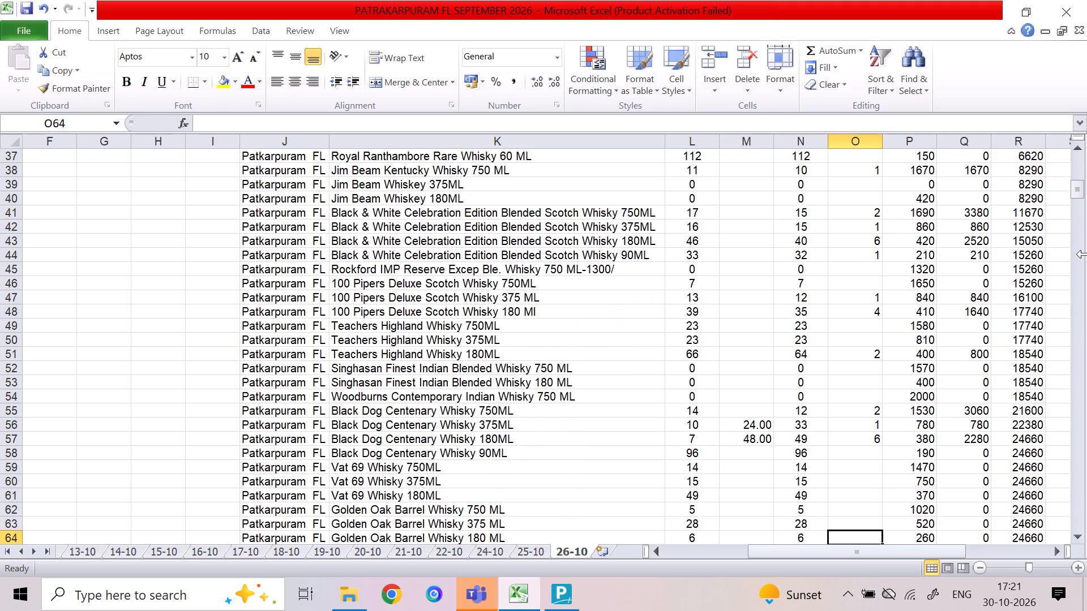
pyautogui.press('2')
pyautogui.press('Down')
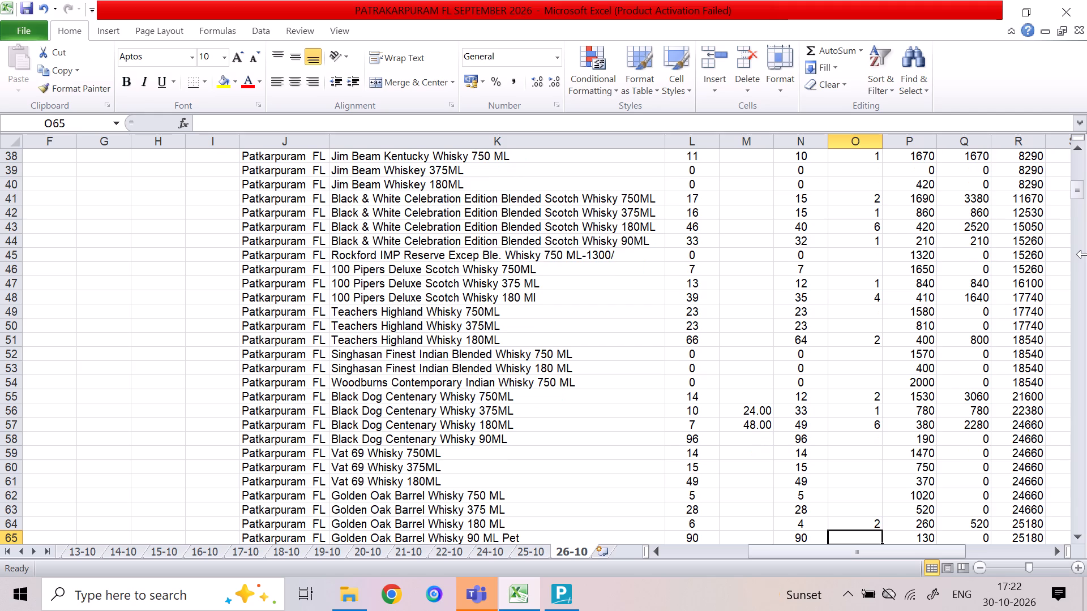
# Enter 1 as the sold quantity in column O for Golfershot 18 Hole Rare Whisky 180 ML.
pyautogui.press('Down')
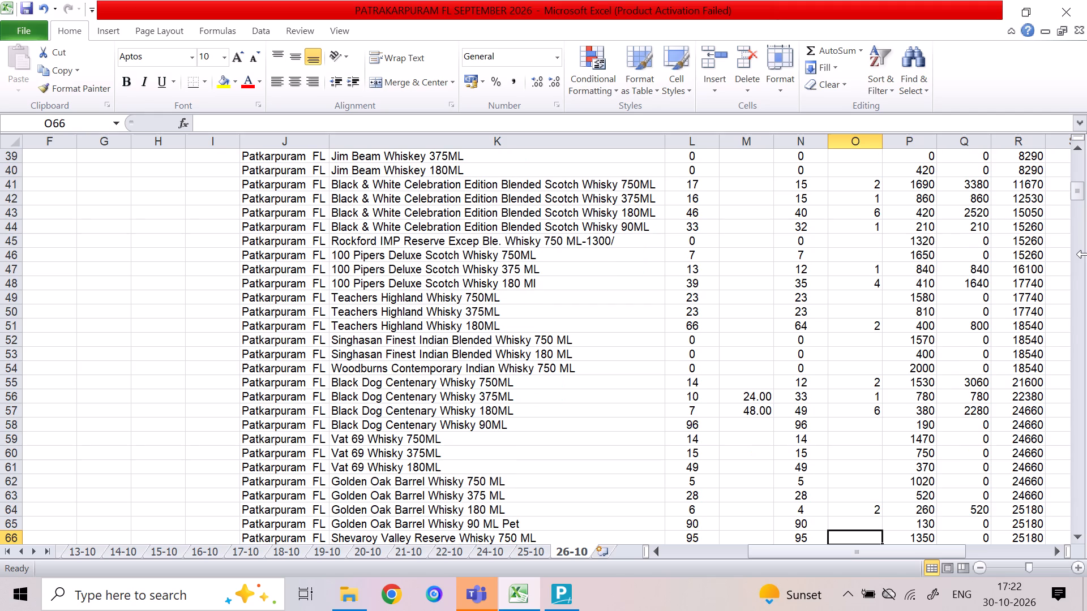
pyautogui.press('Up')
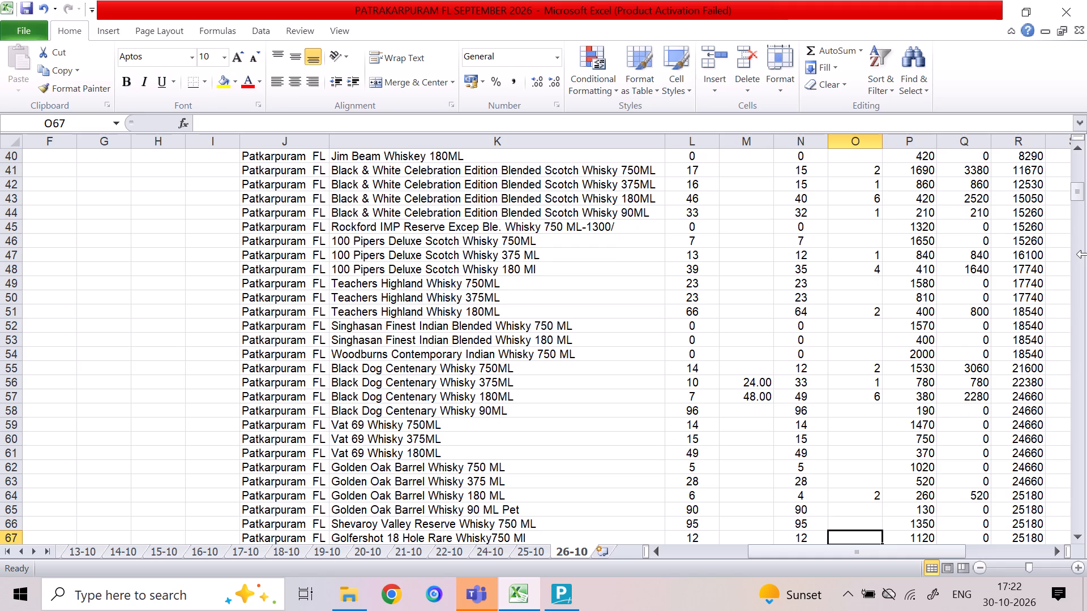
pyautogui.press('Down')
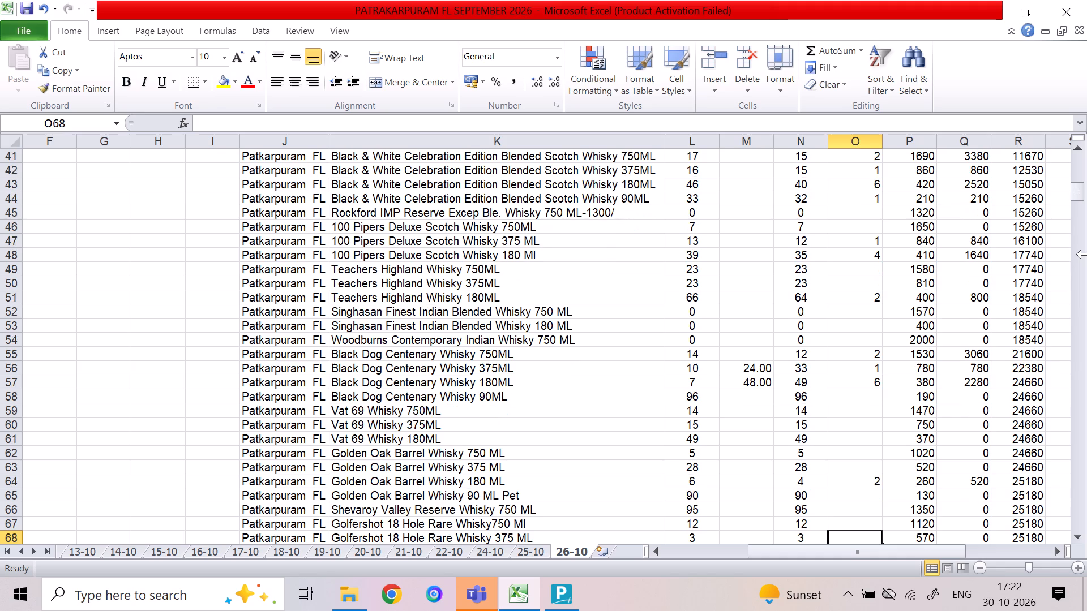
pyautogui.press('Down')
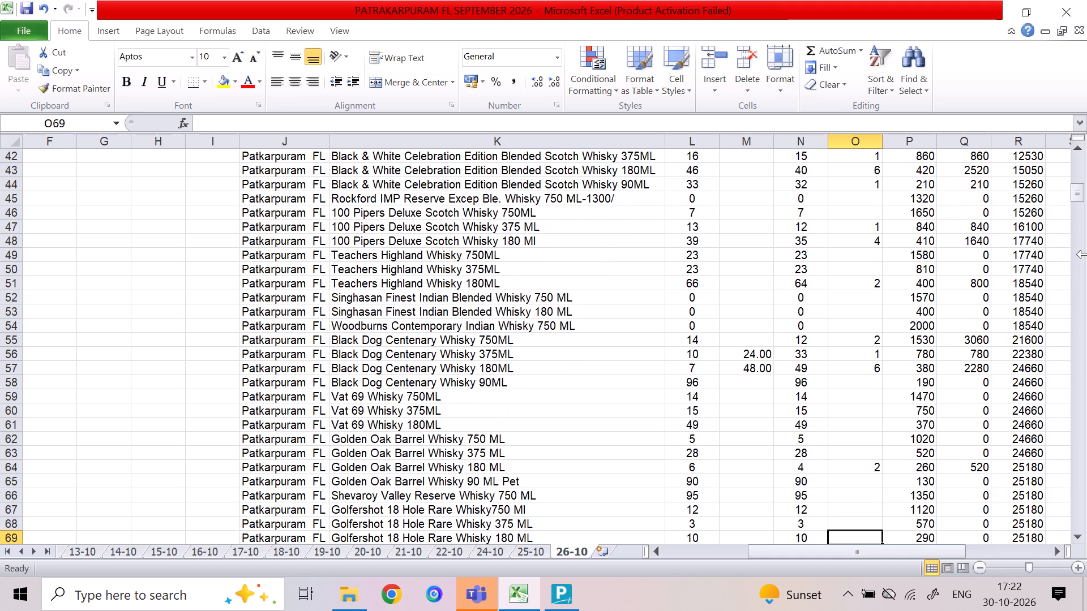
pyautogui.press('1')
pyautogui.press('Down')
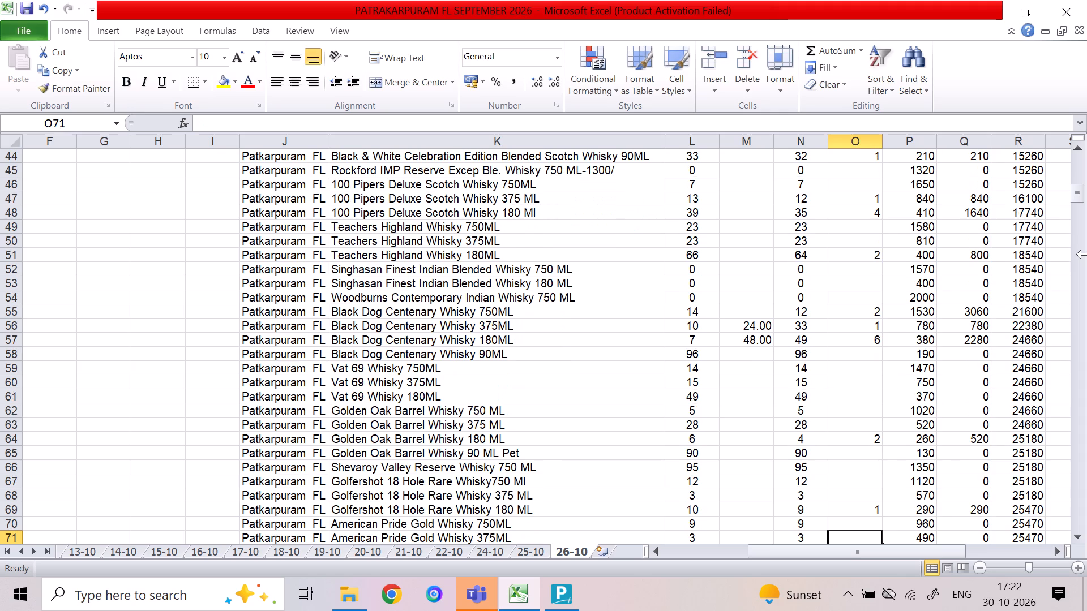
# Enter 27 as the received quantity in column M for American Pride Gold Whisky 375ML.
pyautogui.press('Left')
pyautogui.write('27')
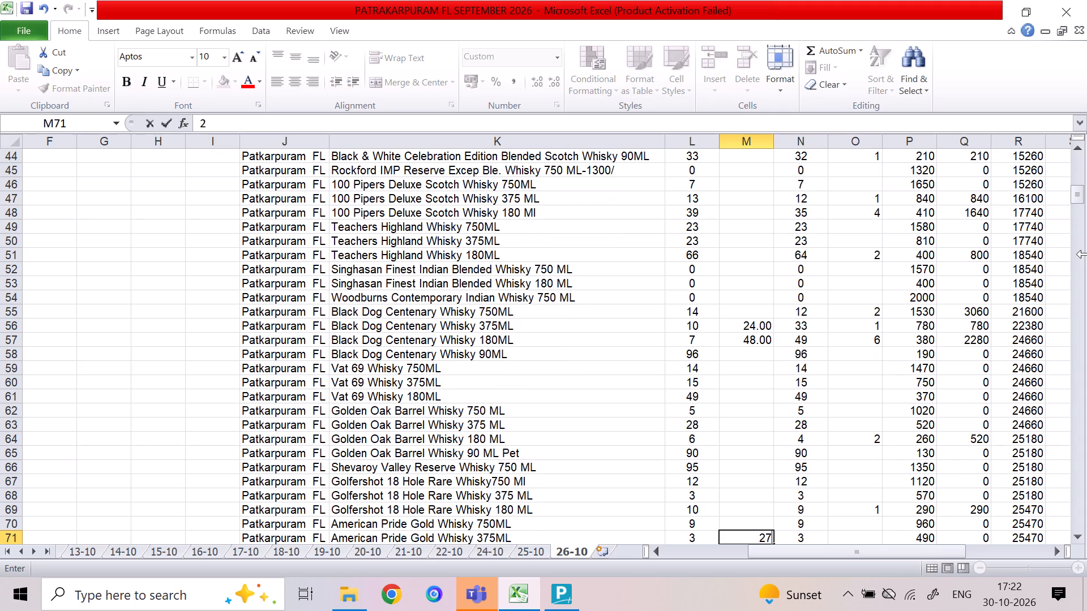
pyautogui.press('Right')
pyautogui.press('Right')
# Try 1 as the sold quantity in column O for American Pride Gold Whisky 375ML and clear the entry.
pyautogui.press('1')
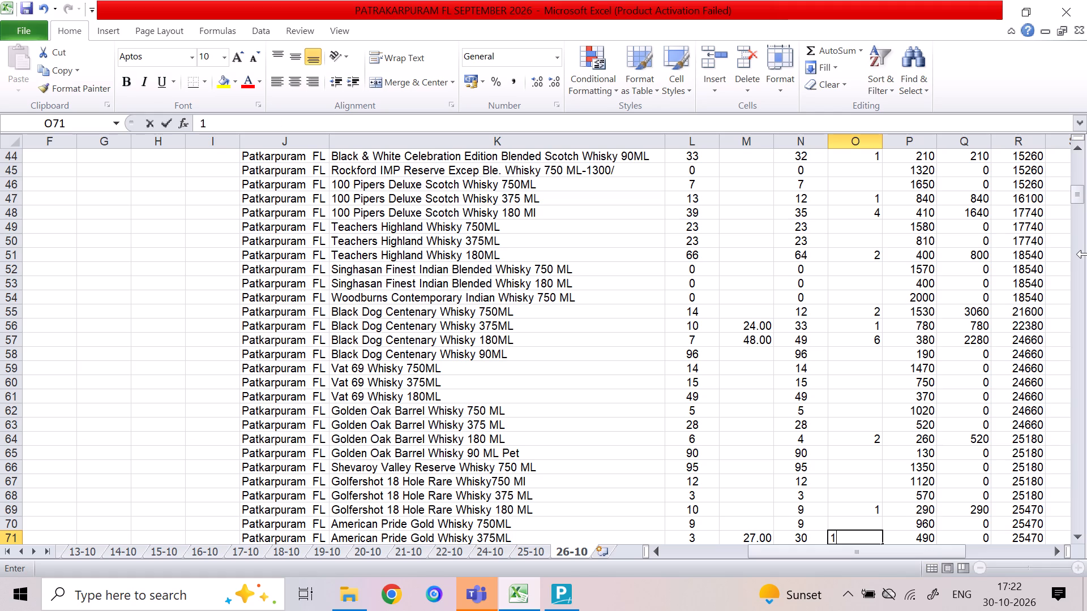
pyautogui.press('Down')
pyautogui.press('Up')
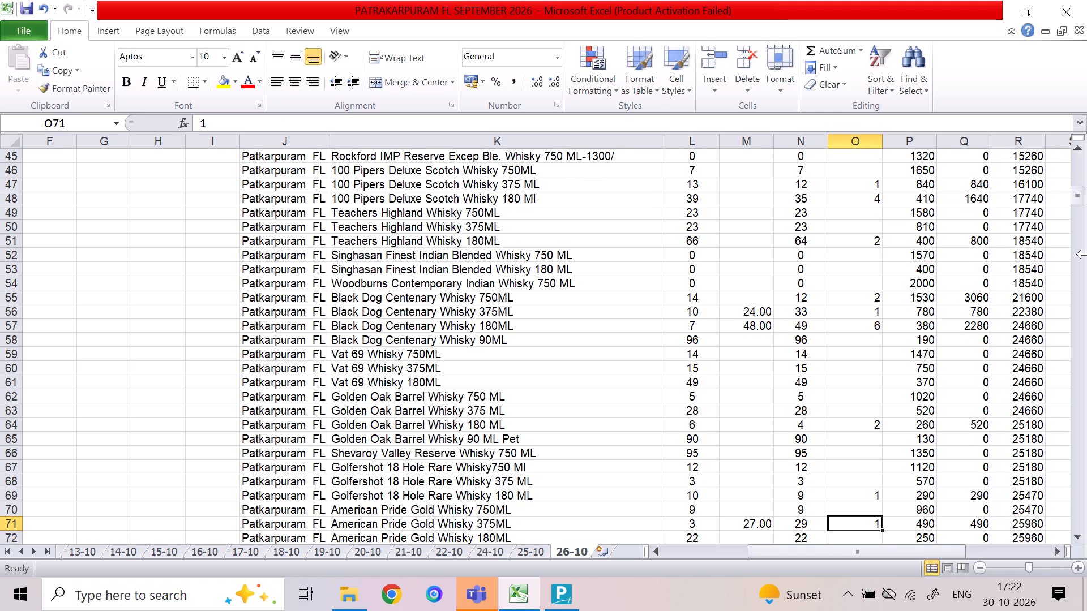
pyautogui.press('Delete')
# Check the opening, received and closing quantities of American Pride Gold Whisky 750ML and 375ML.
pyautogui.press('Up')
pyautogui.press('Up')
pyautogui.press('Left')
pyautogui.press('Down')
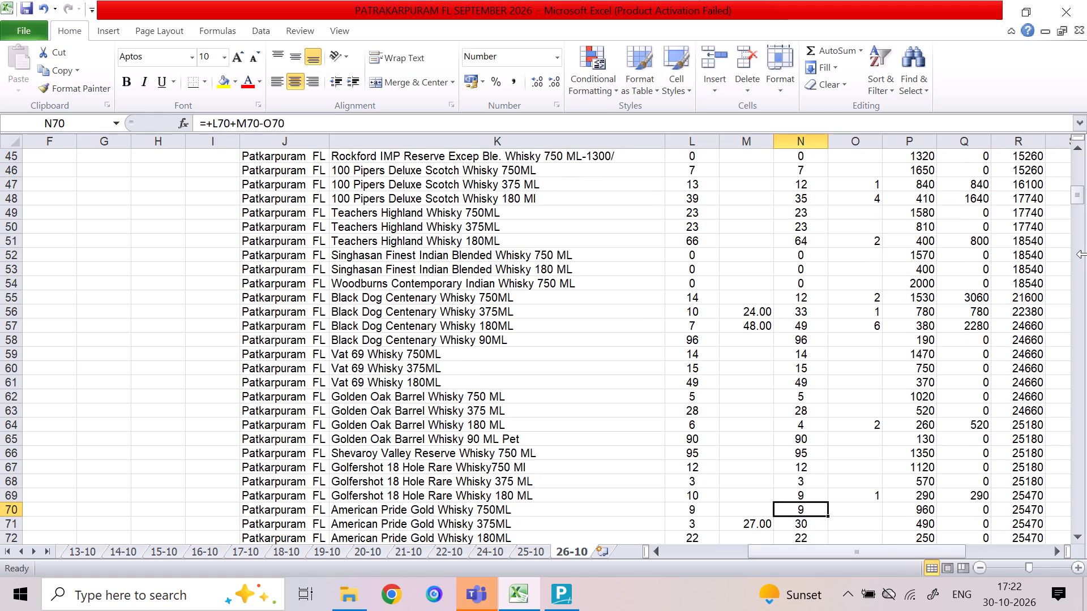
pyautogui.press('Right')
pyautogui.press('Left')
pyautogui.press('Left')
pyautogui.press('Left')
pyautogui.press('Left')
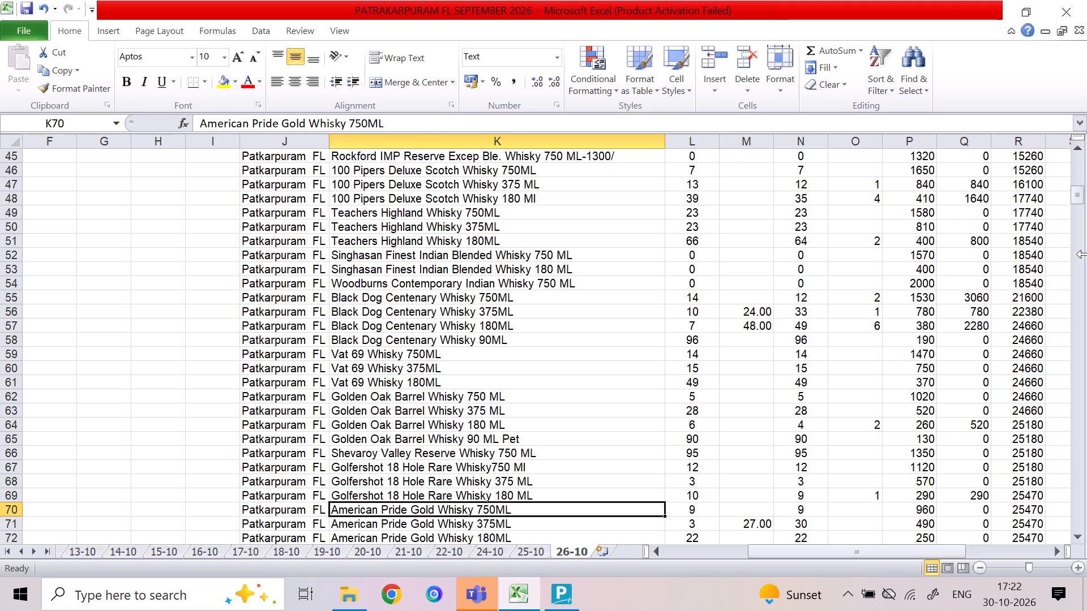
pyautogui.press('Right')
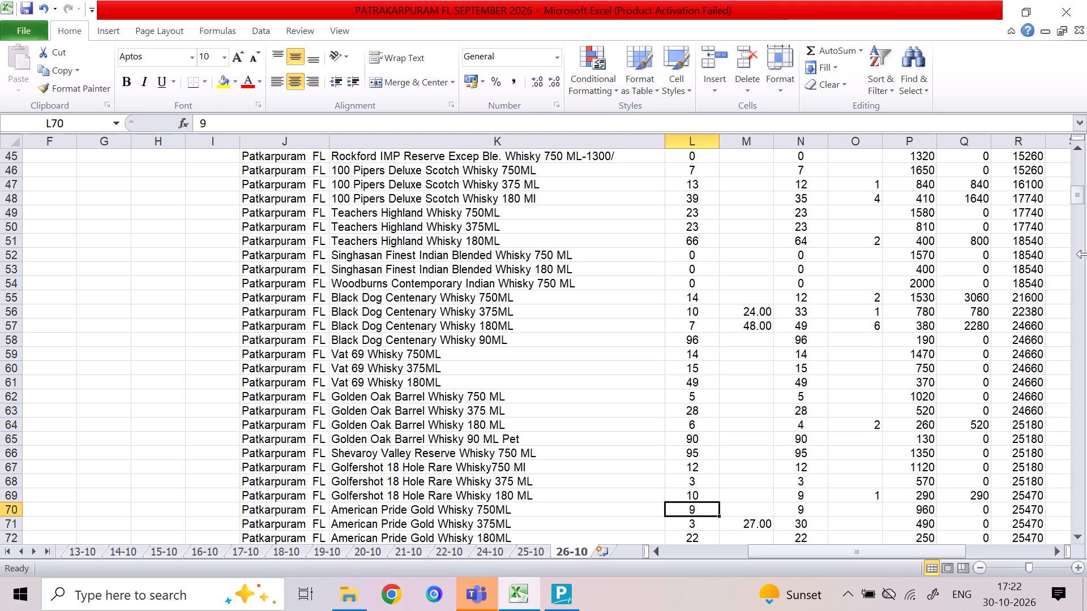
pyautogui.press('Down')
pyautogui.press('Down')
pyautogui.press('Up')
pyautogui.press('Right')
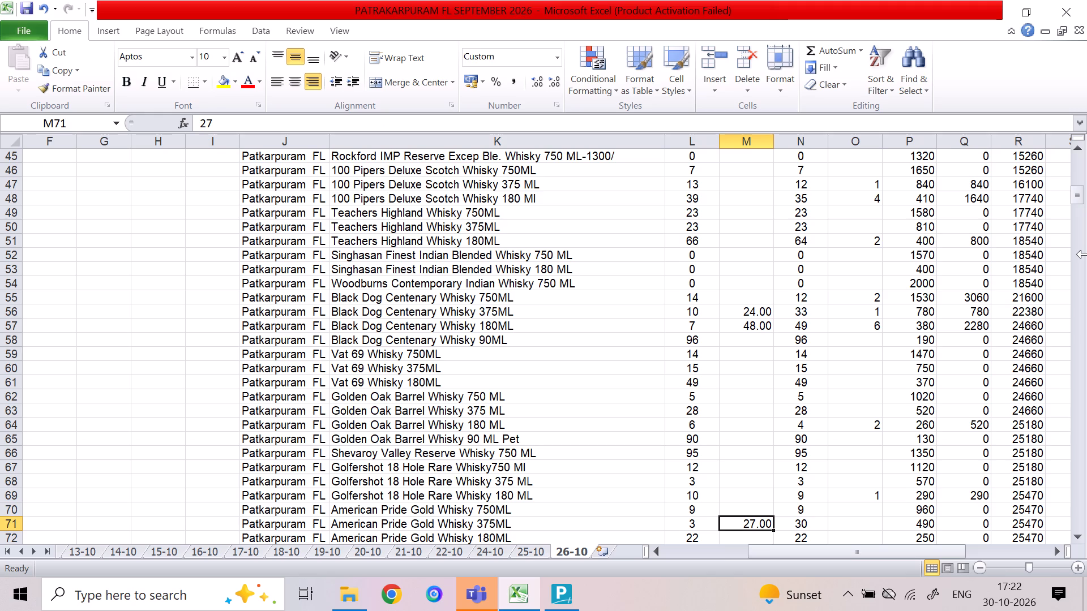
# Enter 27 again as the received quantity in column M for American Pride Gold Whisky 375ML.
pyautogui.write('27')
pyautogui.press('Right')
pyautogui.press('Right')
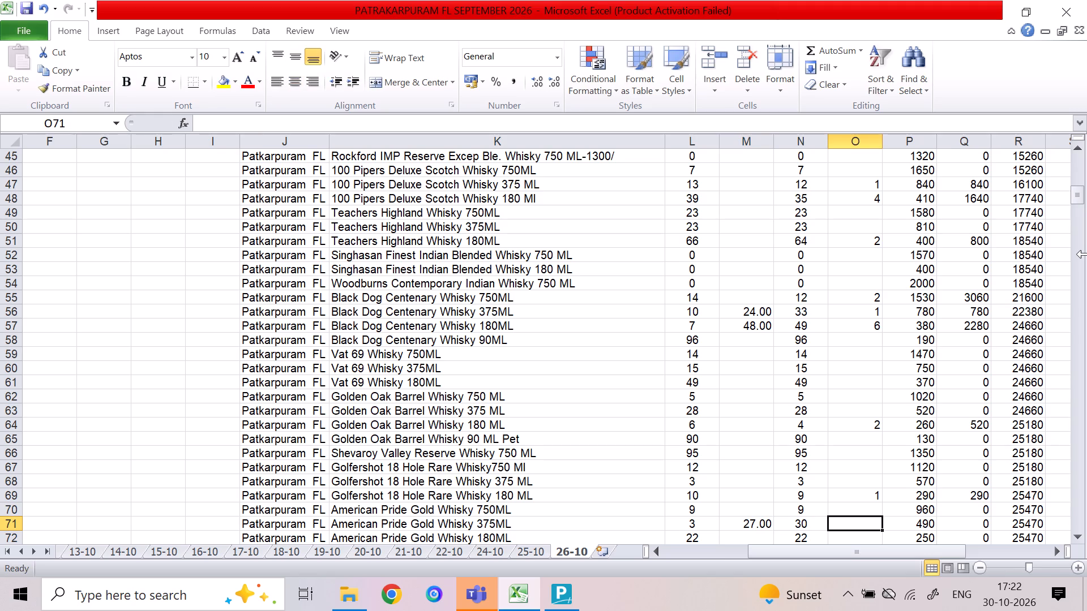
# Set the received quantity in column M for American Pride Gold Whisky 375ML to 24.
pyautogui.press('Left')
pyautogui.press('Left')
pyautogui.press('1')
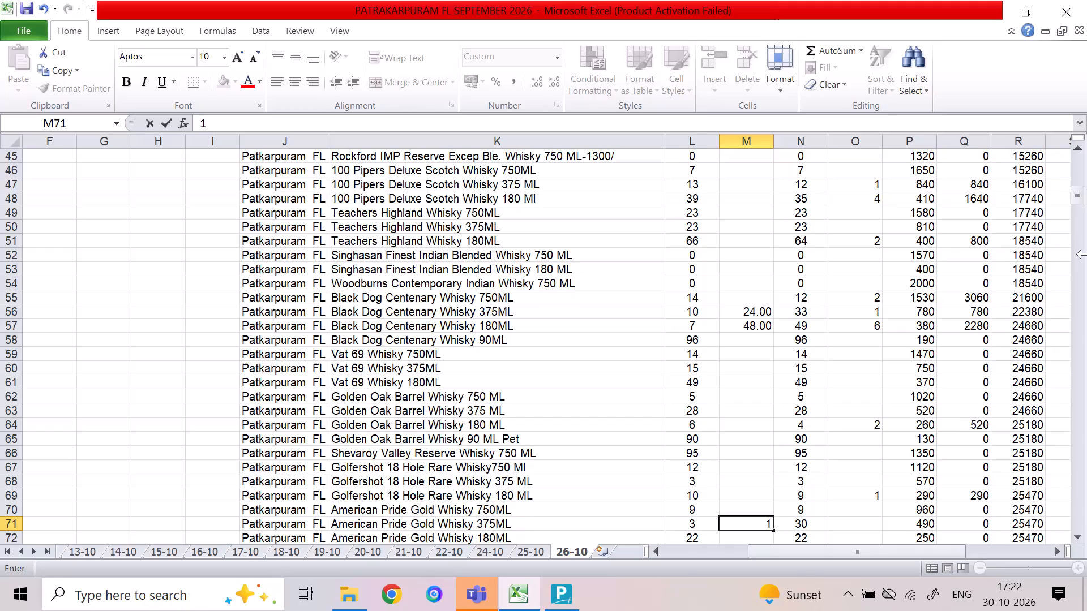
pyautogui.press('BackSpace')
pyautogui.write('24')
pyautogui.press('Down')
pyautogui.press('Up')
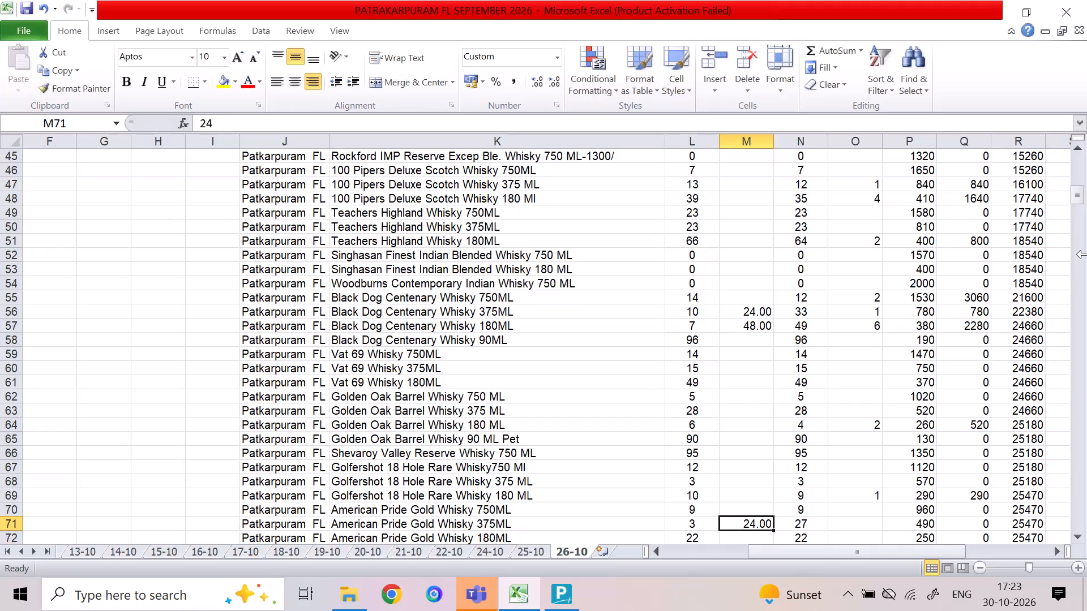
# Enter 1 as the sold quantity in column O for American Pride Gold Whisky 180ML.
pyautogui.press('Right')
pyautogui.press('Right')
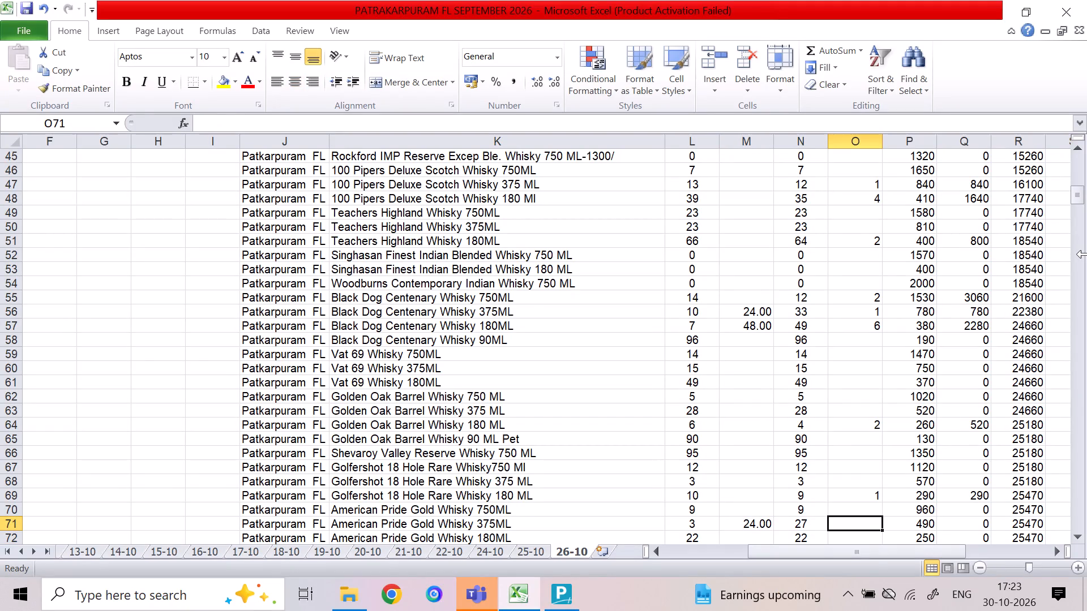
pyautogui.press('Down')
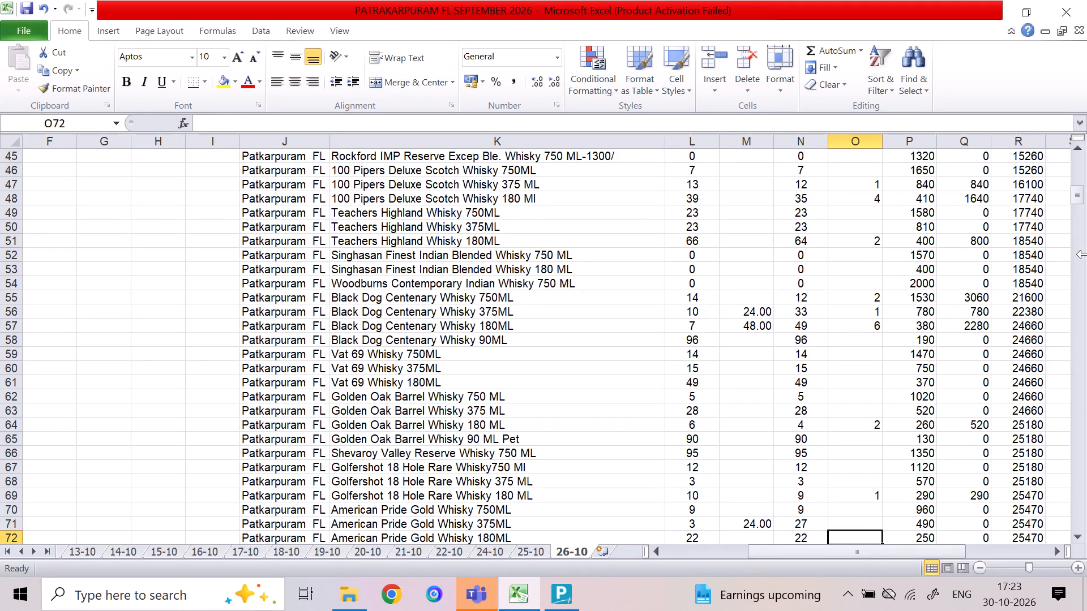
pyautogui.press('1')
pyautogui.press('Down')
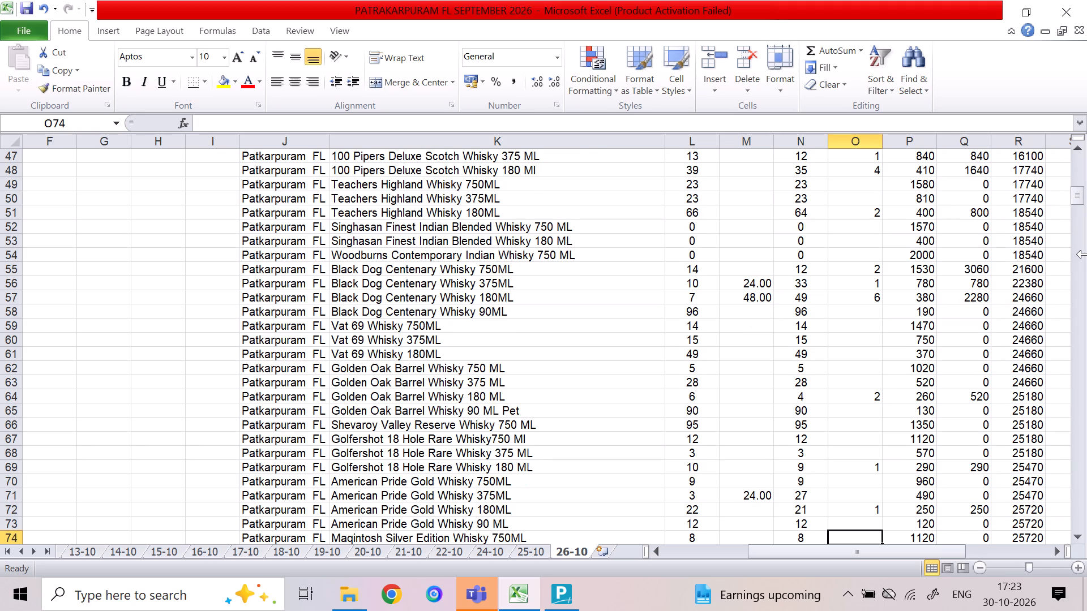
# Enter sold quantities in column O for Blenders Pride Reserve: 1 for 750ML, 2 for 375ML and 20 for 180 ML PET.
pyautogui.press('Down')
pyautogui.press('Down')
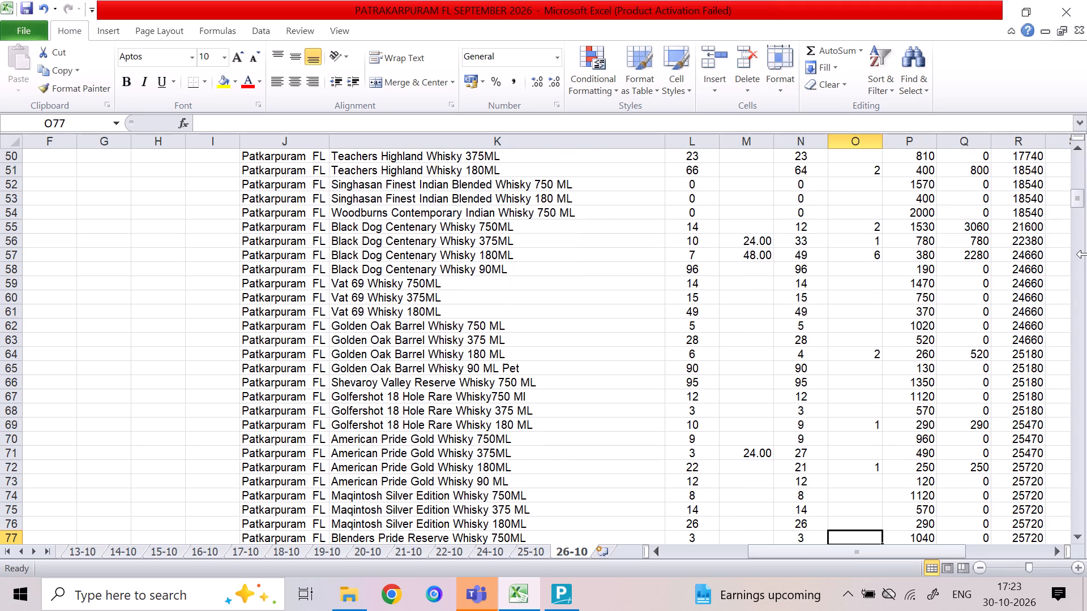
pyautogui.press('1')
pyautogui.press('Down')
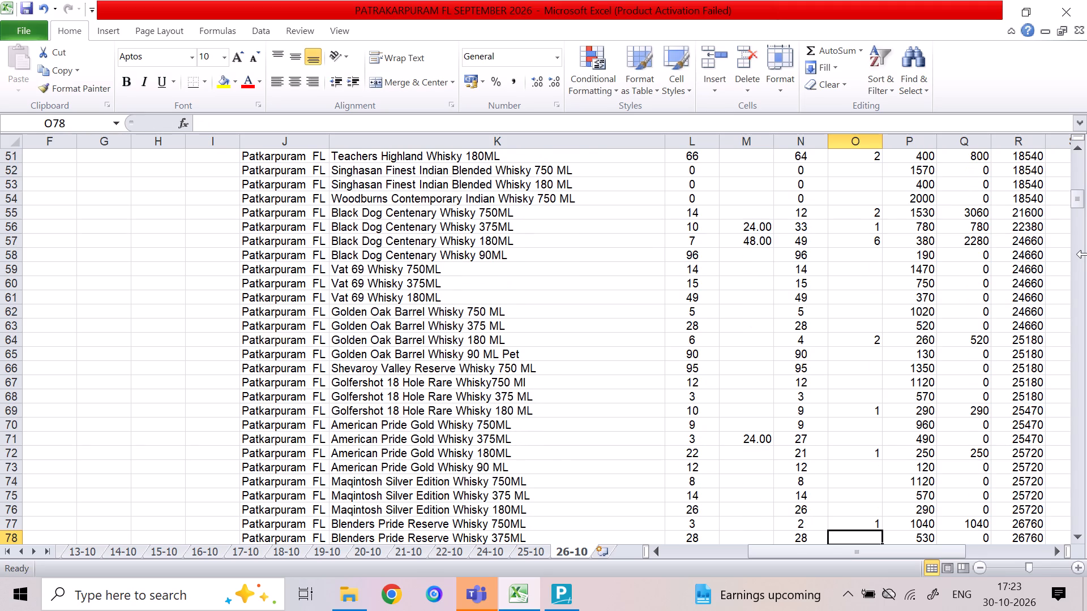
pyautogui.press('2')
pyautogui.press('Down')
pyautogui.write('20')
pyautogui.press('Down')
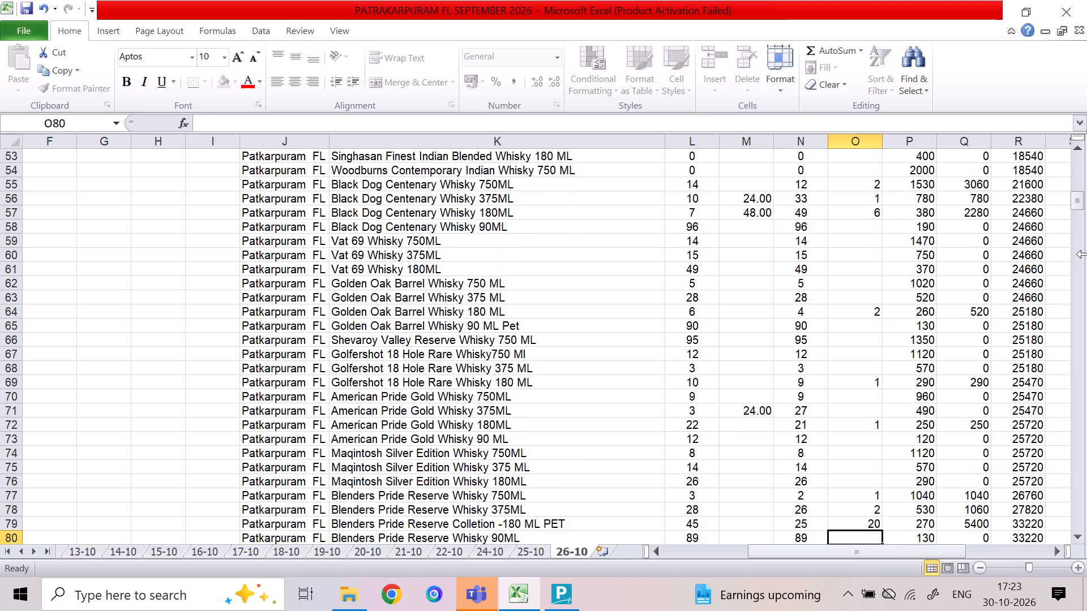
# Enter 5 as the sold quantity in column O for Rock Ford Reserve Pre. Whisky 180ML.
pyautogui.press('Down')
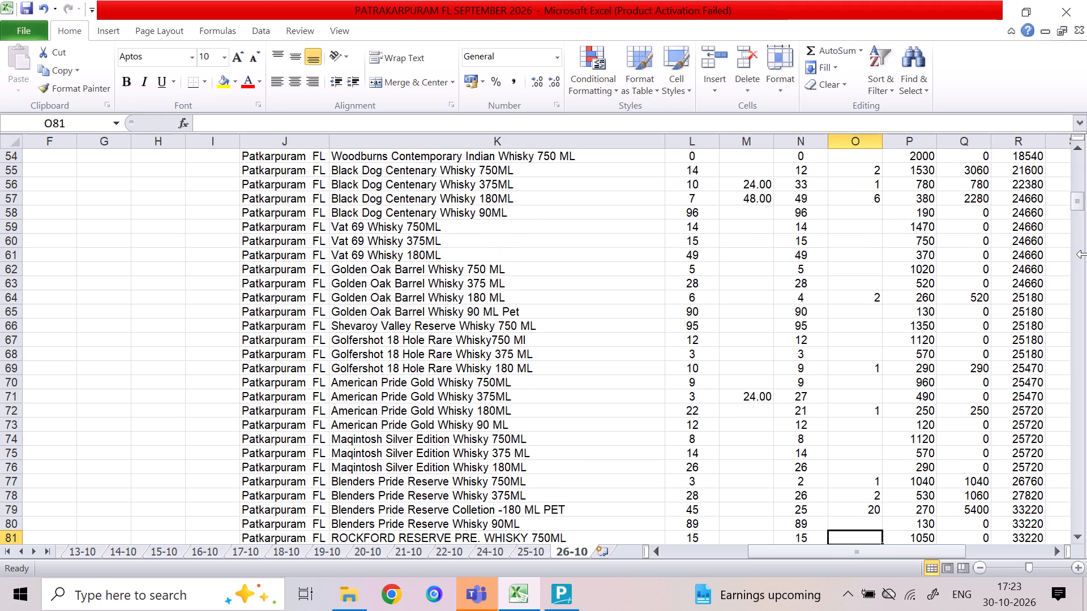
pyautogui.press('Down')
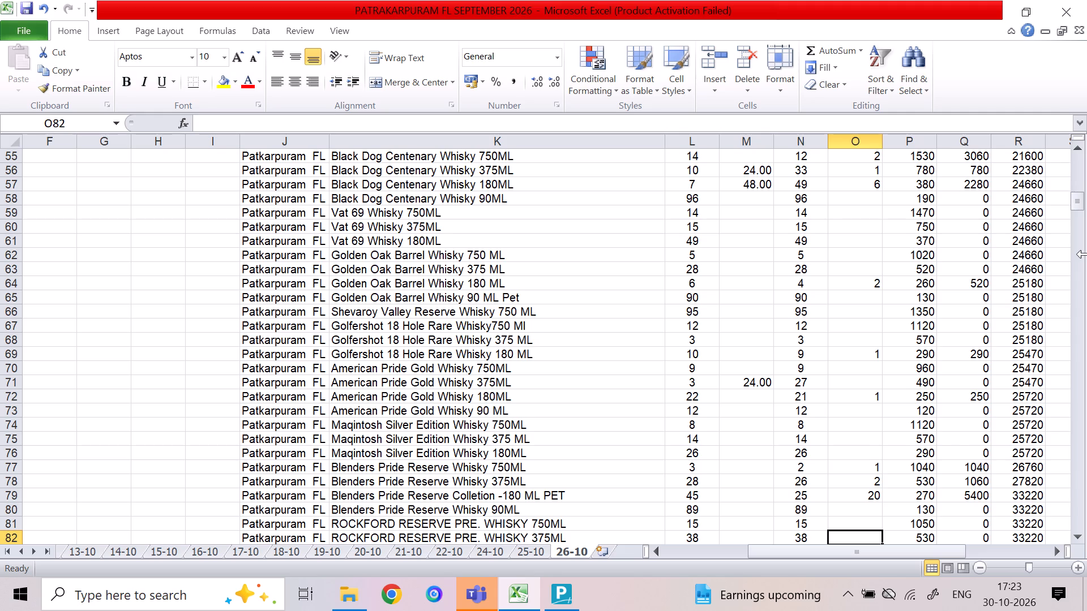
pyautogui.press('Down')
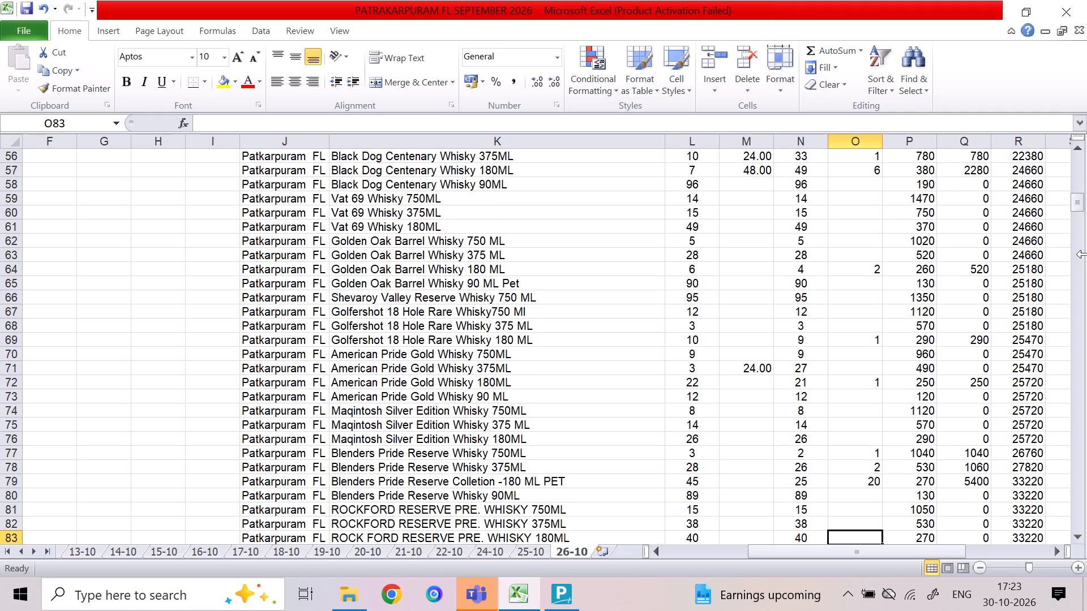
pyautogui.press('5')
pyautogui.press('Down')
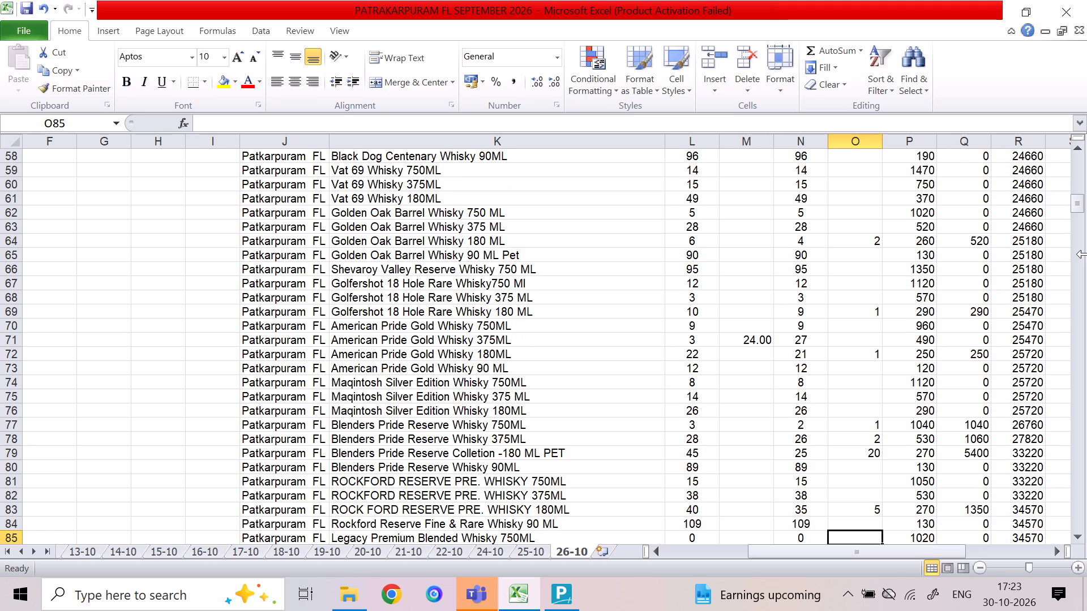
# Look through the brand rows from Legacy Premium Blended Whisky to Golfershot Select Oak Barrel Whisky for the next brand to fill in.
pyautogui.press('Down')
pyautogui.press('Down')
pyautogui.press('Down')
pyautogui.press('Down')
pyautogui.press('Down')
pyautogui.press('Down')
pyautogui.press('Down')
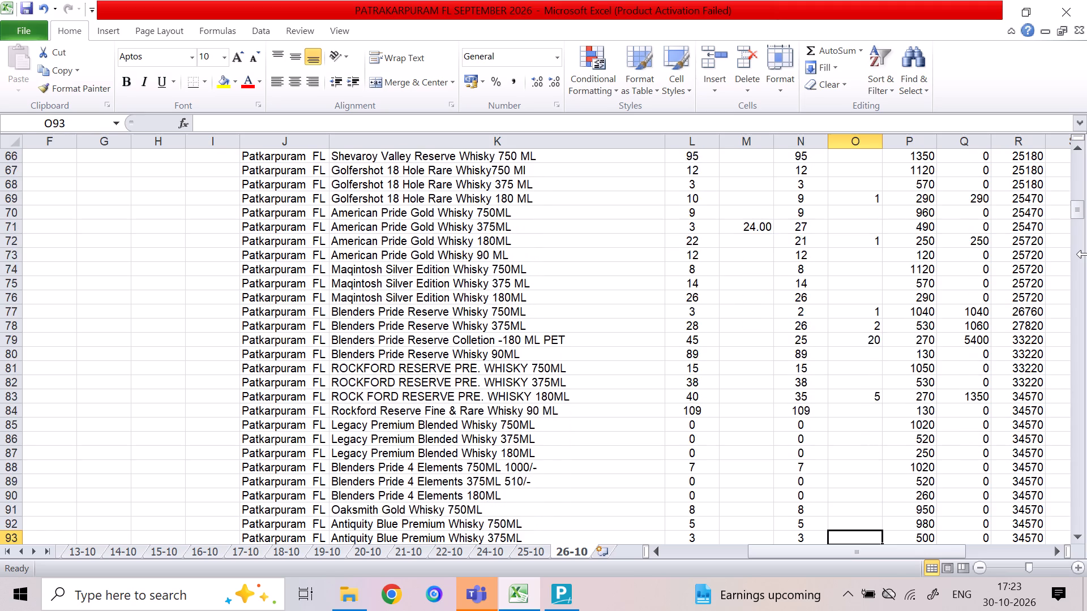
pyautogui.press('Down')
pyautogui.press('Down')
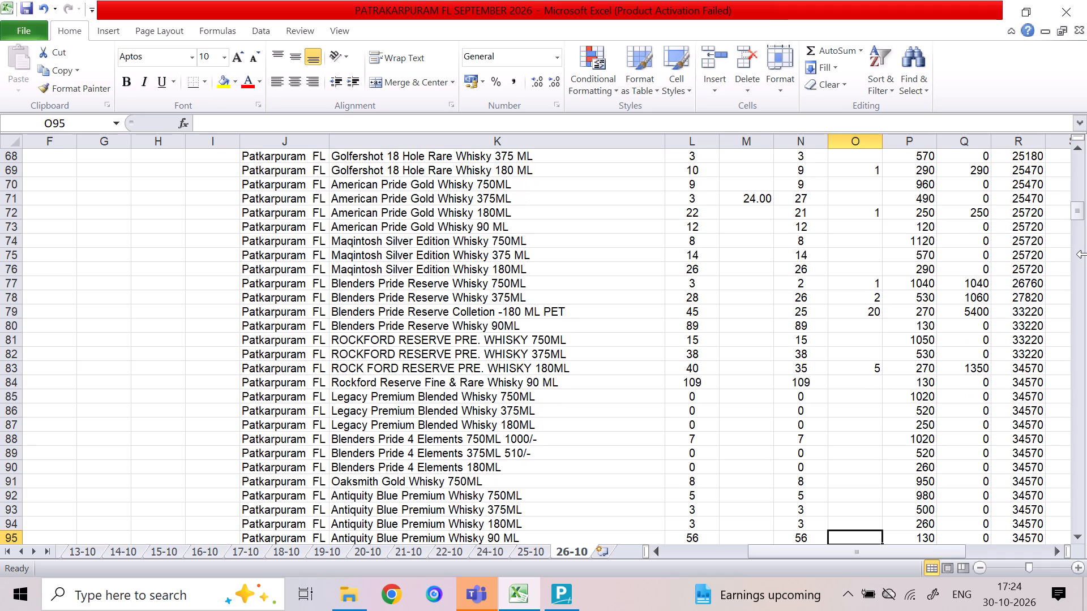
pyautogui.press('Up')
pyautogui.press('Up')
pyautogui.press('Up')
pyautogui.press('Up')
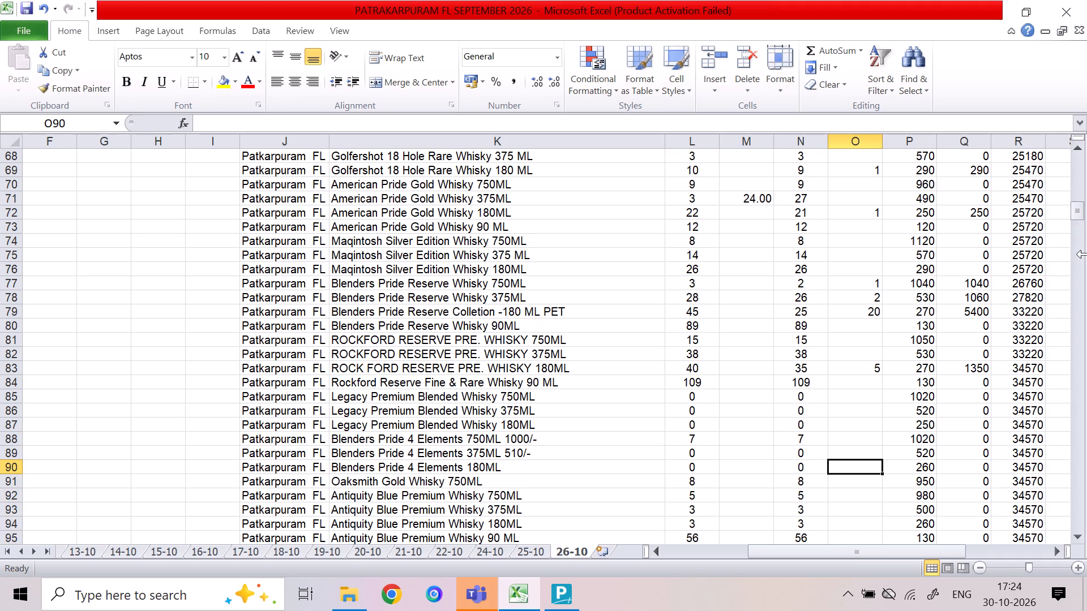
pyautogui.press('Down')
pyautogui.press('Down')
pyautogui.press('Down')
pyautogui.press('Down')
pyautogui.press('Down')
pyautogui.press('Down')
pyautogui.press('Down')
pyautogui.press('Down')
pyautogui.press('Down')
pyautogui.press('Down')
pyautogui.press('Down')
pyautogui.press('Down')
pyautogui.press('Down')
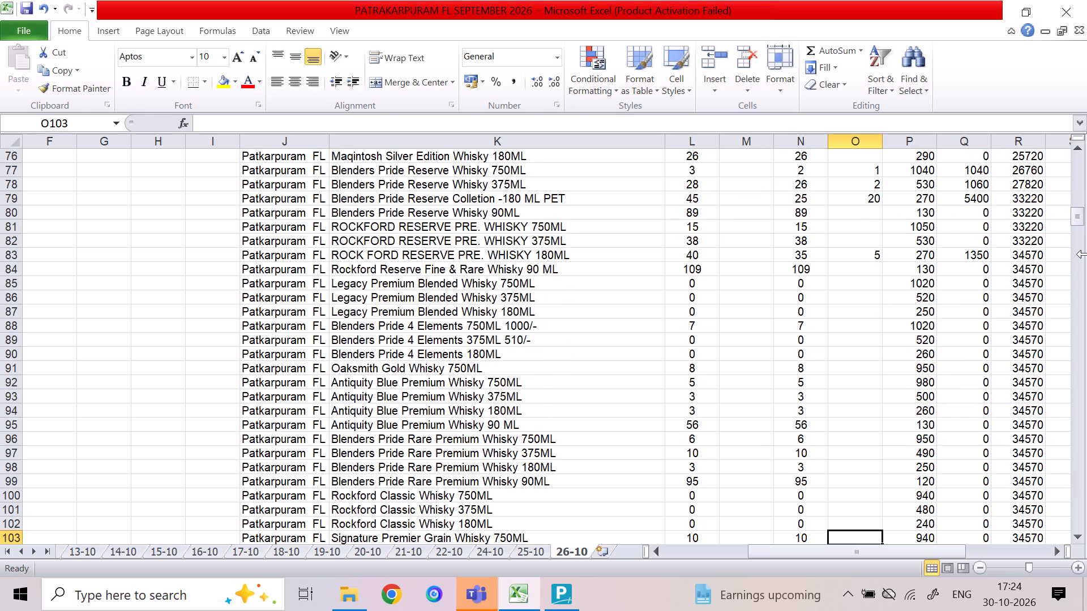
pyautogui.press('Up')
pyautogui.press('Up')
pyautogui.press('Down')
pyautogui.press('Down')
pyautogui.press('Down')
pyautogui.press('Down')
pyautogui.press('Down')
pyautogui.press('Down')
pyautogui.press('Down')
pyautogui.press('Down')
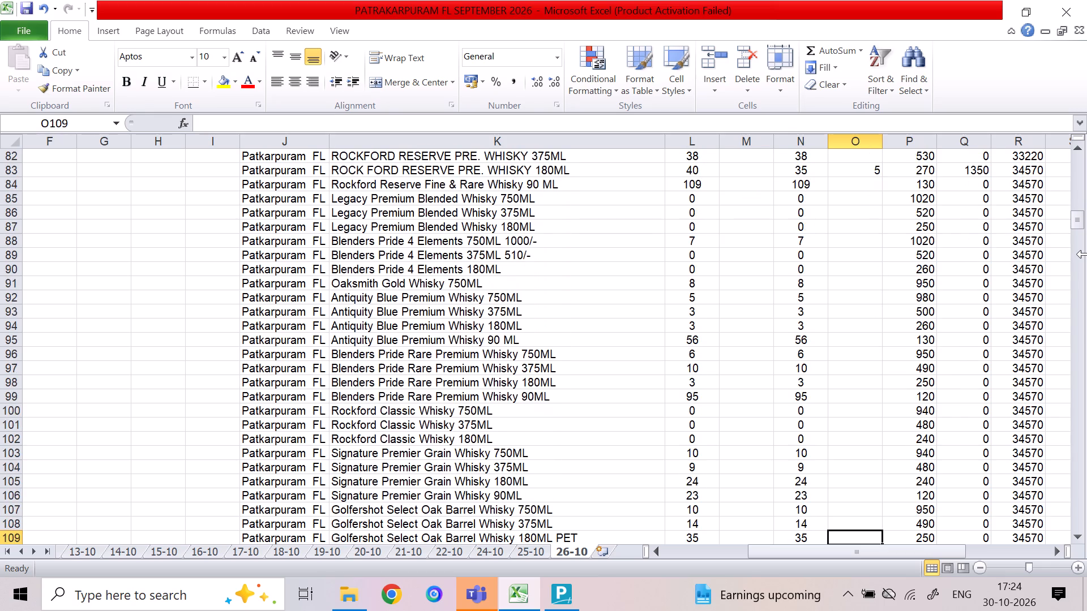
pyautogui.press('Down')
# Recheck the entries from Maqintosh Silver Edition Whisky down to the received quantity cell of Legacy Premium Blended Whisky 375ML.
pyautogui.press('Up')
pyautogui.press('Up')
pyautogui.press('Up')
pyautogui.press('Up')
pyautogui.press('Up')
pyautogui.press('Up')
pyautogui.press('Up')
pyautogui.press('Up')
pyautogui.press('Up')
pyautogui.press('Up')
pyautogui.press('Up')
pyautogui.press('Up')
pyautogui.press('Up')
pyautogui.press('Up')
pyautogui.press('Up')
pyautogui.press('Up')
pyautogui.press('Up')
pyautogui.press('Up')
pyautogui.press('Up')
pyautogui.press('Up')
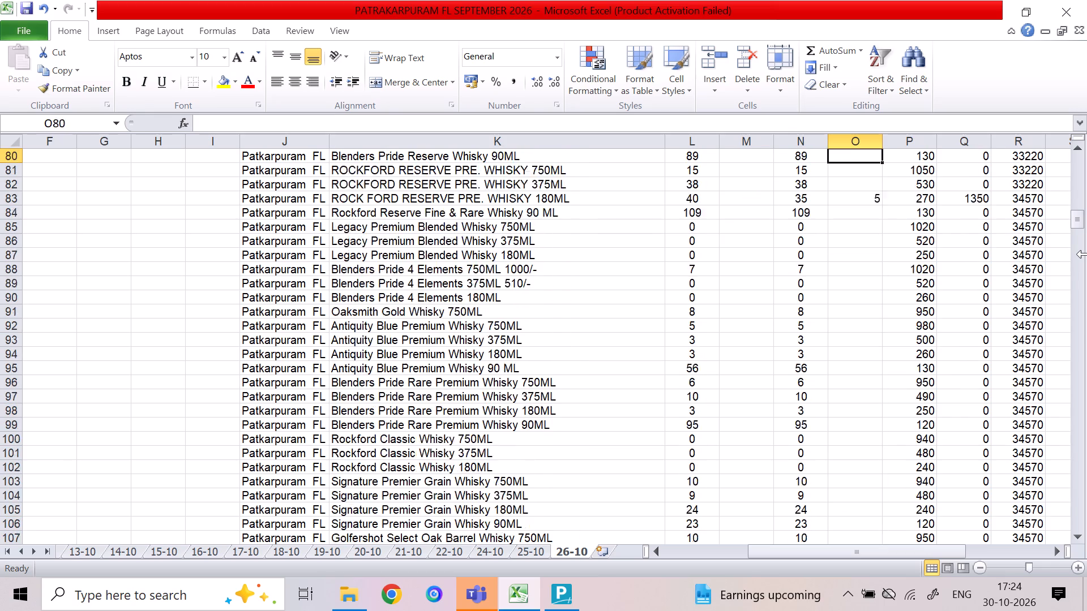
pyautogui.press('Up')
pyautogui.press('Up')
pyautogui.press('Up')
pyautogui.press('Up')
pyautogui.press('Up')
pyautogui.press('Down')
pyautogui.press('Down')
pyautogui.press('Down')
pyautogui.press('Down')
pyautogui.press('Down')
pyautogui.press('Down')
pyautogui.press('Down')
pyautogui.press('Down')
pyautogui.press('Down')
pyautogui.press('Down')
pyautogui.press('Down')
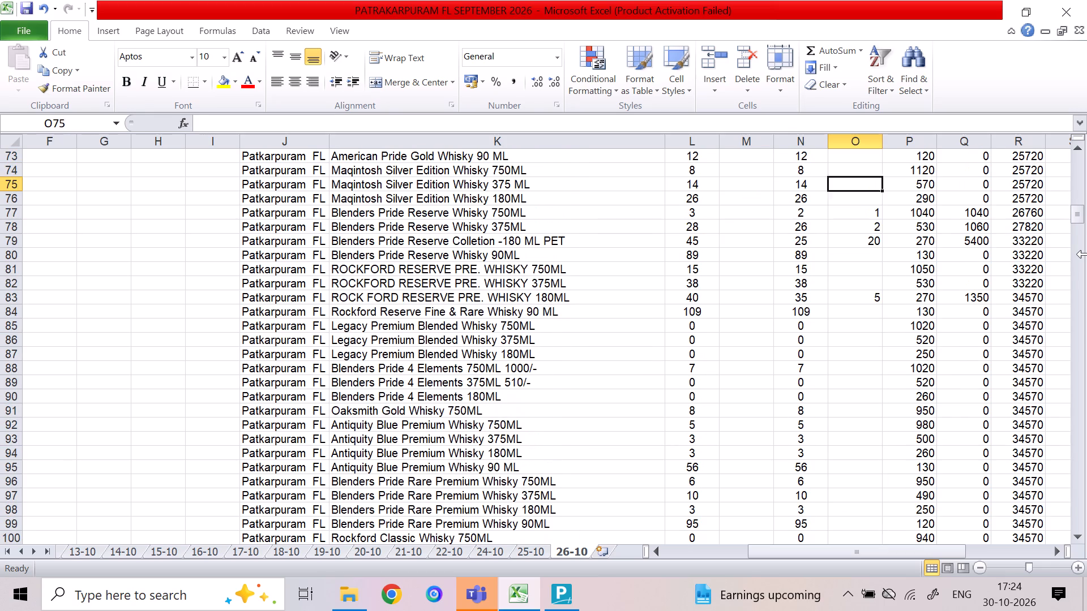
pyautogui.press('Down')
pyautogui.press('Left')
pyautogui.press('Left')
pyautogui.press('Down')
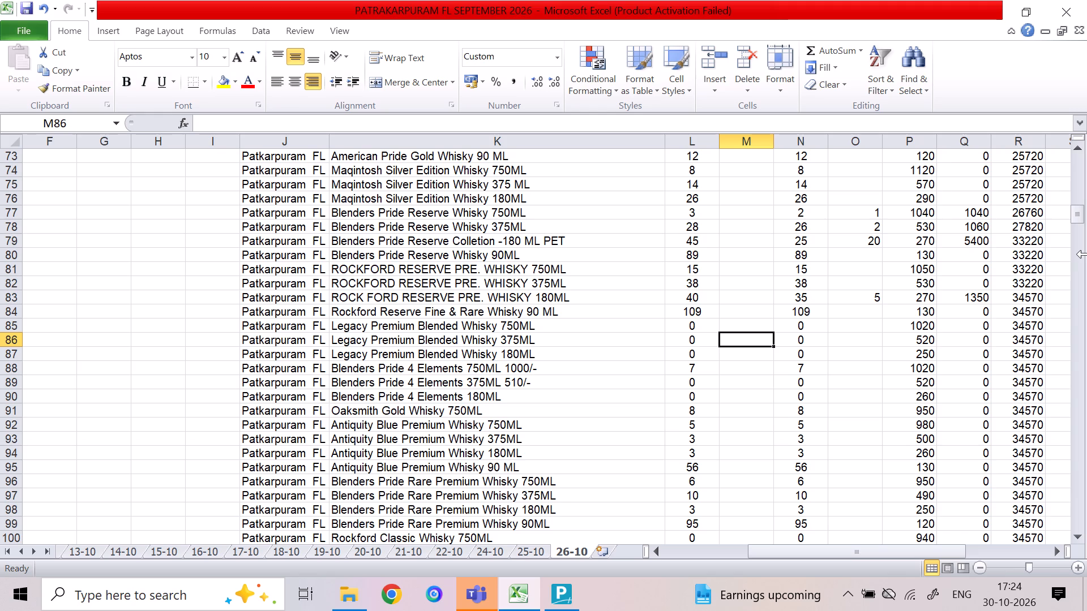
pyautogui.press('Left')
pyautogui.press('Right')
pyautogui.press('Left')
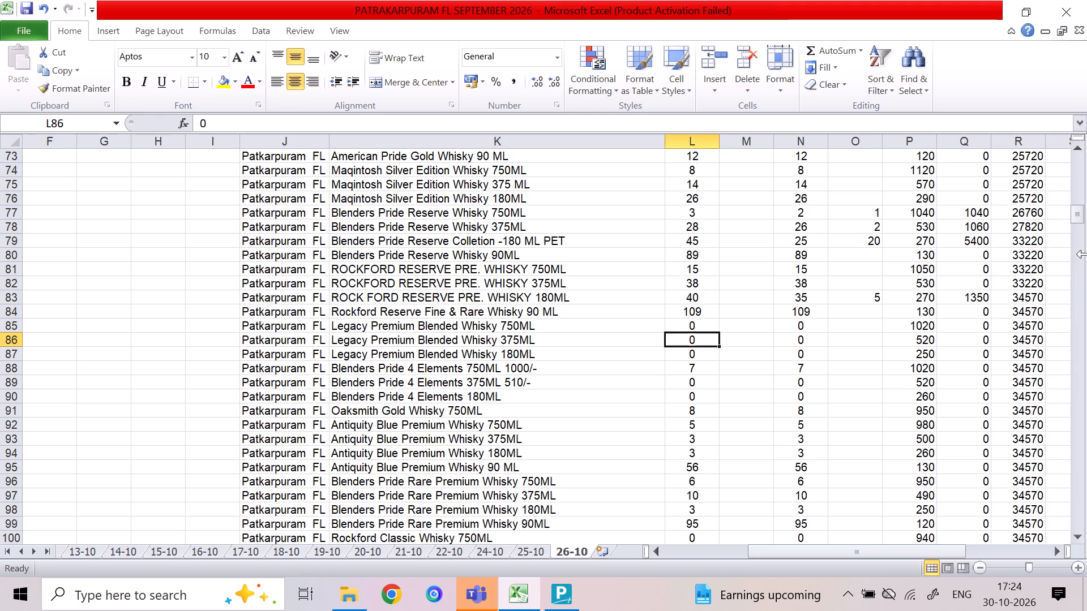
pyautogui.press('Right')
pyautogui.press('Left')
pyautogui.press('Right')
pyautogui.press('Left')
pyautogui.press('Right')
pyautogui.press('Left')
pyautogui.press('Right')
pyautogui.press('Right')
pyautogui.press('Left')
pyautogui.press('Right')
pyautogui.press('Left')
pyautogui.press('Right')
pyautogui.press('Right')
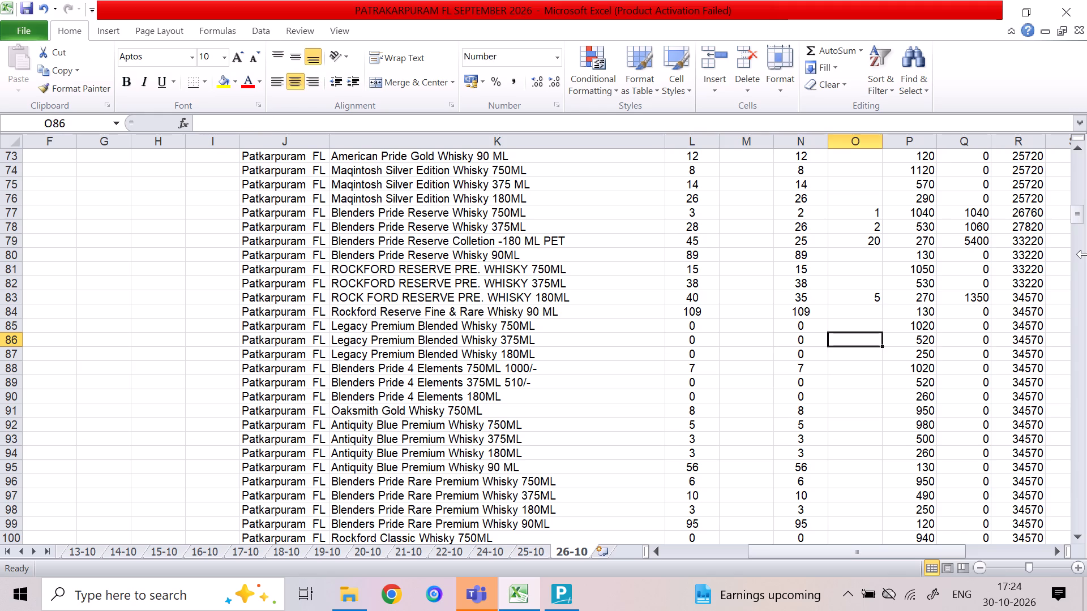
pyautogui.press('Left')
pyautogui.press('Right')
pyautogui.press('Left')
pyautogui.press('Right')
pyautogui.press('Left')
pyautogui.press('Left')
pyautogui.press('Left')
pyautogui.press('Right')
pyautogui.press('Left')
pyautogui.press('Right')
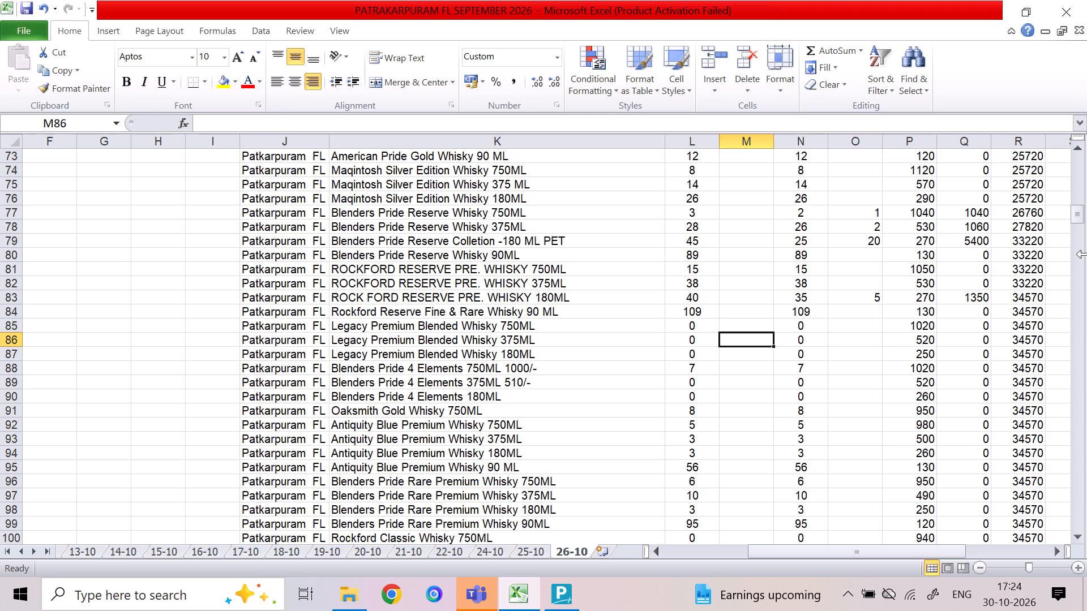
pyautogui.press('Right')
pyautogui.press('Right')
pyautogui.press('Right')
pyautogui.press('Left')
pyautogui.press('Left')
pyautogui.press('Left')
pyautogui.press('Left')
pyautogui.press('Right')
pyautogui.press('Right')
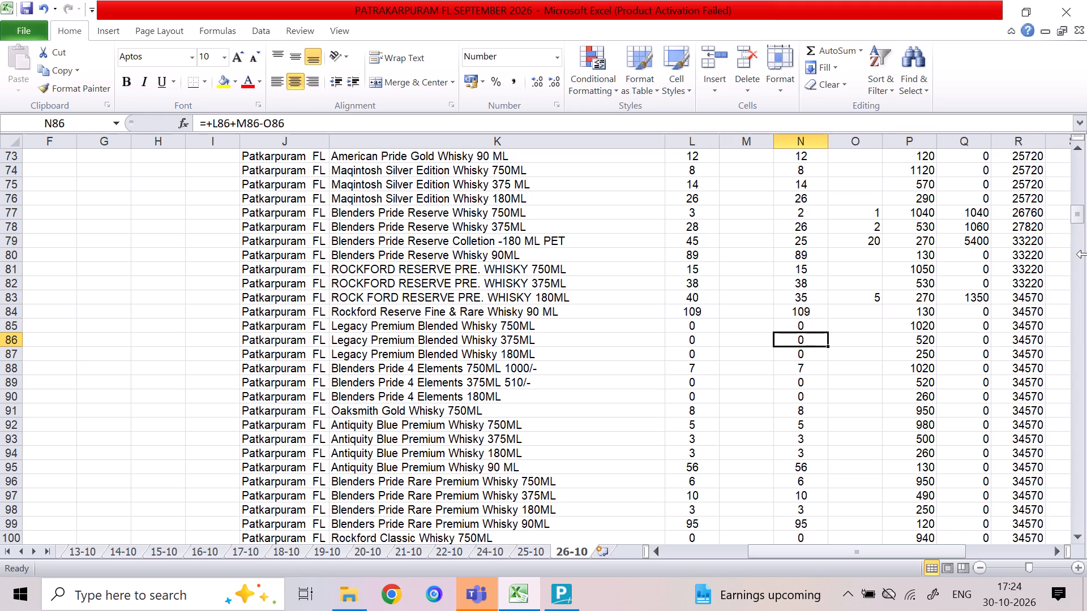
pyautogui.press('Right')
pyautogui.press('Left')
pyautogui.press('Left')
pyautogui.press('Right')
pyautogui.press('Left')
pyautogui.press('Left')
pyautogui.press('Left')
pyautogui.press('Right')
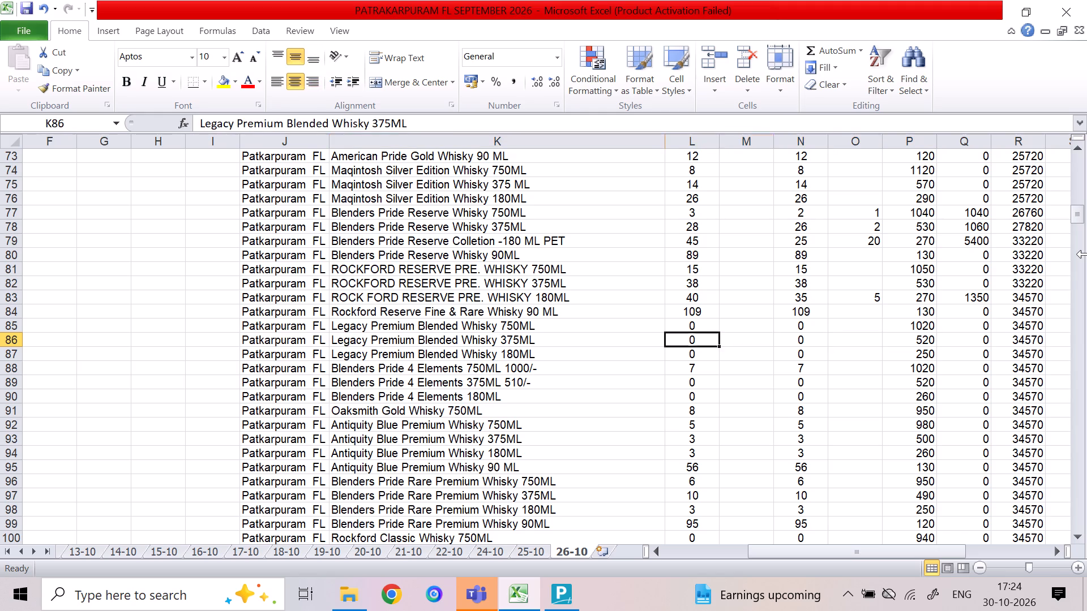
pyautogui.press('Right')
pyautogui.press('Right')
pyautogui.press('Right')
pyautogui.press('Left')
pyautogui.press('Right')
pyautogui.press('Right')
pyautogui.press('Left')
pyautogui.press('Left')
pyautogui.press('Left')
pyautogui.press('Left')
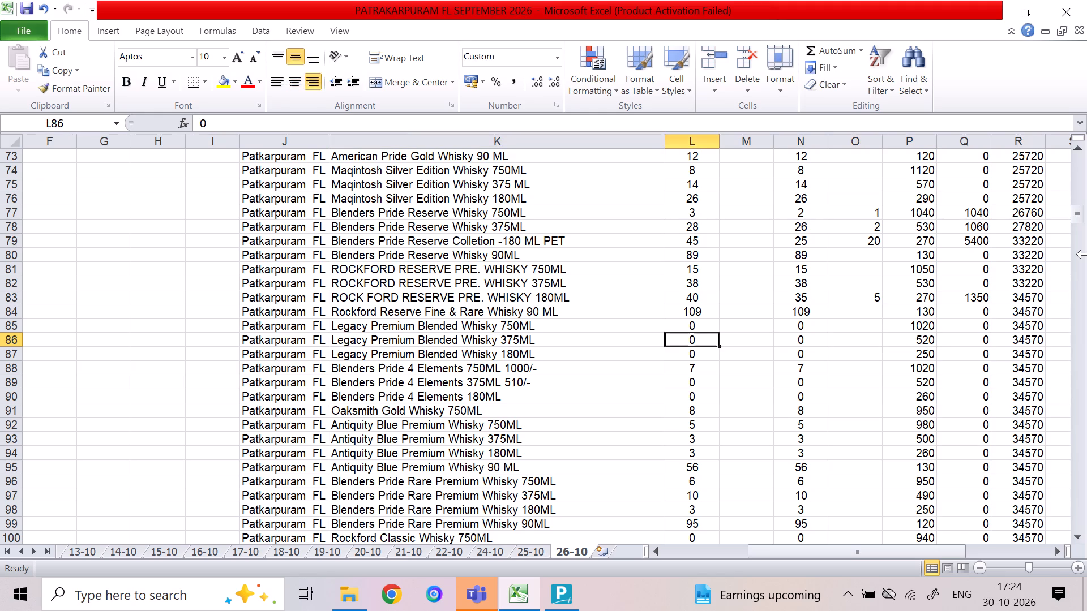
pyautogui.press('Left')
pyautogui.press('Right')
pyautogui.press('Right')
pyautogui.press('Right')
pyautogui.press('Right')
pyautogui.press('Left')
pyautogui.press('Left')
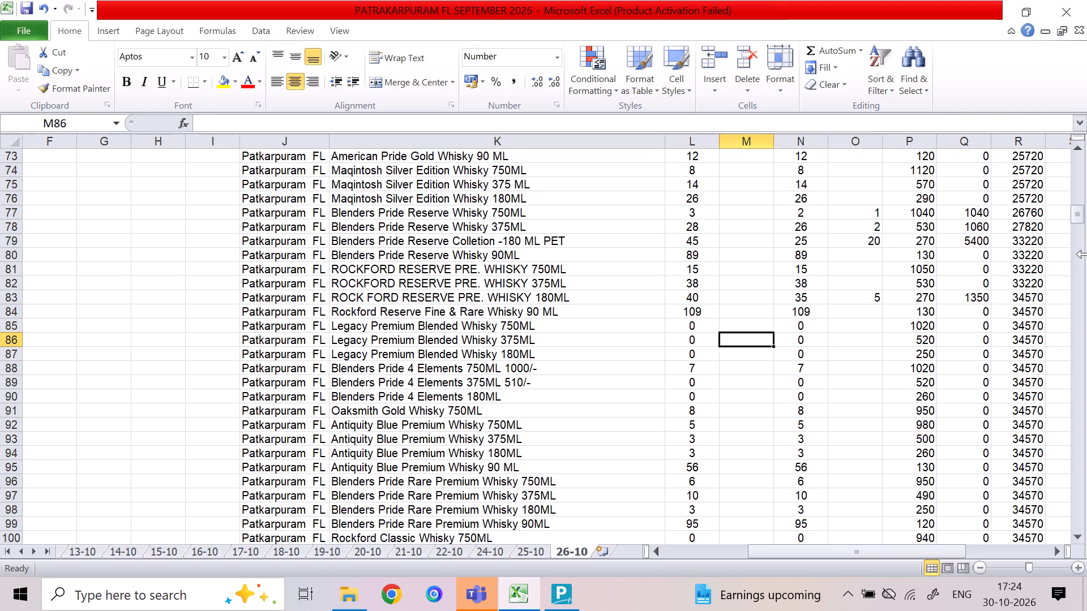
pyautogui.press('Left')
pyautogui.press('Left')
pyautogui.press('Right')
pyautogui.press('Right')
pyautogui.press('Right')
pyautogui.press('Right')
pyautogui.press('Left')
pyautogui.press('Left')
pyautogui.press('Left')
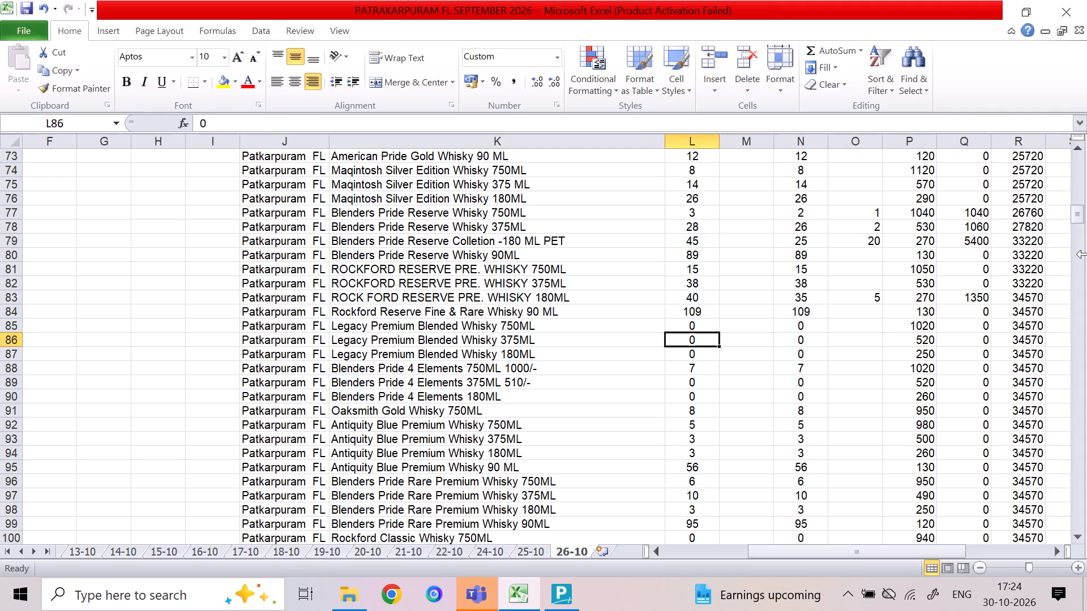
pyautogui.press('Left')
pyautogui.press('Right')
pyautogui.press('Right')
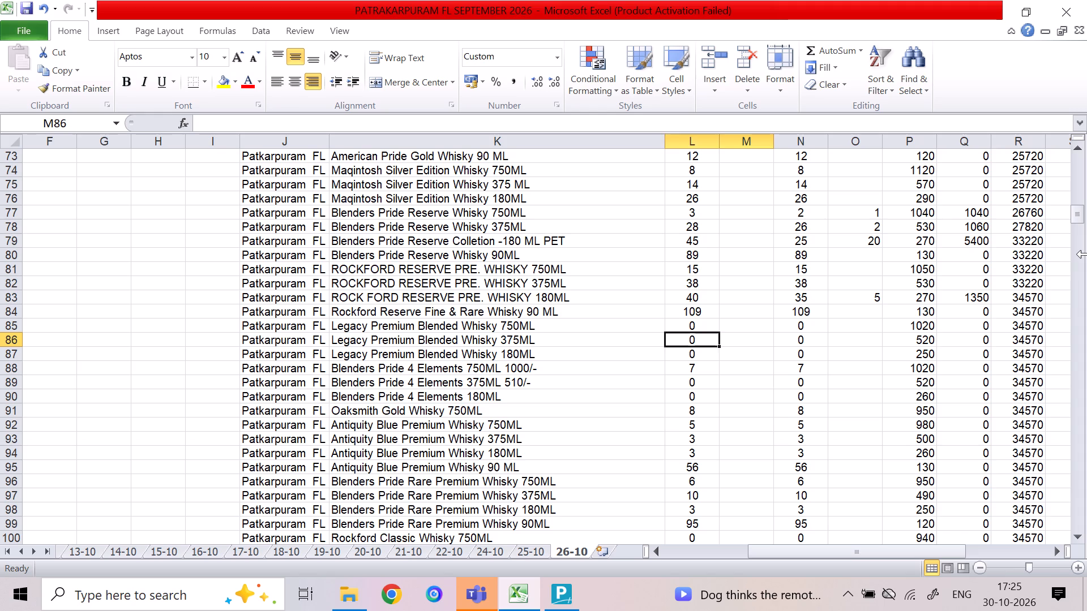
# Enter received quantities in column M for Blenders Pride Rare Premium Whisky: 12 for 750ML, 24 for 375ML and 48 for 180ML.
pyautogui.press('Left')
pyautogui.press('Down')
pyautogui.press('Down')
pyautogui.press('Right')
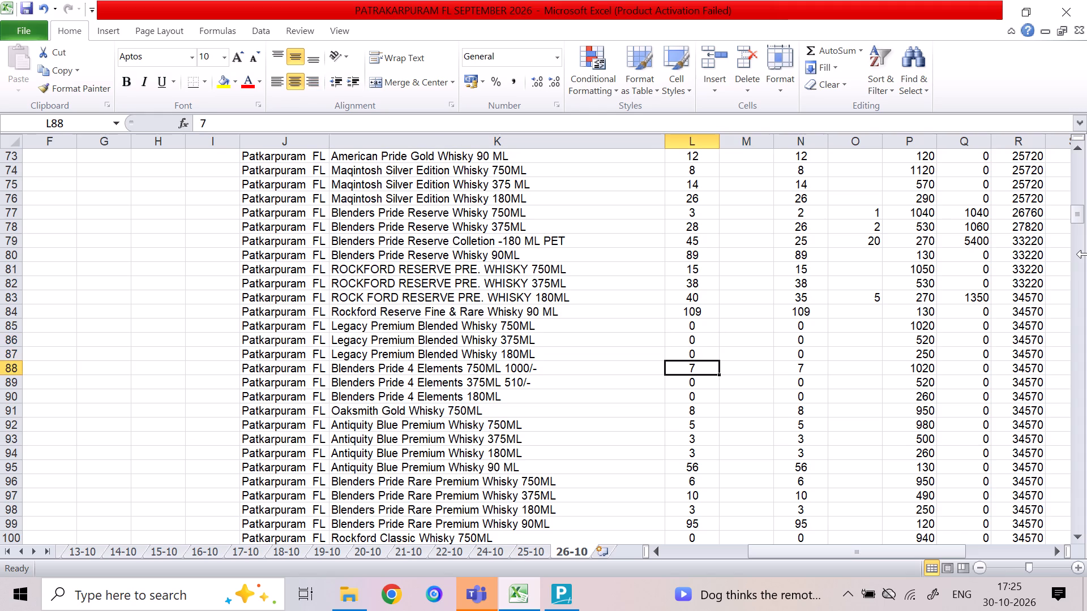
pyautogui.press('Down')
pyautogui.press('Down')
pyautogui.press('Down')
pyautogui.press('Down')
pyautogui.press('Down')
pyautogui.press('Down')
pyautogui.press('Down')
pyautogui.press('Down')
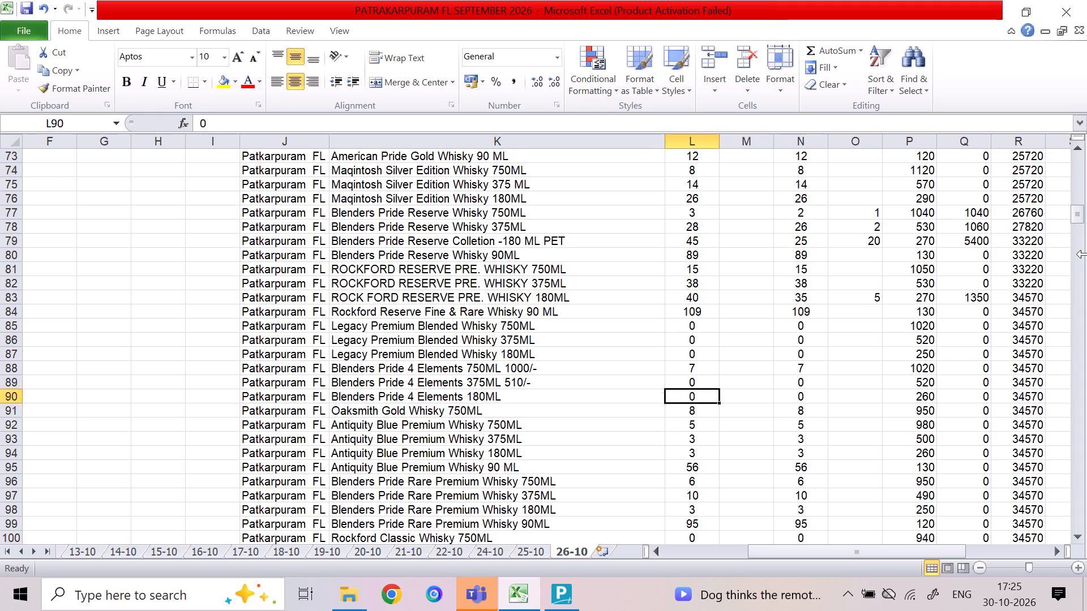
pyautogui.press('Left')
pyautogui.press('Up')
pyautogui.press('Right')
pyautogui.press('Right')
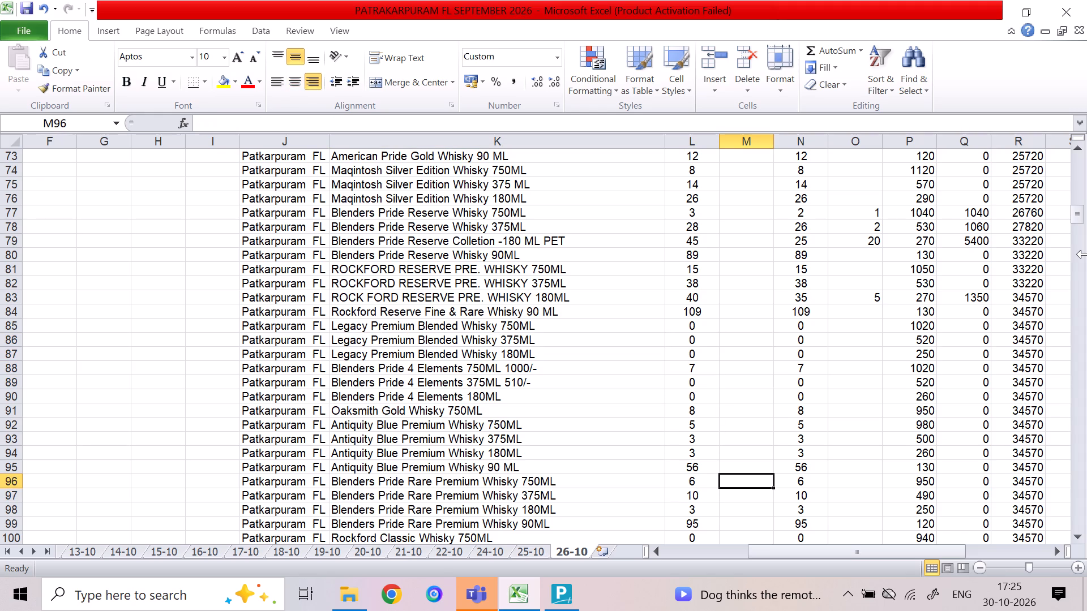
pyautogui.write('12')
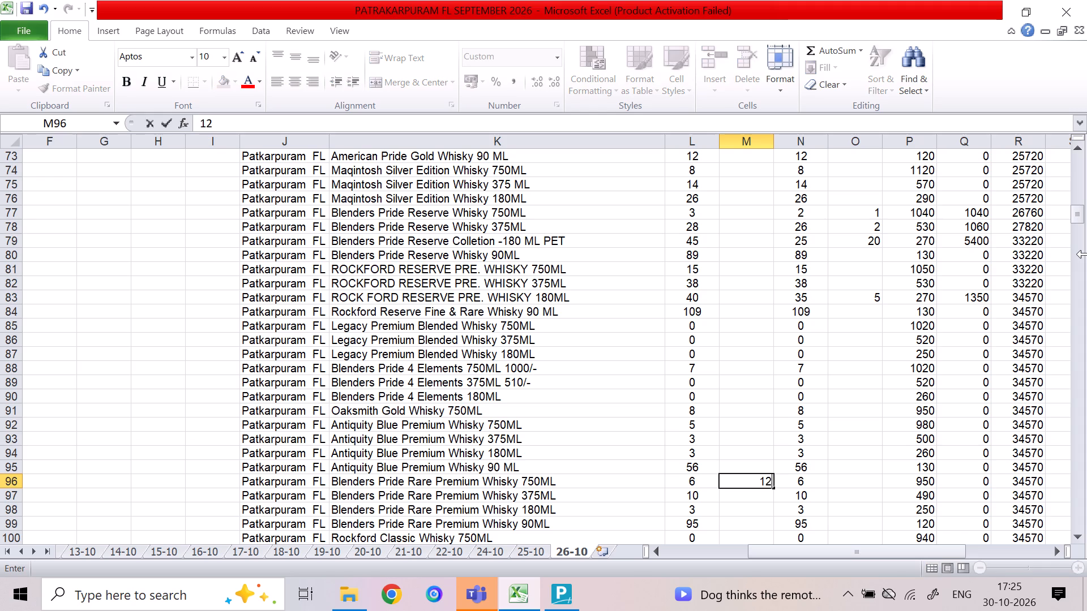
pyautogui.press('Down')
pyautogui.write('24')
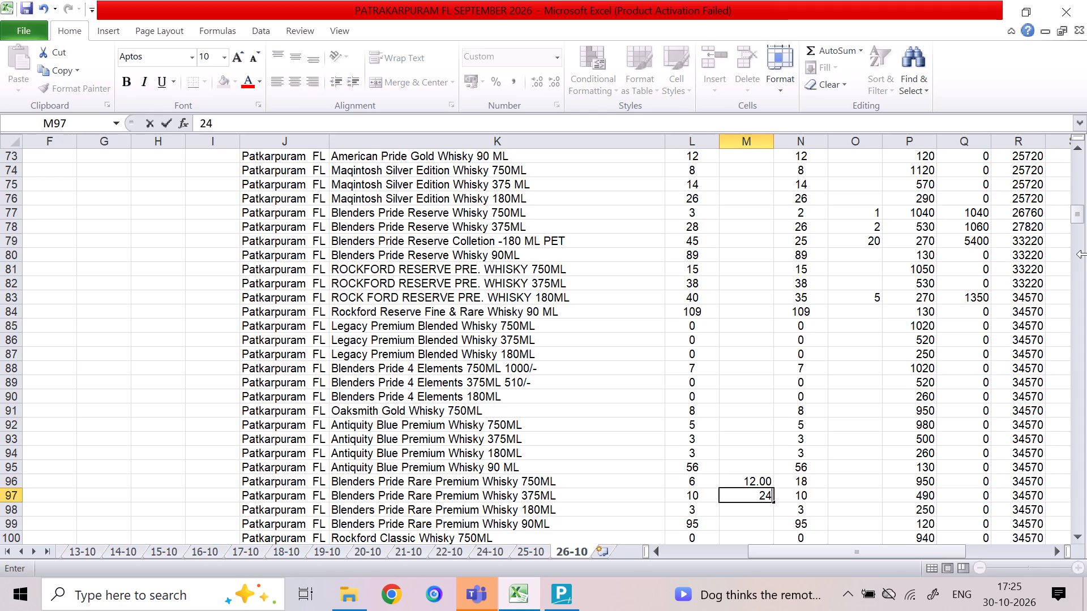
pyautogui.press('Right')
pyautogui.press('Left')
pyautogui.press('Down')
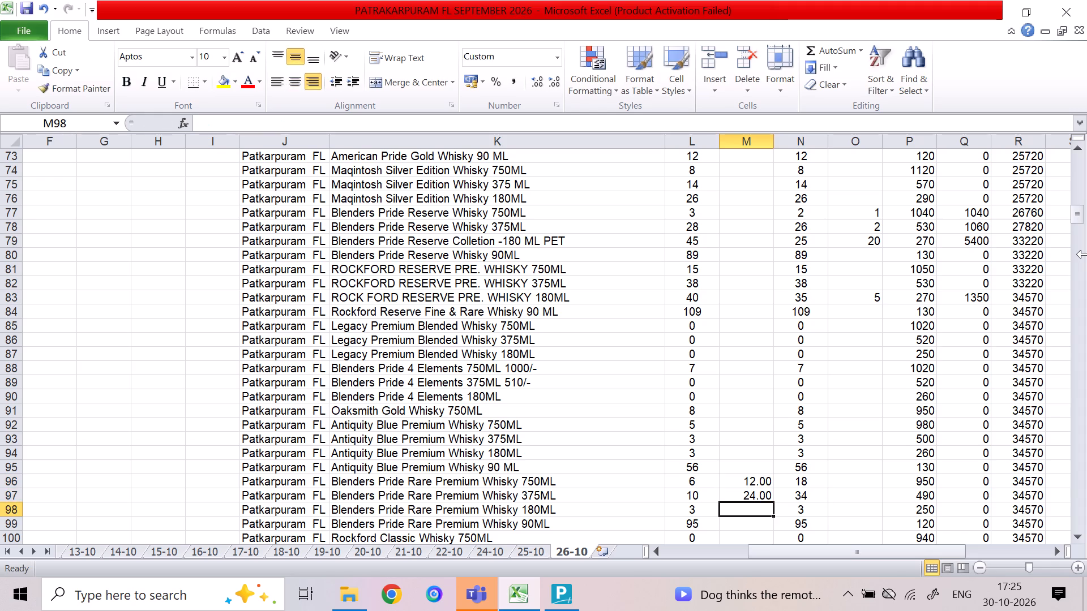
pyautogui.write('48')
pyautogui.press('Right')
# Enter sold quantities in column O for Blenders Pride Rare Premium Whisky: 5 for 375ML and 13 for 180ML.
pyautogui.press('Up')
pyautogui.press('Up')
pyautogui.press('Right')
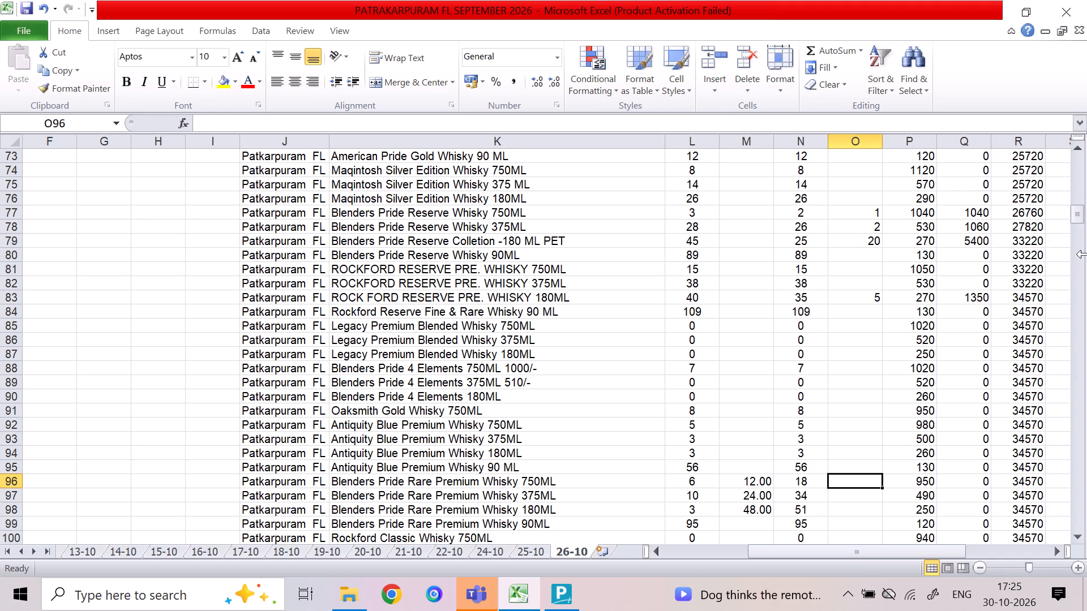
pyautogui.press('Down')
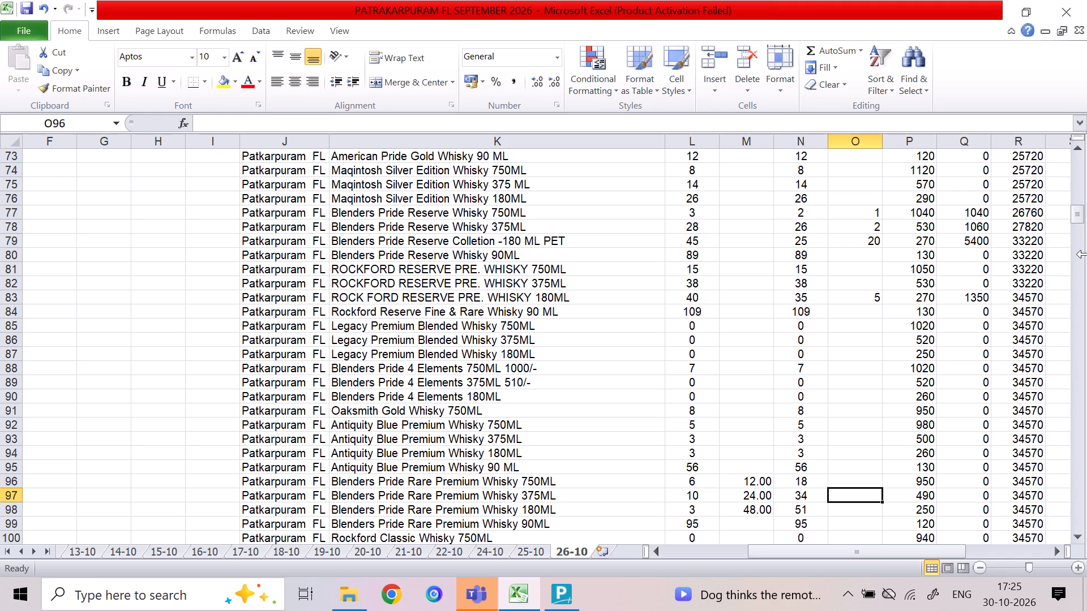
pyautogui.press('5')
pyautogui.press('Down')
pyautogui.write('13')
pyautogui.press('Down')
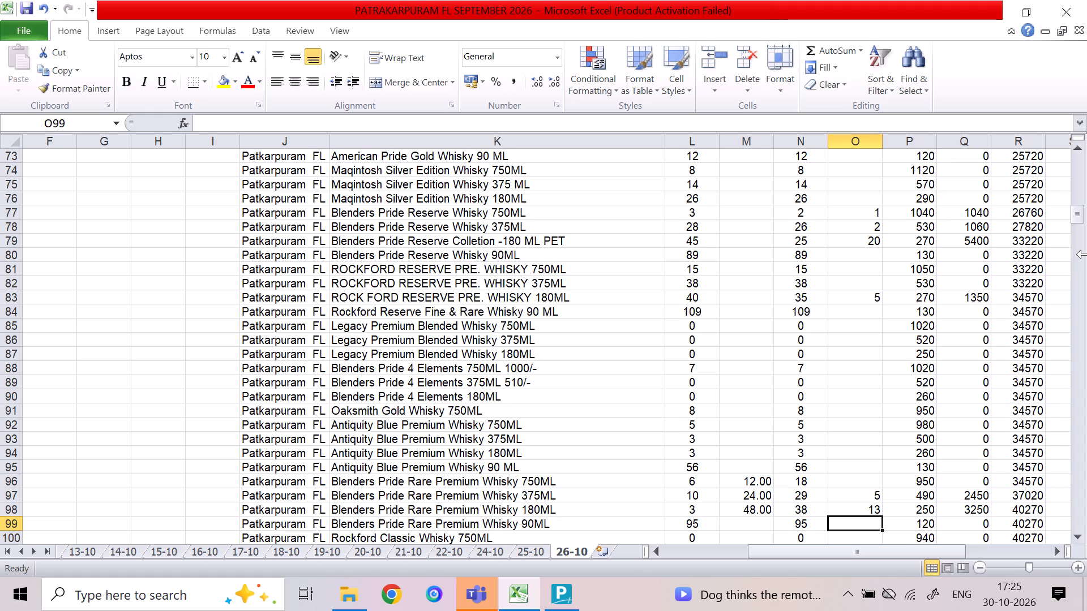
# Enter 1 as the sold quantity in column O for Signature Premier Grain Whisky 375ML.
pyautogui.press('Down')
pyautogui.press('Down')
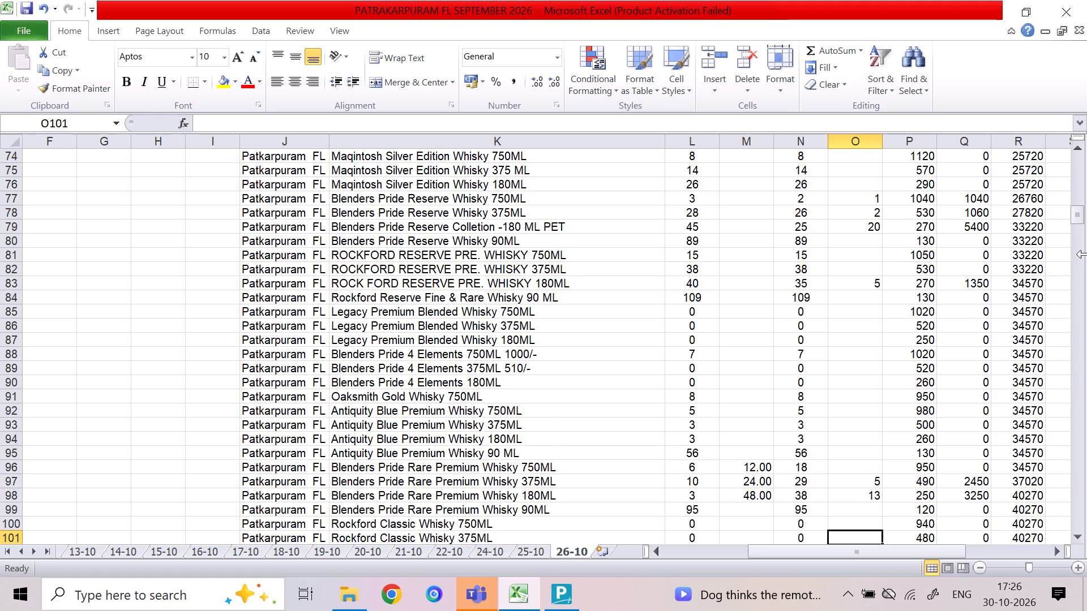
pyautogui.press('Down')
pyautogui.press('Down')
pyautogui.press('Down')
pyautogui.press('Up')
pyautogui.press('Up')
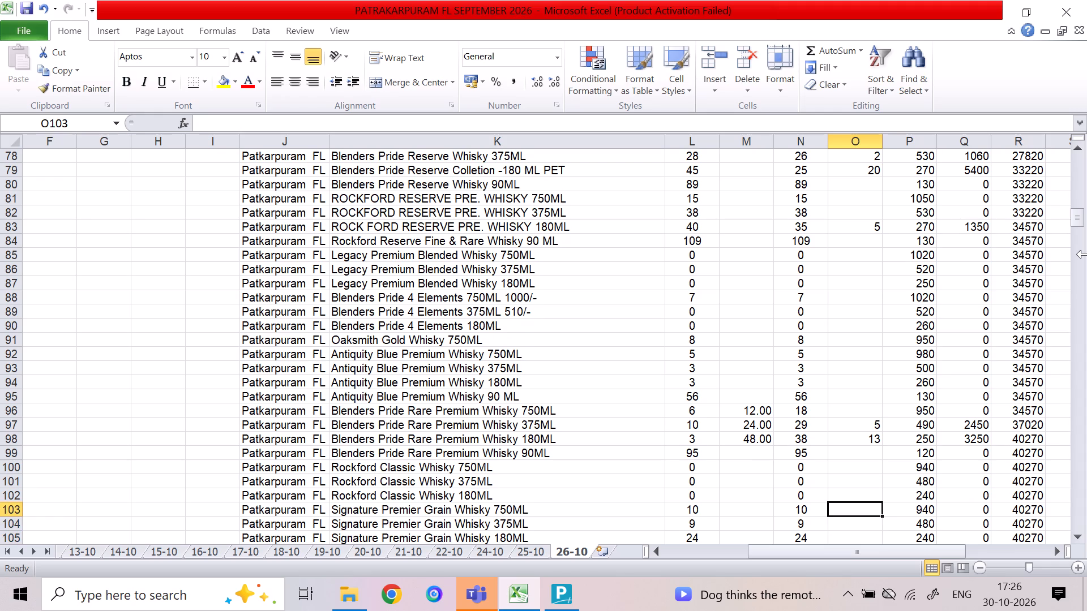
pyautogui.press('1')
pyautogui.press('Down')
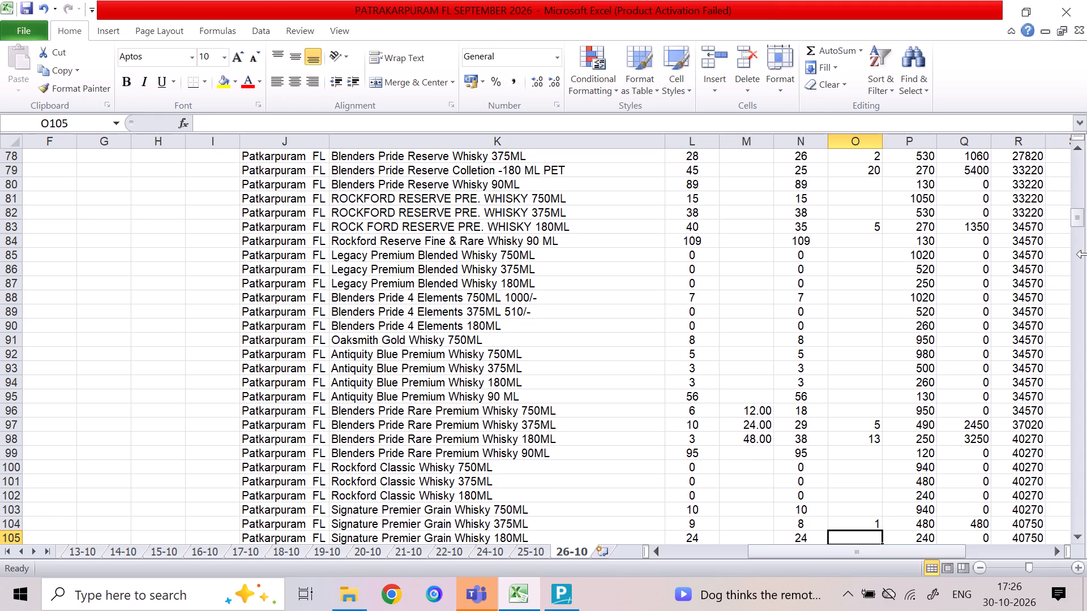
# Enter sold quantities in column O for Golfershot Select Oak Barrel Whisky: 1 for 375ML and 1 for 180ML PET.
pyautogui.press('Down')
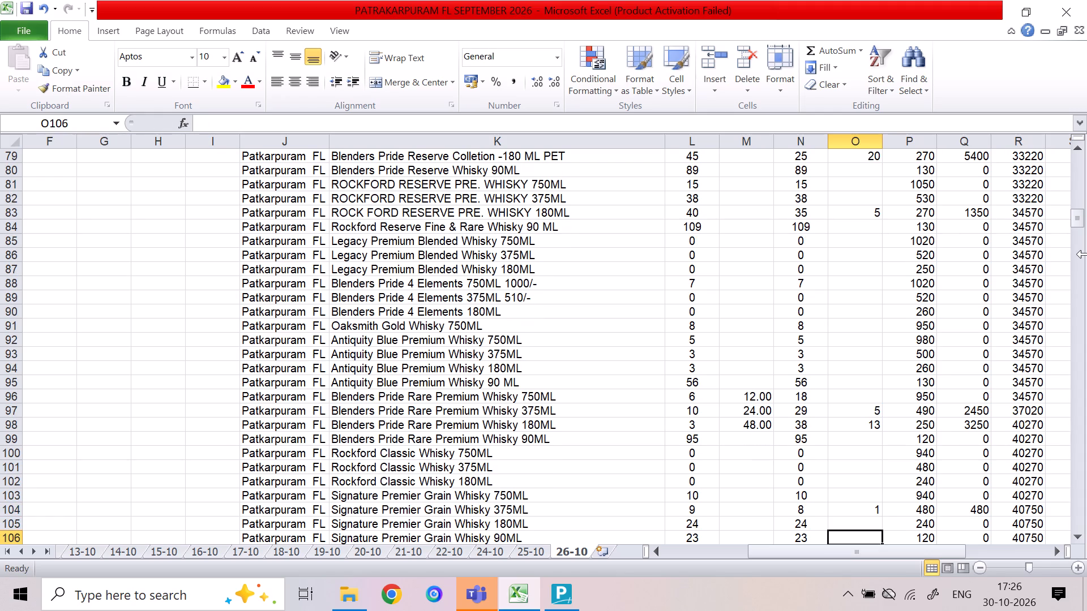
pyautogui.press('Down')
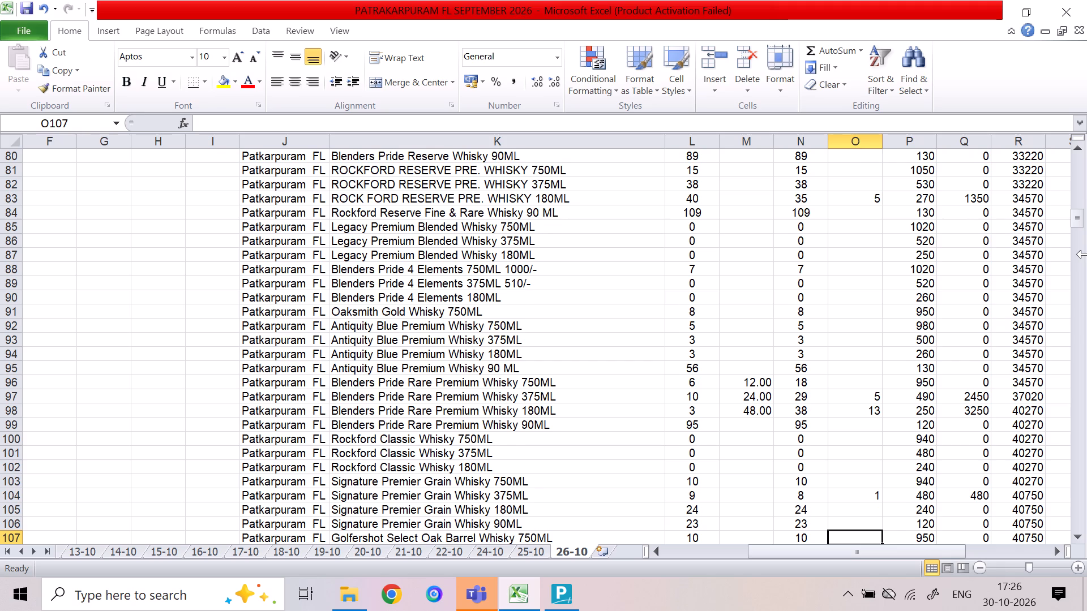
pyautogui.press('Up')
pyautogui.press('Up')
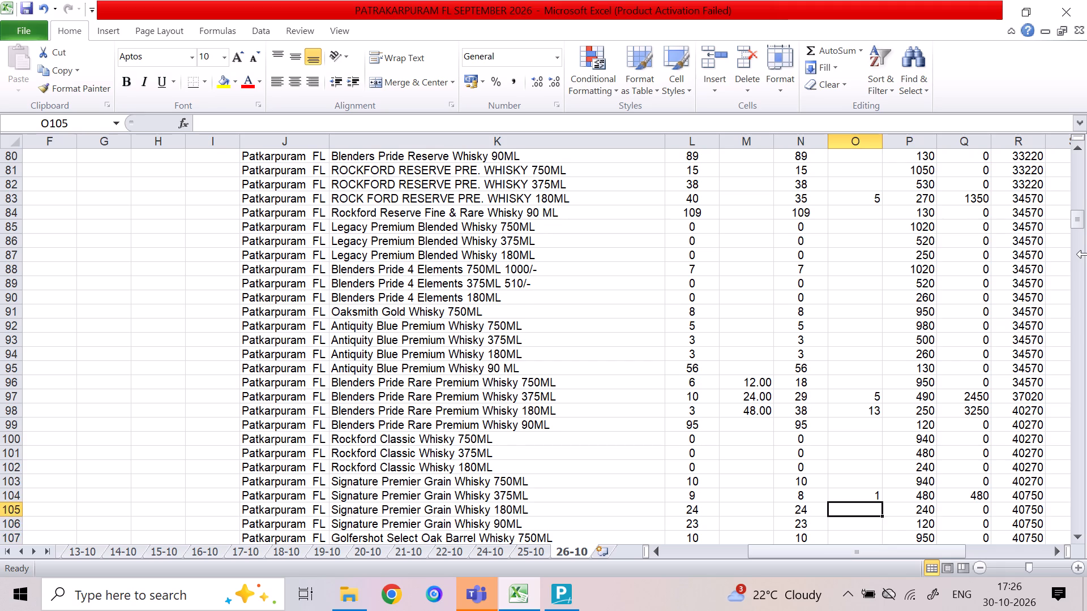
pyautogui.press('Down')
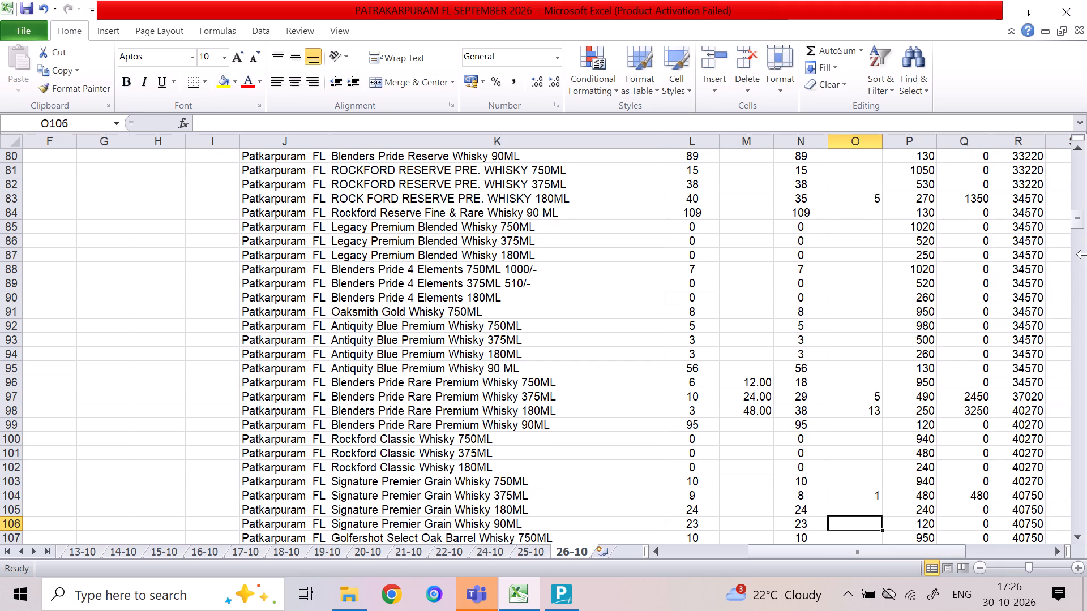
pyautogui.press('Down')
pyautogui.press('Down')
pyautogui.press('Up')
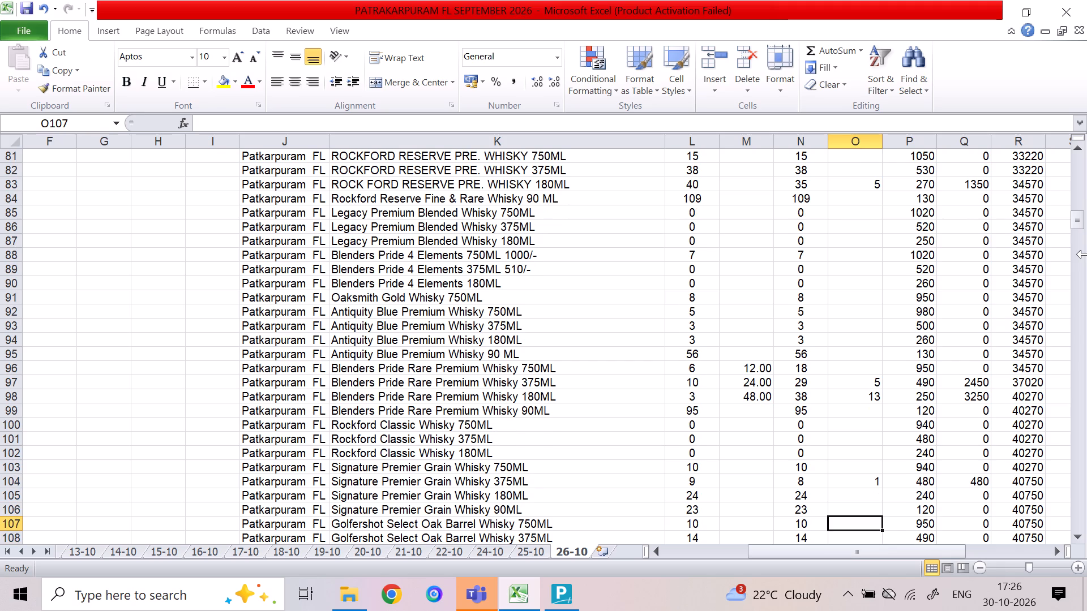
pyautogui.press('Down')
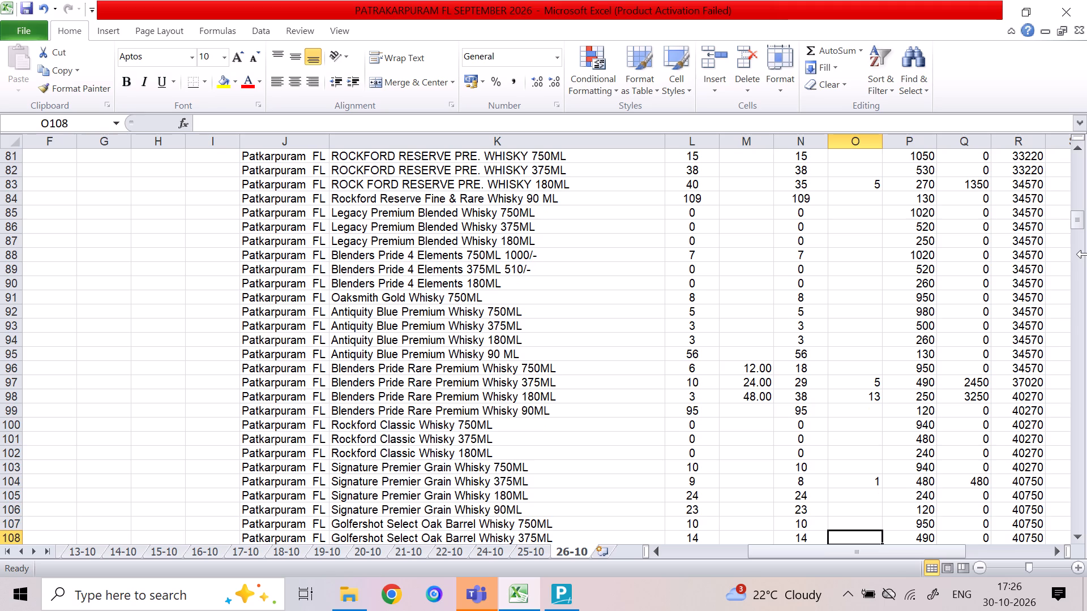
pyautogui.press('1')
pyautogui.press('Down')
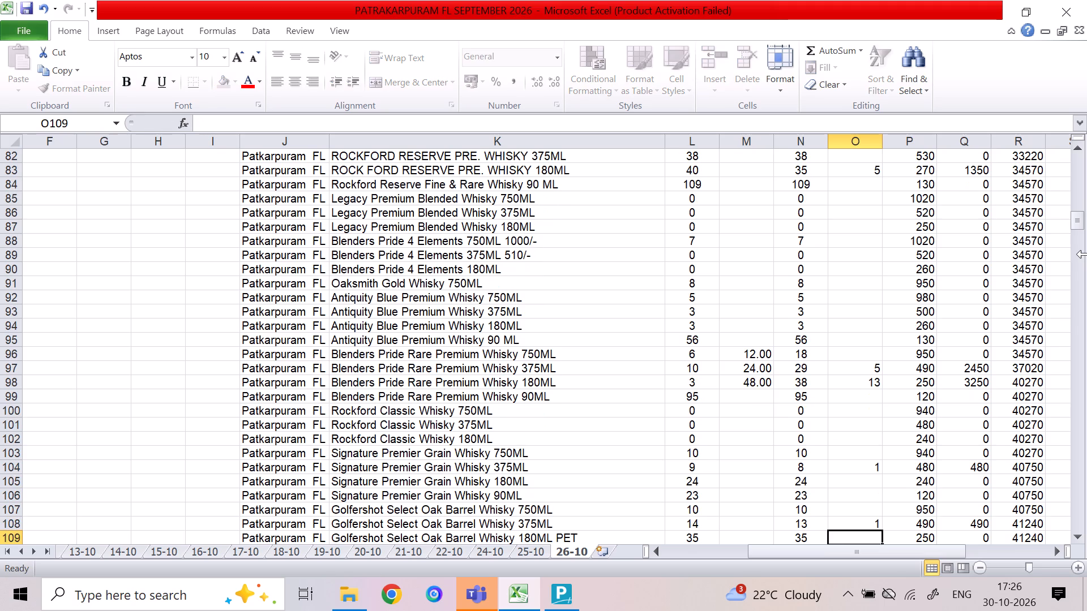
pyautogui.press('Down')
pyautogui.press('Up')
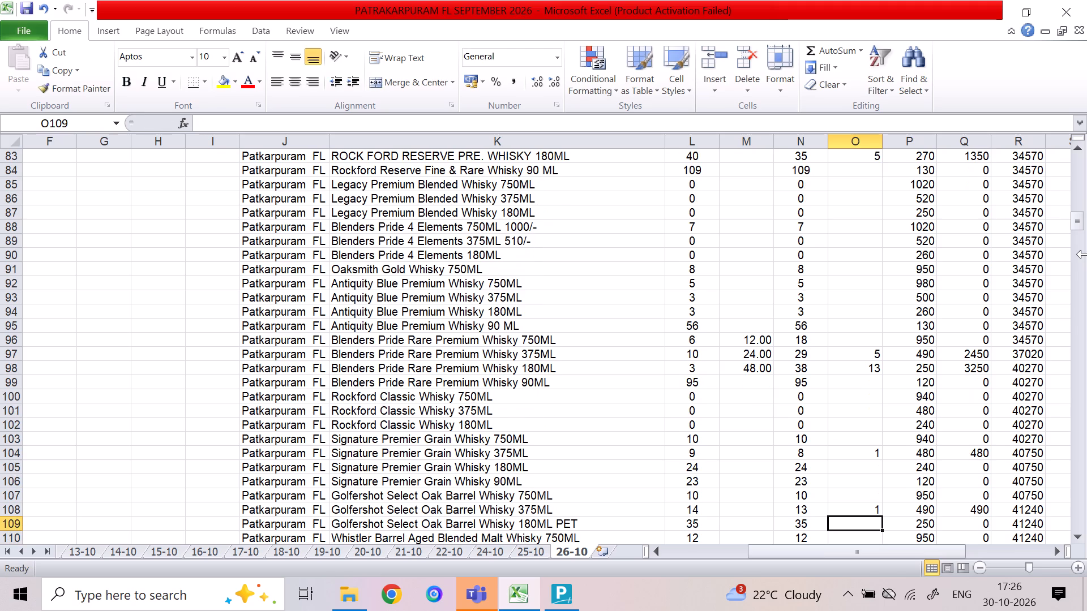
pyautogui.press('1')
pyautogui.press('Down')
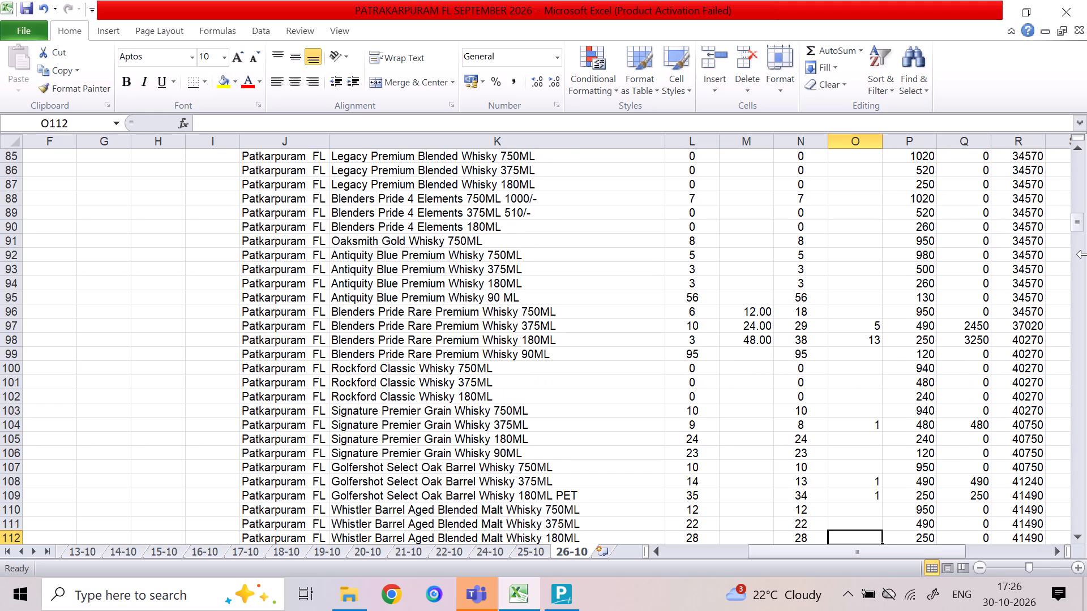
# Enter sold quantities in column O for Whistler Barrel Aged Blended Malt Whisky: 3 for 180ML and 1 for 90 ML.
pyautogui.press('3')
pyautogui.press('Down')
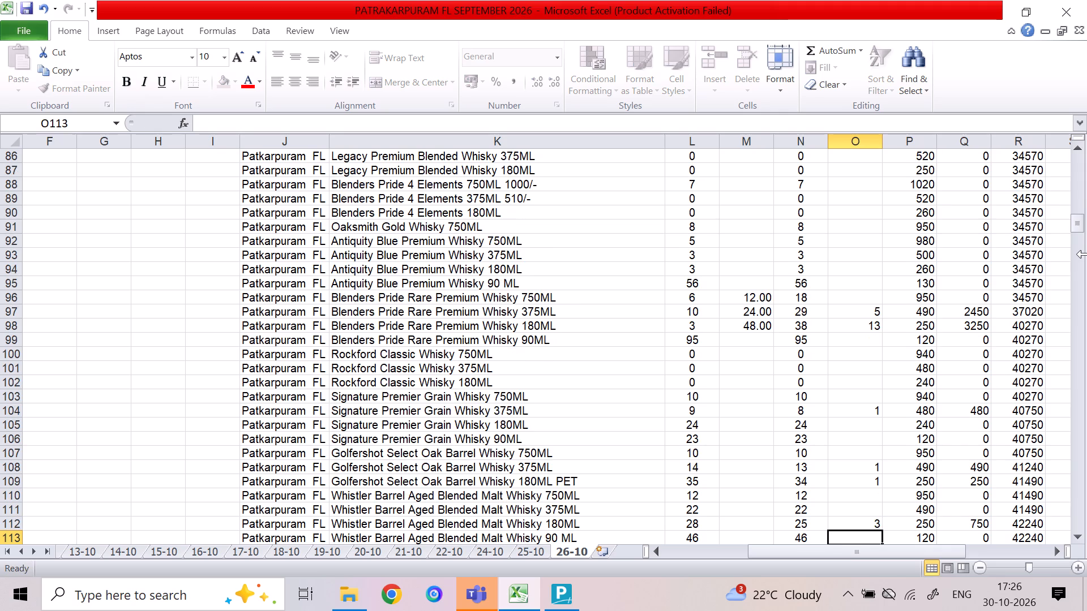
pyautogui.press('1')
pyautogui.press('Down')
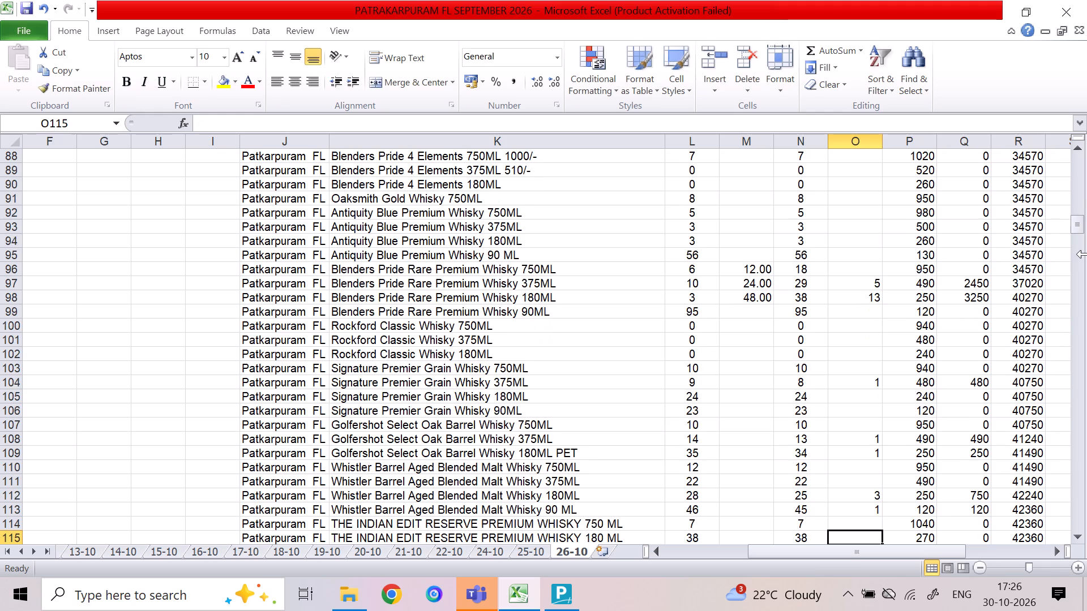
# Check the rows of The Indian Edit Reserve Premium Whisky and Oaken Glow Whisky for the next brand to fill in.
pyautogui.press('Down')
pyautogui.press('Up')
pyautogui.press('Up')
pyautogui.press('Left')
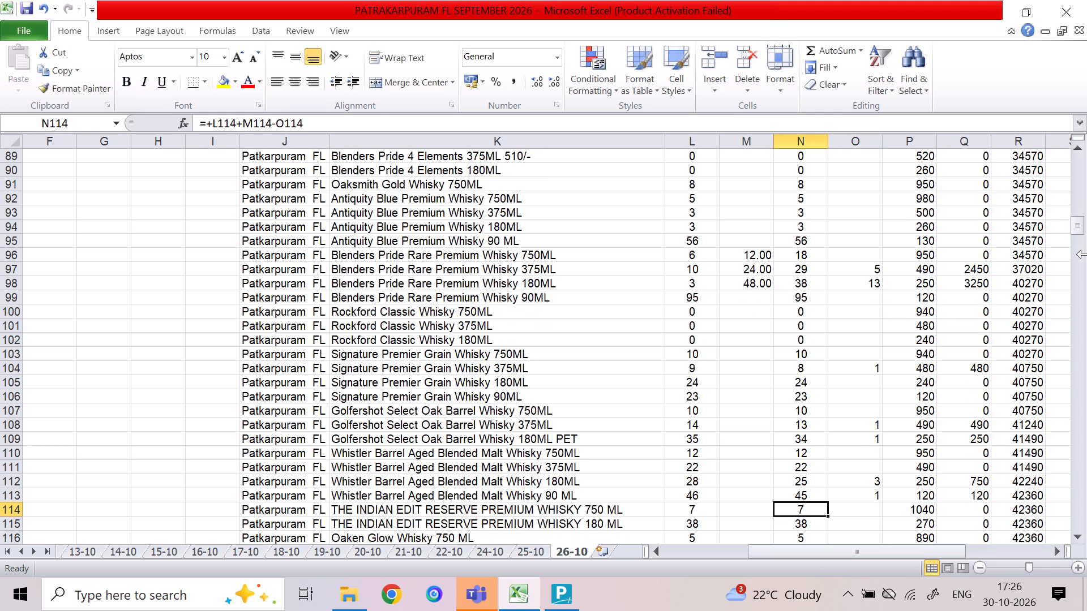
pyautogui.press('Left')
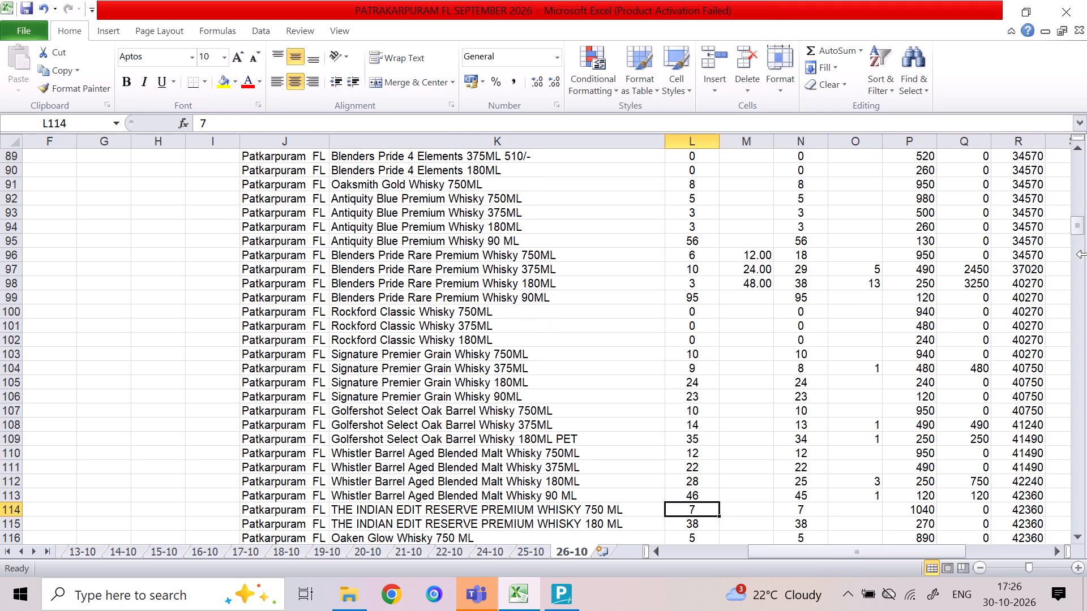
pyautogui.press('Left')
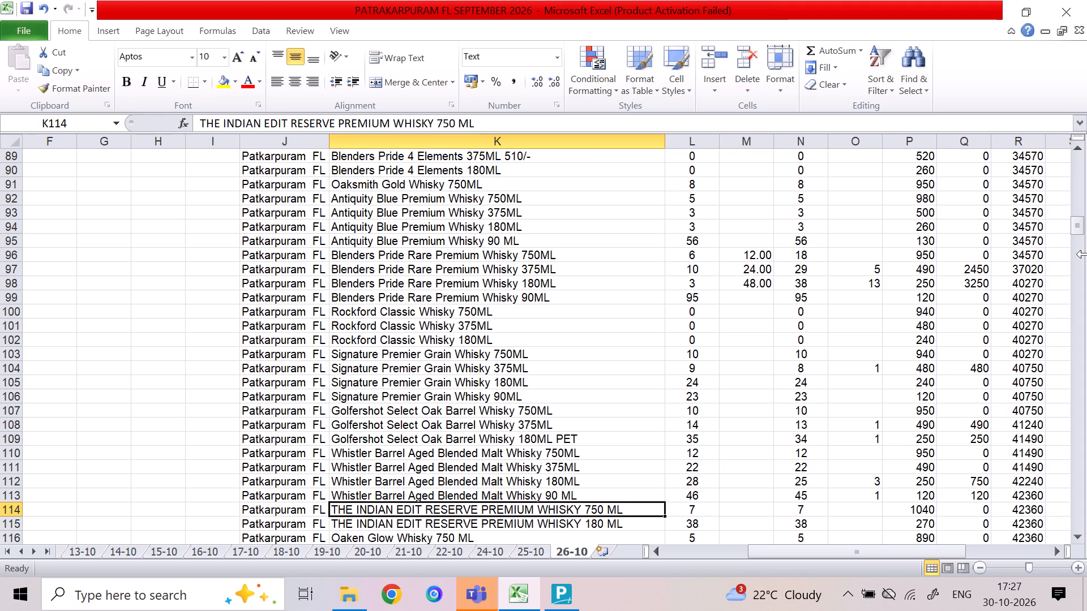
pyautogui.press('Down')
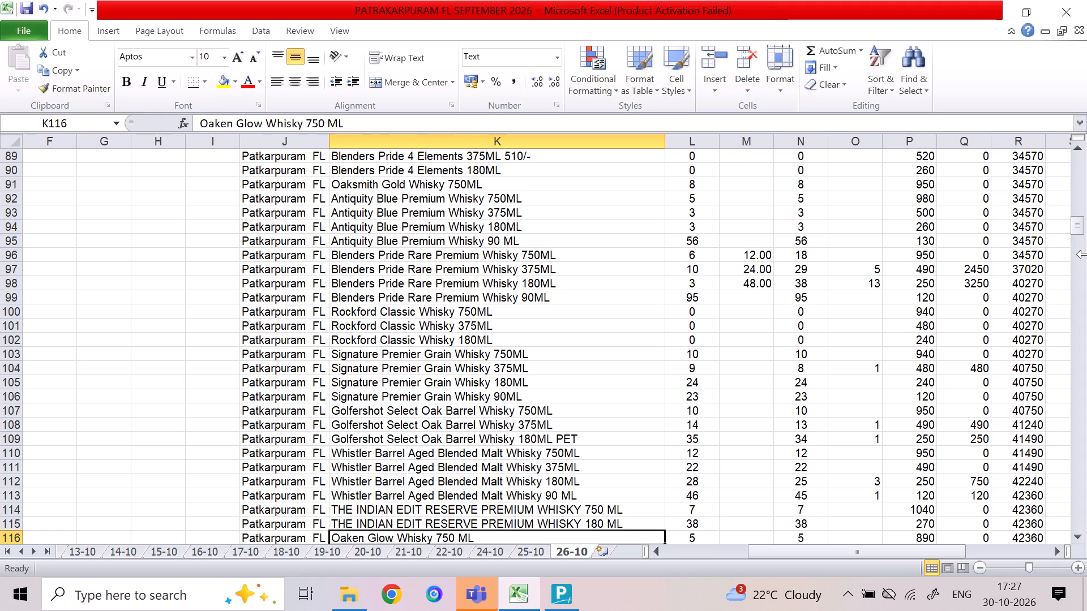
pyautogui.press('Up')
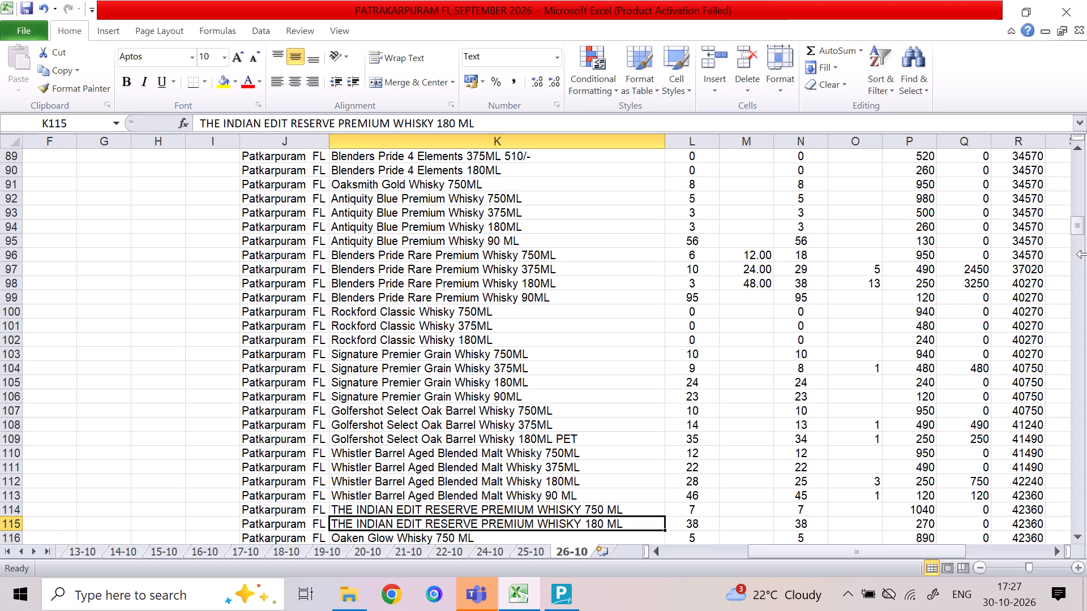
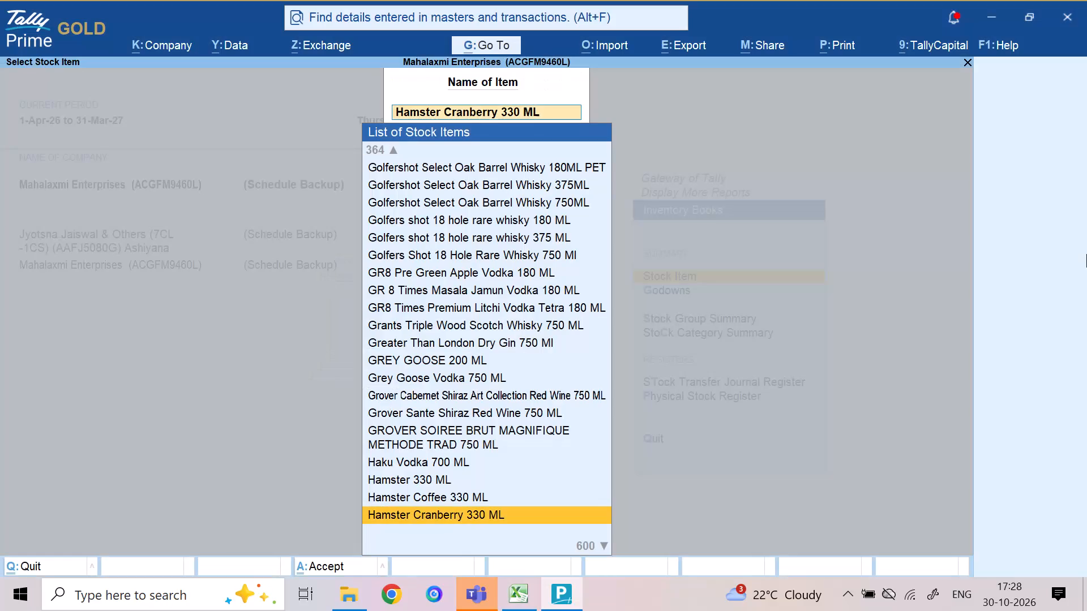
# In TallyPrime, start creating a new stock item named THE INDIAN EDIT RESERVE PREMIUM WHISKY 500 ML, leaving the alias blank.
pyautogui.press('Escape')
pyautogui.press('Escape')
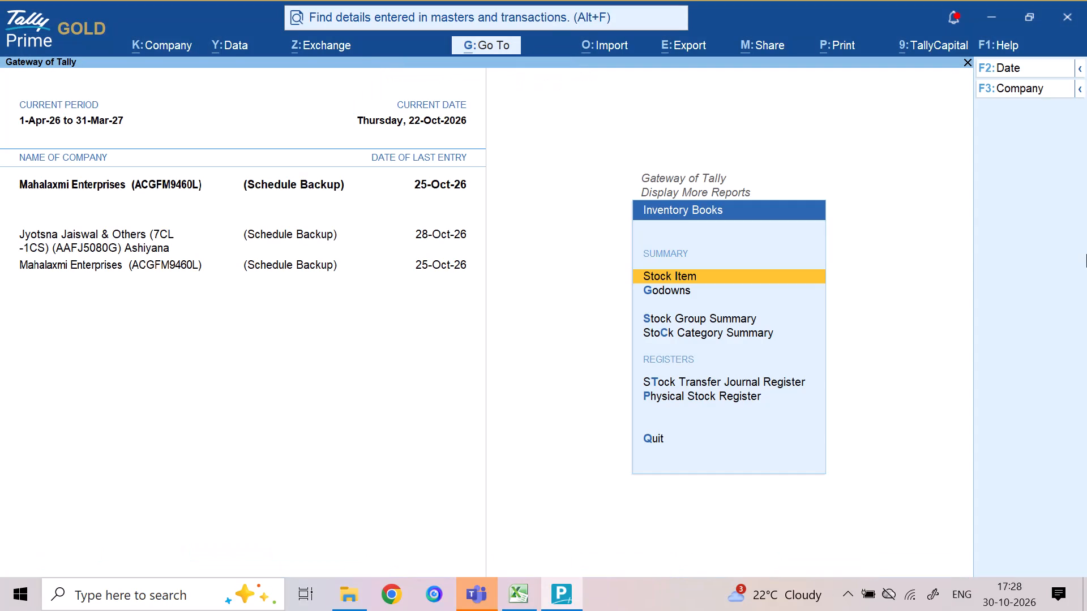
pyautogui.press('Return')
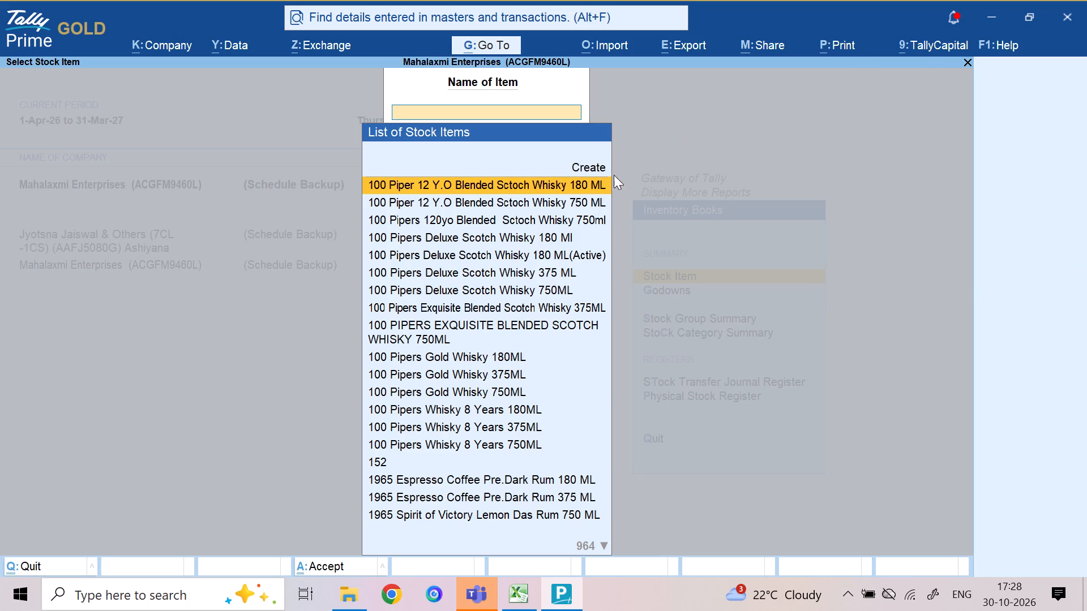
pyautogui.click(605, 165)
pyautogui.press('Return')
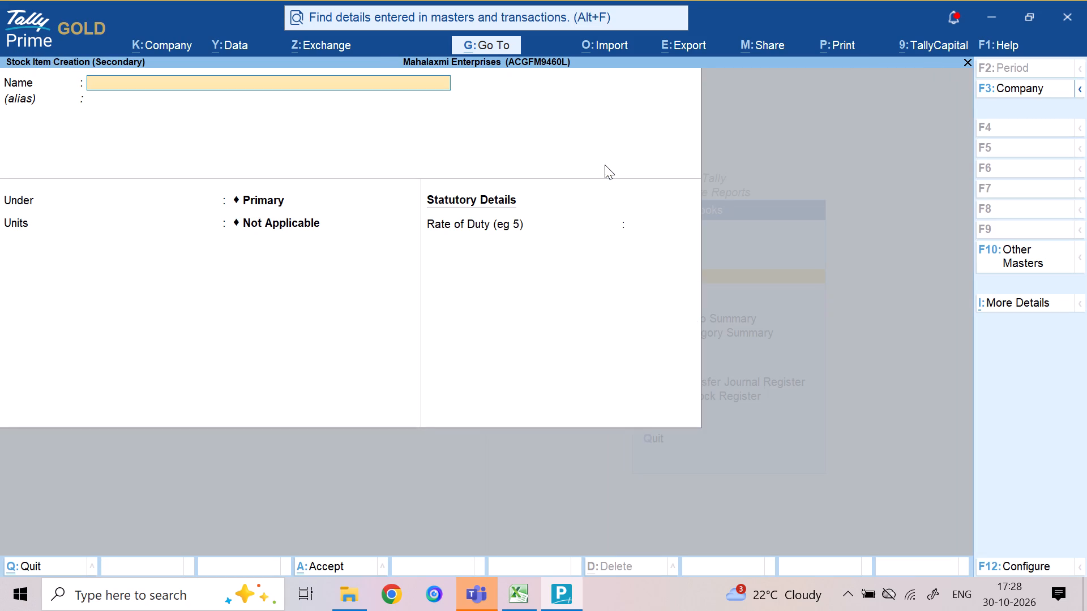
pyautogui.write('THE')
pyautogui.press('space')
pyautogui.write('INDIAN')
pyautogui.press('space')
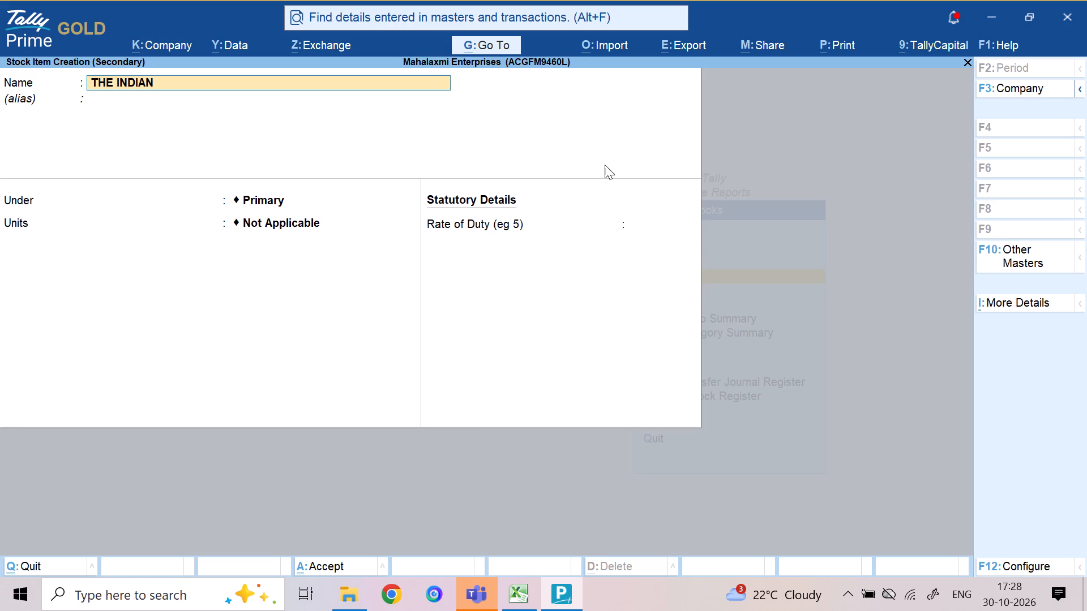
pyautogui.write('ED')
pyautogui.write('IT')
pyautogui.press('space')
pyautogui.write('R')
pyautogui.write('ESER')
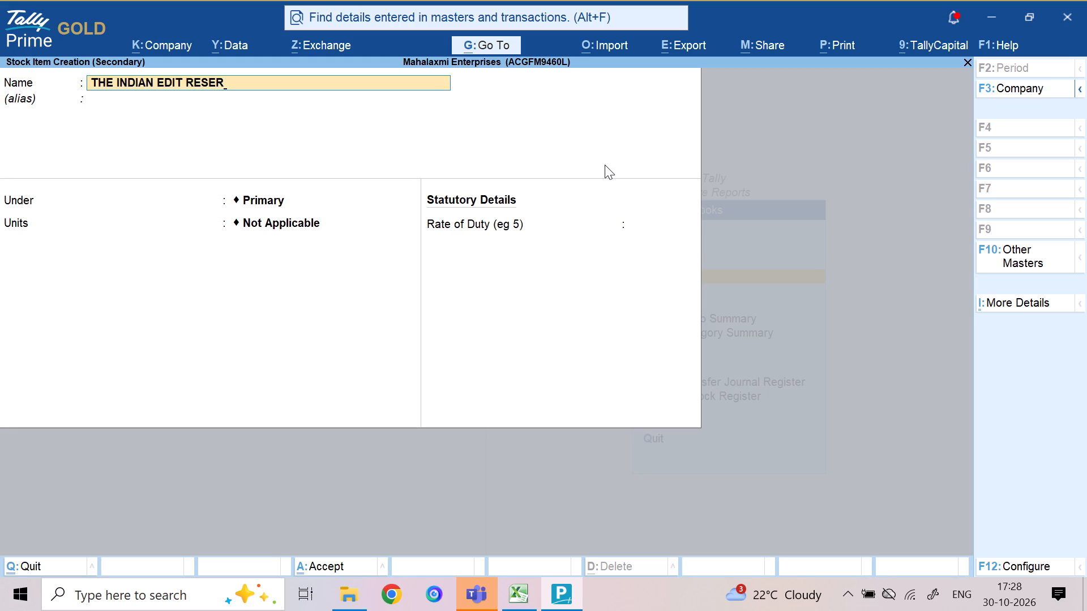
pyautogui.press('v')
pyautogui.press('e')
pyautogui.press('space')
pyautogui.write('PR')
pyautogui.press('e')
pyautogui.write('MI')
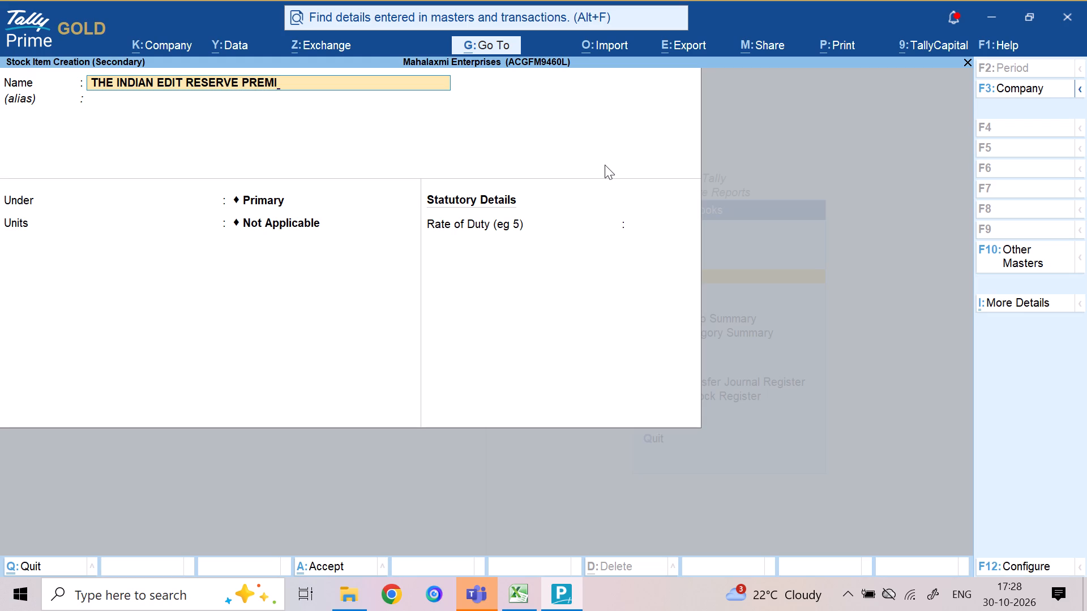
pyautogui.write('UM')
pyautogui.press('space')
pyautogui.write('WH')
pyautogui.write('IS')
pyautogui.write('KY 500')
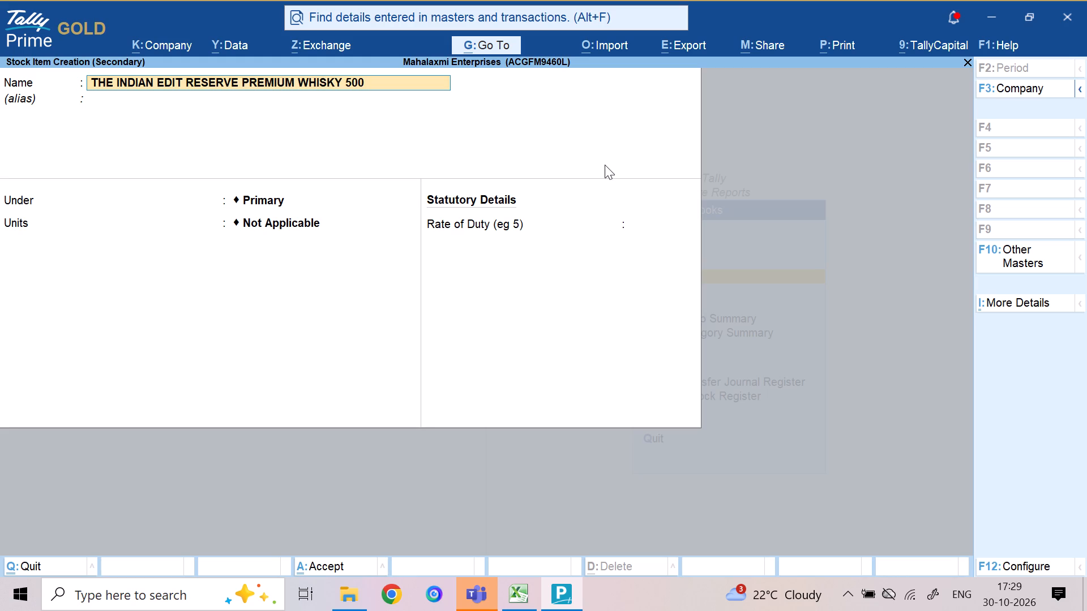
pyautogui.press('space')
pyautogui.write('ML')
pyautogui.press('Return')
pyautogui.press('Return')
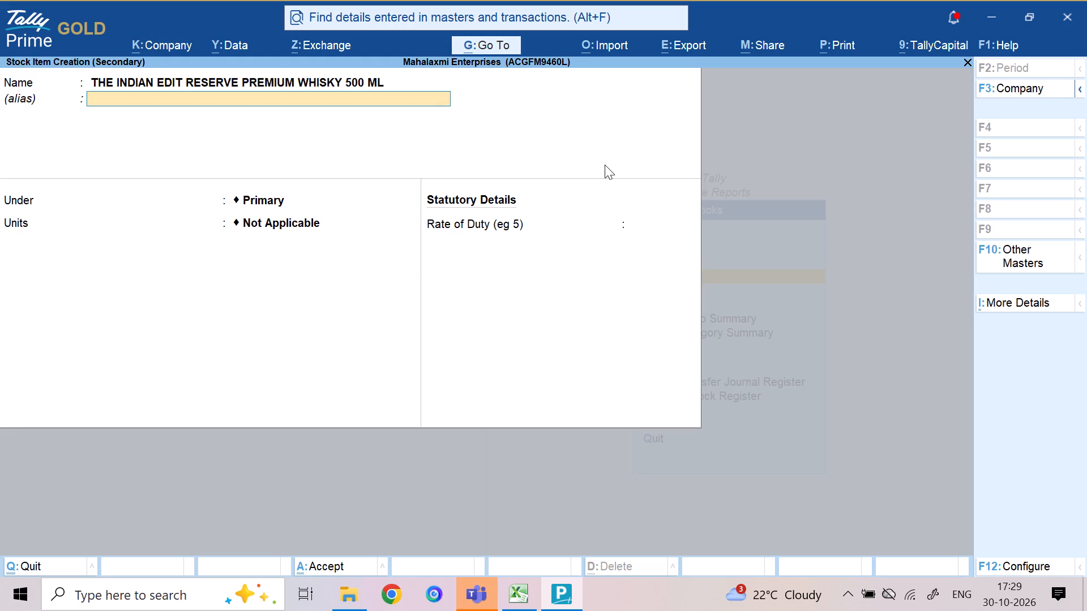
# Place the new stock item under FL Stock with units Pcs., leave the duty rate blank, and save it.
pyautogui.press('Down')
pyautogui.press('Down')
pyautogui.press('Down')
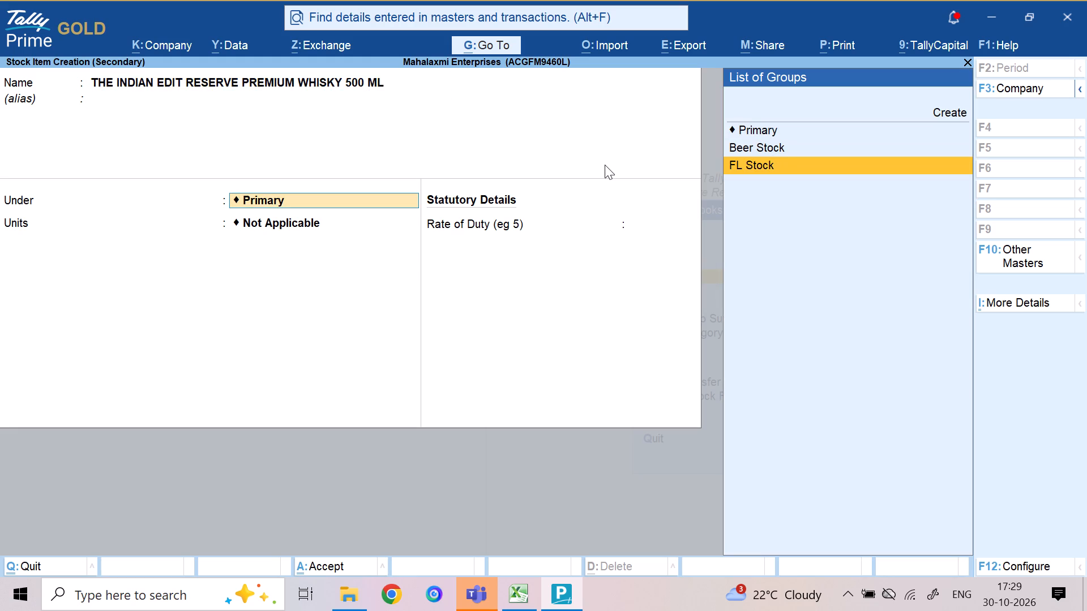
pyautogui.press('Return')
pyautogui.press('Return')
pyautogui.press('Return')
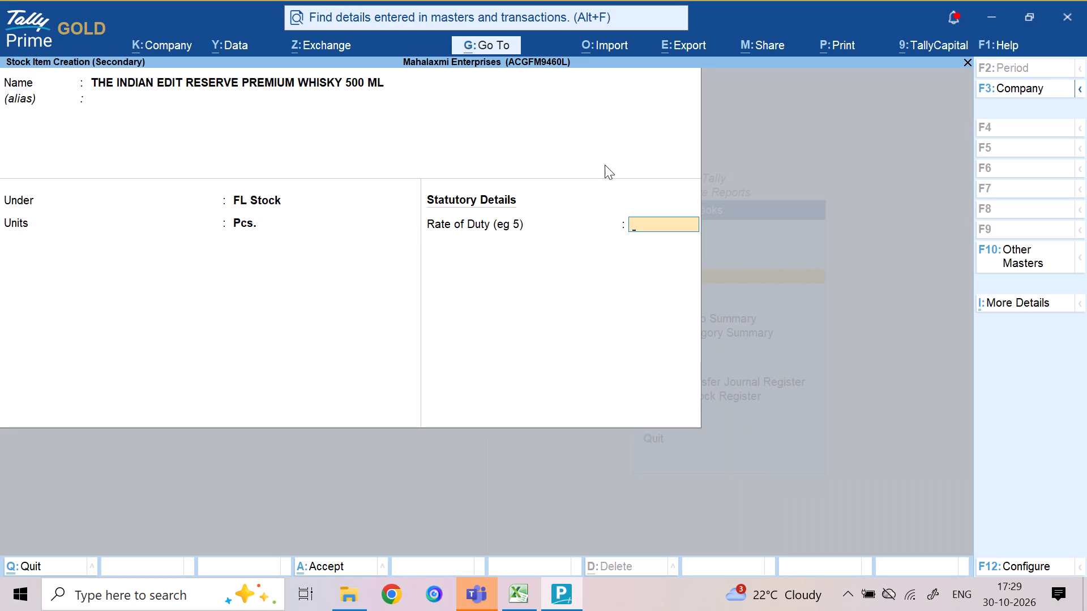
pyautogui.press('Return')
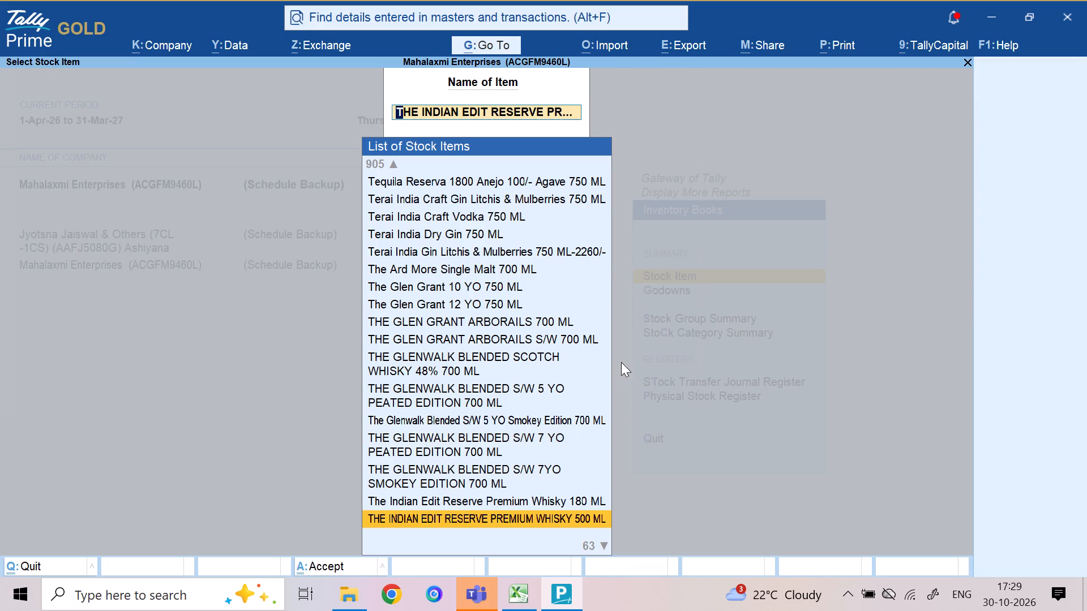
# Copy the new item's name, switch to Excel, and insert a blank row above THE INDIAN EDIT RESERVE PREMIUM WHISKY 180 ML on sheet 26-10.
pyautogui.hotkey('ctrl', 'c')
pyautogui.hotkey('alt', 'Tab')
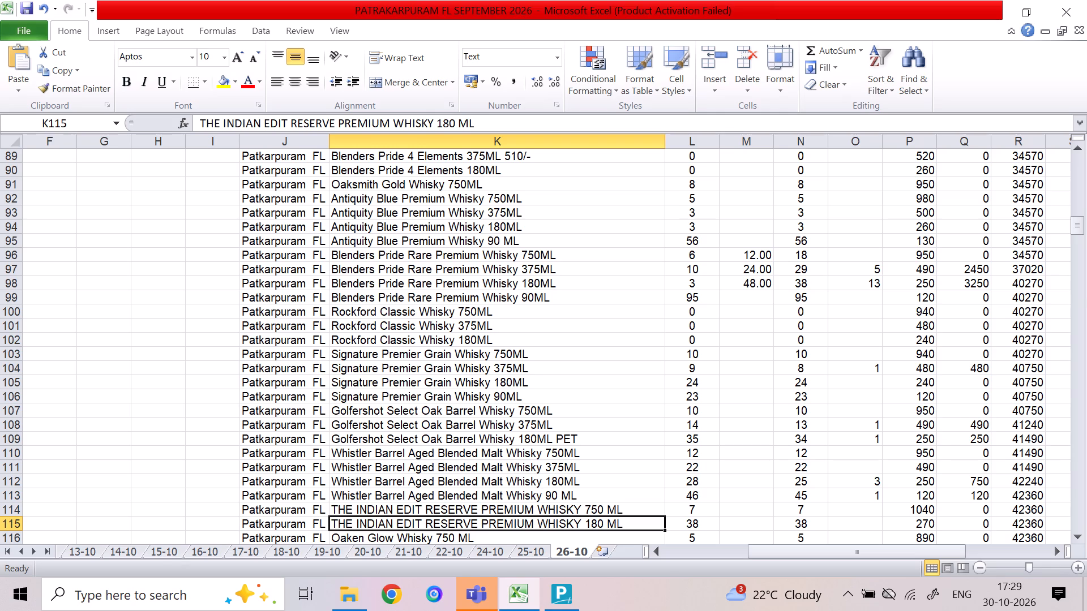
pyautogui.click(8, 539)
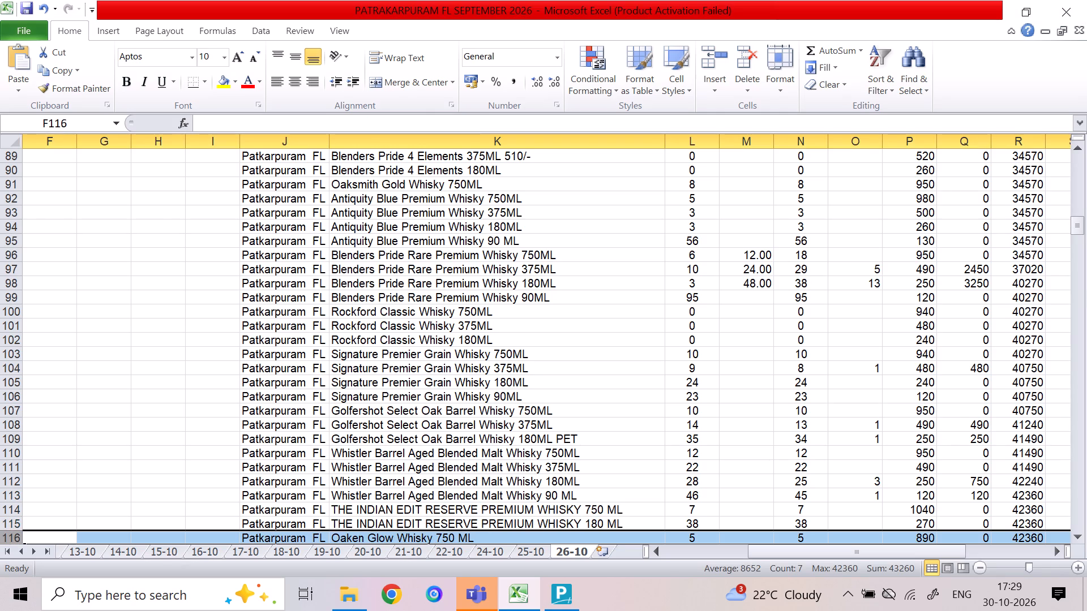
pyautogui.click(7, 511)
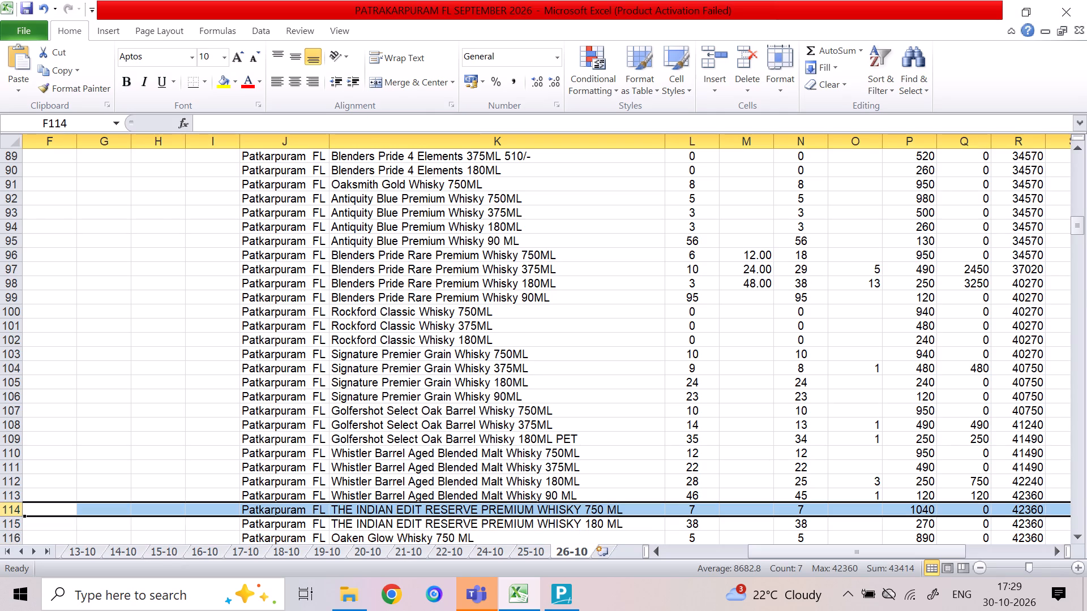
pyautogui.click(6, 526)
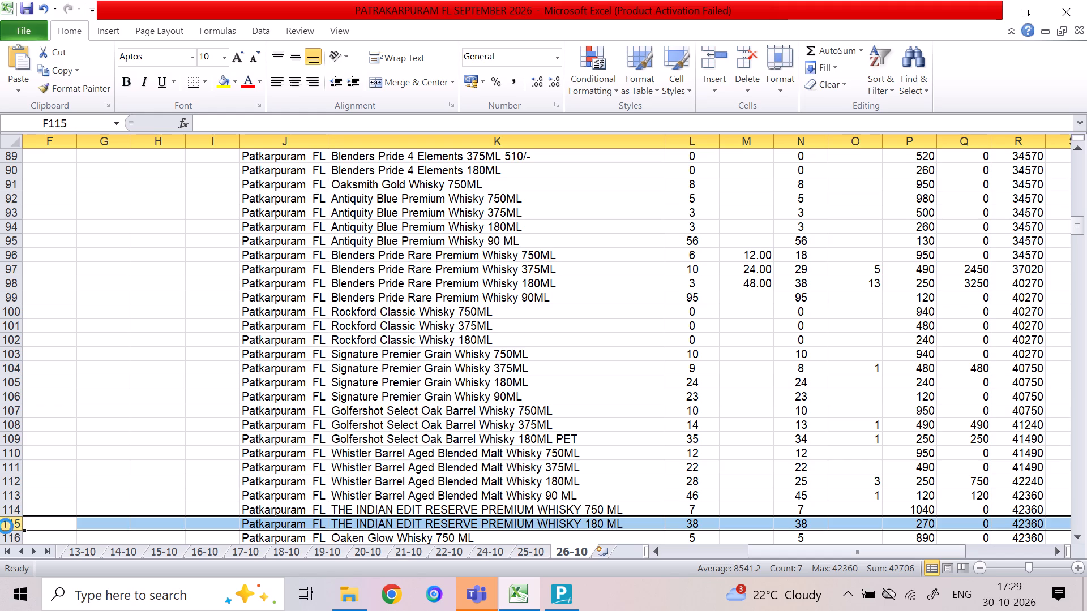
pyautogui.hotkey('ctrl', '+')
# Copy the whole THE INDIAN EDIT RESERVE PREMIUM WHISKY 750 ML row into the blank row 115.
pyautogui.click(3, 513)
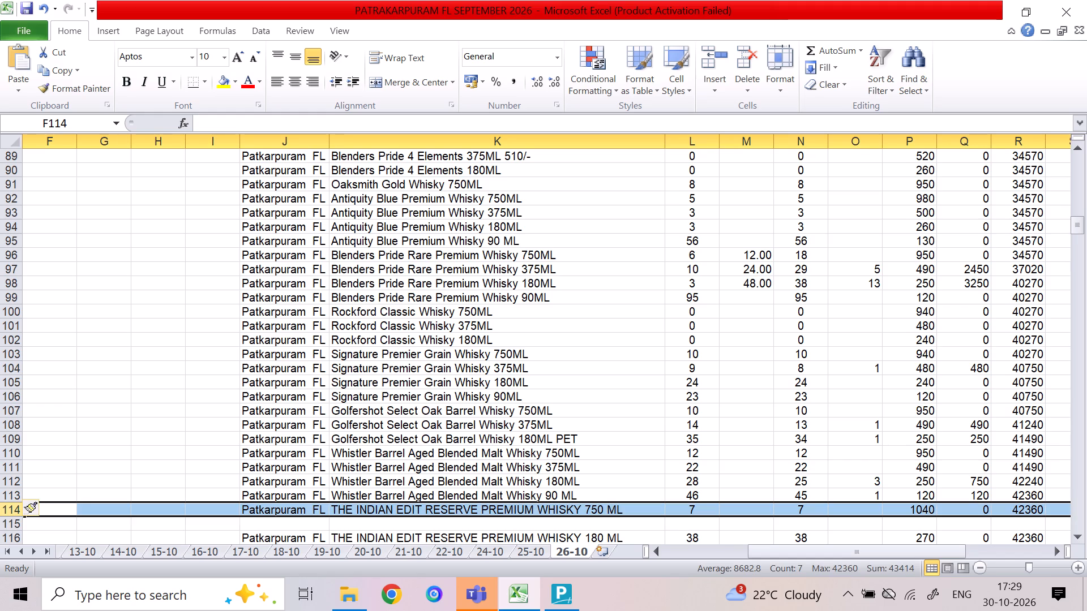
pyautogui.hotkey('ctrl', 'c')
pyautogui.click(15, 525)
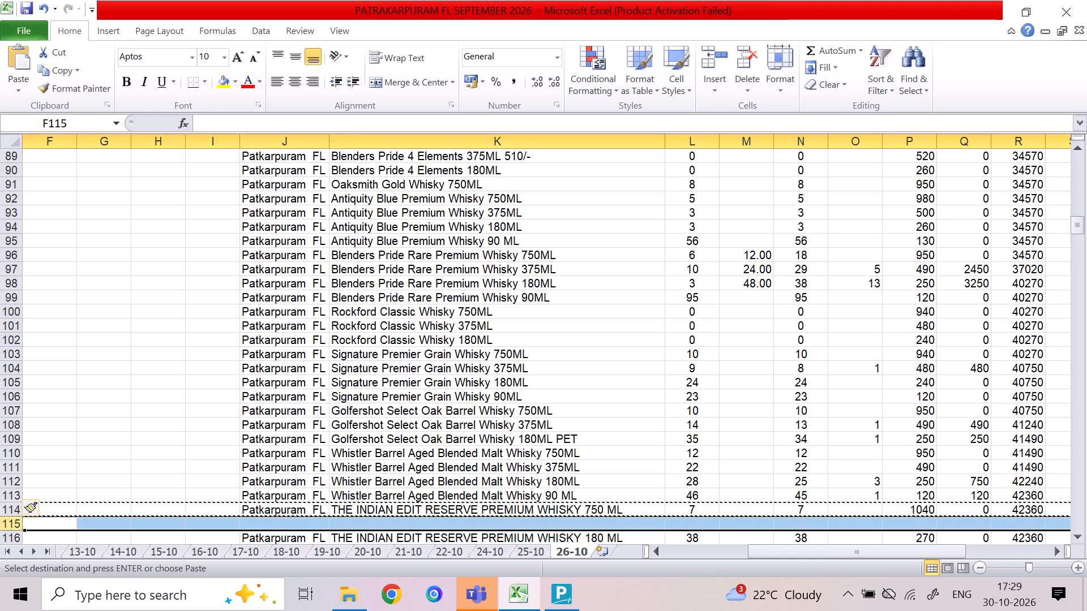
pyautogui.hotkey('ctrl', 'v')
# Replace the item name in K115 with THE INDIAN EDIT RESERVE PREMIUM WHISKY 500 ML, copied from the TallyPrime stock item.
pyautogui.click(436, 524)
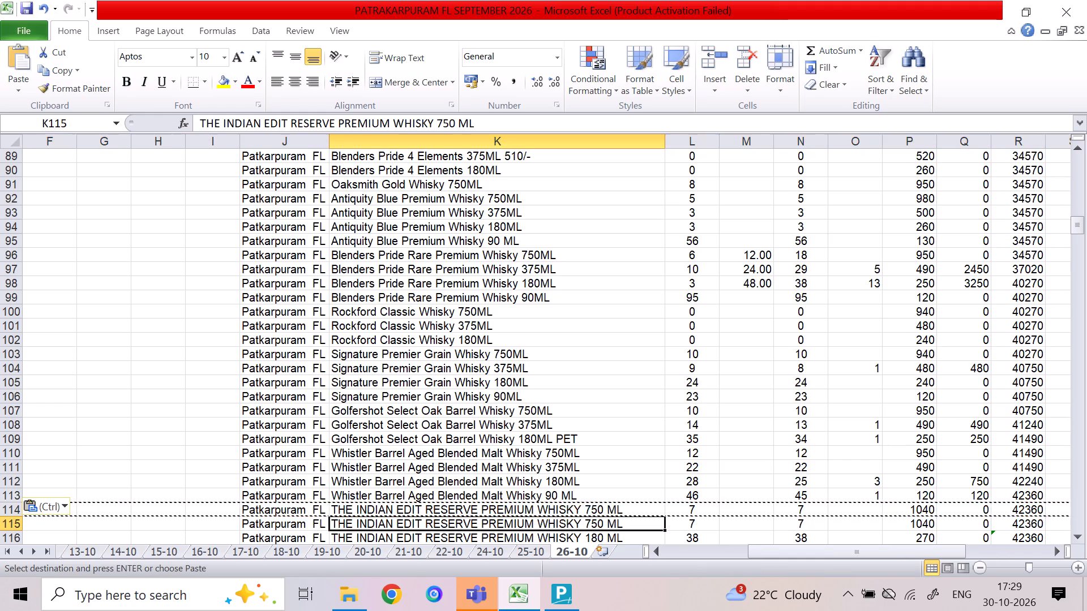
pyautogui.press('Delete')
pyautogui.hotkey('alt', 'Tab')
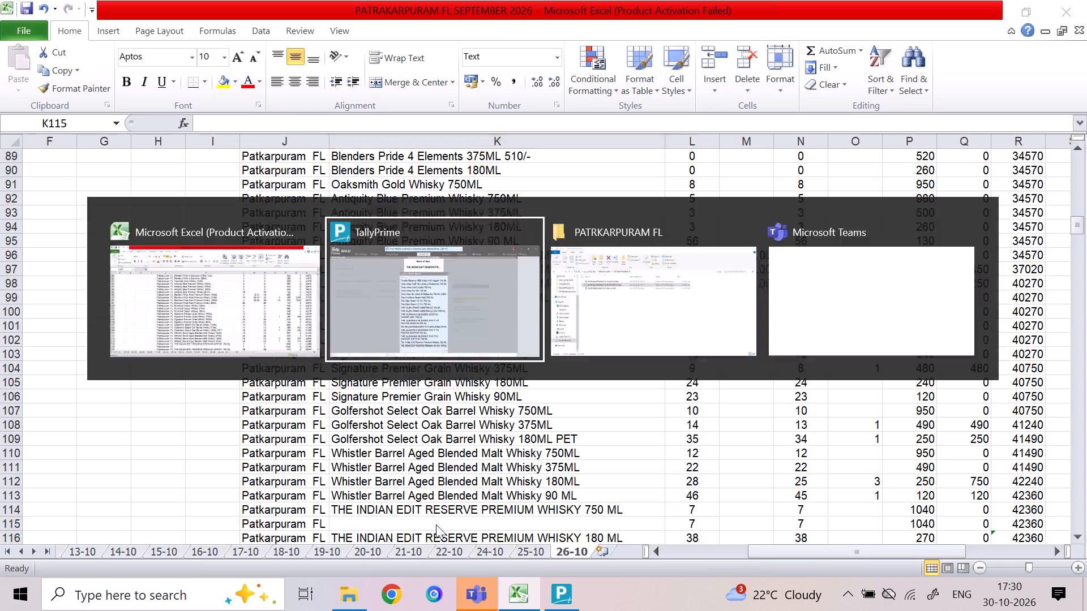
pyautogui.hotkey('ctrl', 'c')
pyautogui.hotkey('alt', 'Tab')
pyautogui.hotkey('ctrl', 'v')
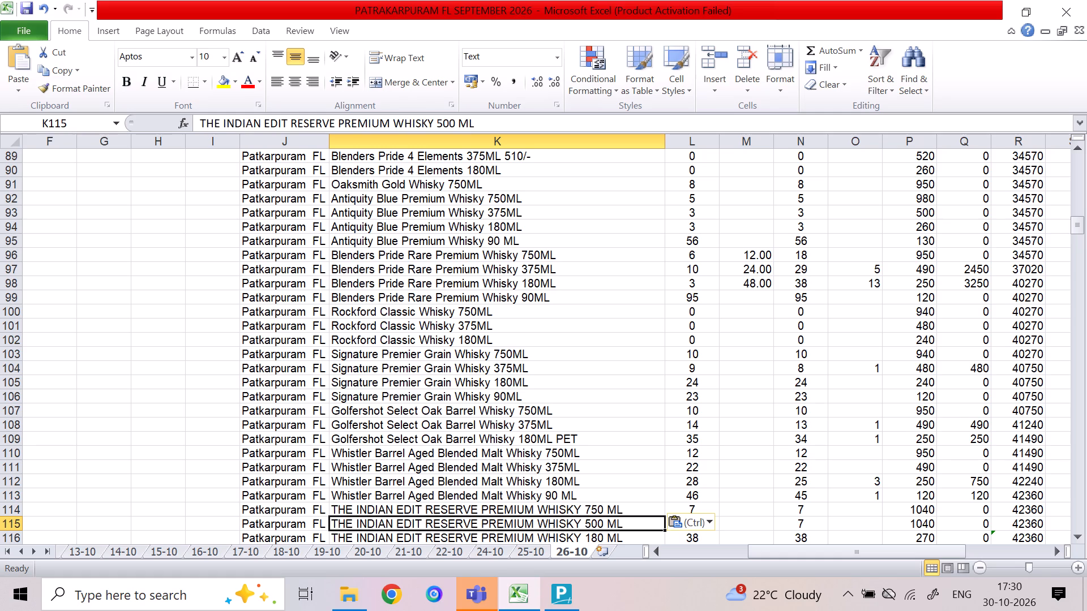
# For THE INDIAN EDIT RESERVE PREMIUM WHISKY 500 ML in row 115, set L115 to 0 and M115 to 18.
pyautogui.moveTo(845, 554); pyautogui.dragTo(858, 554)
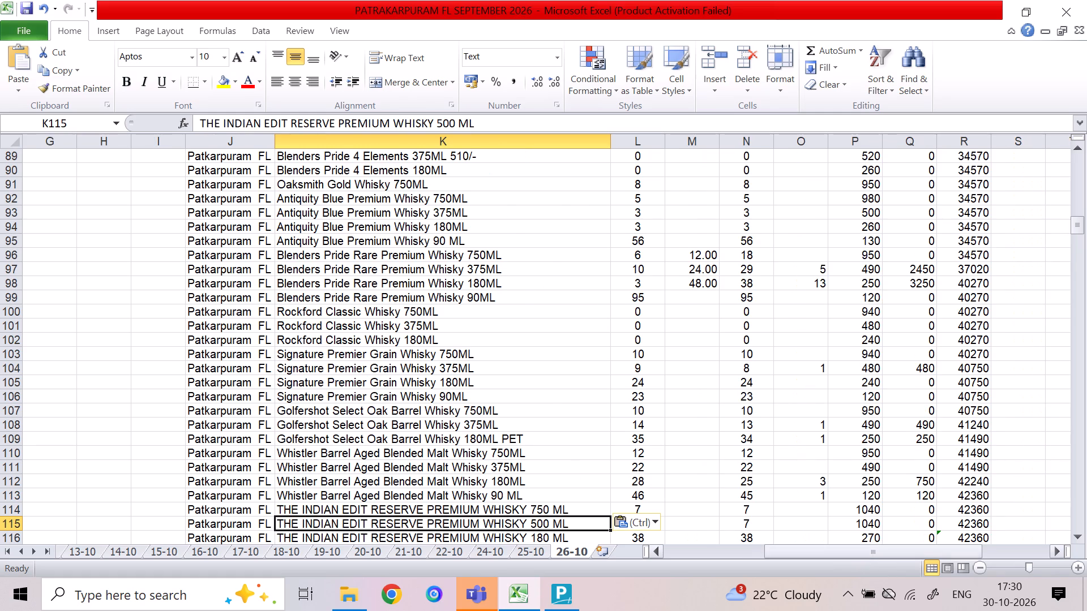
pyautogui.tripleClick(1080, 533)
pyautogui.tripleClick(1080, 533)
pyautogui.doubleClick(1080, 533)
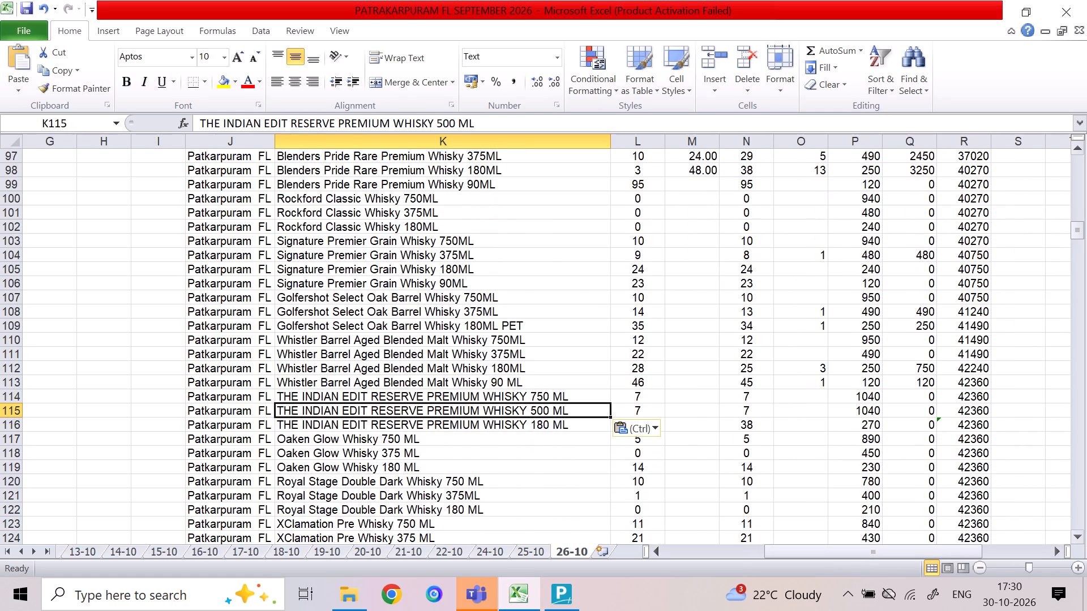
pyautogui.click(688, 411)
pyautogui.click(660, 406)
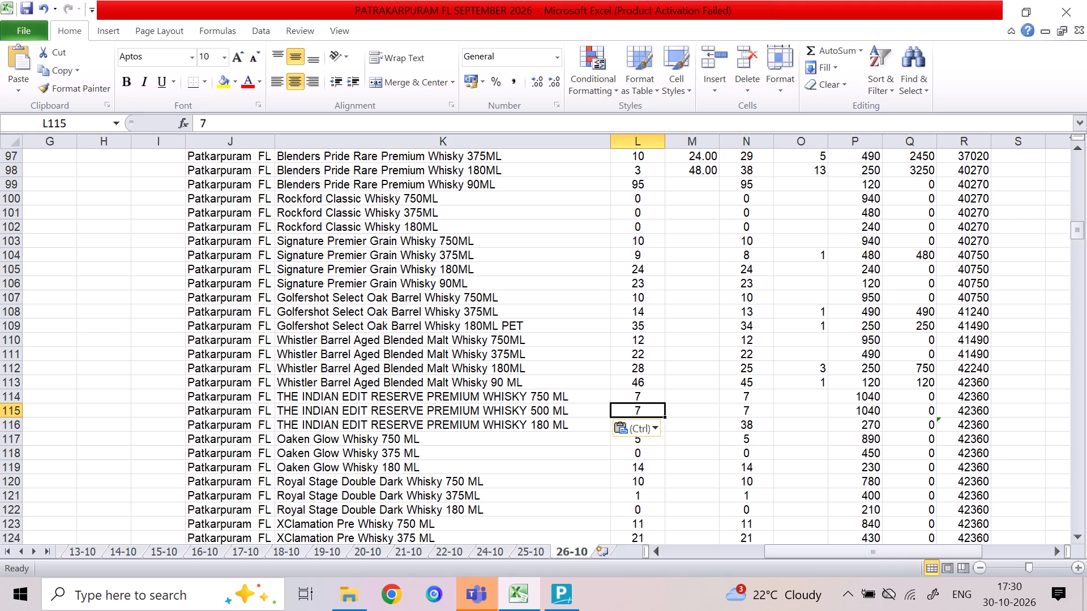
pyautogui.press('0')
pyautogui.press('Return')
pyautogui.press('Up')
pyautogui.press('Right')
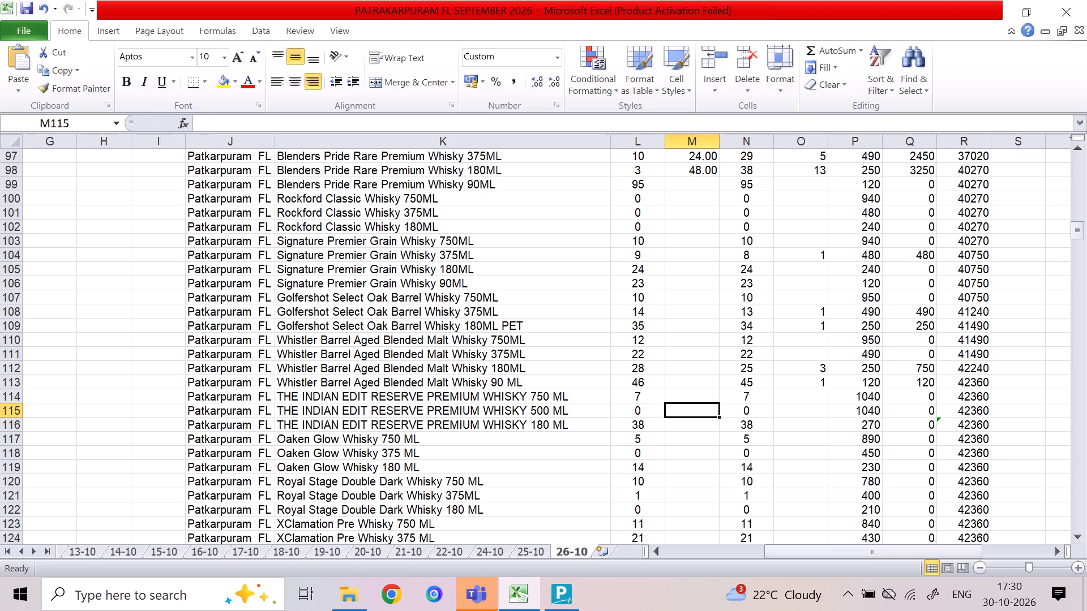
pyautogui.write('18')
pyautogui.press('Down')
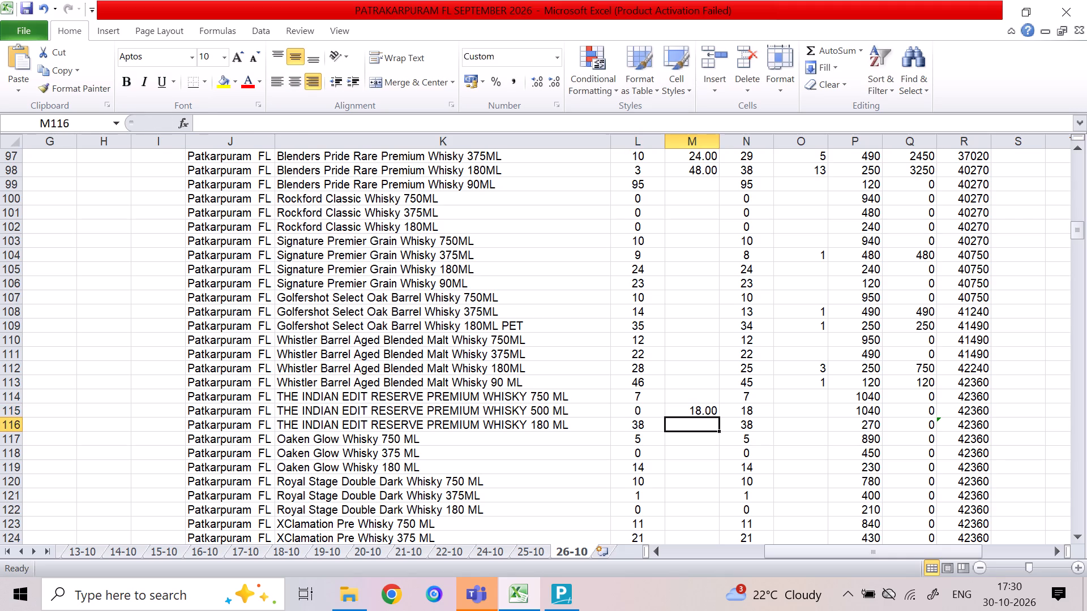
# Fill the running-total formula from R113 down through R119 so it covers the newly inserted row.
pyautogui.press('Right')
pyautogui.press('Up')
pyautogui.press('Right')
pyautogui.press('Down')
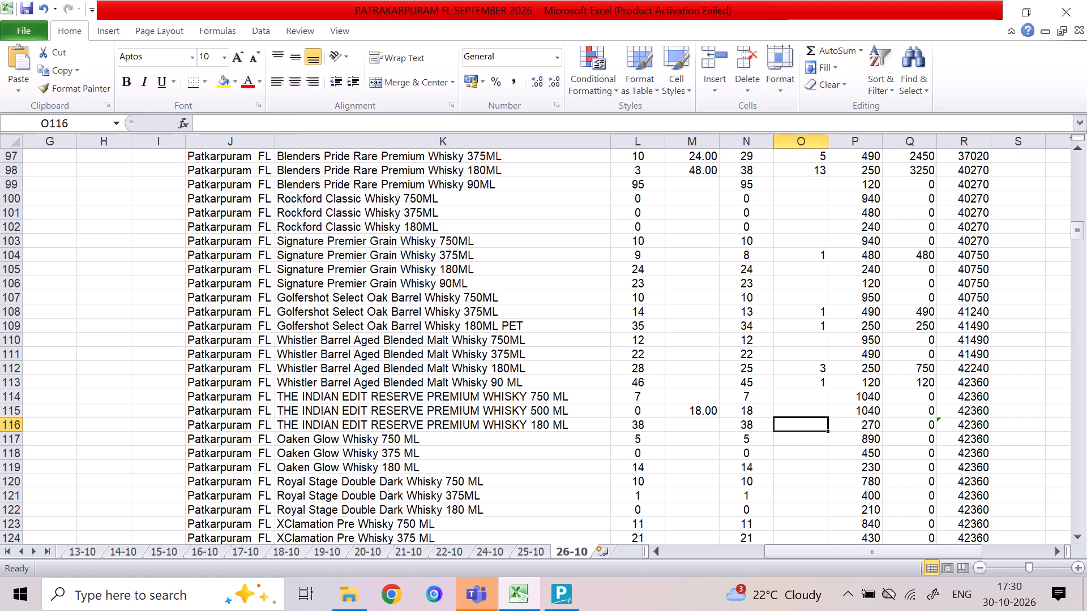
pyautogui.click(981, 388)
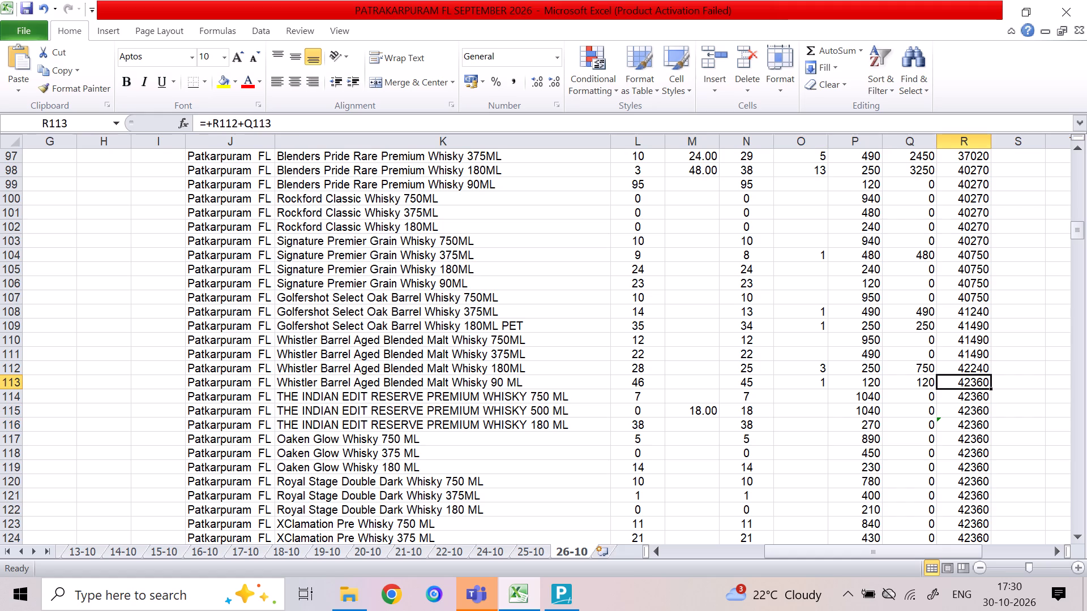
pyautogui.moveTo(992, 390); pyautogui.dragTo(998, 441)
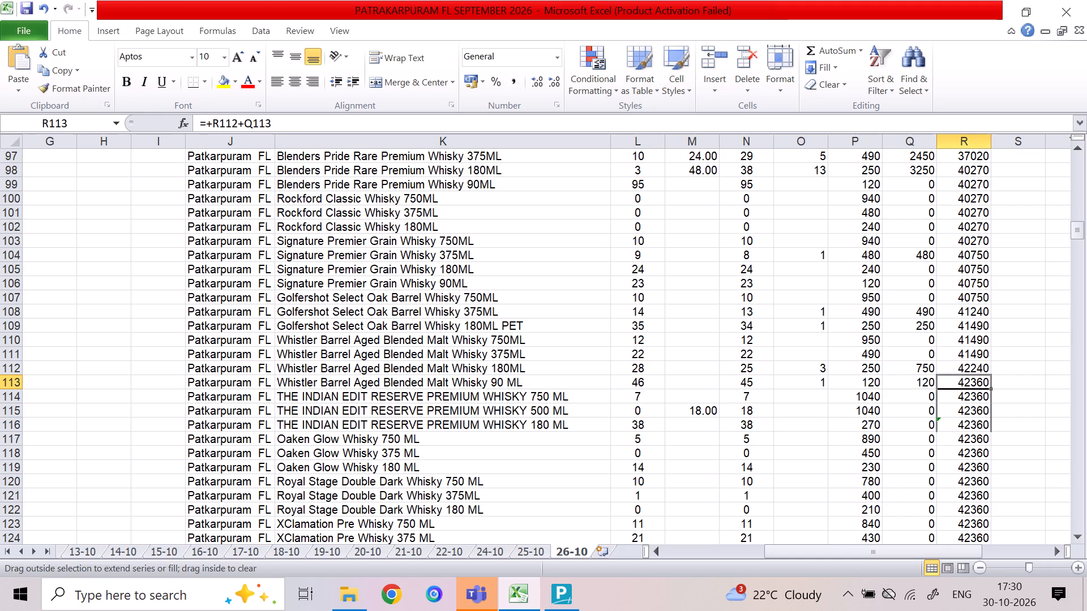
pyautogui.moveTo(998, 441); pyautogui.dragTo(1002, 457)
pyautogui.click(1015, 424)
# Enter 1 in column O for Alcobrew Single Oak Grain Whisky 375 Ml in row 130.
pyautogui.click(806, 410)
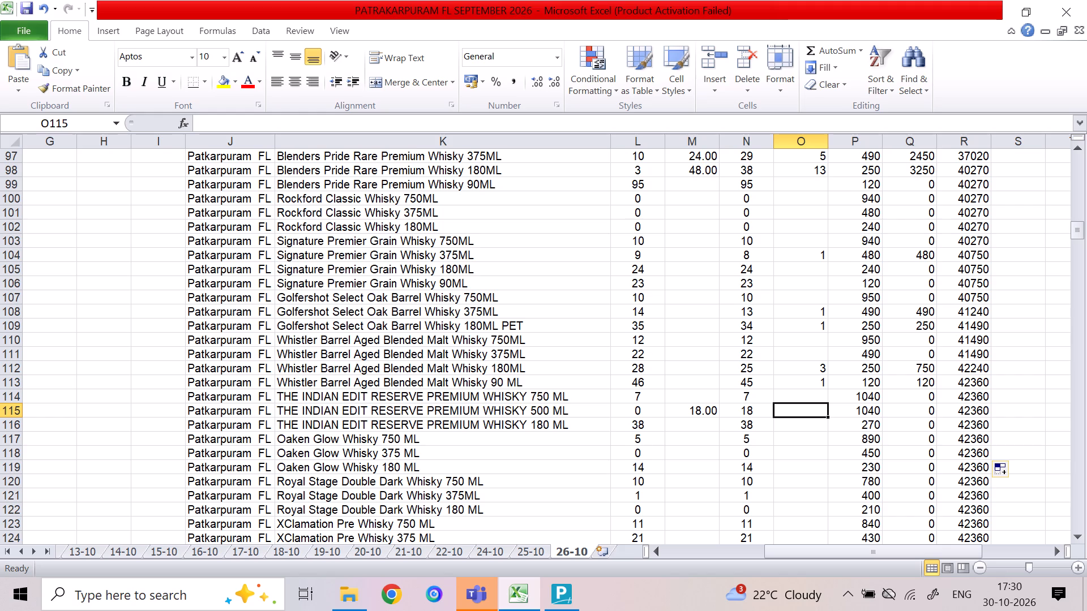
pyautogui.press('Down')
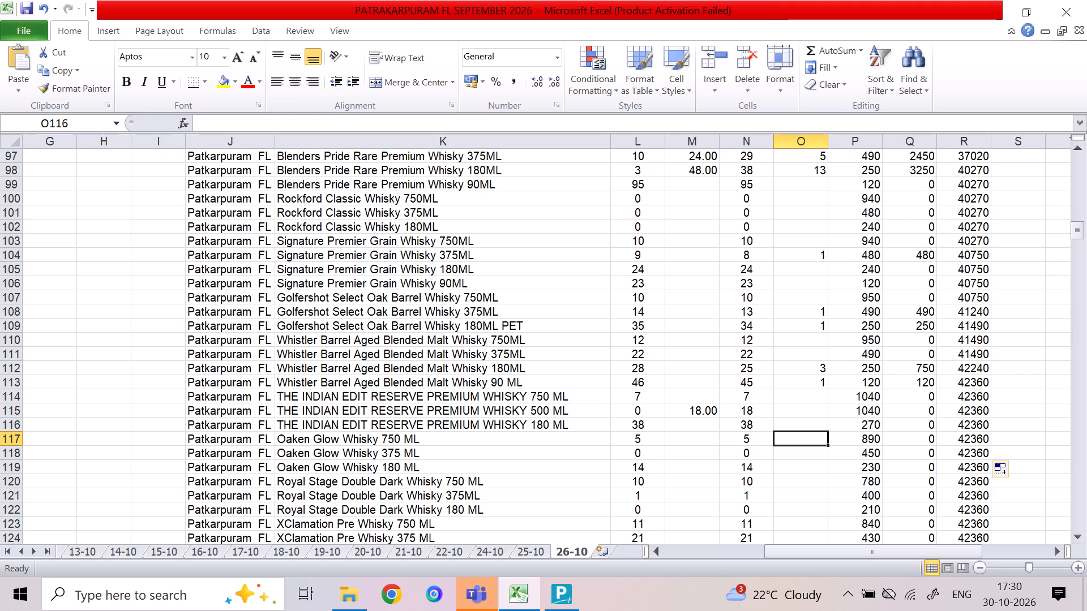
pyautogui.press('Down')
pyautogui.press('Down')
pyautogui.press('Down')
pyautogui.press('Down')
pyautogui.press('Down')
pyautogui.press('Down')
pyautogui.press('Down')
pyautogui.press('Down')
pyautogui.press('Down')
pyautogui.press('Up')
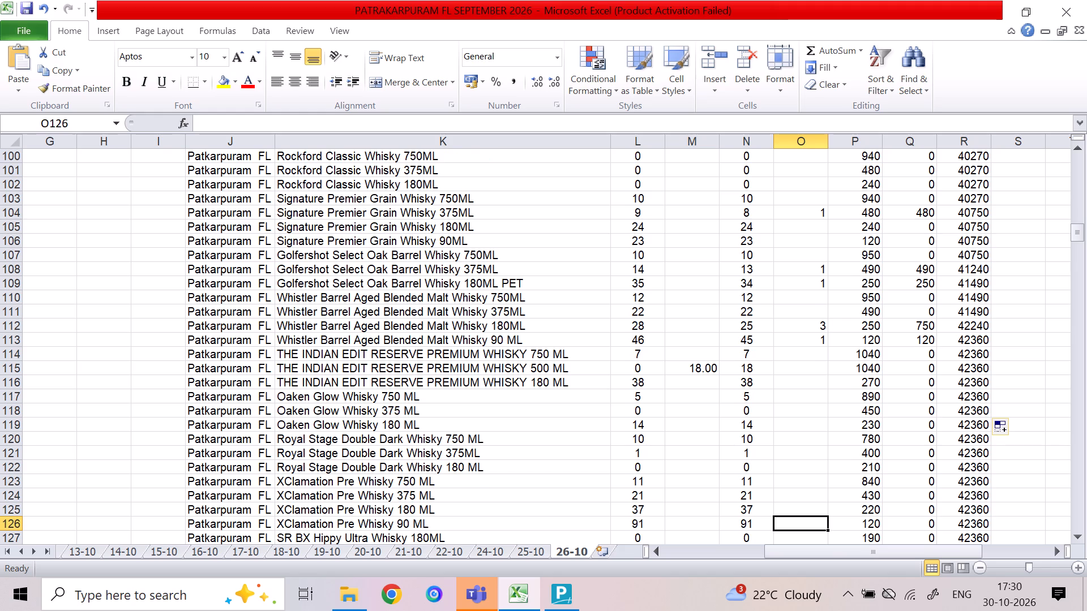
pyautogui.press('Down')
pyautogui.press('Down')
pyautogui.press('Down')
pyautogui.press('Down')
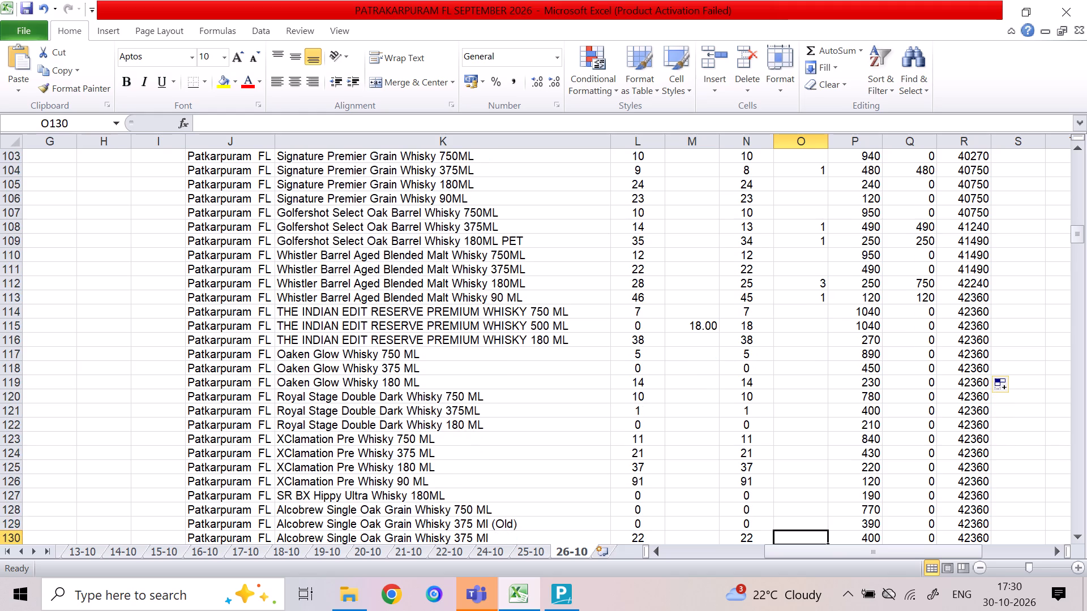
pyautogui.press('Up')
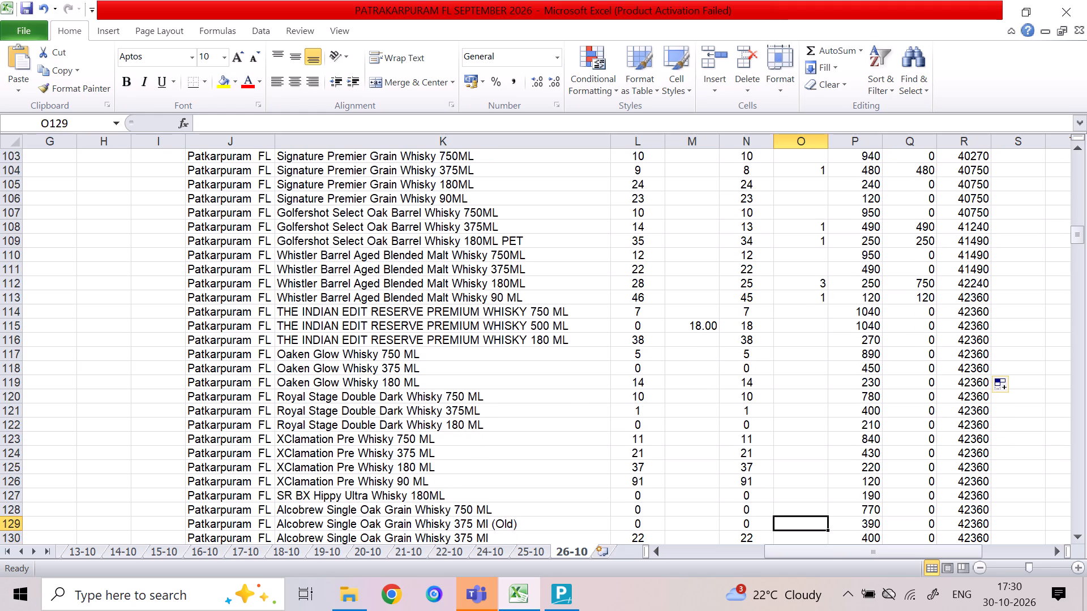
pyautogui.press('1')
pyautogui.press('Down')
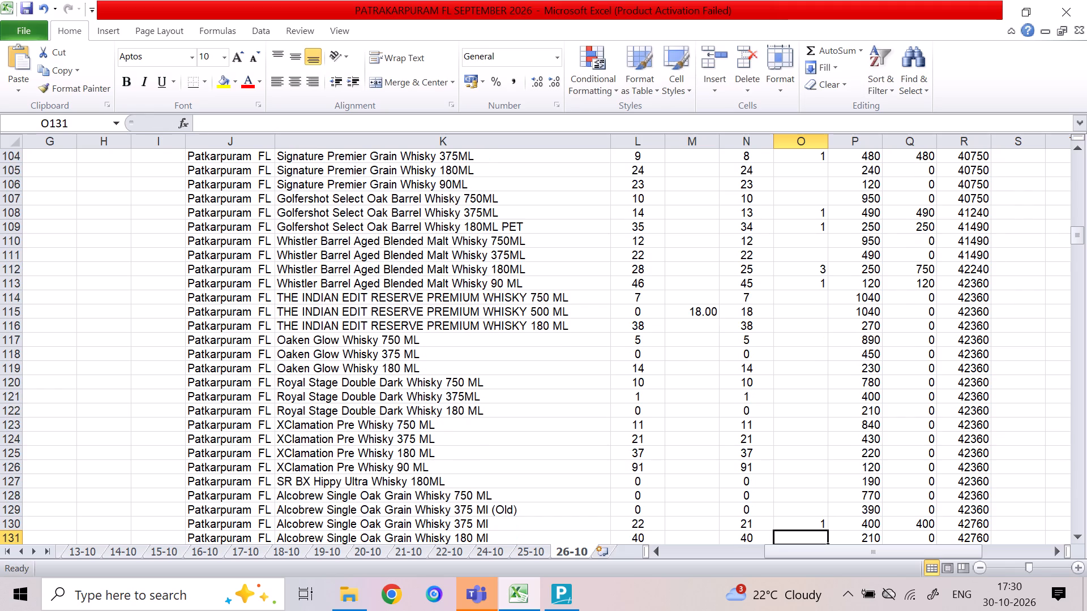
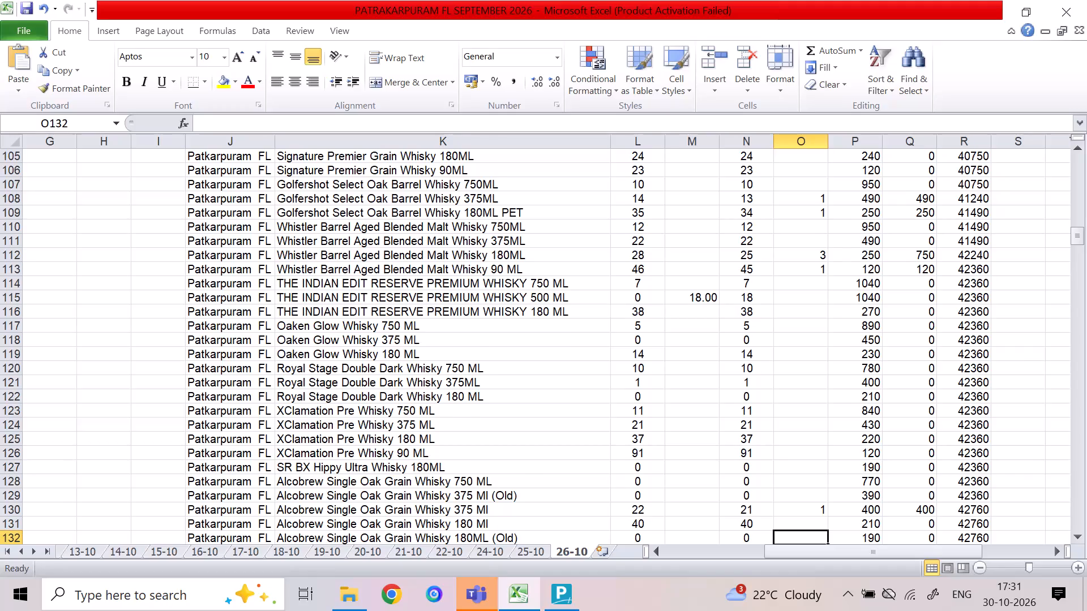
# Look through the whisky rows from row 132 down to row 162 of sheet 26-10 and back.
pyautogui.press('Down')
pyautogui.press('Down')
pyautogui.press('Up')
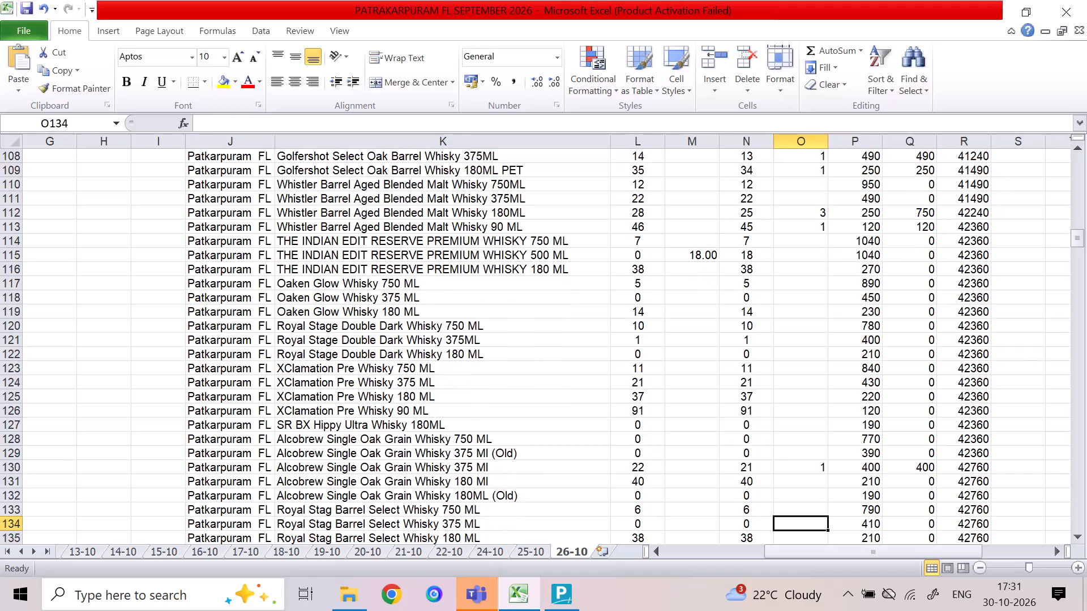
pyautogui.press('Down')
pyautogui.press('Down')
pyautogui.press('Down')
pyautogui.press('Down')
pyautogui.press('Down')
pyautogui.press('Down')
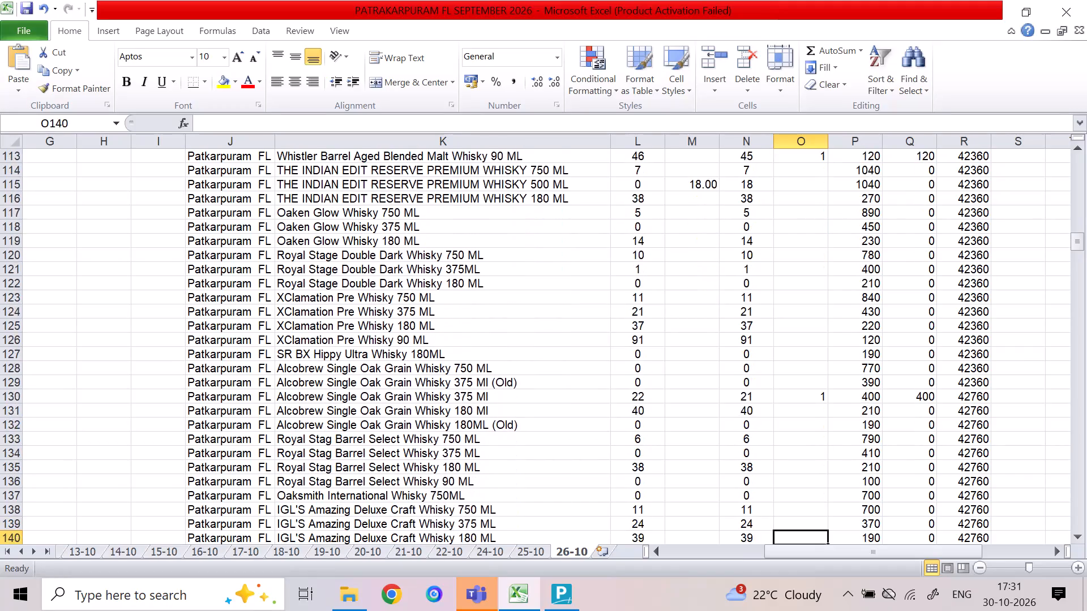
pyautogui.press('Down')
pyautogui.press('Down')
pyautogui.press('Down')
pyautogui.press('Down')
pyautogui.press('Down')
pyautogui.press('Down')
pyautogui.press('Down')
pyautogui.press('Down')
pyautogui.press('Down')
pyautogui.press('Down')
pyautogui.press('Down')
pyautogui.press('Down')
pyautogui.press('Down')
pyautogui.press('Down')
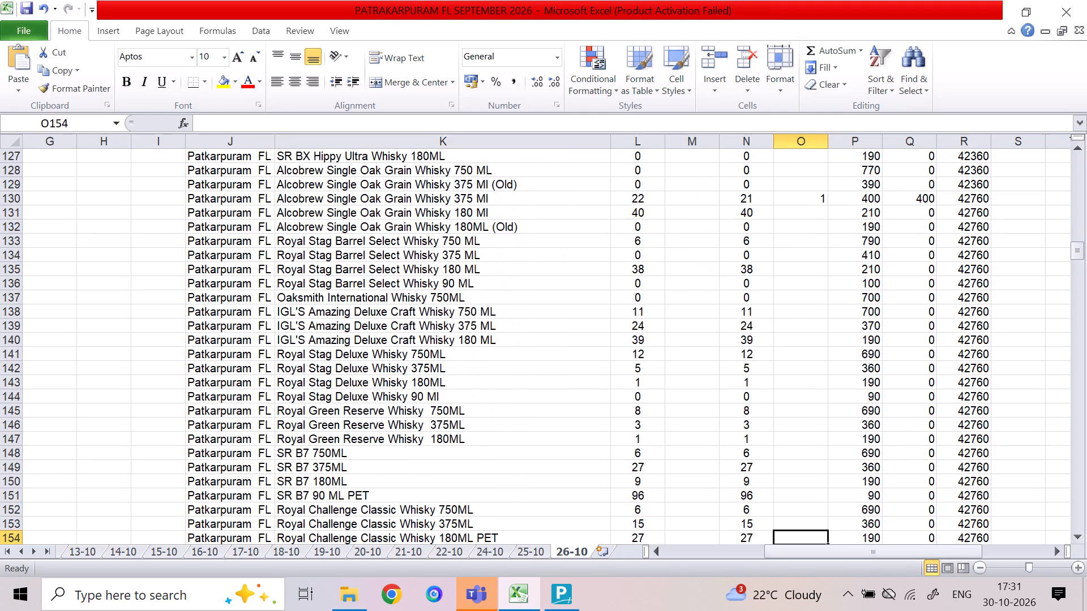
pyautogui.press('Down')
pyautogui.press('Down')
pyautogui.press('Down')
pyautogui.press('Down')
pyautogui.press('Down')
pyautogui.press('Down')
pyautogui.press('Down')
pyautogui.press('Down')
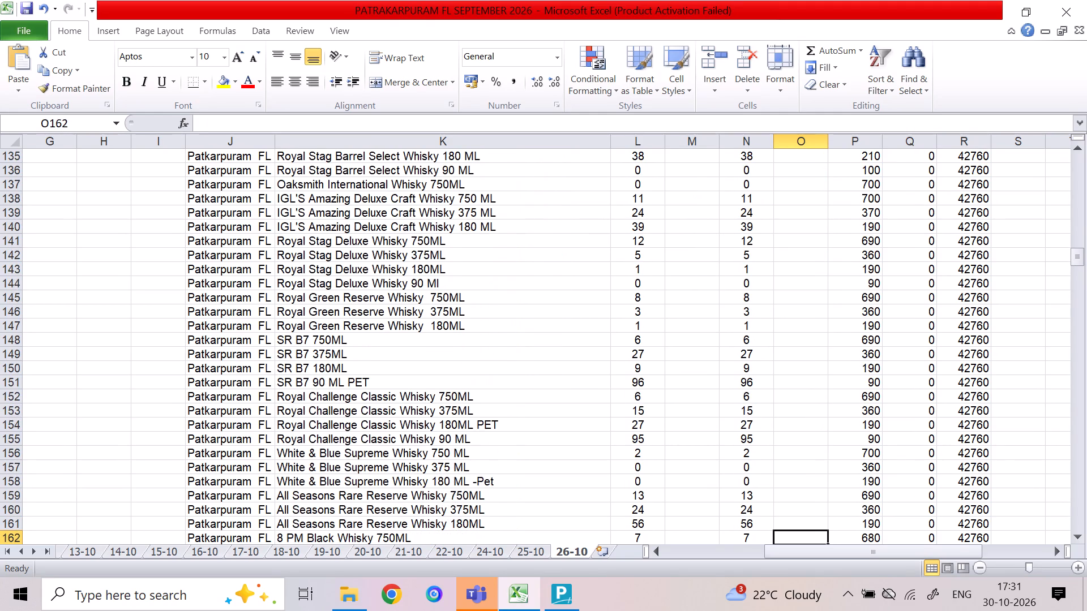
pyautogui.press('Up')
pyautogui.press('Up')
pyautogui.press('Up')
pyautogui.press('Up')
pyautogui.press('Up')
pyautogui.press('Up')
pyautogui.press('Up')
pyautogui.press('Up')
pyautogui.press('Up')
pyautogui.press('Up')
pyautogui.press('Up')
pyautogui.press('Up')
pyautogui.press('Up')
pyautogui.press('Up')
pyautogui.press('Up')
pyautogui.press('Up')
pyautogui.press('Up')
pyautogui.press('Up')
pyautogui.press('Up')
pyautogui.press('Up')
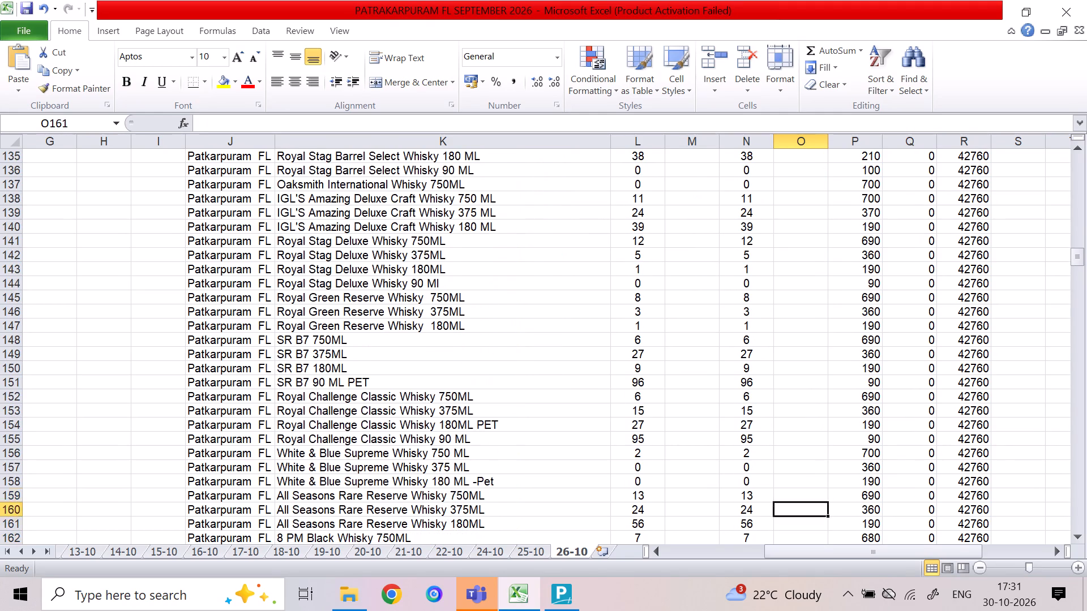
pyautogui.press('Down')
pyautogui.press('Down')
pyautogui.press('Down')
pyautogui.press('Down')
pyautogui.press('Down')
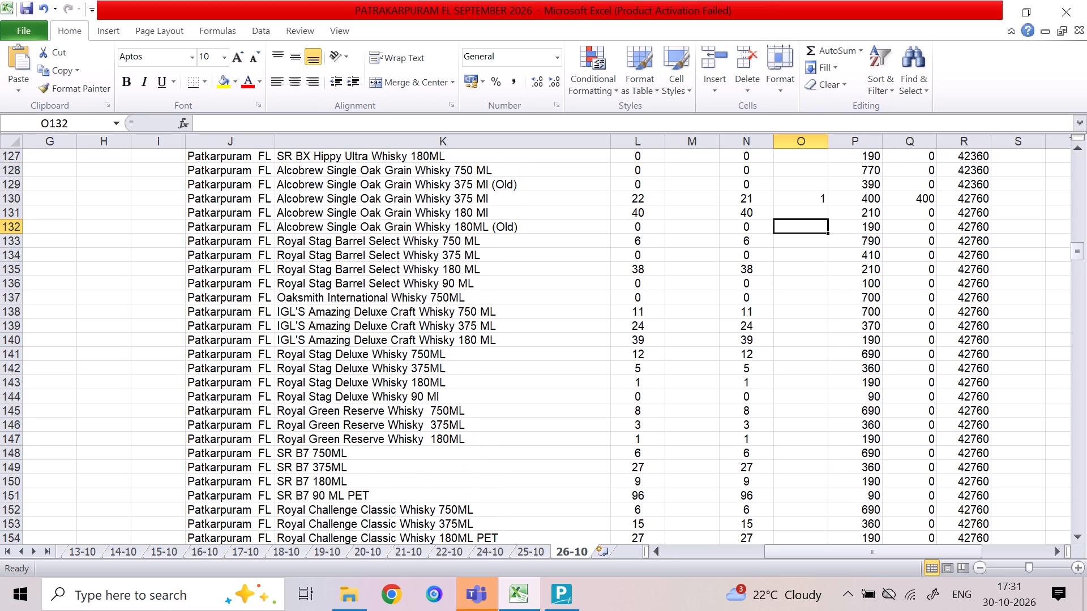
pyautogui.press('Up')
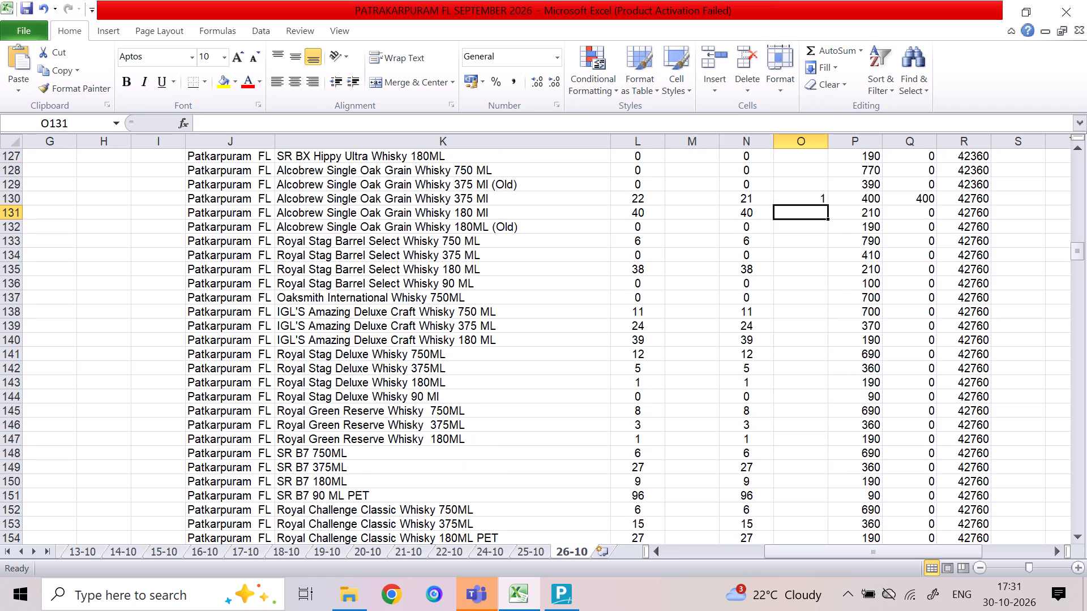
# For Royal Stag Barrel Select Whisky 180 ML in row 135, set M135 to 48 and O135 to 6.
pyautogui.press('Down')
pyautogui.press('Down')
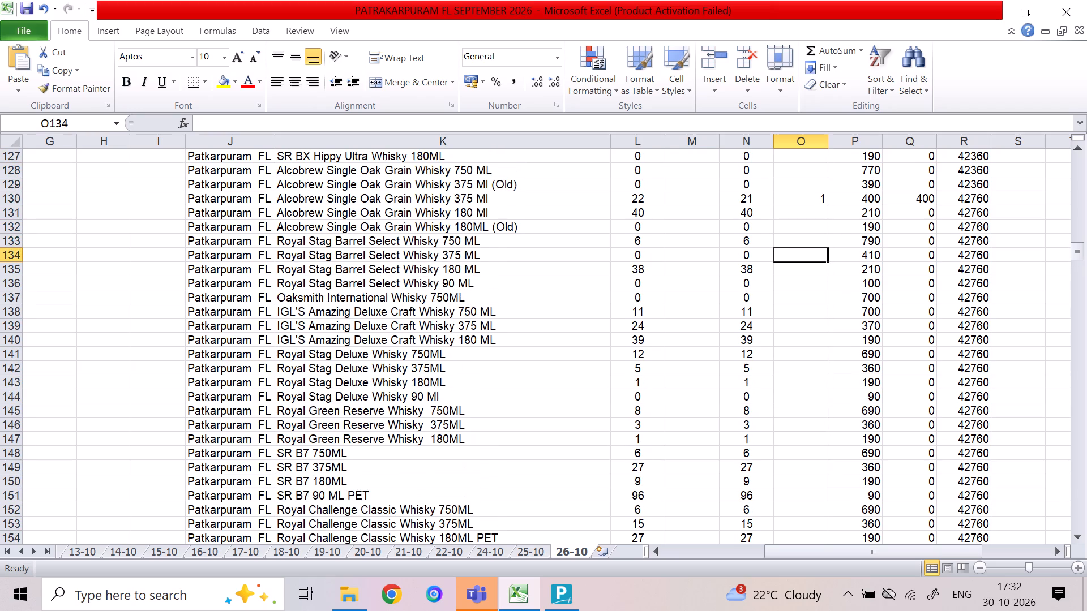
pyautogui.press('Down')
pyautogui.press('Left')
pyautogui.press('Left')
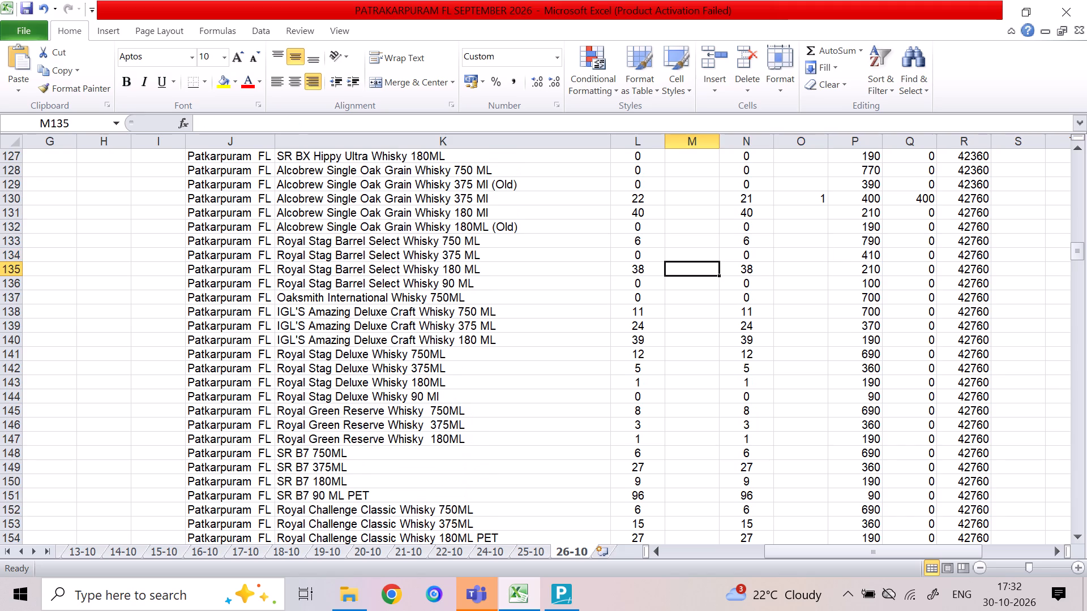
pyautogui.write('48')
pyautogui.press('Right')
pyautogui.press('Right')
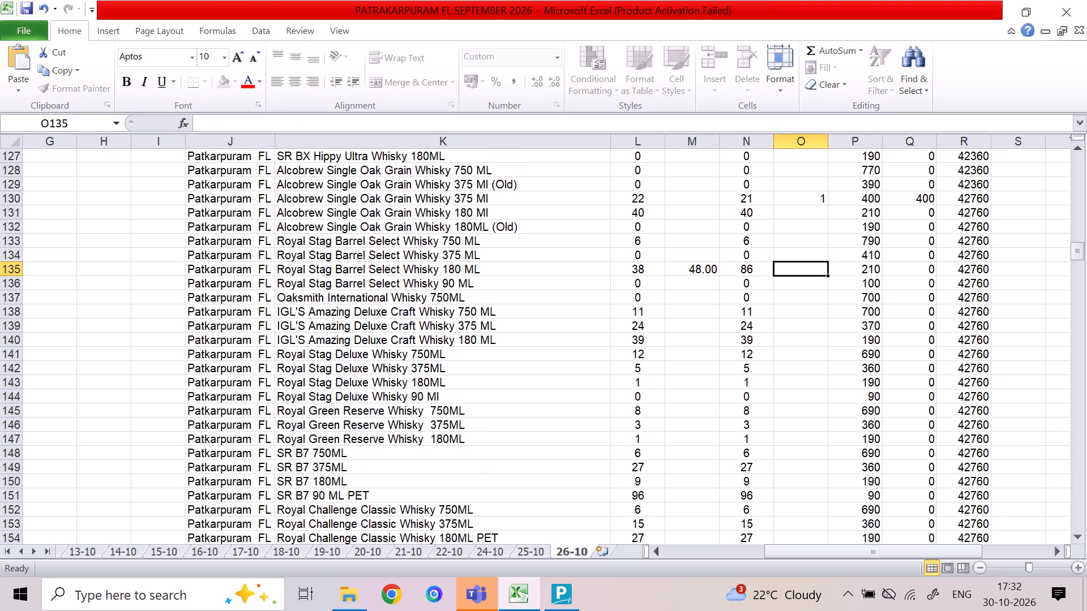
pyautogui.press('6')
pyautogui.press('Down')
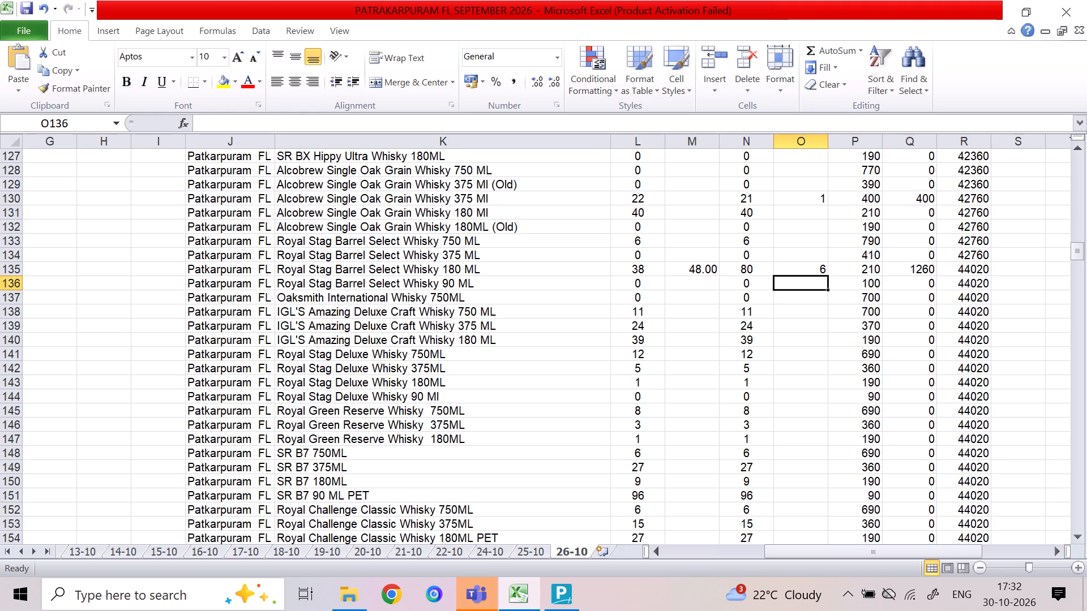
# Enter 1 in column O for Royal Stag Deluxe Whisky 750ML in row 141.
pyautogui.press('Down')
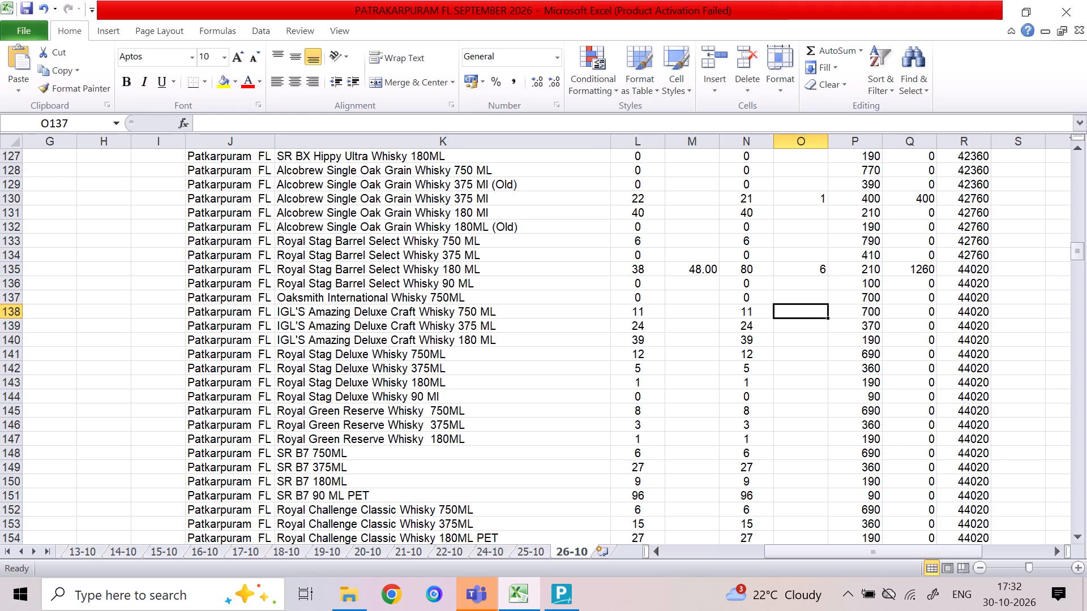
pyautogui.press('Down')
pyautogui.press('Down')
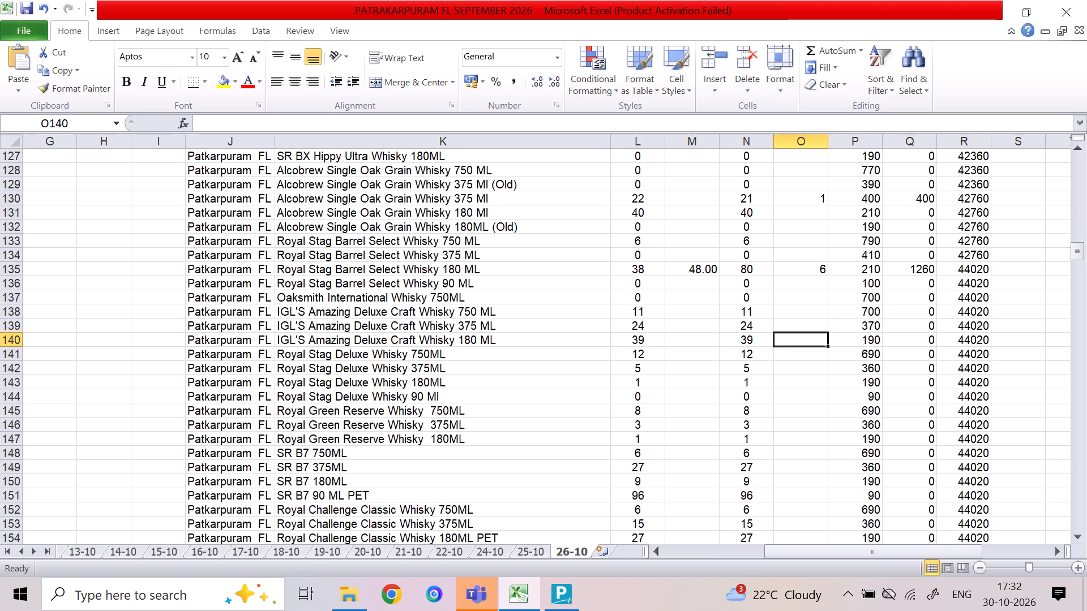
pyautogui.press('Down')
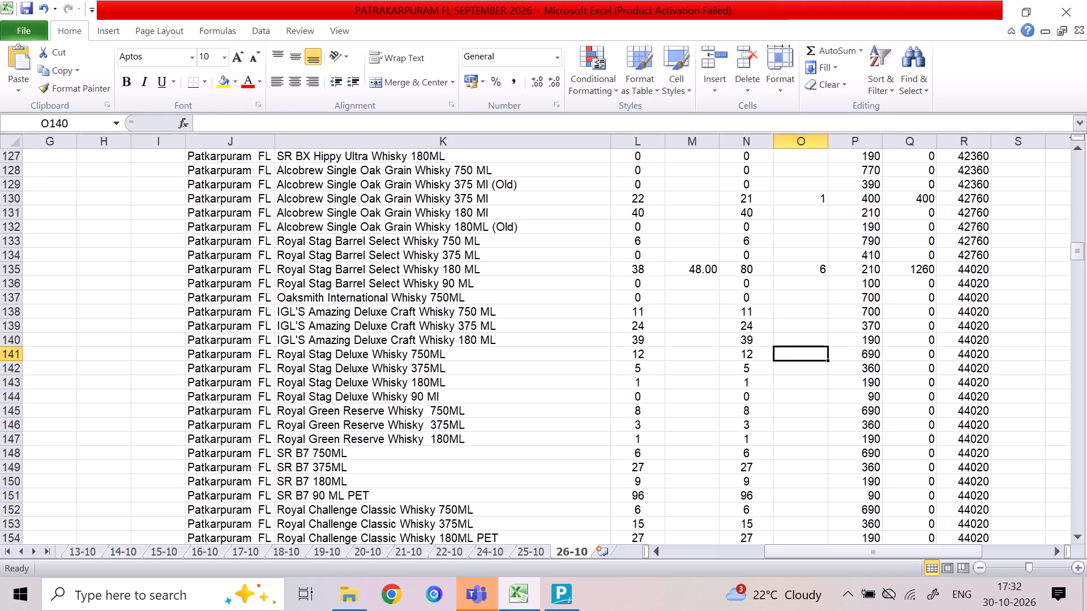
pyautogui.press('1')
pyautogui.press('Down')
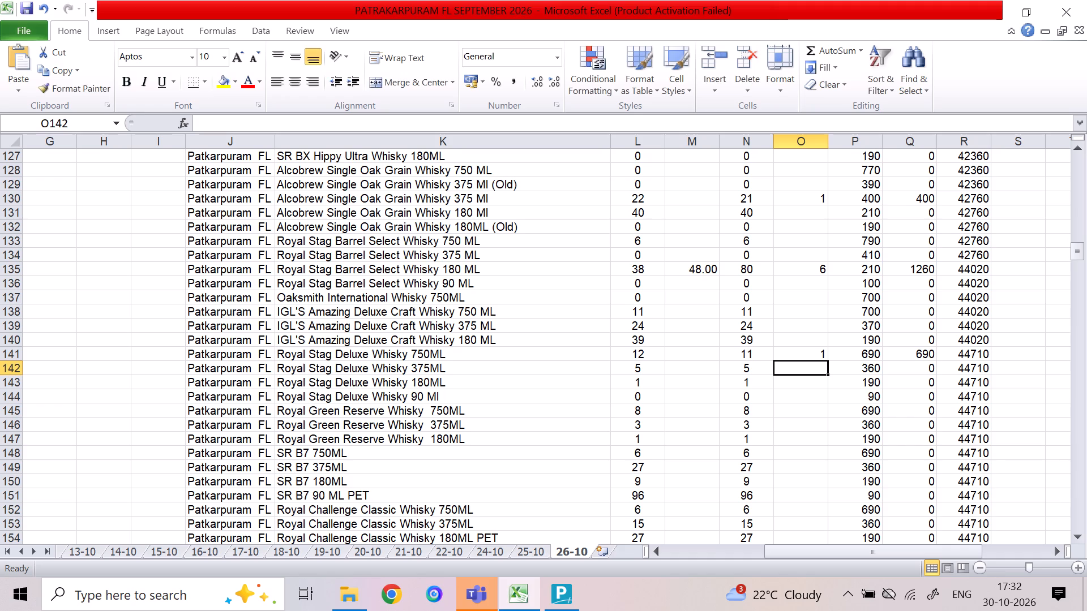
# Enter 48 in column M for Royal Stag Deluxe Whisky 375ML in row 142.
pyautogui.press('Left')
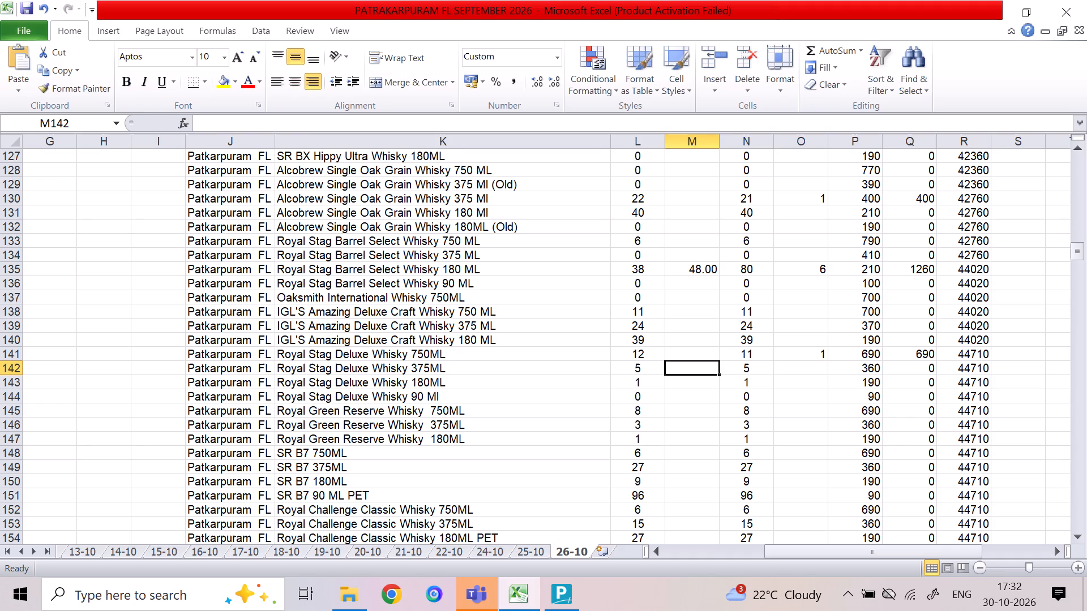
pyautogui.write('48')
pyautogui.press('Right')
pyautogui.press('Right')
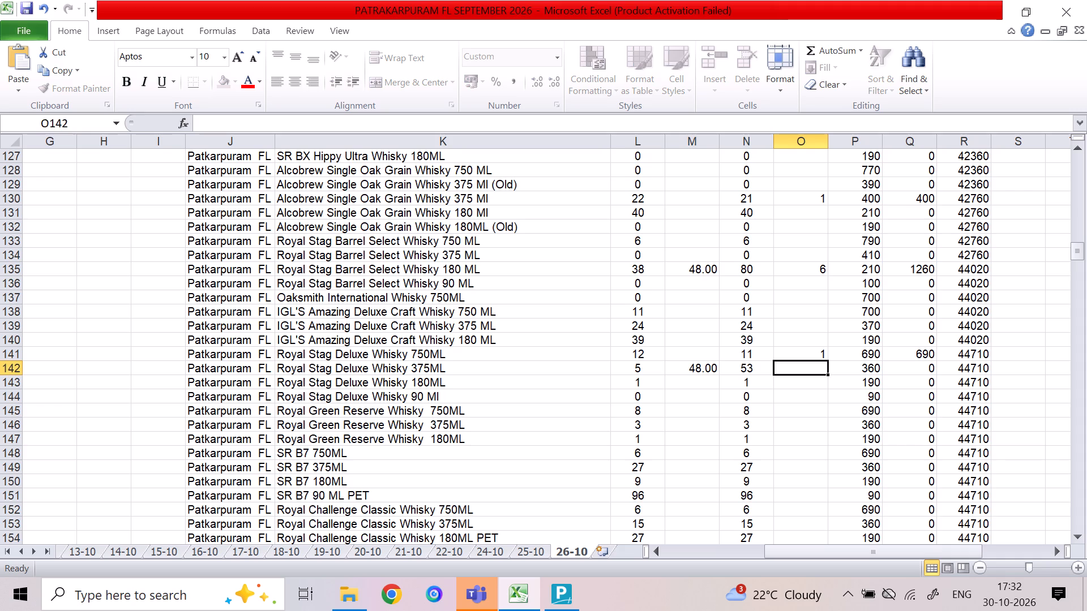
# Enter 5 in column O for Royal Stag Deluxe Whisky 375ML in row 142.
pyautogui.press('5')
pyautogui.press('Down')
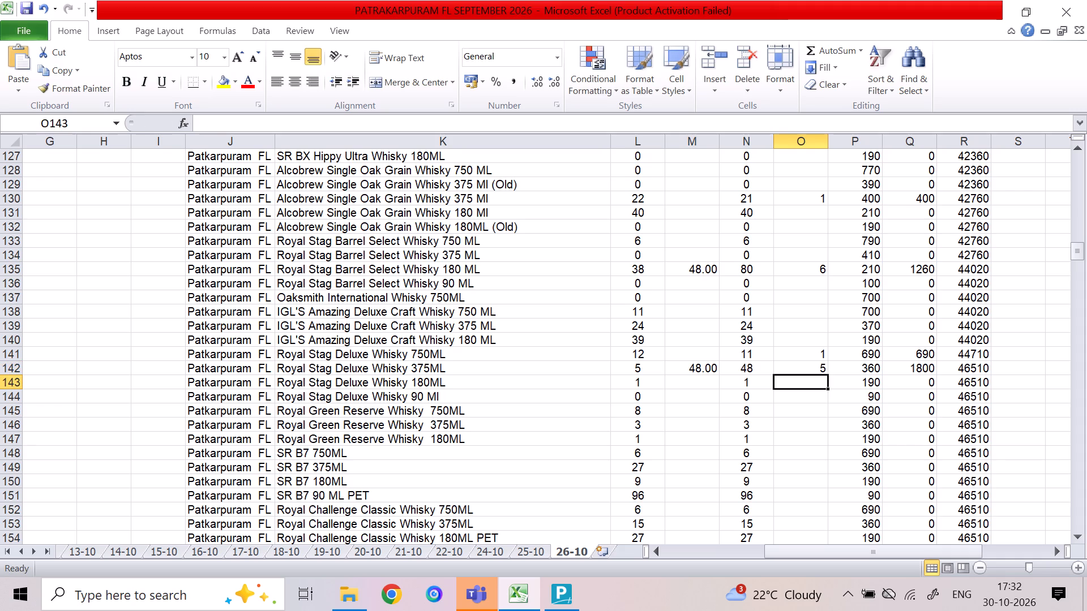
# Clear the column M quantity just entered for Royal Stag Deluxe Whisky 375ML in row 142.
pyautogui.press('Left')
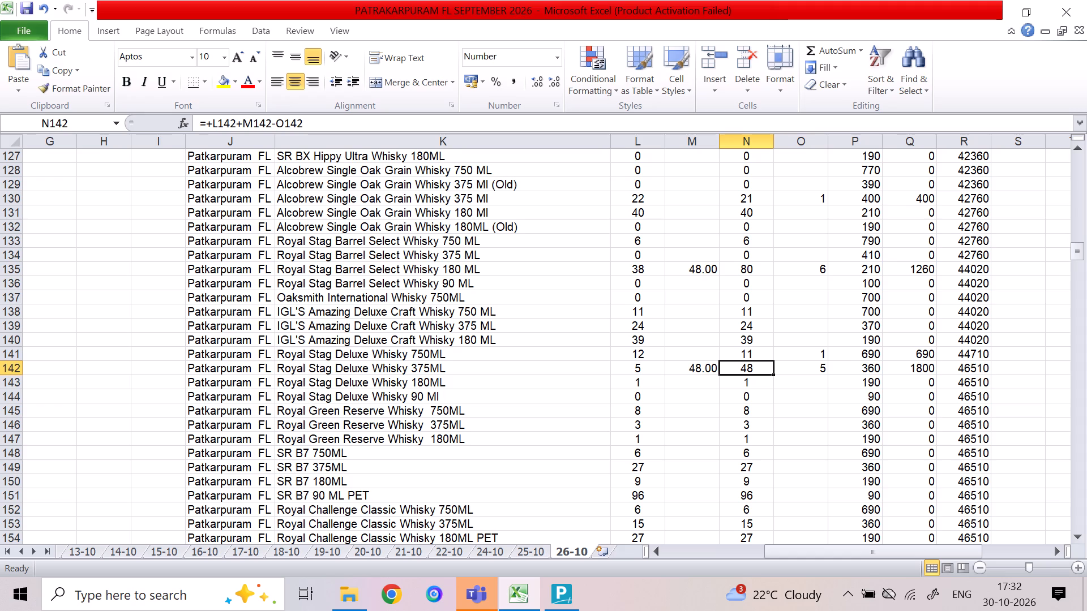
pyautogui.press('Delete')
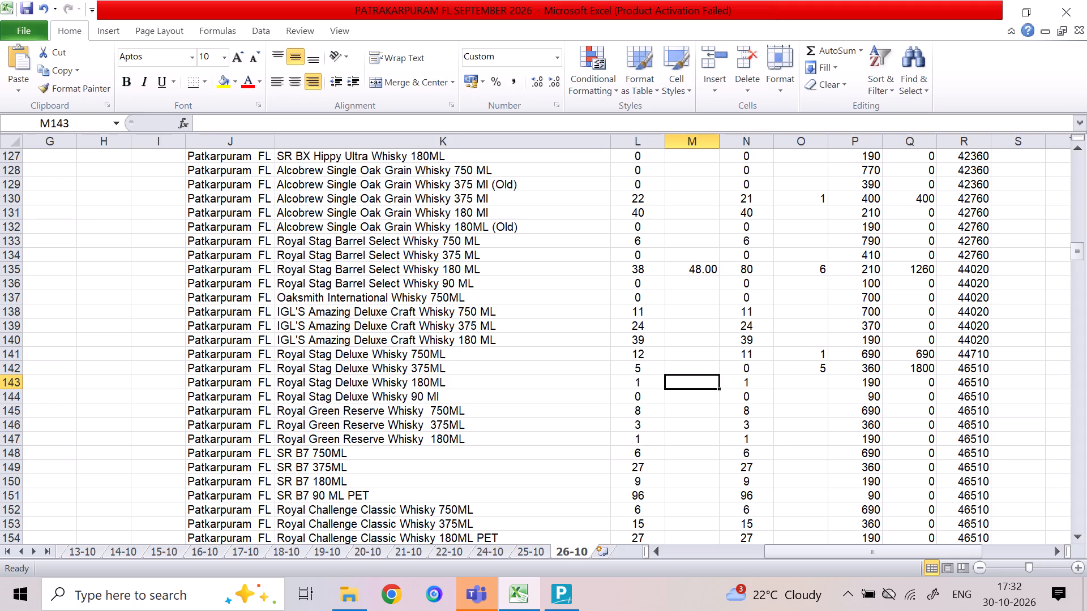
# For Royal Stag Deluxe Whisky 180ML in row 143, set M143 to 48 and O143 to 12.
pyautogui.write('48')
pyautogui.press('Right')
pyautogui.press('Right')
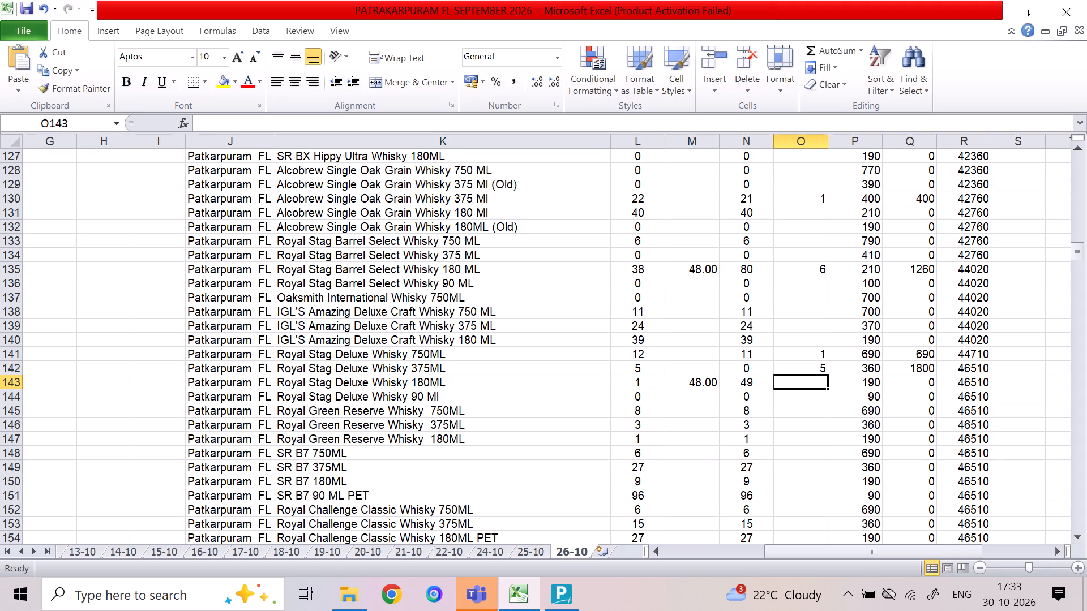
pyautogui.write('12')
pyautogui.press('Down')
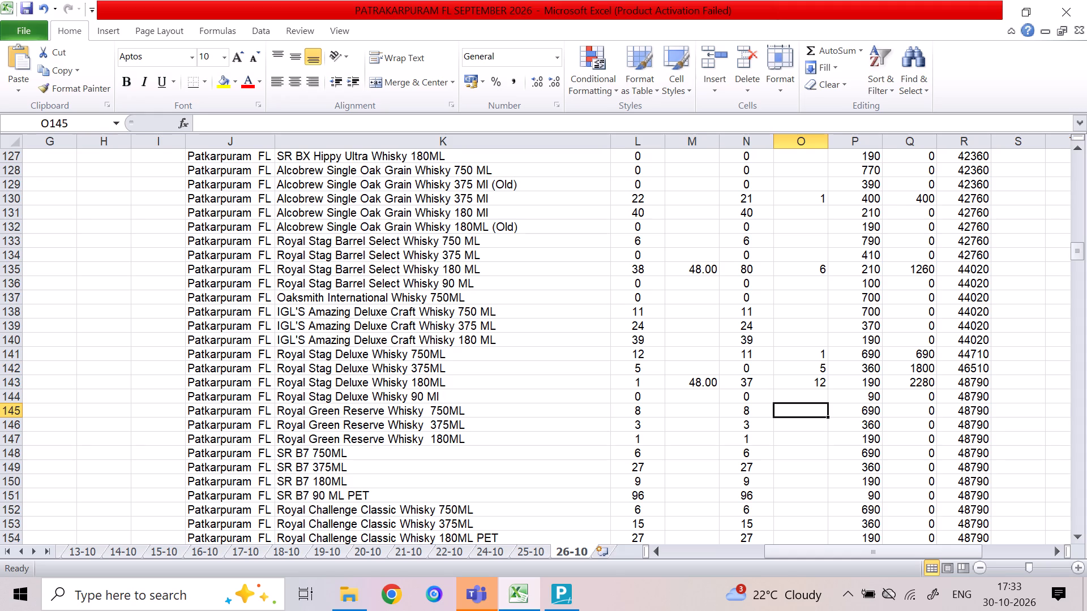
# Enter 1 in column O for both Royal Green Reserve Whisky 750ML and 375ML in rows 145 and 146.
pyautogui.press('1')
pyautogui.press('Down')
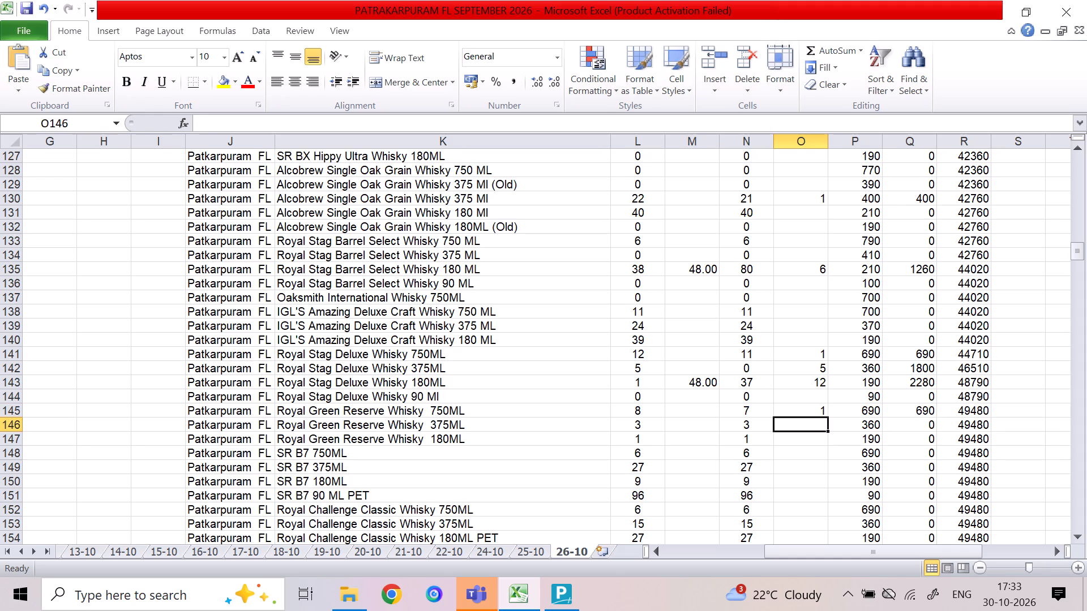
pyautogui.press('1')
pyautogui.press('Down')
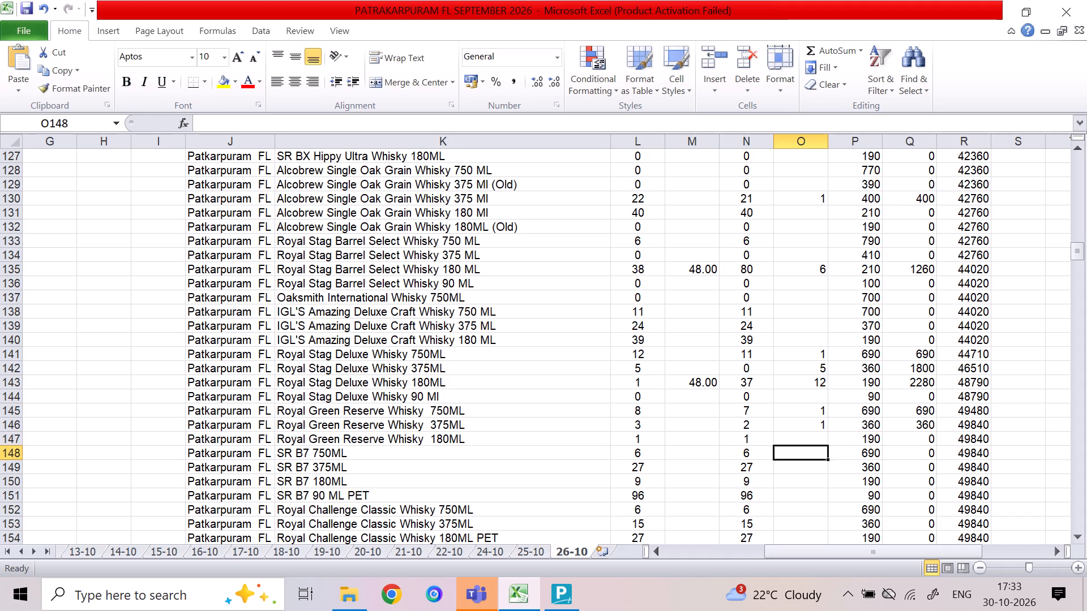
# For SR B7 750ML set M148 to 12 and O148 to 2, and for SR B7 375ML set O149 to 2.
pyautogui.press('Down')
pyautogui.press('Up')
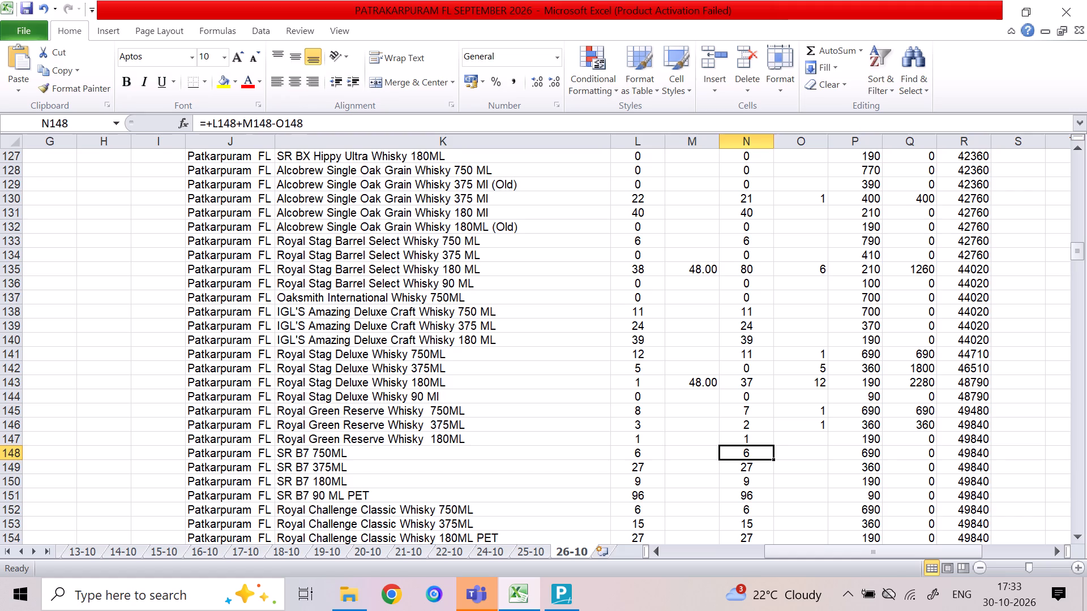
pyautogui.press('Left')
pyautogui.write('12')
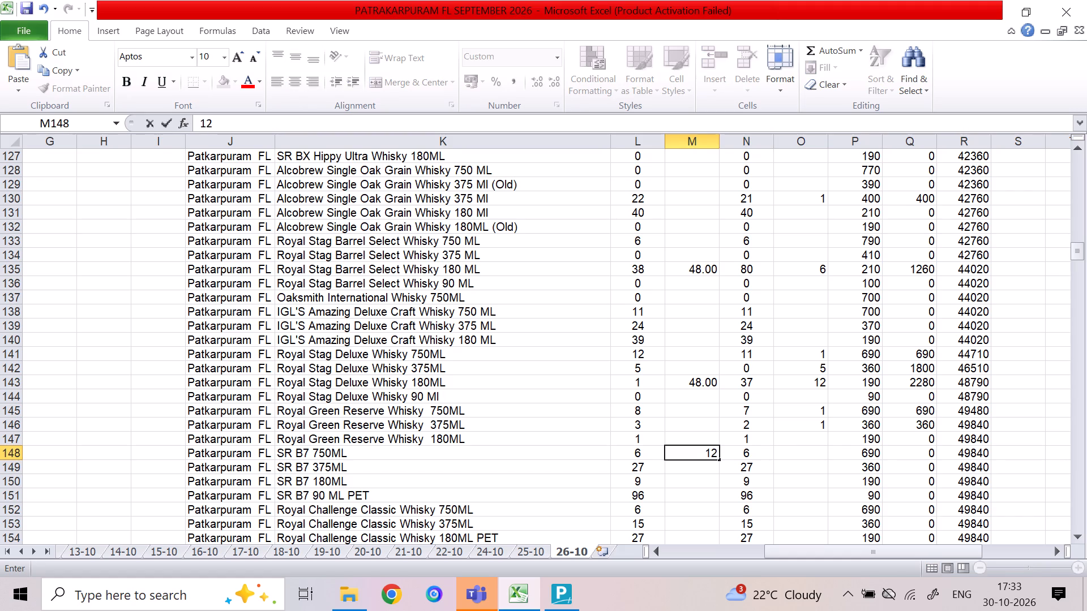
pyautogui.press('Down')
pyautogui.press('Up')
pyautogui.press('Right')
pyautogui.press('Right')
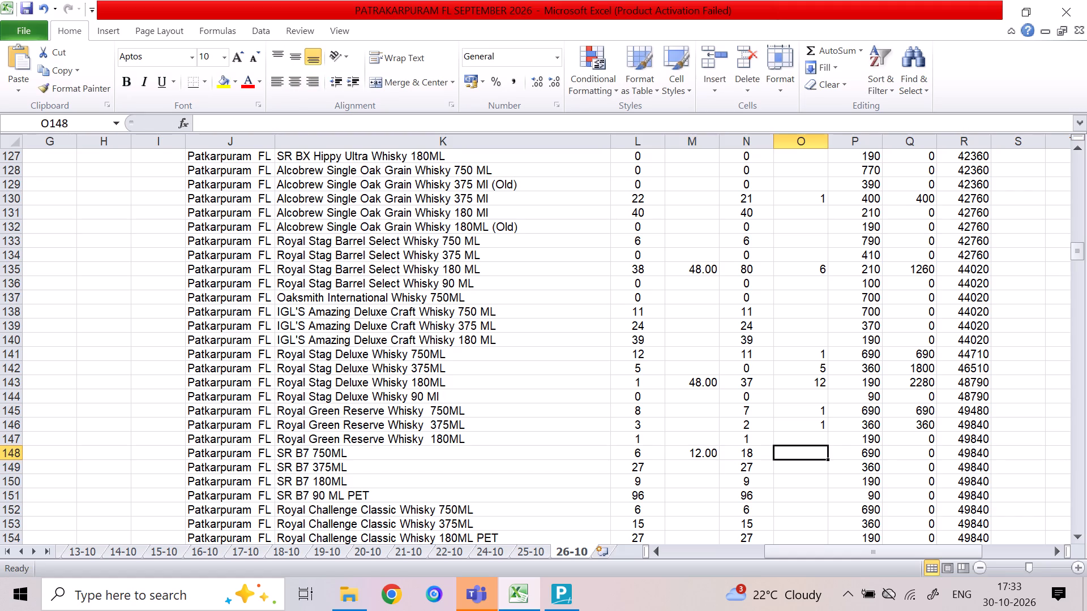
pyautogui.press('2')
pyautogui.press('Down')
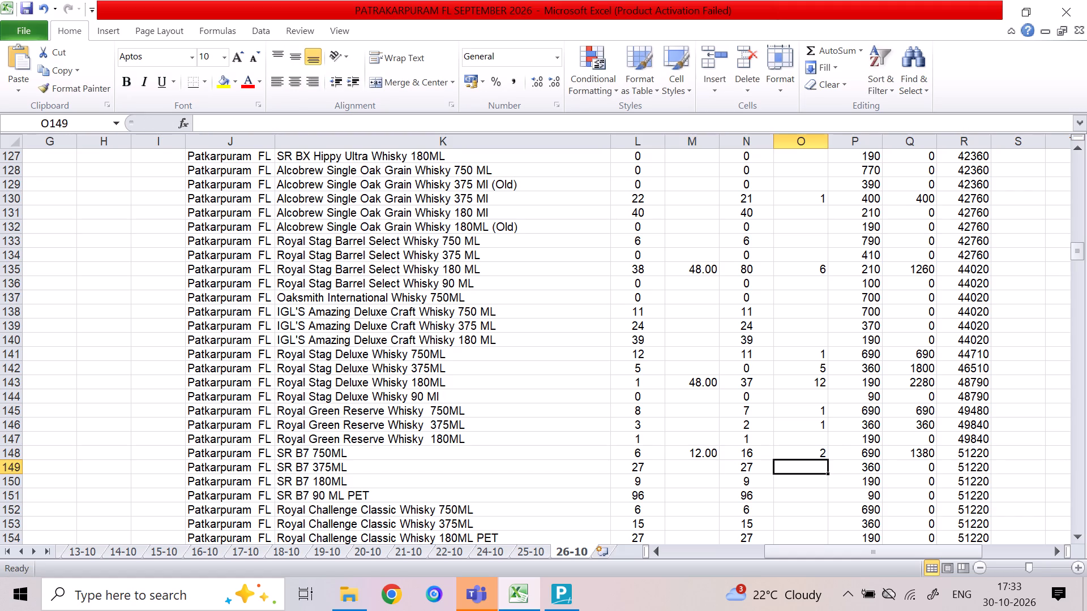
pyautogui.press('2')
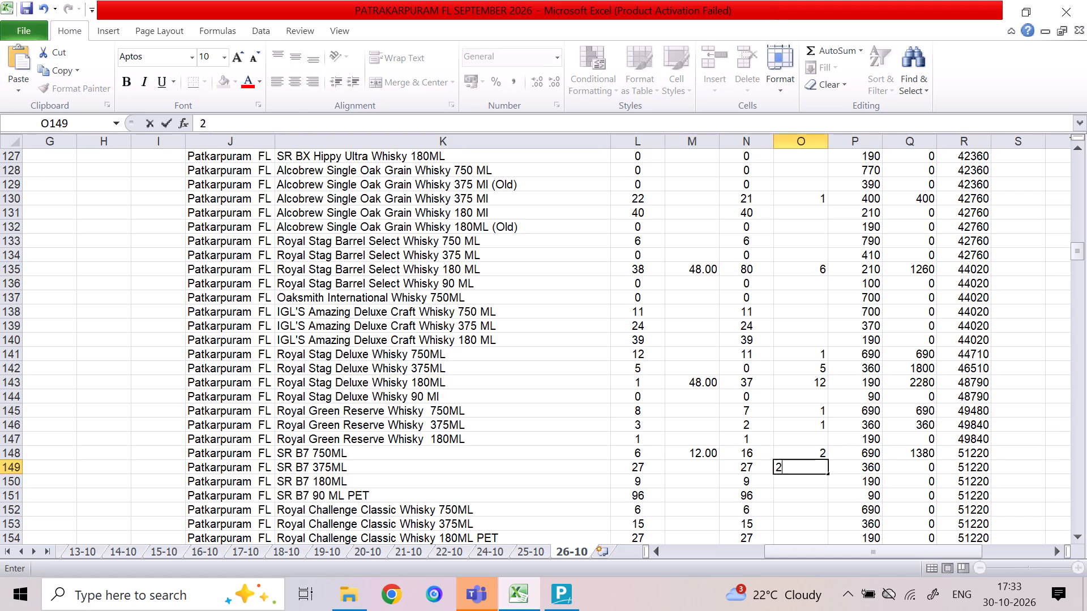
pyautogui.press('Down')
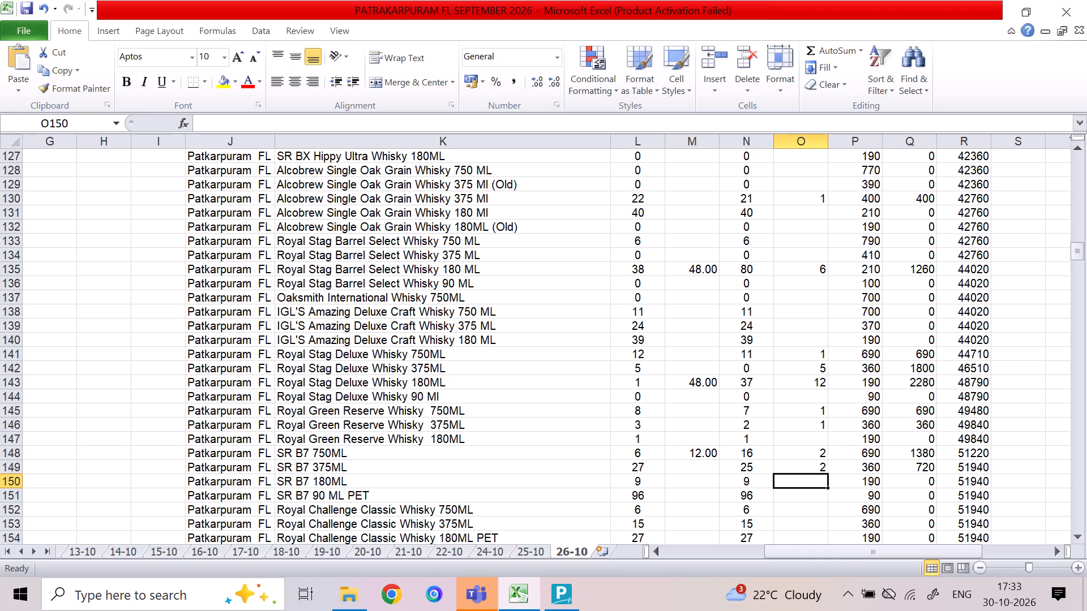
# For SR B7 180ML in row 150, set M150 to 96 and O150 to 9.
pyautogui.press('Left')
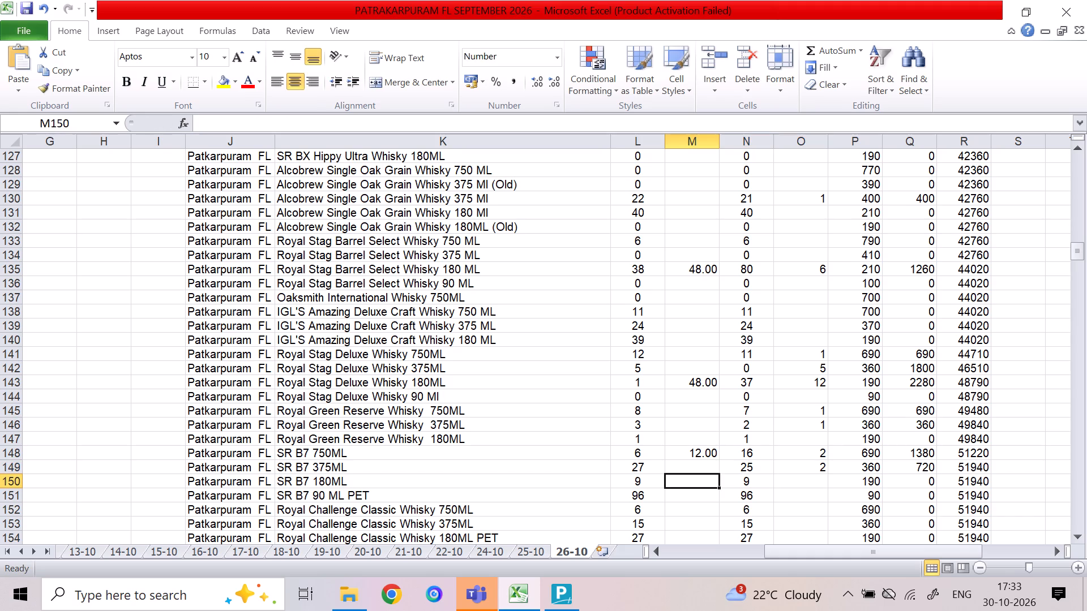
pyautogui.write('96')
pyautogui.press('Right')
pyautogui.press('Right')
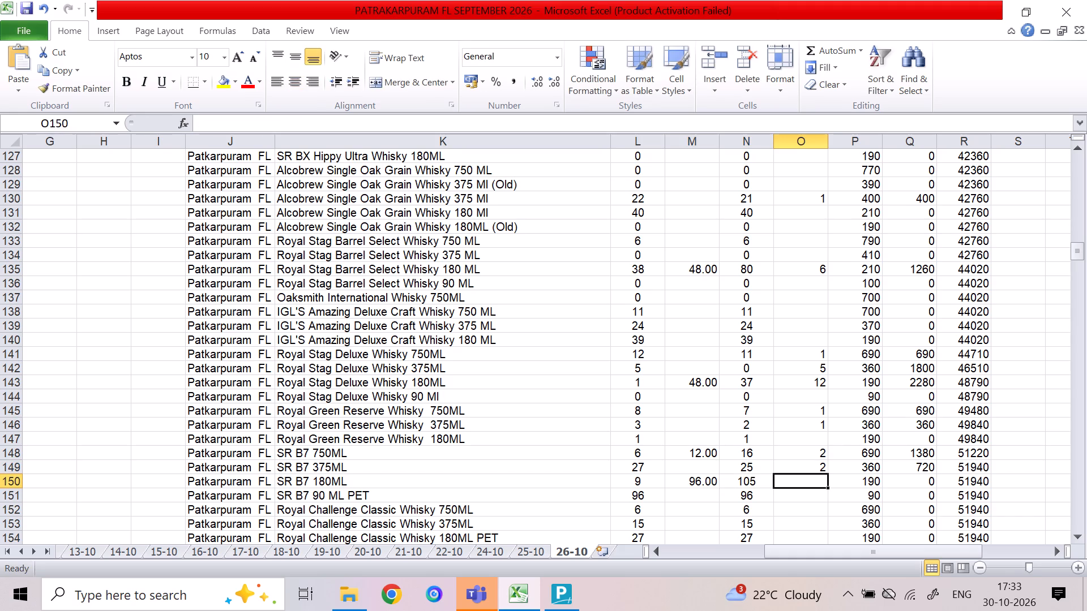
pyautogui.press('9')
pyautogui.press('Down')
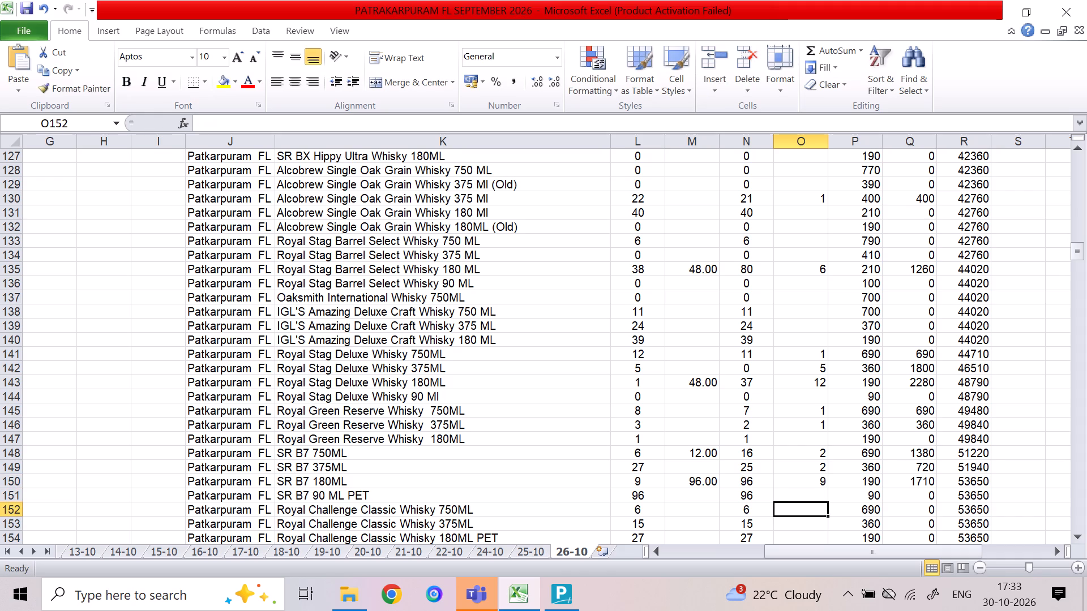
# Enter 2 in column O for Royal Challenge Classic Whisky 375ML in row 153.
pyautogui.press('Down')
pyautogui.press('2')
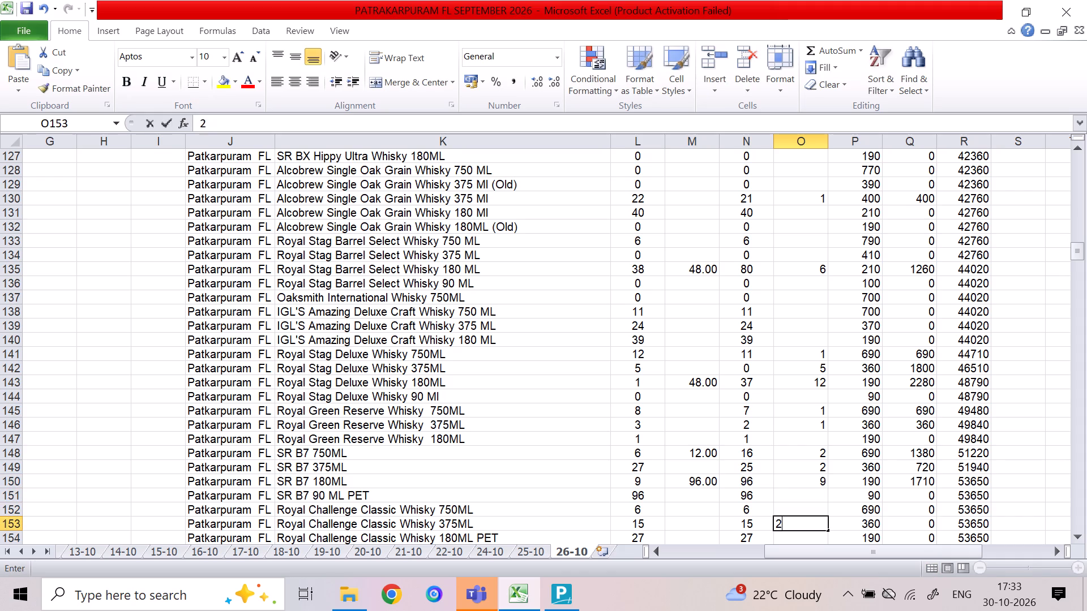
pyautogui.press('Down')
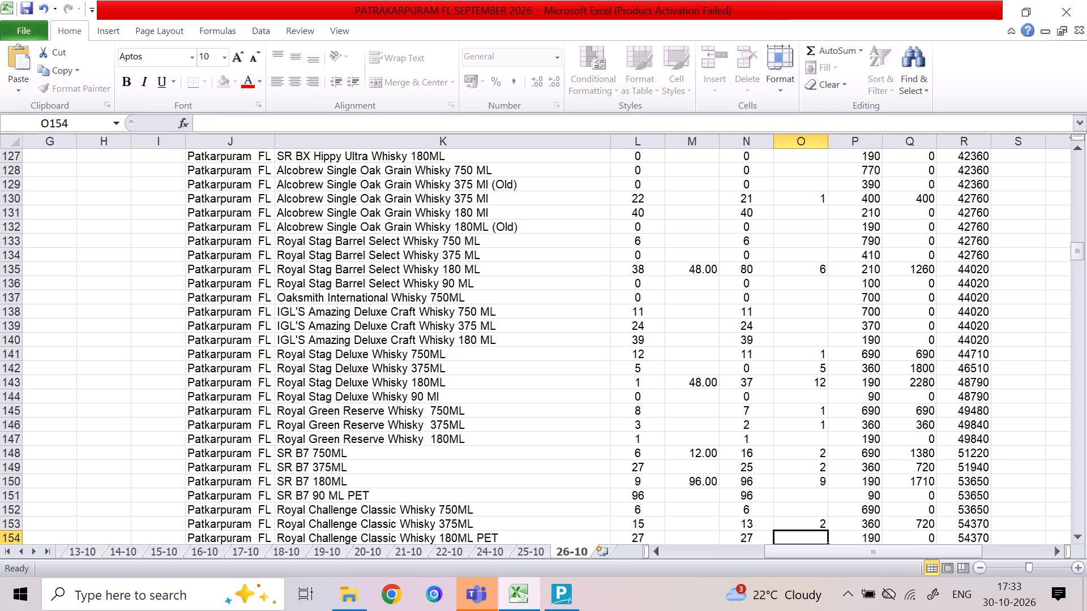
# Enter 2 in column O for both Royal Challenge Classic Whisky 180ML PET and 90 ML in rows 154 and 155.
pyautogui.press('2')
pyautogui.press('Down')
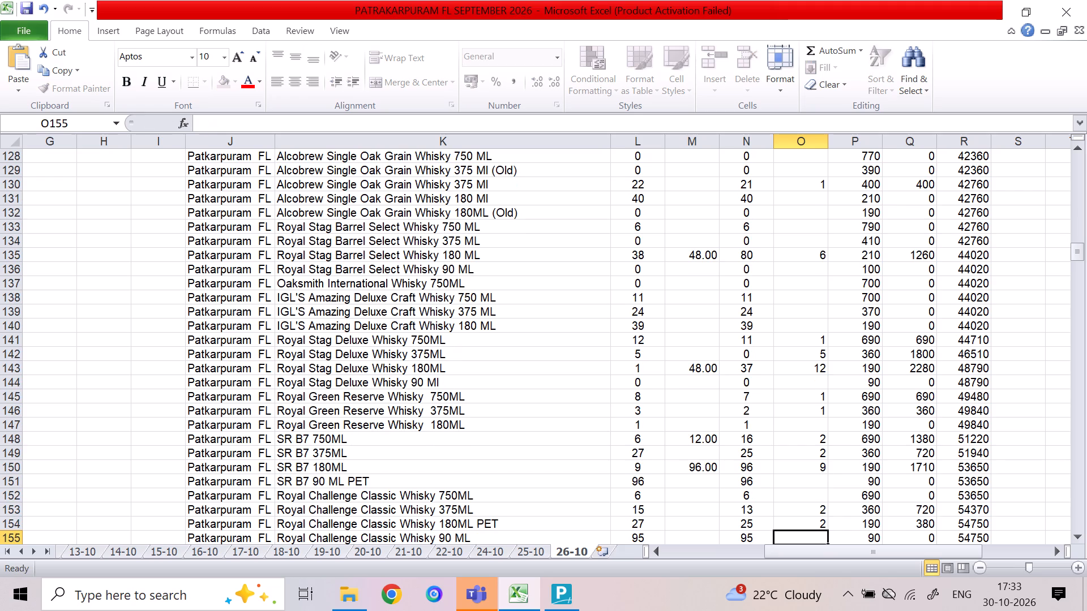
pyautogui.press('2')
pyautogui.press('Down')
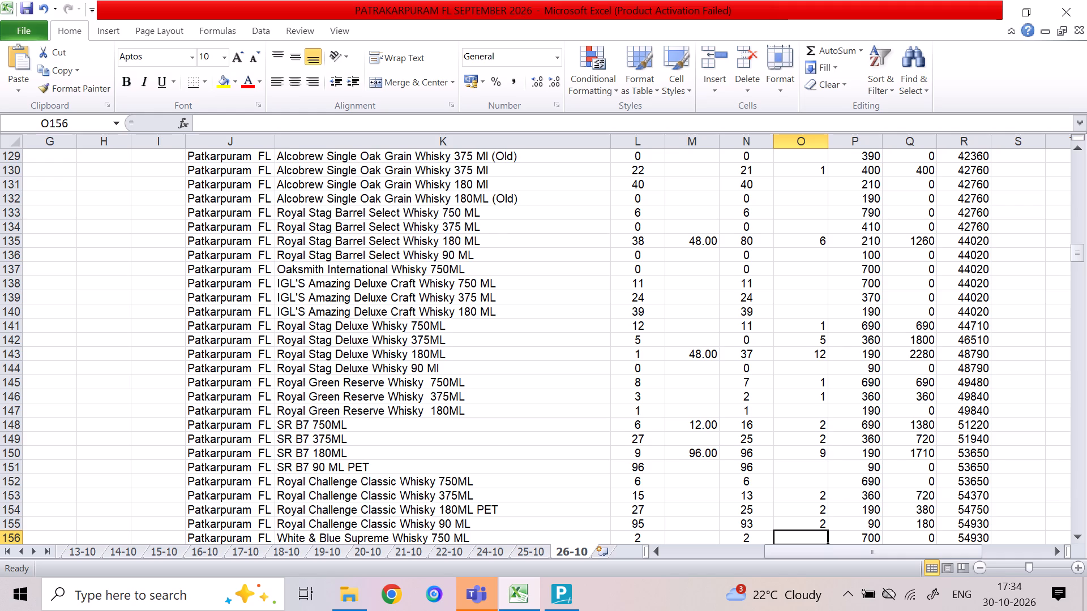
# For All Seasons Rare Reserve Whisky, enter sold quantities in column O: 2 for 375ML in row 160 and 1 for 180ML in row 161.
pyautogui.press('Down')
pyautogui.press('Down')
pyautogui.press('Down')
pyautogui.press('Down')
pyautogui.press('Up')
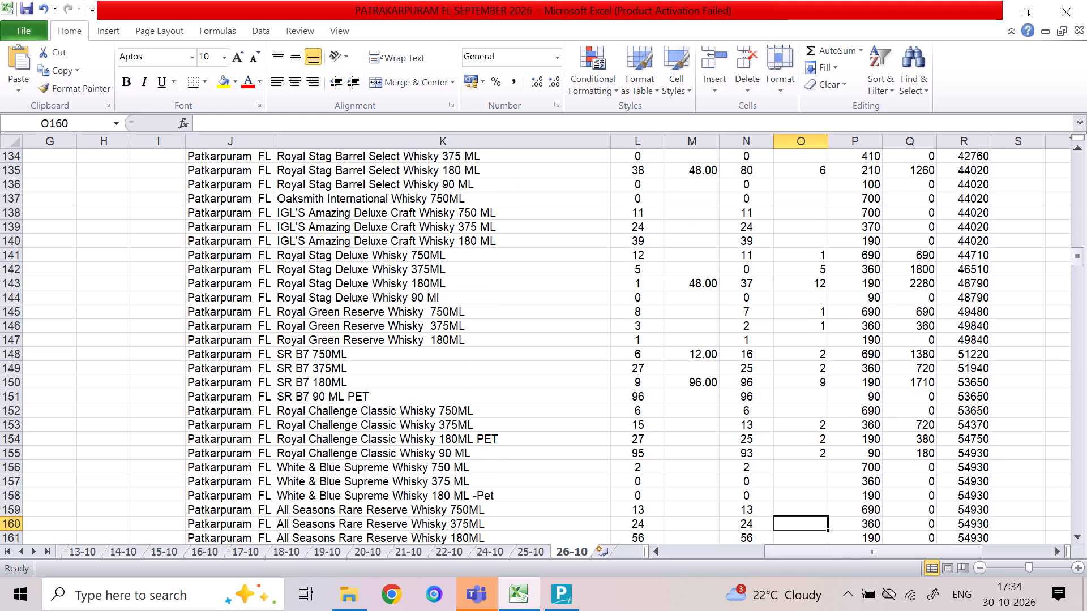
pyautogui.press('2')
pyautogui.press('Down')
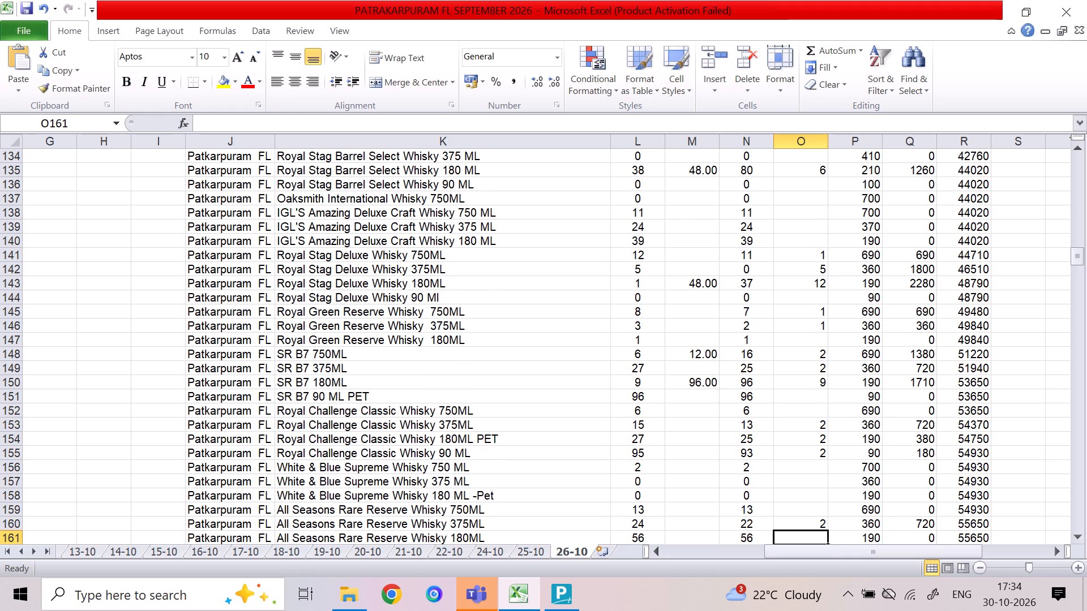
pyautogui.press('1')
pyautogui.press('Down')
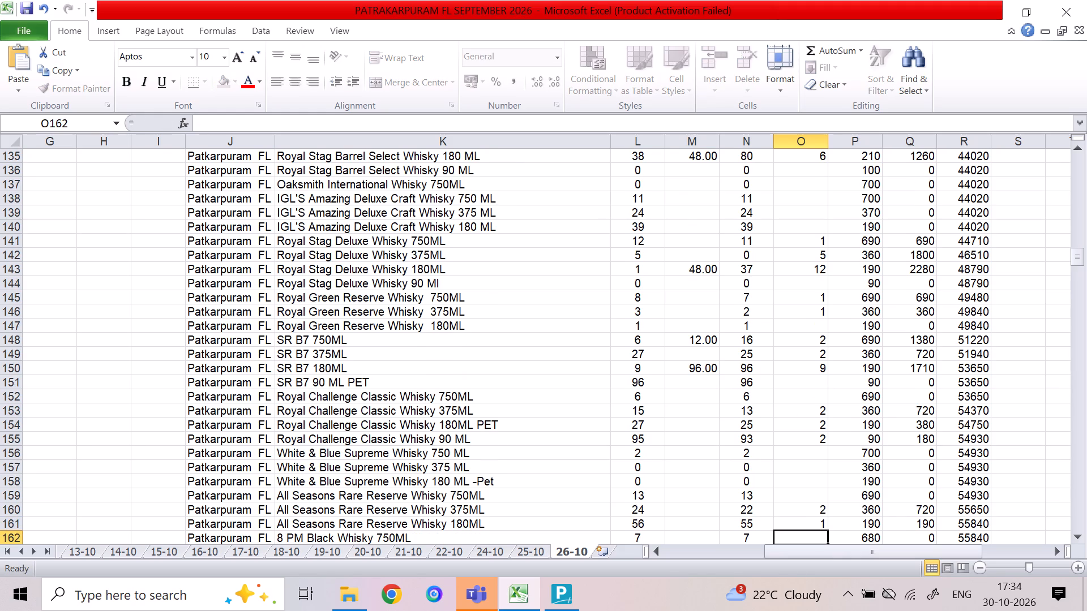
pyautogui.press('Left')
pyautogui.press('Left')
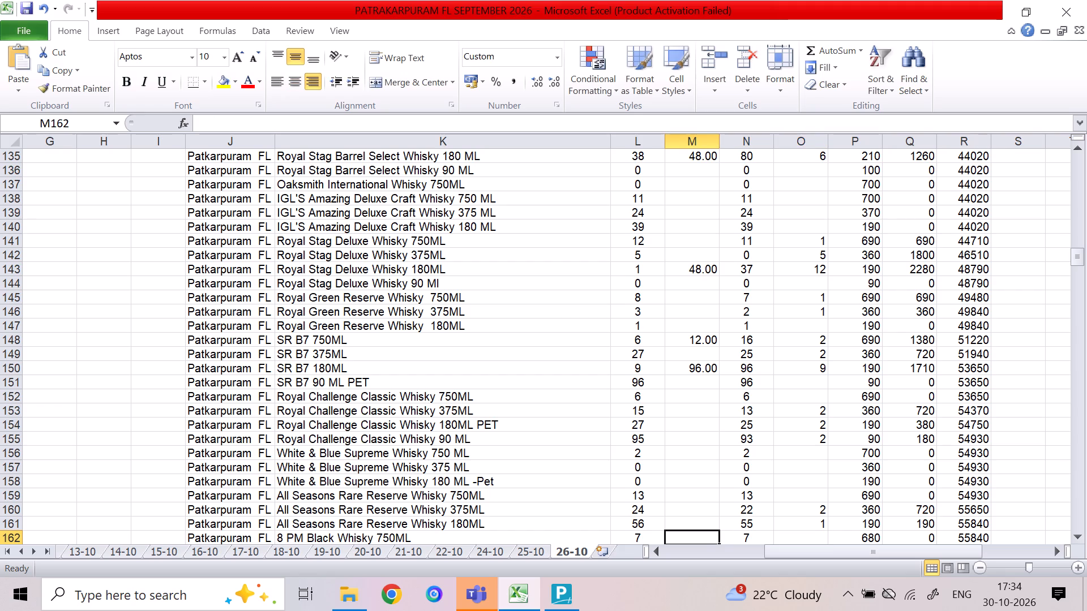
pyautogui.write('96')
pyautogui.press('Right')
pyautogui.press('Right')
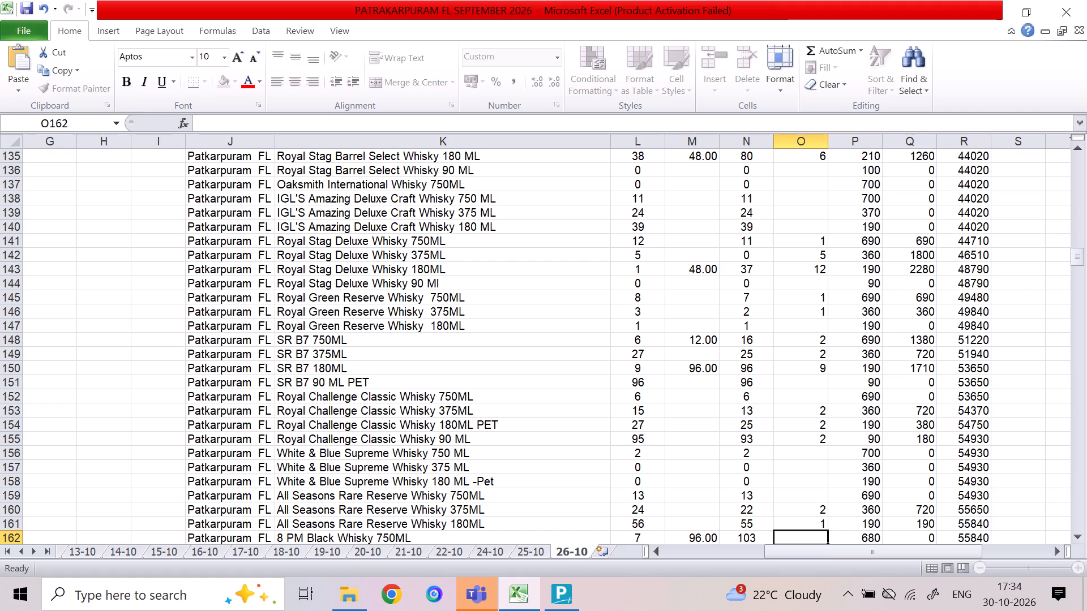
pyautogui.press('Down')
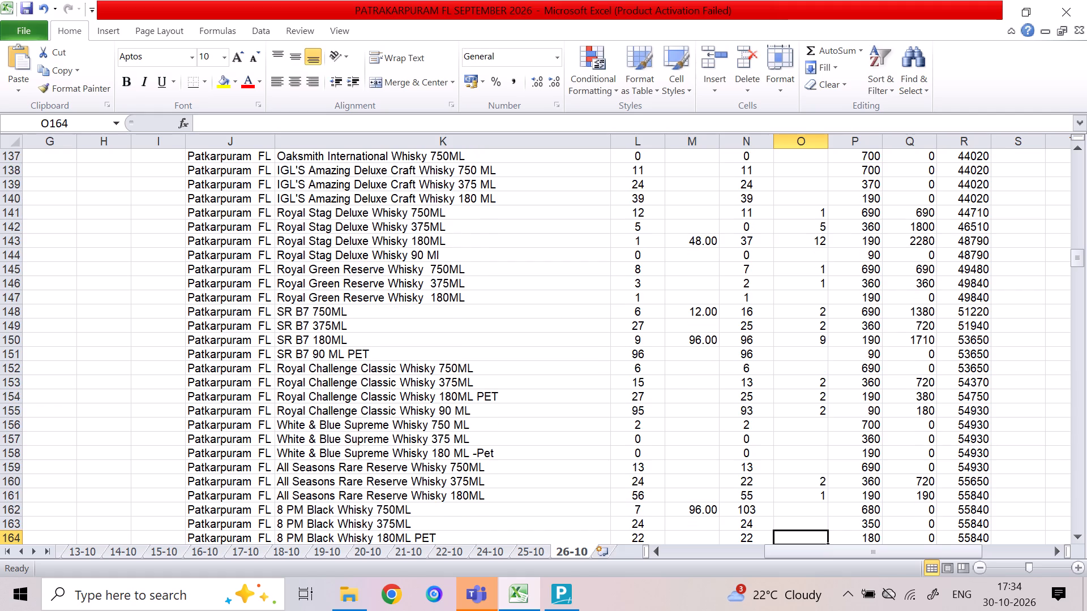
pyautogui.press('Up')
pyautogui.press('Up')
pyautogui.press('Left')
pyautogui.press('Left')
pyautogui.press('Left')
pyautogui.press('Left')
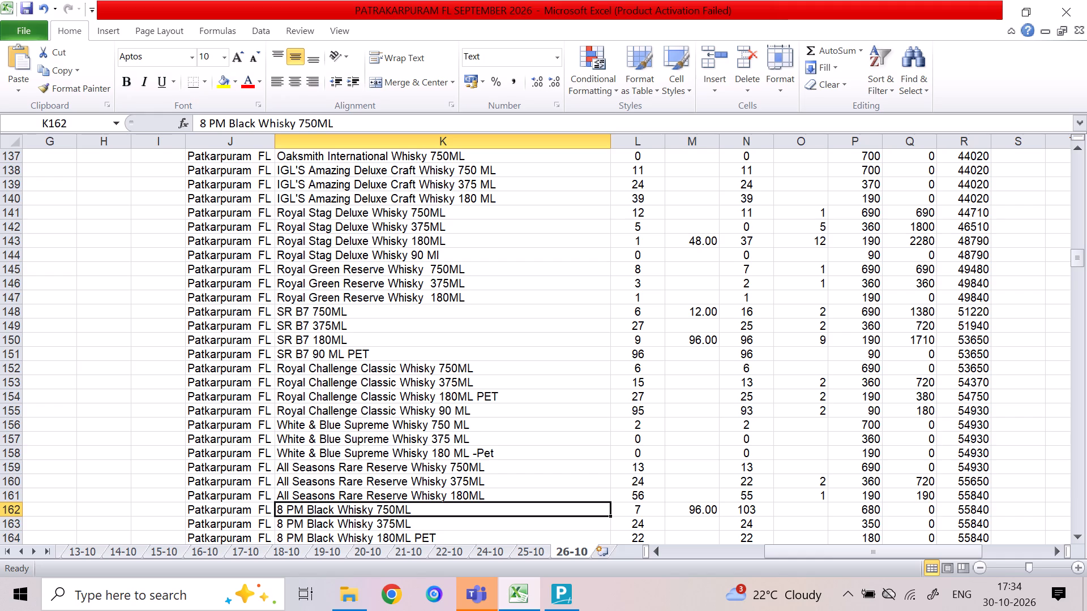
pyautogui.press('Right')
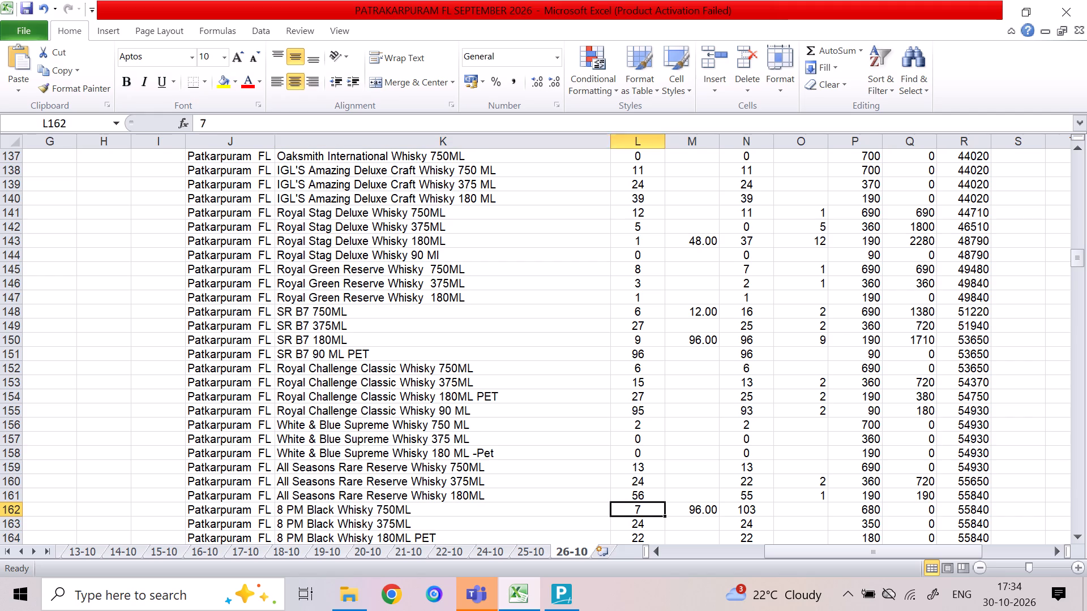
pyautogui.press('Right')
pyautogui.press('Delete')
# Switch to TallyPrime, search stock items for ALL, open All Seasons Rare Reserve Whisky 90 ML and copy its name.
pyautogui.press('Up')
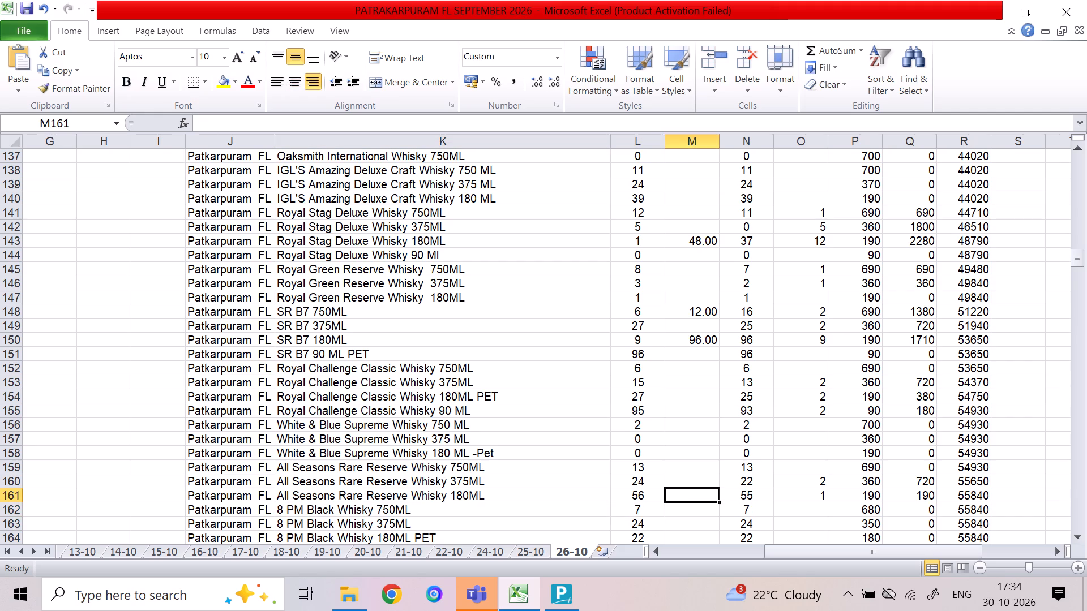
pyautogui.press('Left')
pyautogui.press('Up')
pyautogui.press('Left')
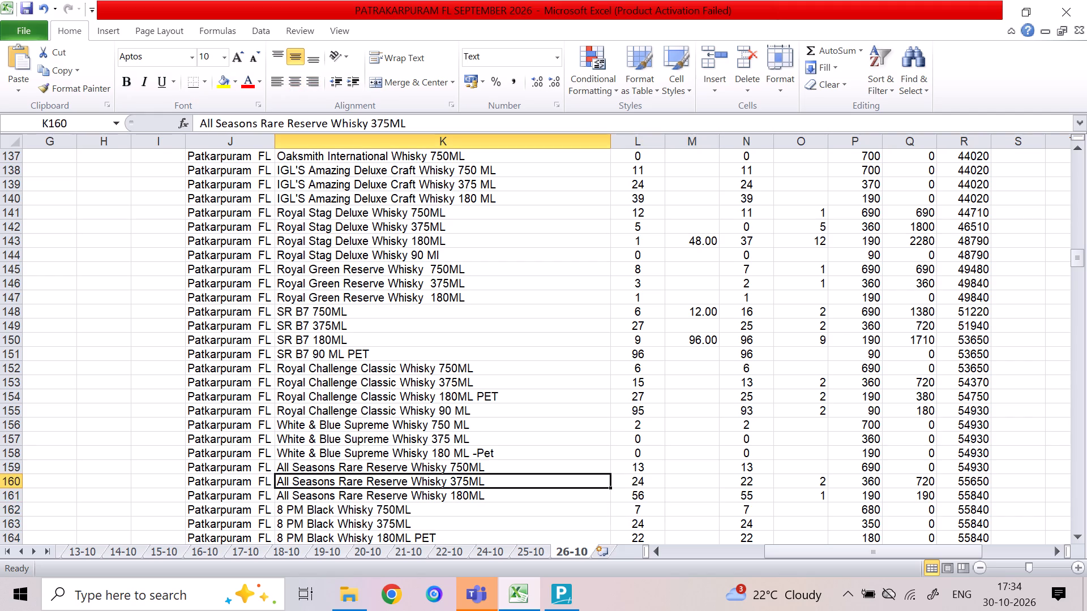
pyautogui.hotkey('alt', 'Tab')
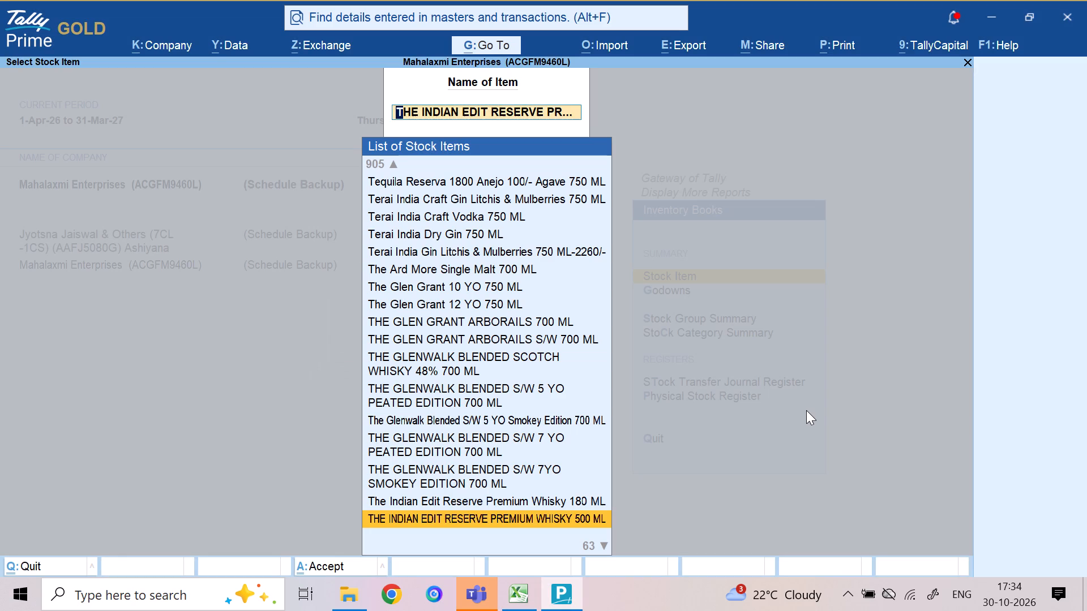
pyautogui.press('Escape')
pyautogui.write('AL;L')
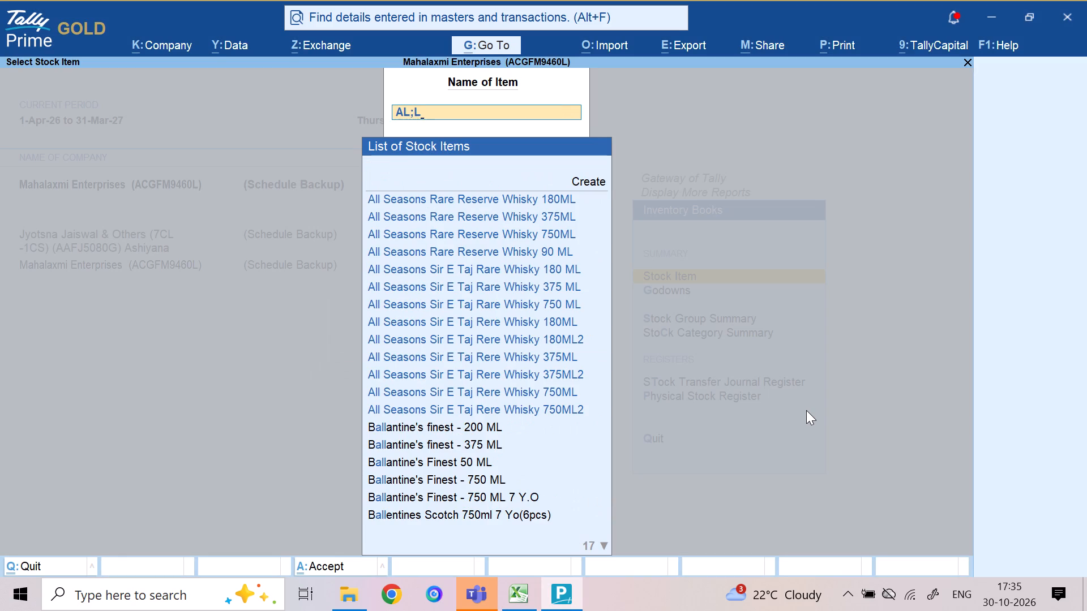
pyautogui.press('BackSpace')
pyautogui.press('BackSpace')
pyautogui.write('L')
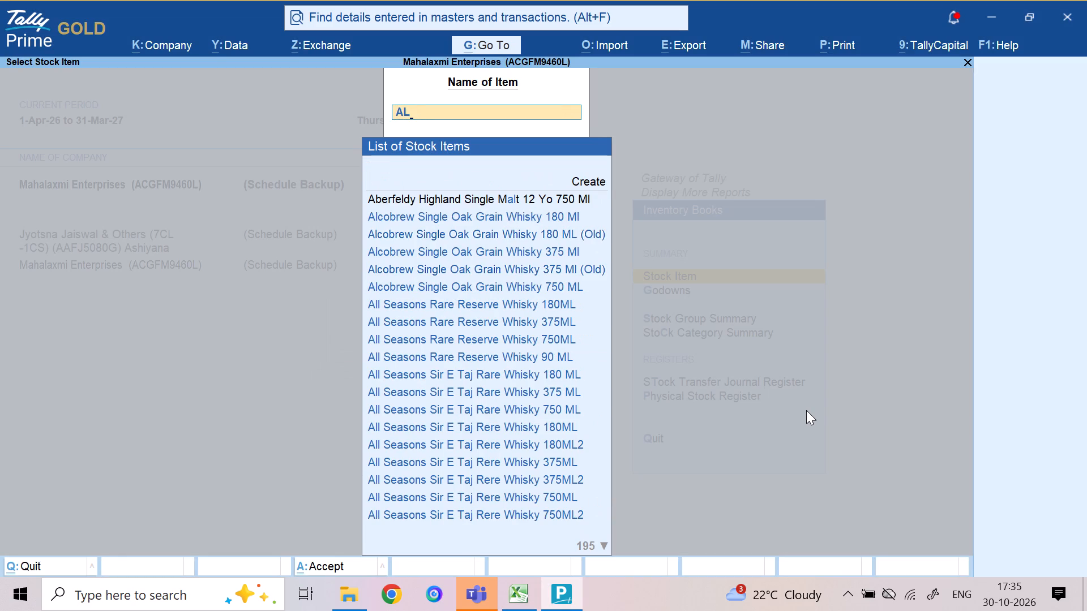
pyautogui.press('space')
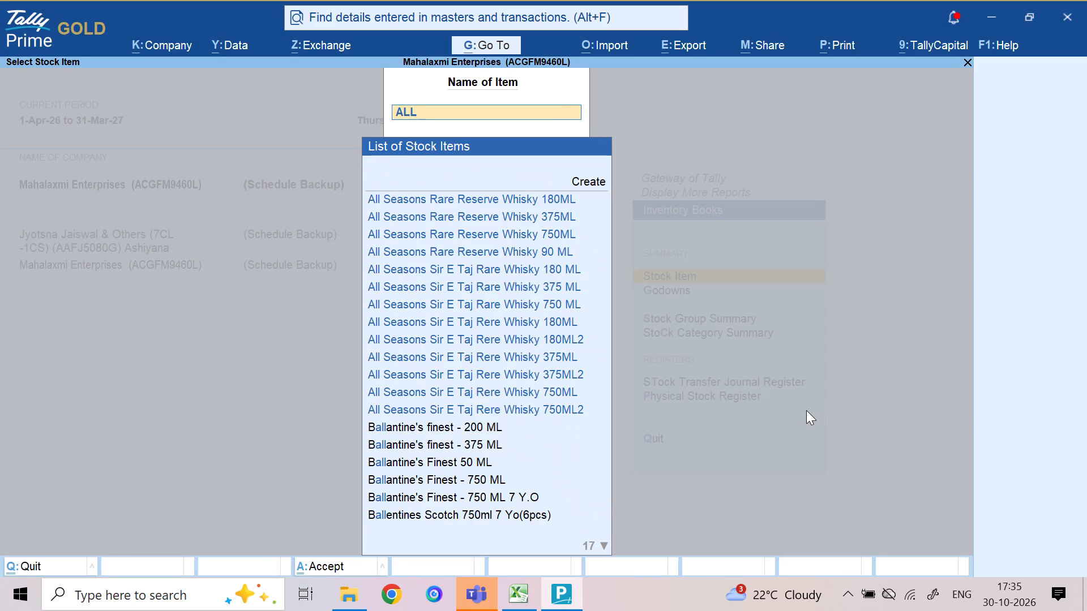
pyautogui.press('Down')
pyautogui.press('Down')
pyautogui.press('Down')
pyautogui.press('Down')
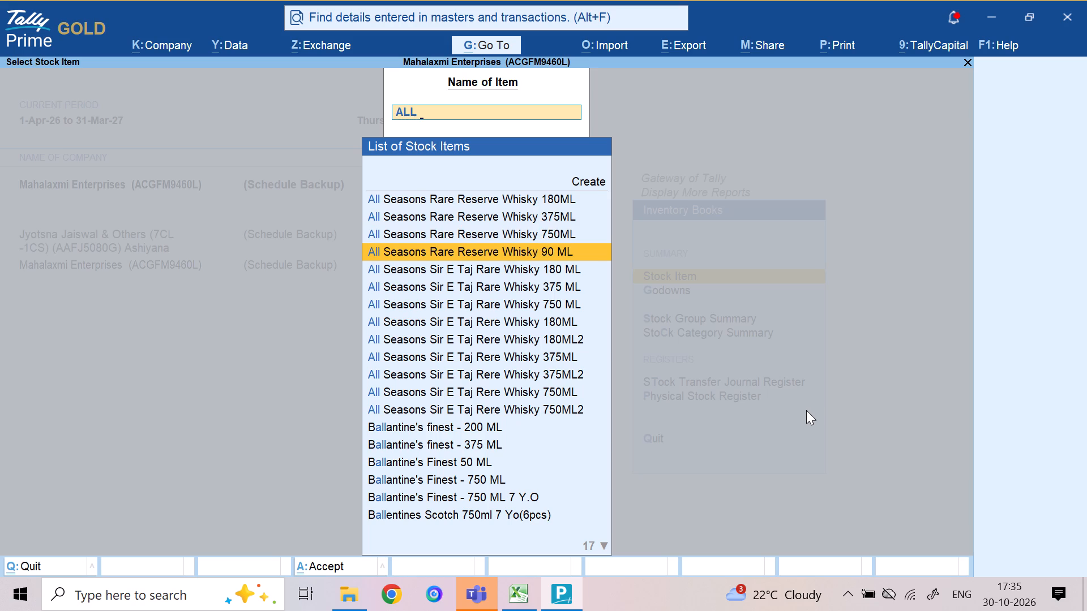
pyautogui.press('Return')
pyautogui.press('Escape')
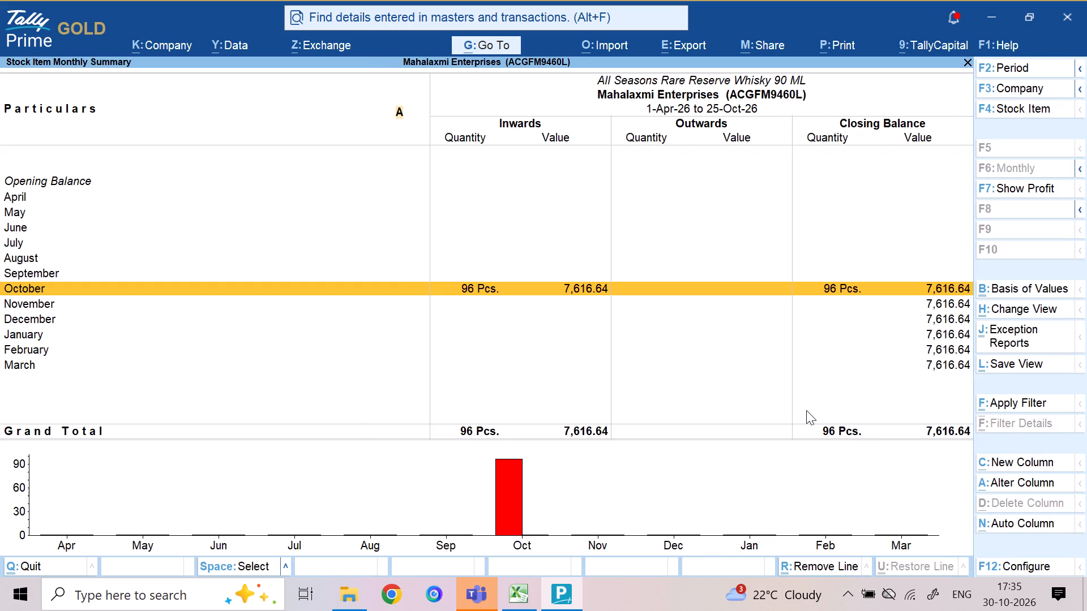
pyautogui.hotkey('ctrl', 'c')
# Switch back to Excel and search sheet 26-10 for All Seasons Rare Reserve Whisky 90 ML.
pyautogui.hotkey('alt', 'Tab')
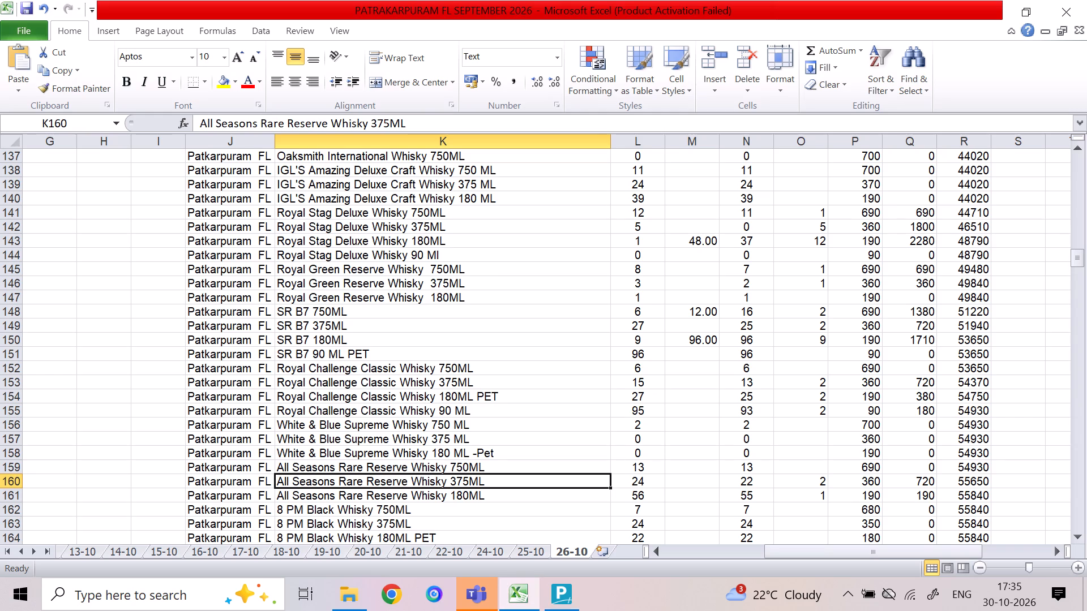
pyautogui.hotkey('ctrl', 'f')
pyautogui.hotkey('ctrl', 'v')
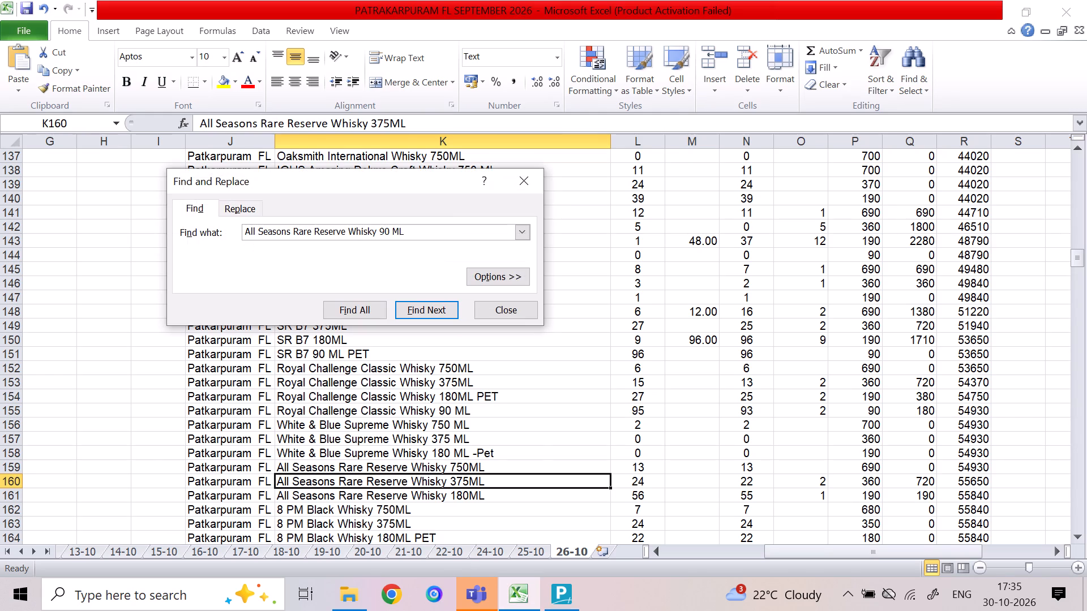
pyautogui.press('Return')
pyautogui.press('Return')
pyautogui.press('Return')
pyautogui.press('Return')
pyautogui.press('Return')
pyautogui.press('Return')
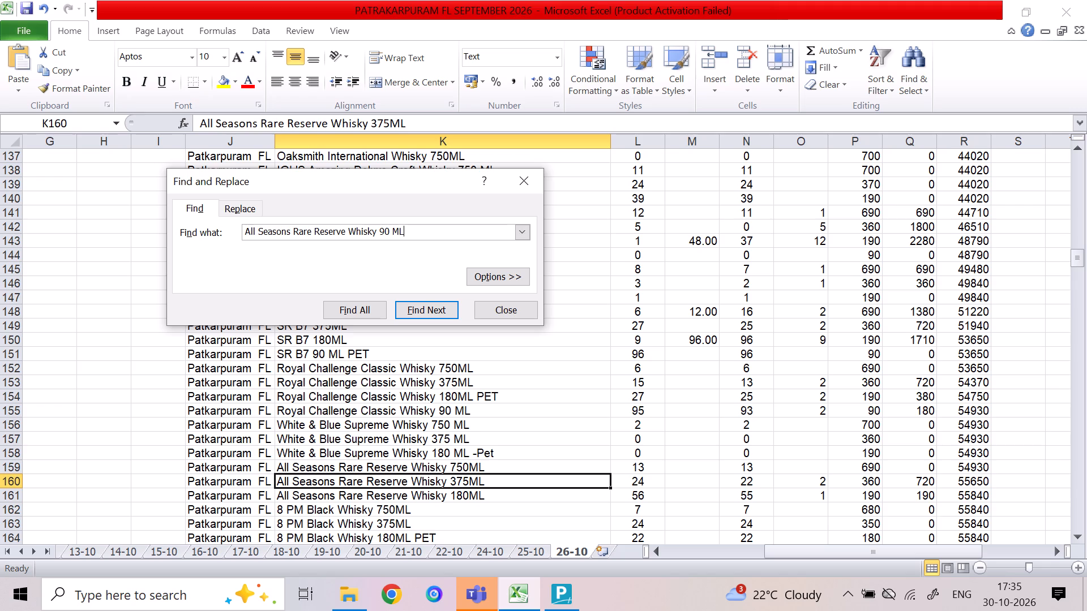
pyautogui.click(487, 500)
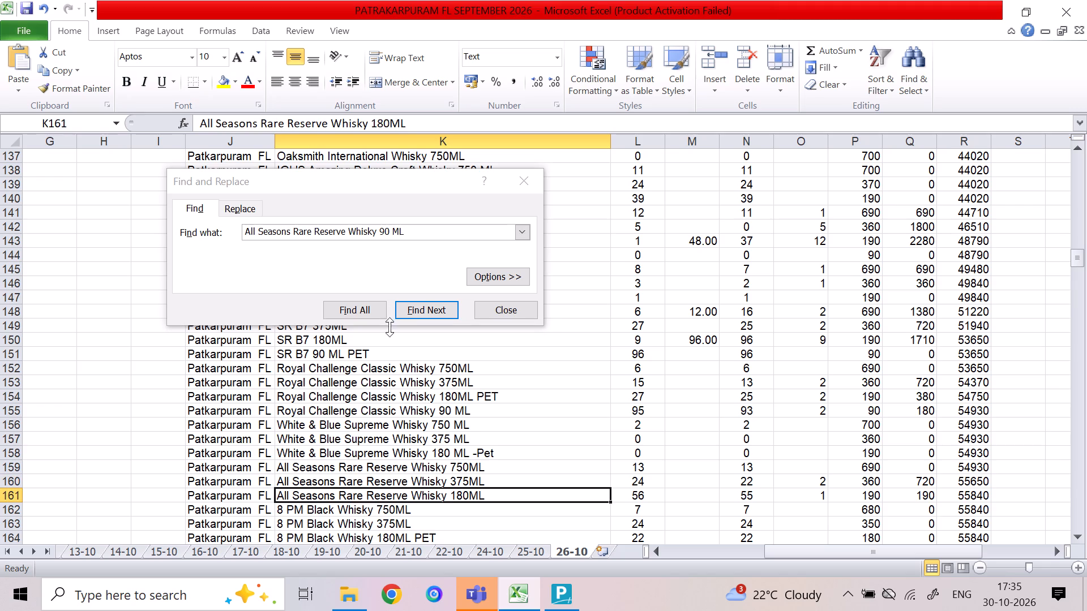
pyautogui.click(426, 308)
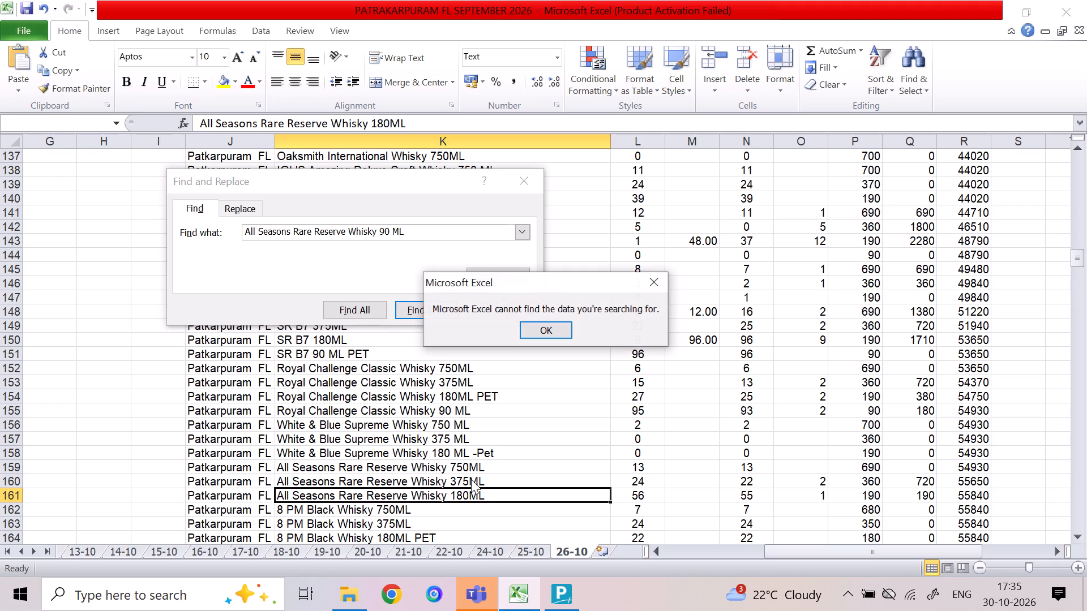
pyautogui.click(558, 323)
pyautogui.click(562, 397)
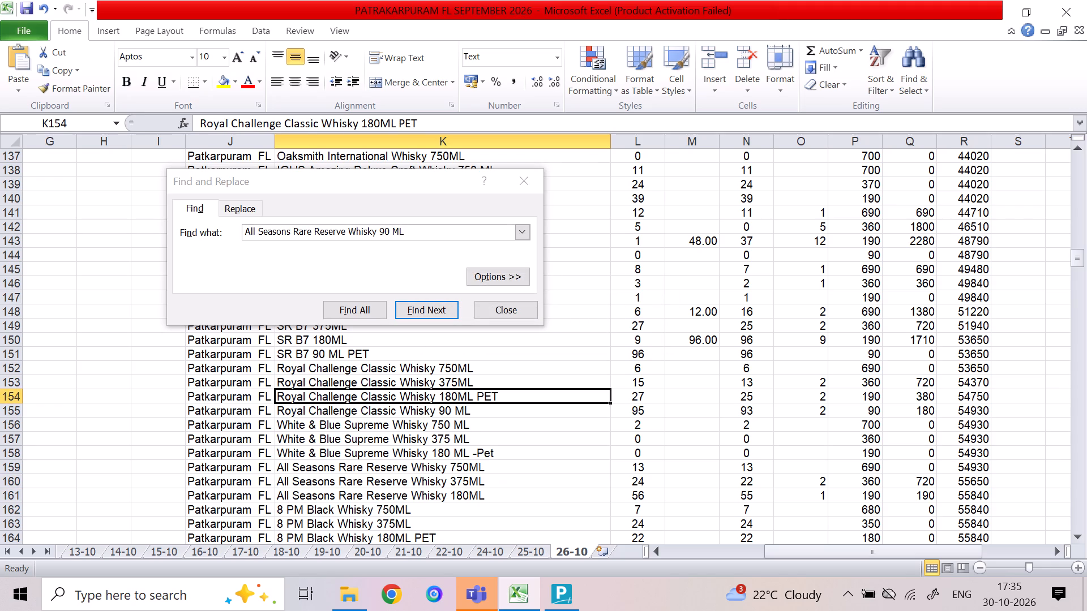
# Insert a blank row 162 between All Seasons Rare Reserve Whisky 180ML and 8 PM Black Whisky 750ML.
pyautogui.click(487, 504)
pyautogui.click(487, 498)
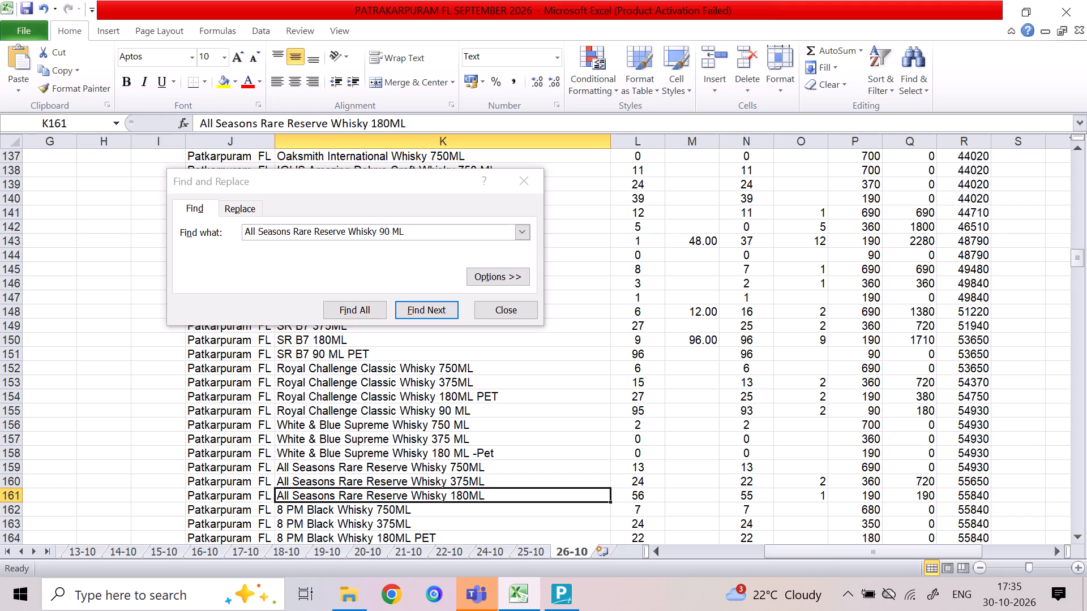
pyautogui.click(10, 515)
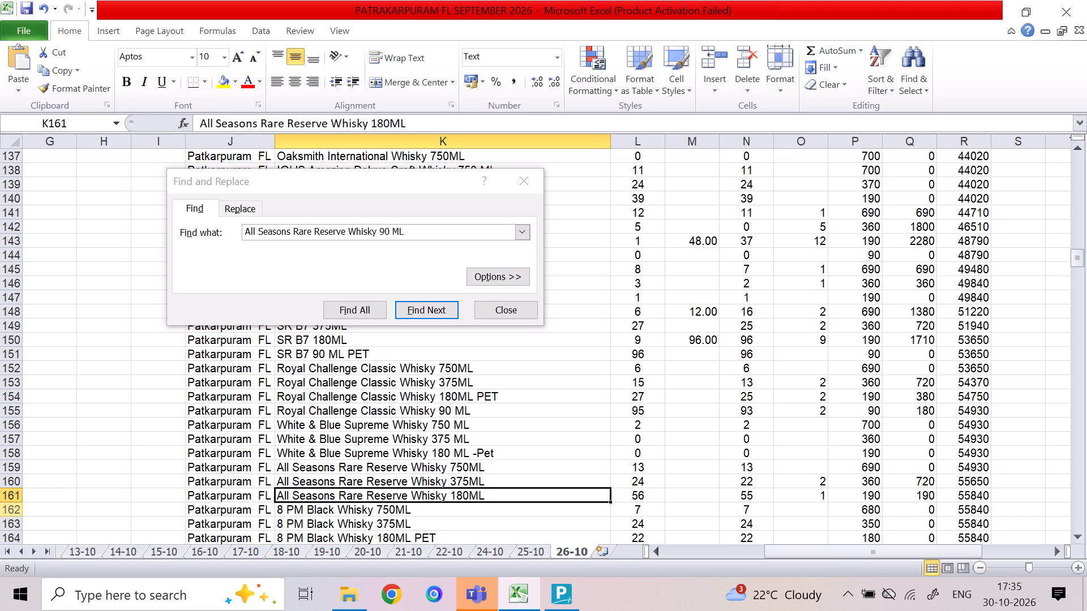
pyautogui.click(8, 510)
pyautogui.hotkey('ctrl', '+')
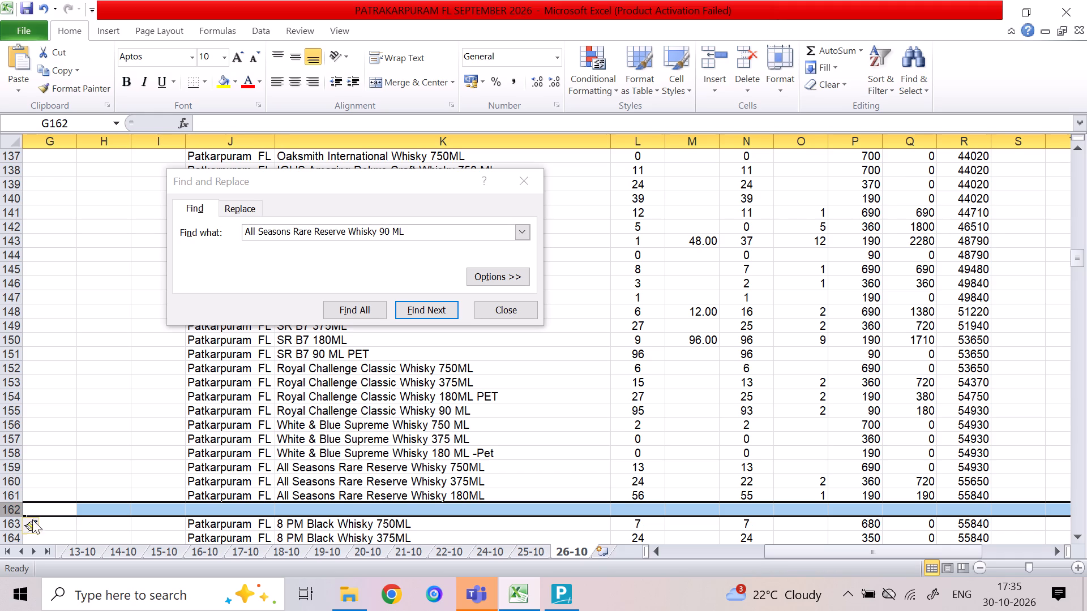
# Copy the entire All Seasons Rare Reserve Whisky 180ML row 161 into the blank row 162.
pyautogui.click(1, 490)
pyautogui.click(7, 501)
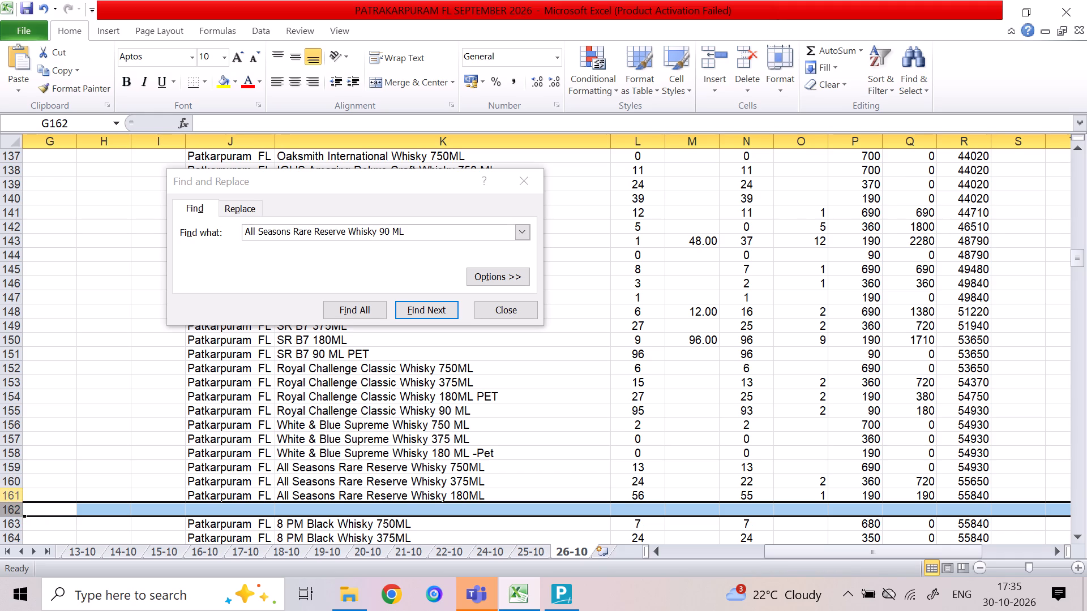
pyautogui.click(6, 496)
pyautogui.hotkey('ctrl', 'c')
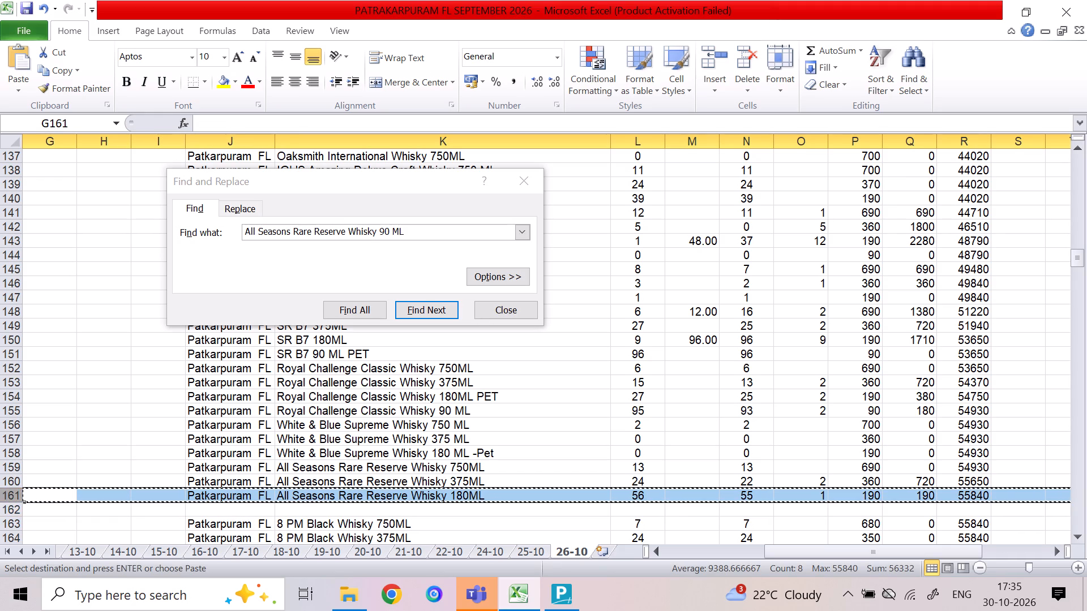
pyautogui.click(10, 510)
pyautogui.hotkey('ctrl', 'c')
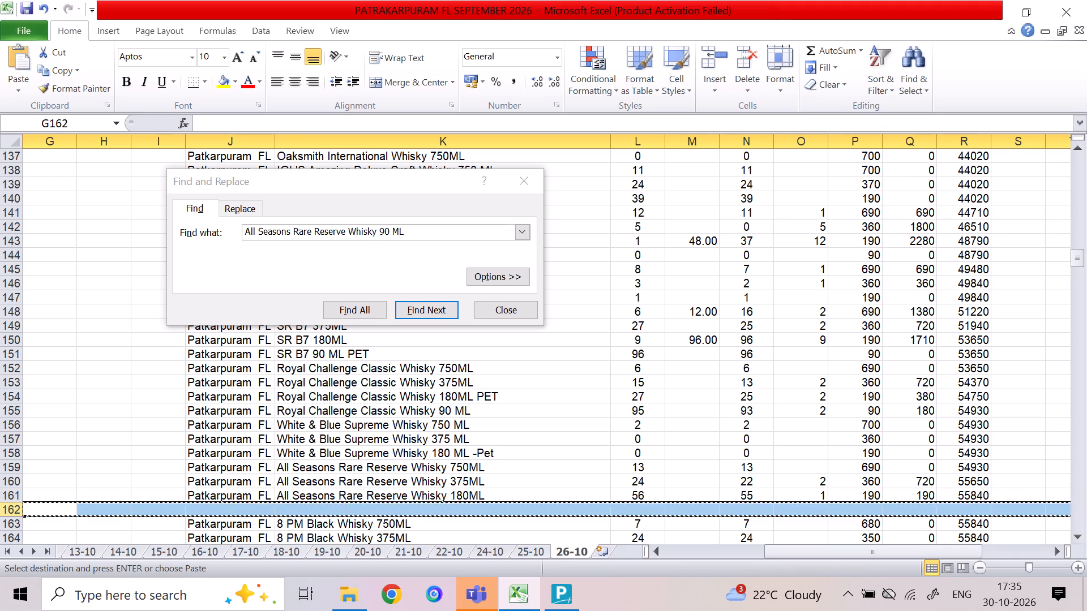
pyautogui.click(5, 498)
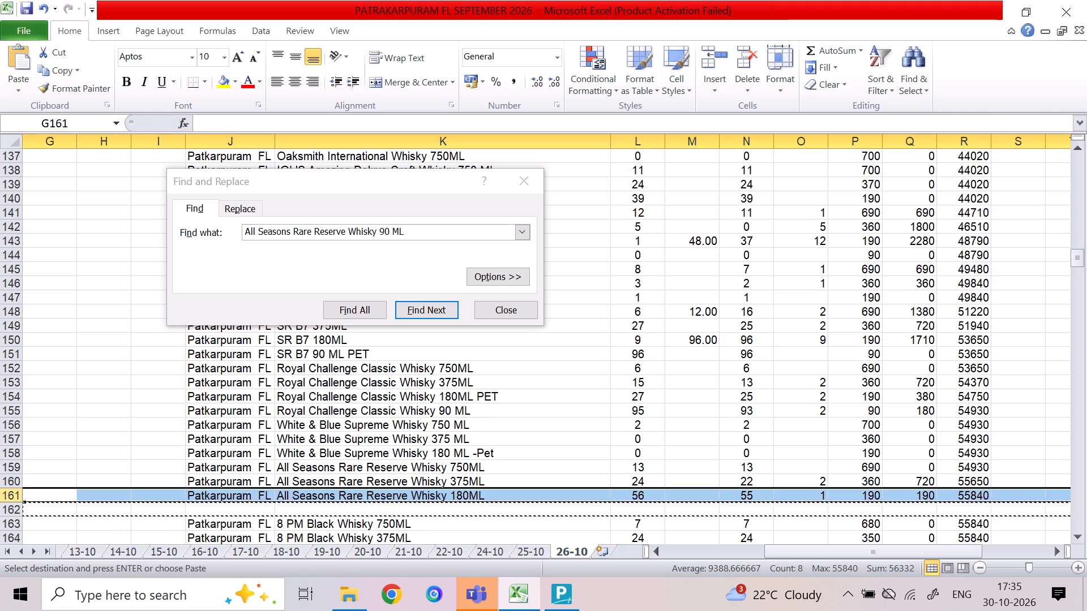
pyautogui.hotkey('ctrl', 'c')
pyautogui.click(11, 513)
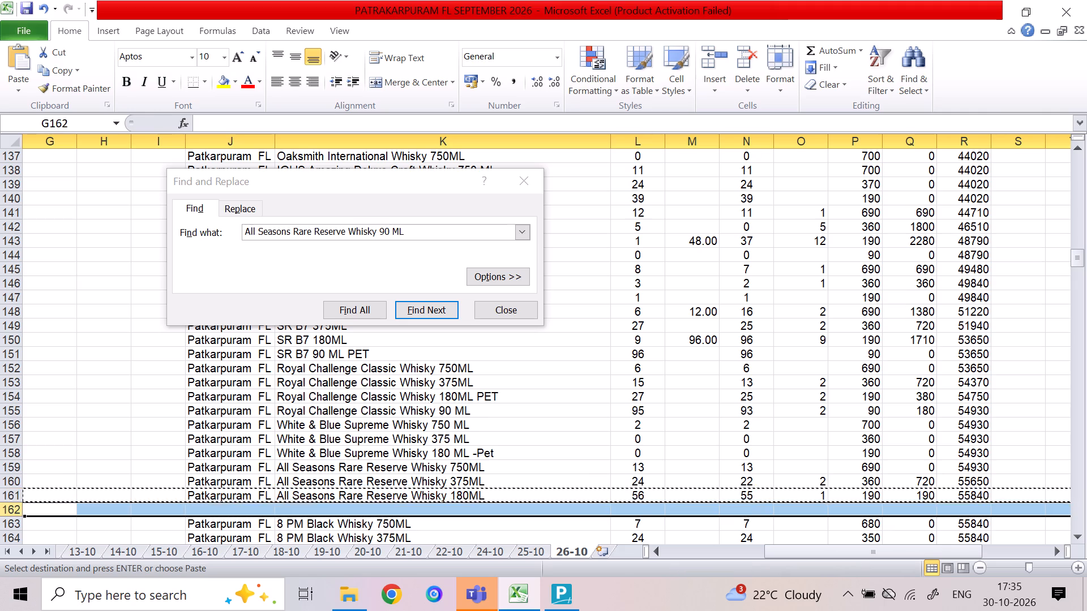
pyautogui.hotkey('ctrl', 'v')
pyautogui.click(294, 514)
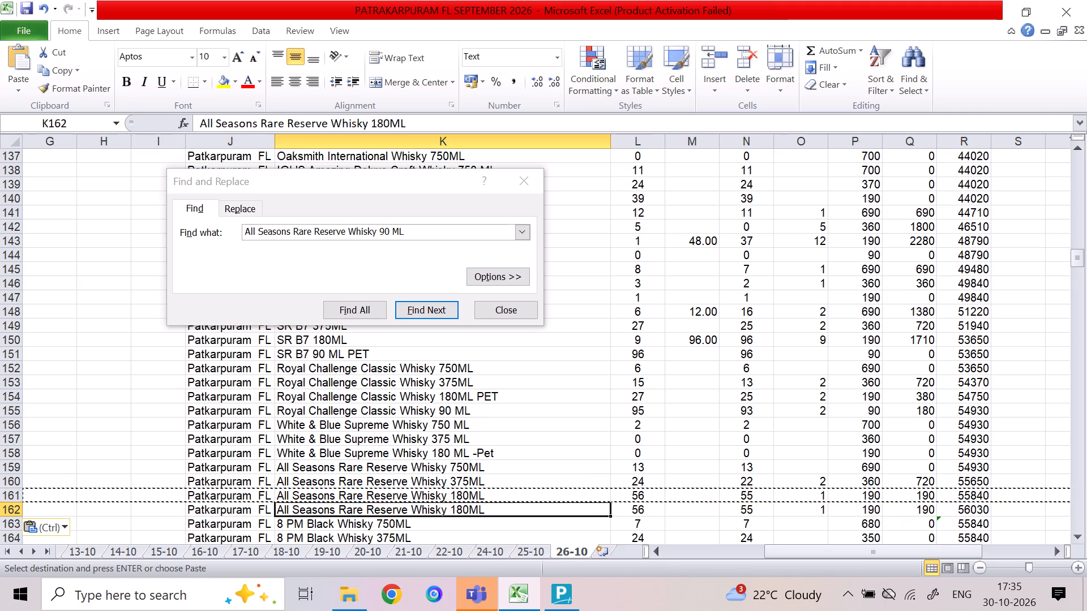
# Replace the item name in K162 with All Seasons Rare Reserve Whisky 90 ML, copied from the search text.
pyautogui.press('Delete')
pyautogui.click(444, 234)
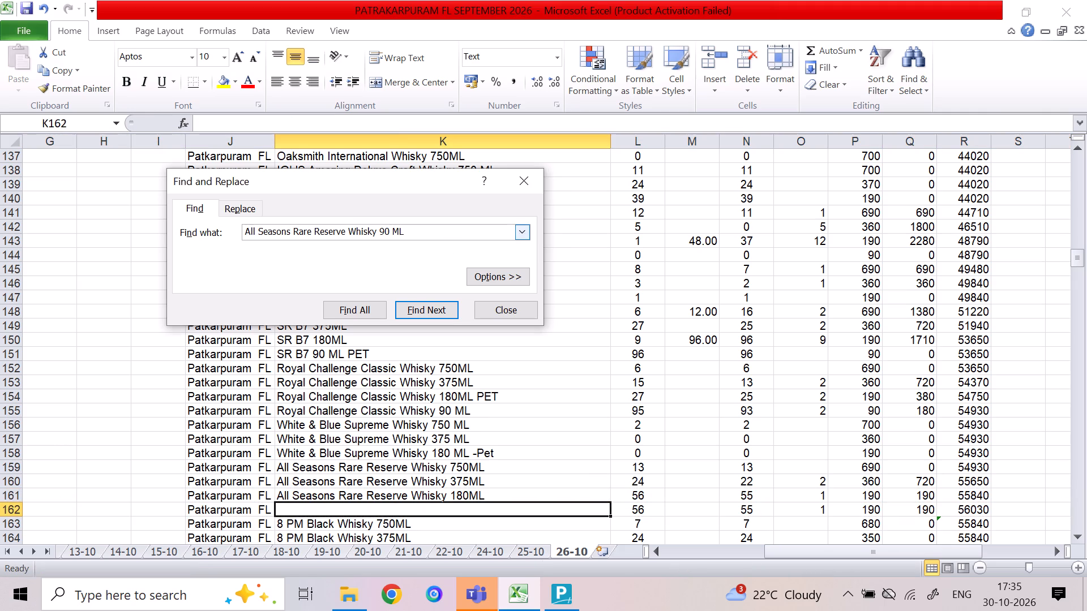
pyautogui.moveTo(444, 234); pyautogui.dragTo(231, 225)
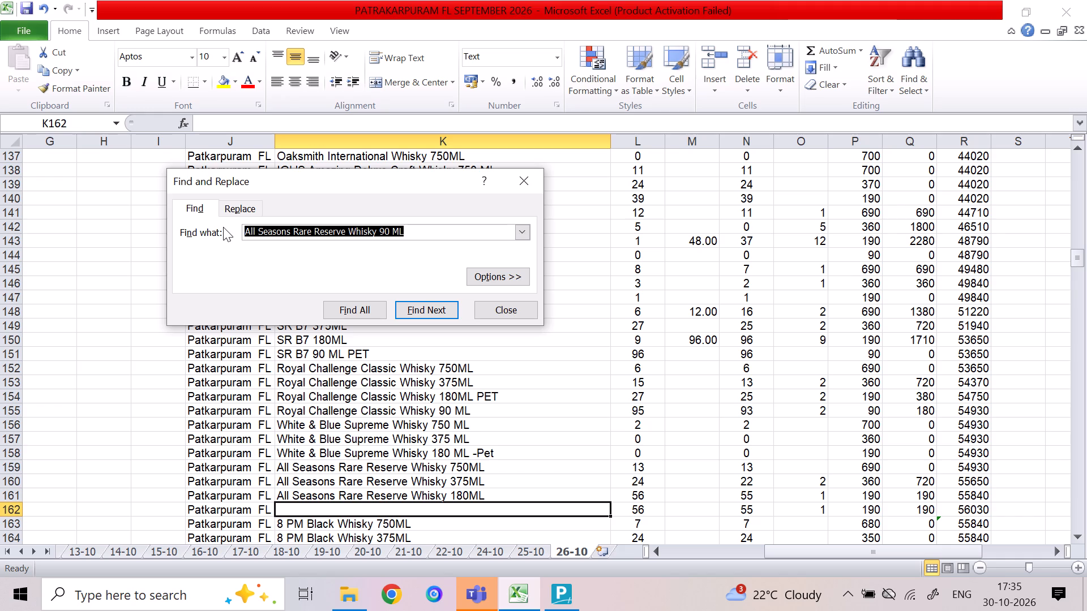
pyautogui.hotkey('ctrl', 'c')
pyautogui.hotkey('ctrl', 'v')
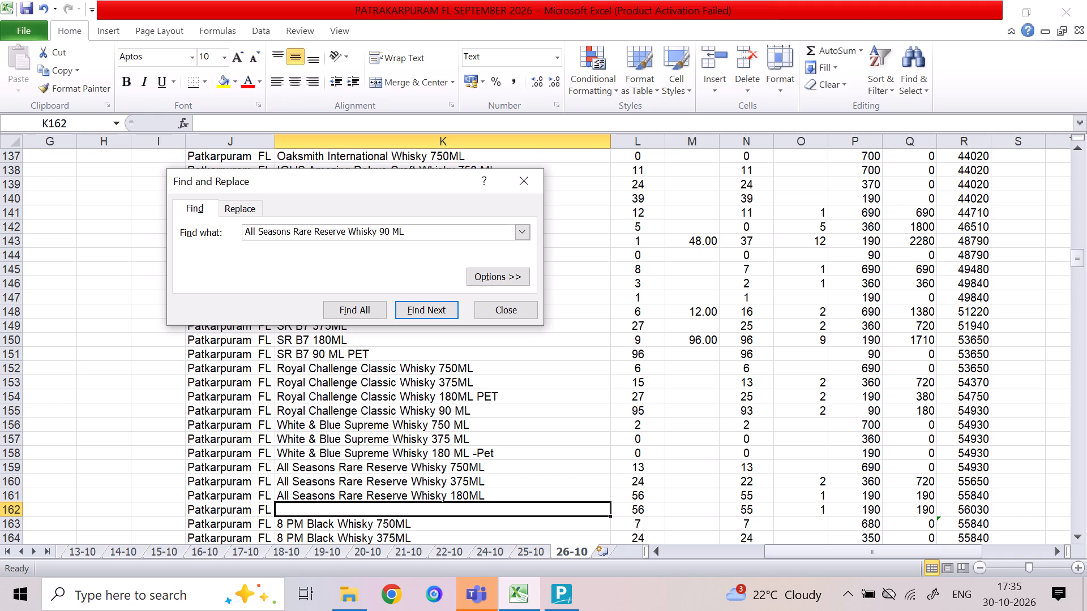
pyautogui.click(464, 509)
pyautogui.doubleClick(464, 509)
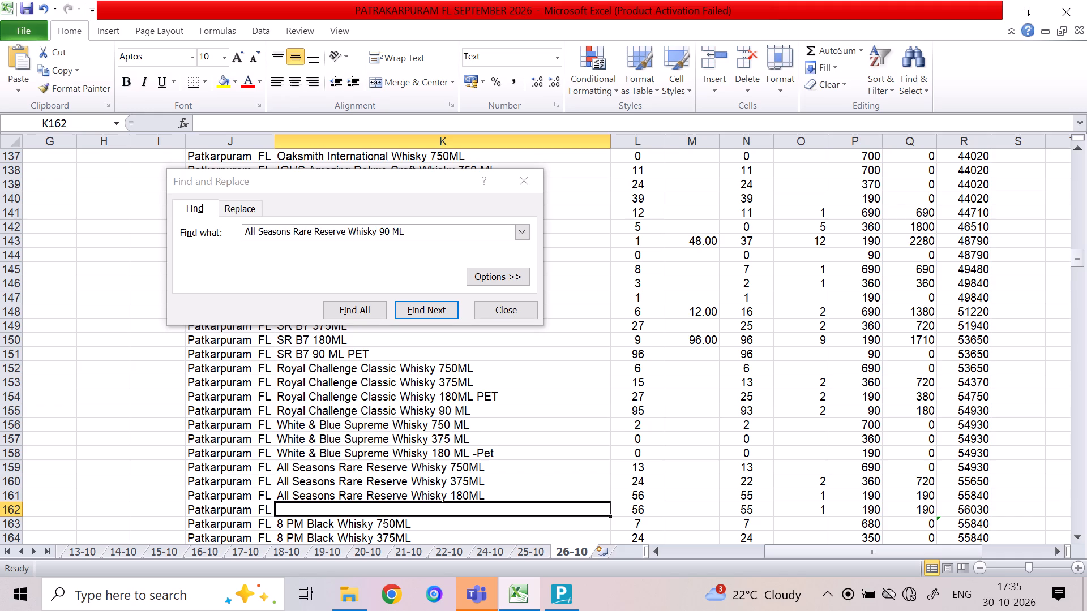
pyautogui.hotkey('ctrl', 'v')
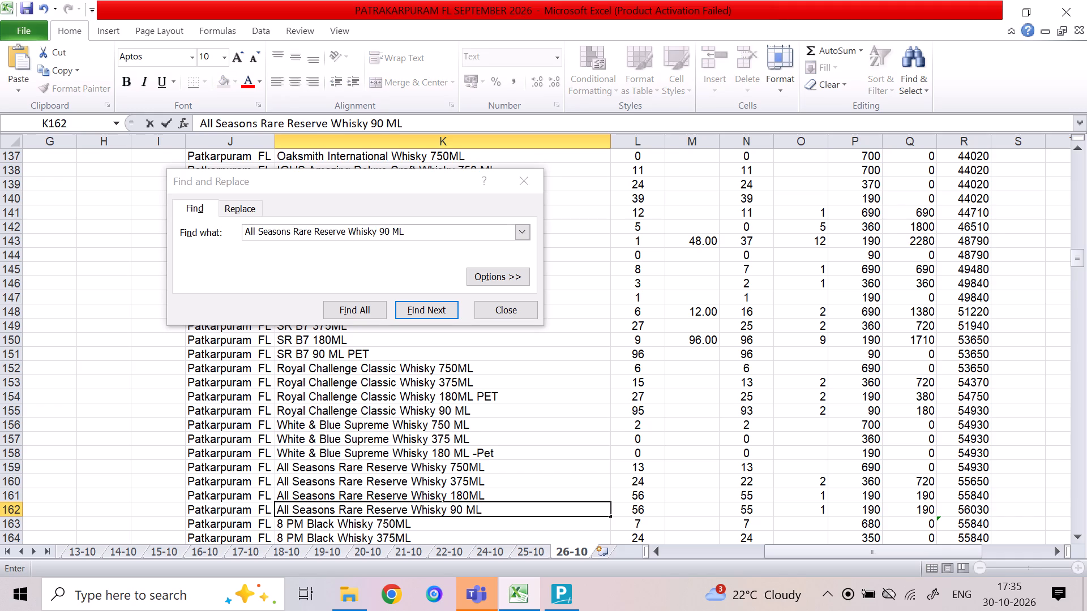
pyautogui.click(670, 507)
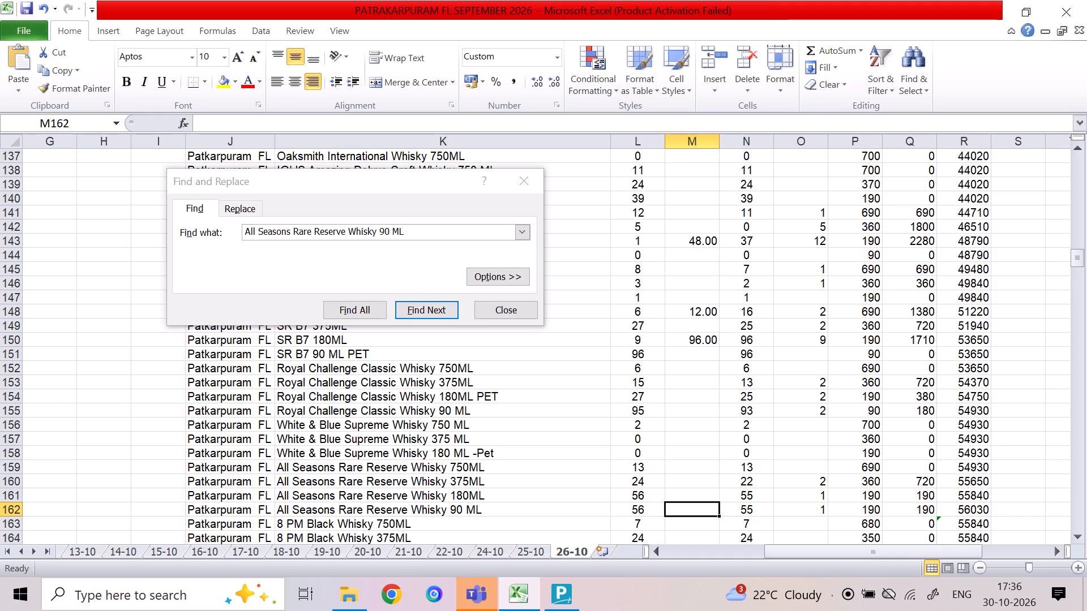
# In row 162, set the opening stock to 0 and received quantity to 96, clear the sold quantity, and close Find and Replace.
pyautogui.click(635, 511)
pyautogui.press('0')
pyautogui.press('Return')
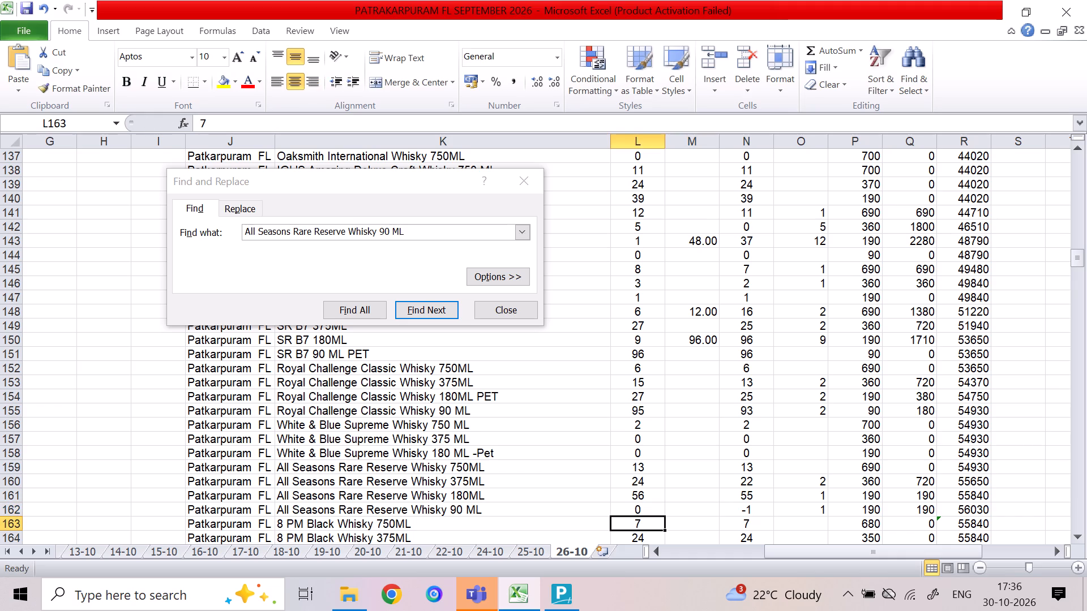
pyautogui.press('Up')
pyautogui.press('Right')
pyautogui.write('96')
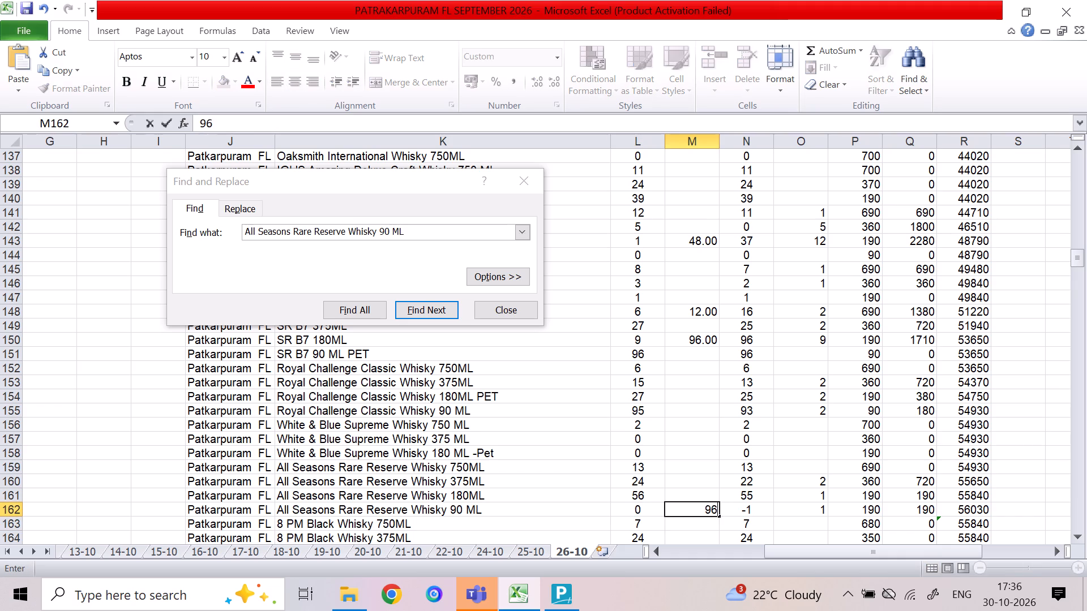
pyautogui.press('Right')
pyautogui.press('Right')
pyautogui.press('Delete')
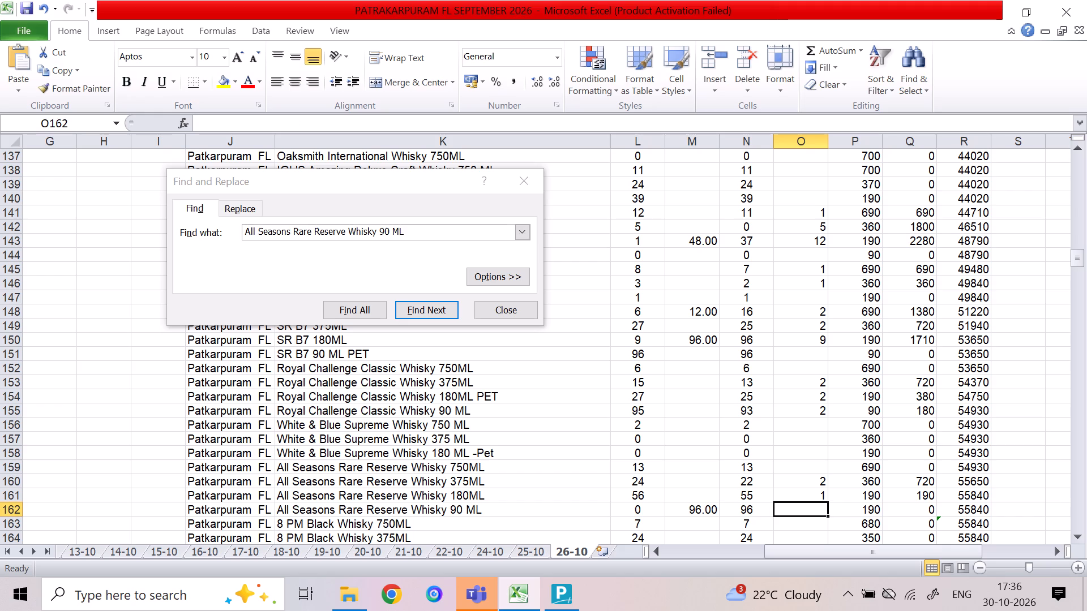
pyautogui.press('Right')
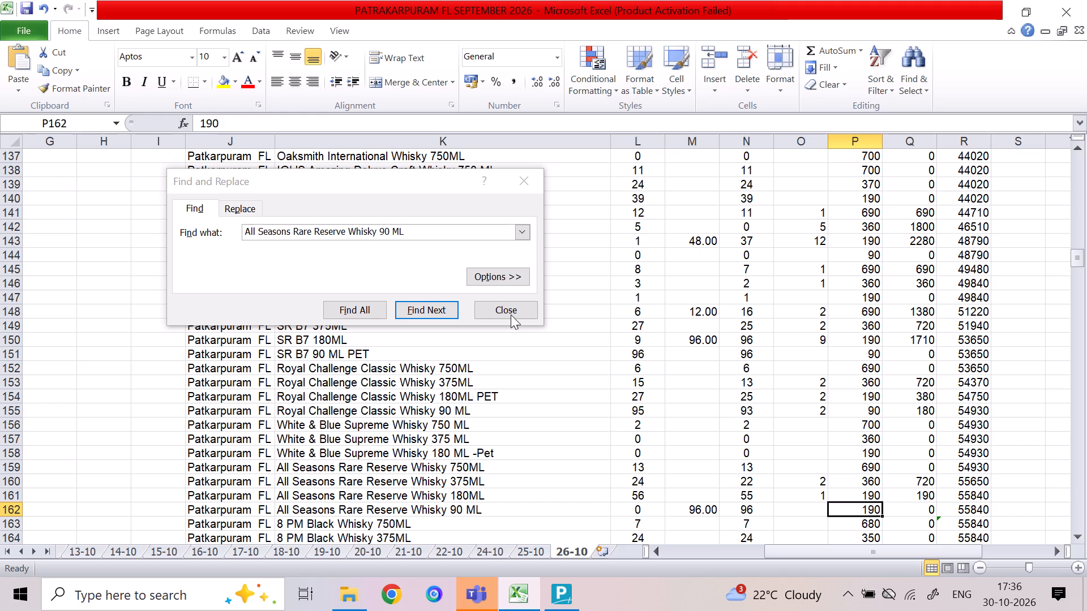
pyautogui.click(528, 310)
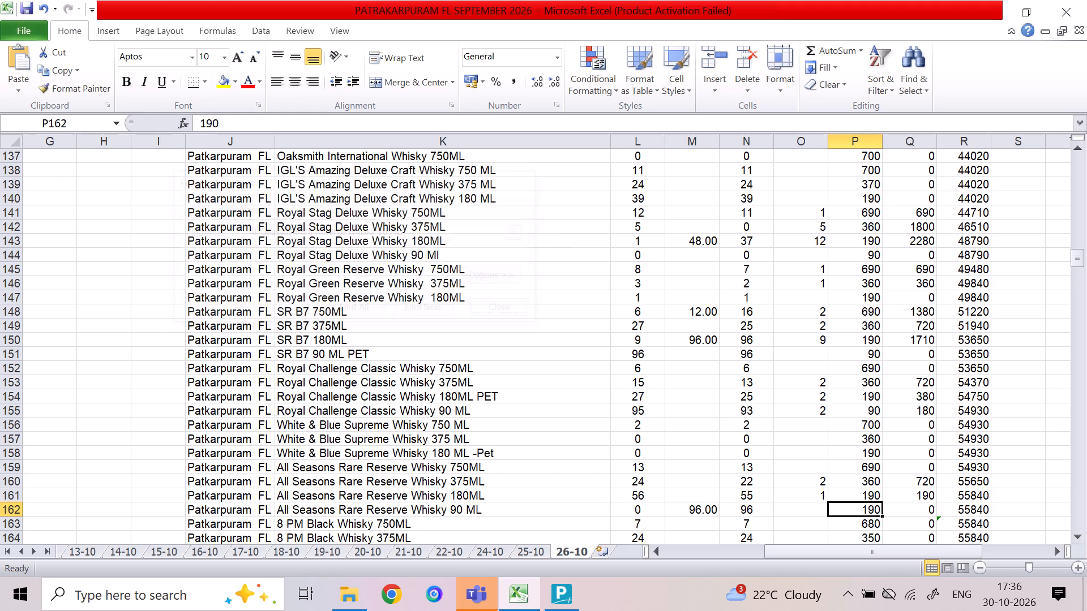
# Set the rate of All Seasons Rare Reserve Whisky 90 ML in P162 to 0.
pyautogui.press('Up')
pyautogui.press('Left')
pyautogui.press('Left')
pyautogui.press('Down')
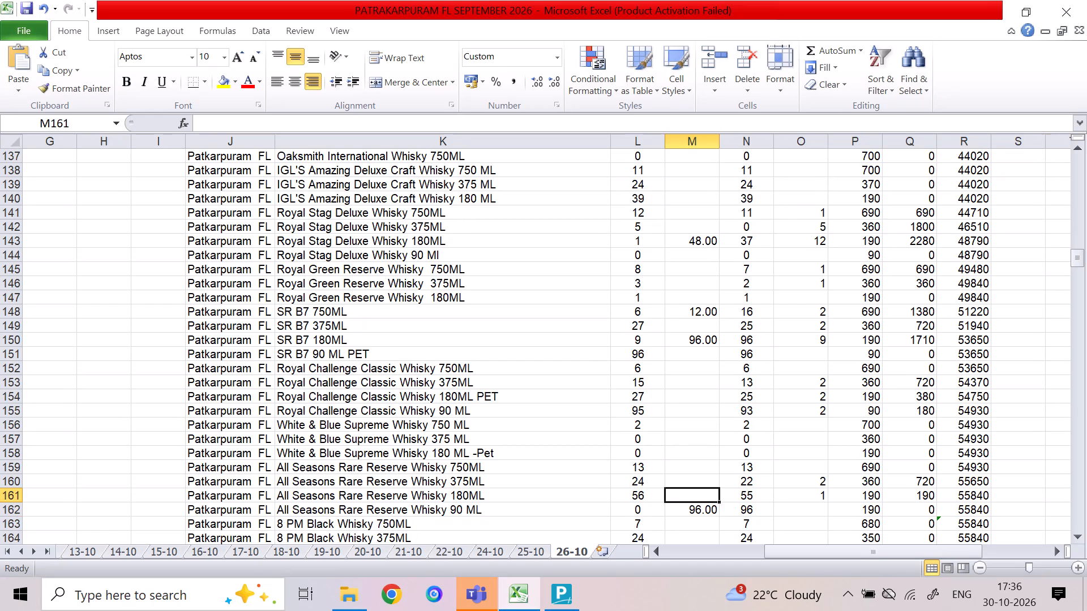
pyautogui.press('Up')
pyautogui.press('Up')
pyautogui.press('Right')
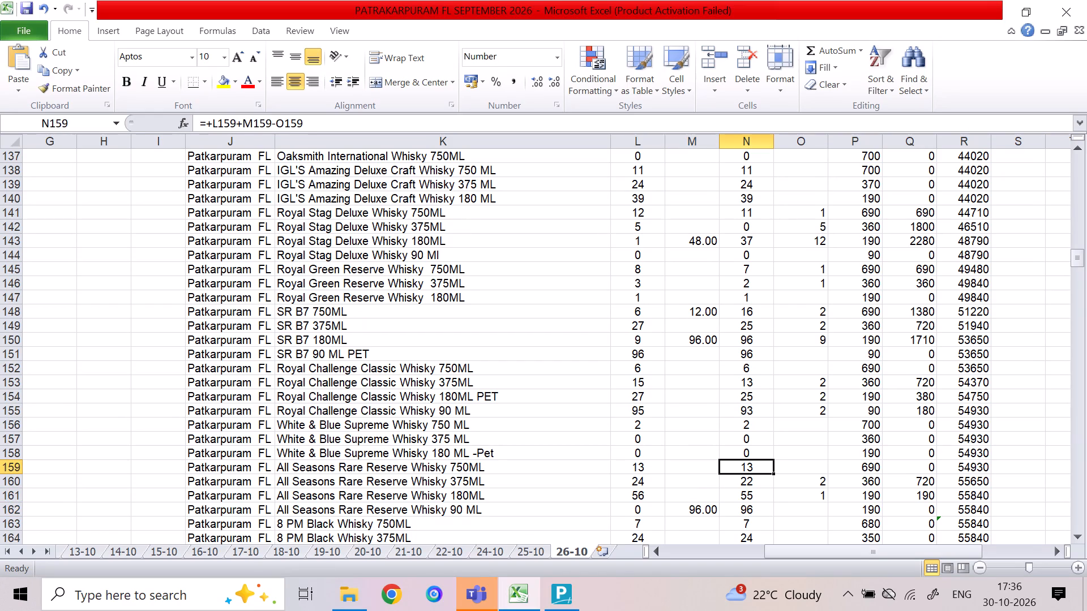
pyautogui.press('Down')
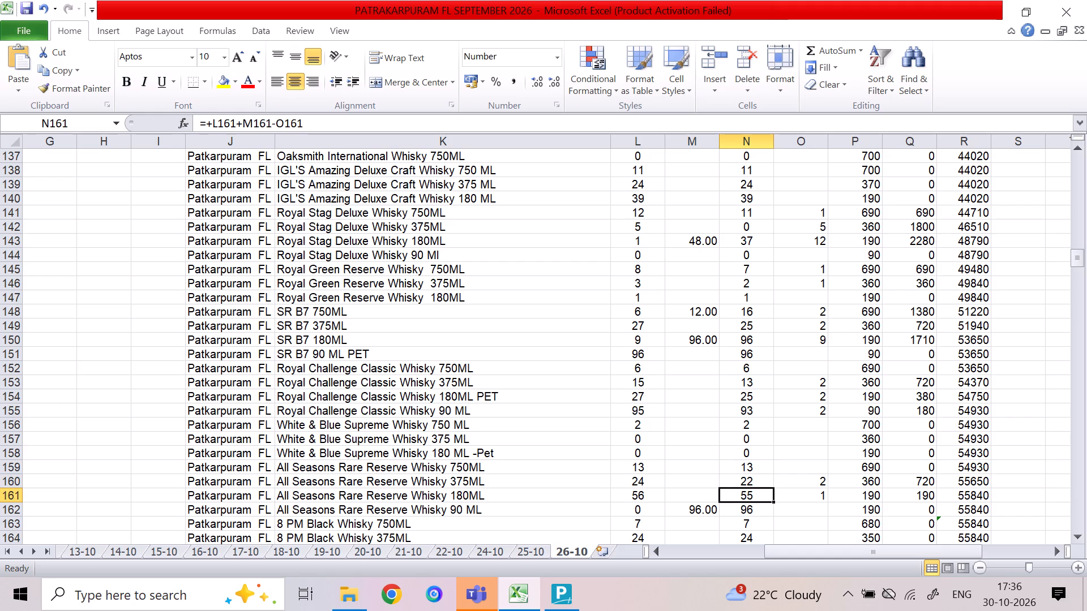
pyautogui.press('Down')
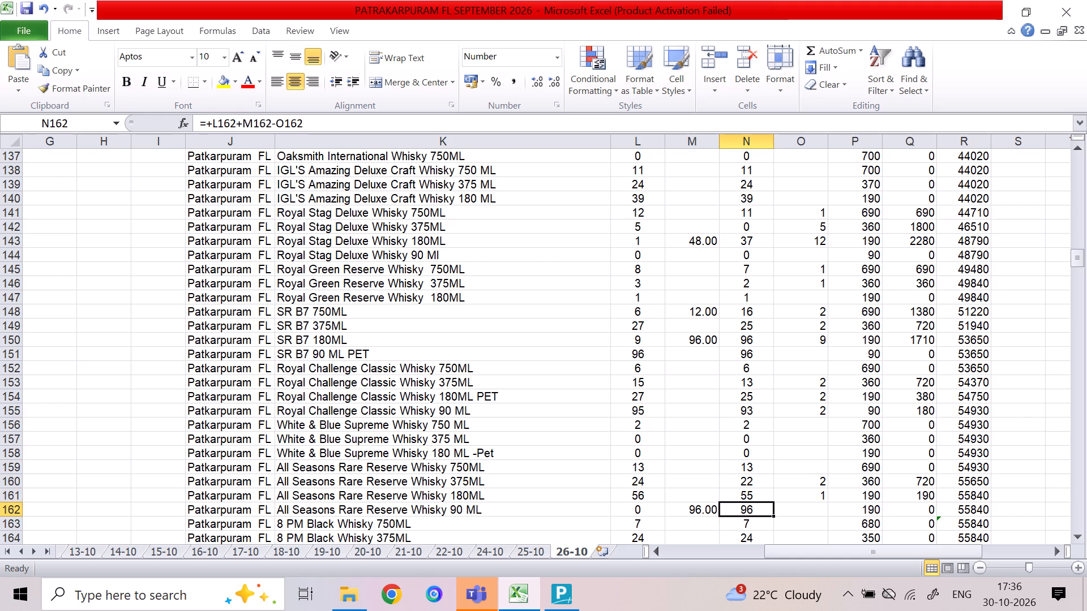
pyautogui.press('Right')
pyautogui.press('0')
pyautogui.press('Return')
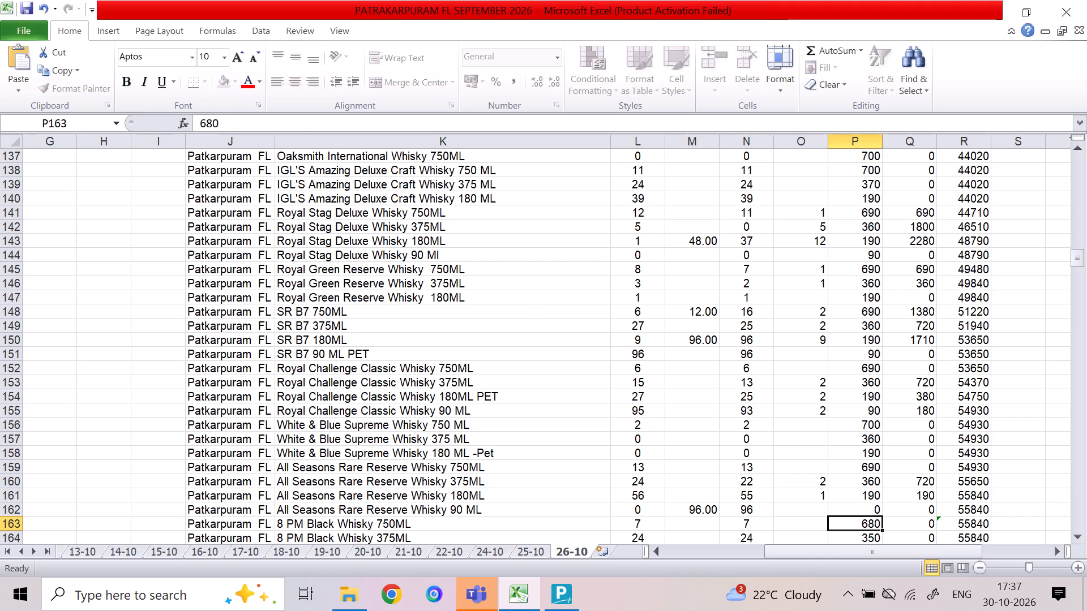
pyautogui.press('Up')
pyautogui.press('Left')
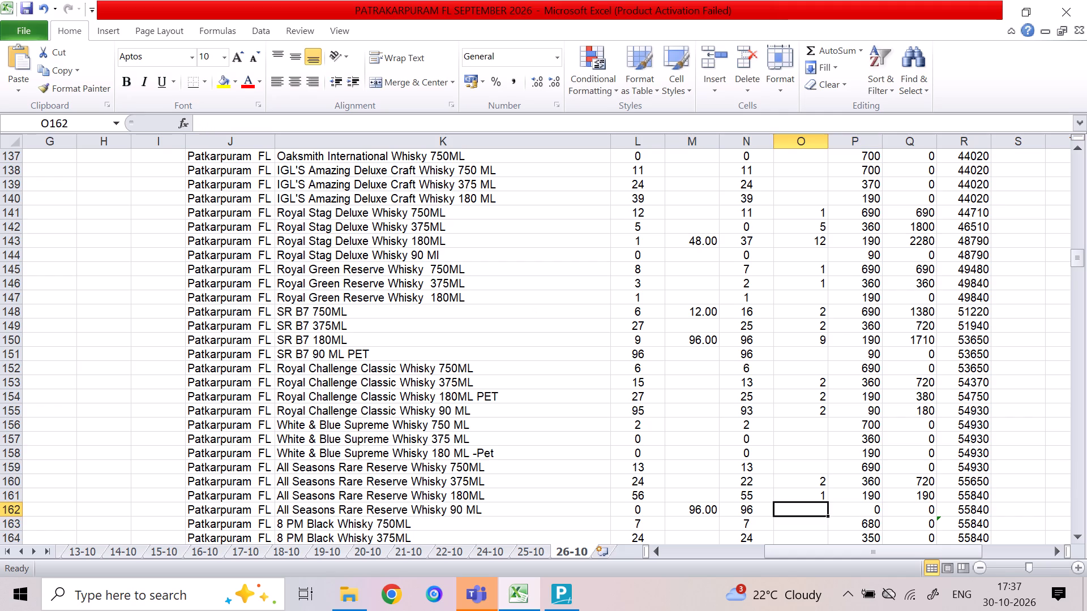
# Fill the running-total formula from R160 down past the inserted All Seasons Rare Reserve Whisky 90 ML row.
pyautogui.click(959, 479)
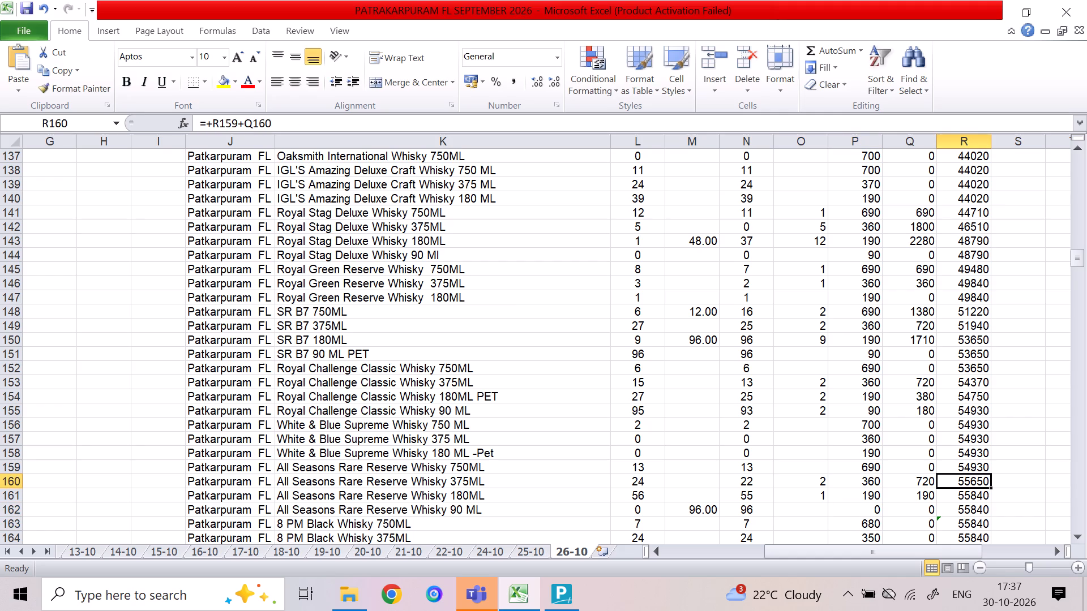
pyautogui.moveTo(991, 488); pyautogui.dragTo(991, 492)
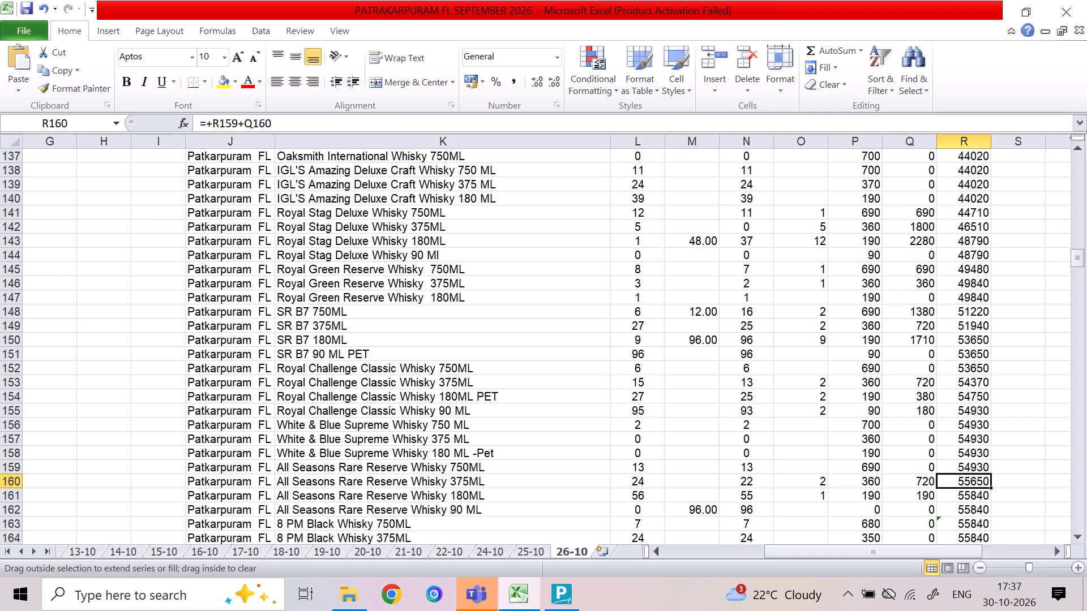
pyautogui.moveTo(991, 492); pyautogui.dragTo(991, 546)
pyautogui.click(885, 498)
pyautogui.click(833, 489)
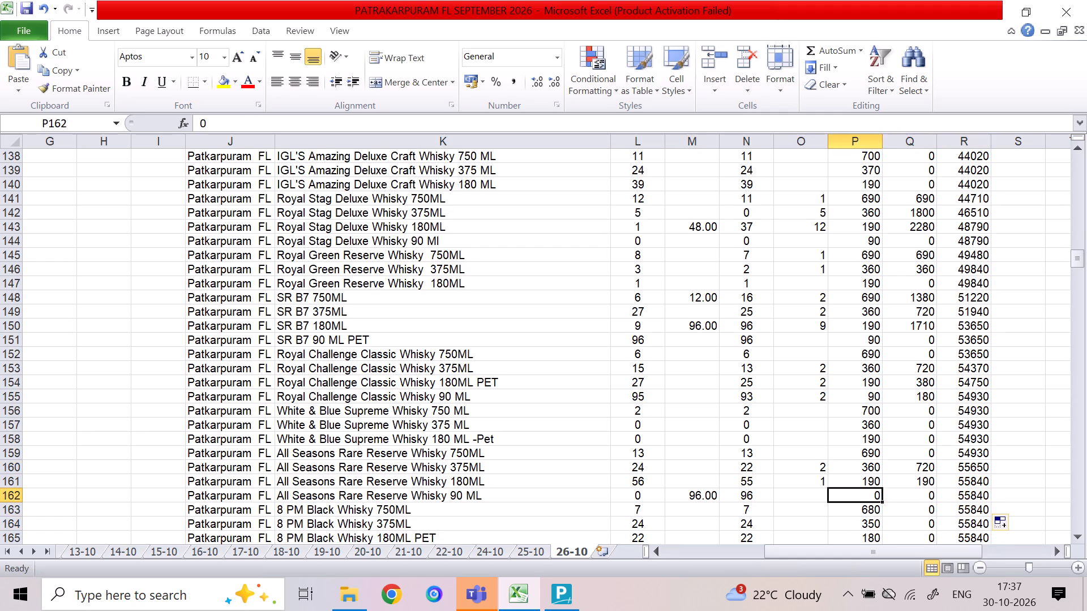
# Enter a sold quantity of 3 for 8 PM Black Whisky 180ML PET in O165.
pyautogui.click(805, 495)
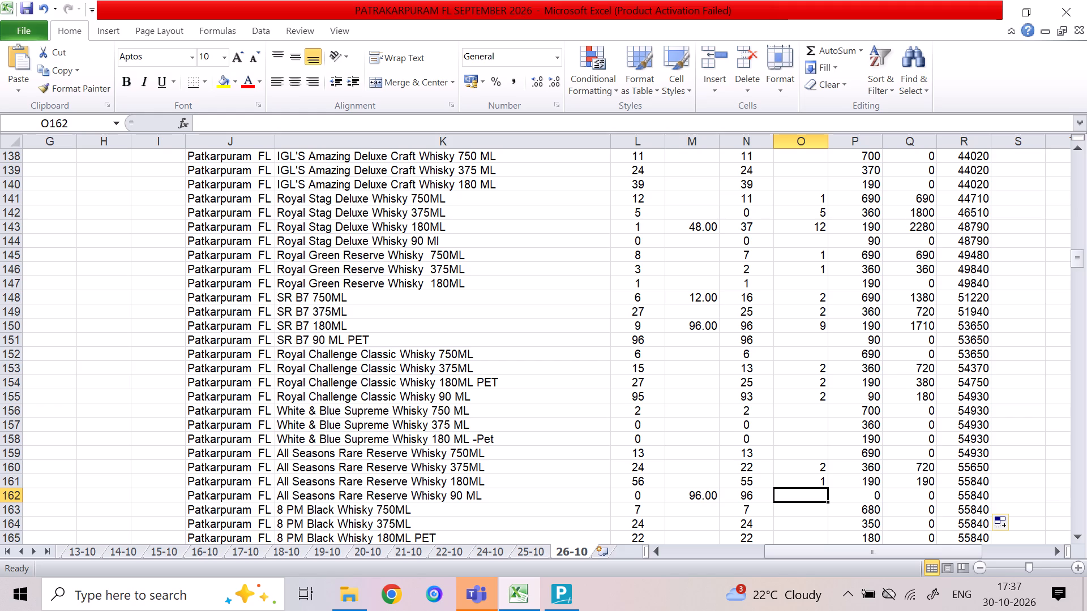
pyautogui.press('Up')
pyautogui.press('Up')
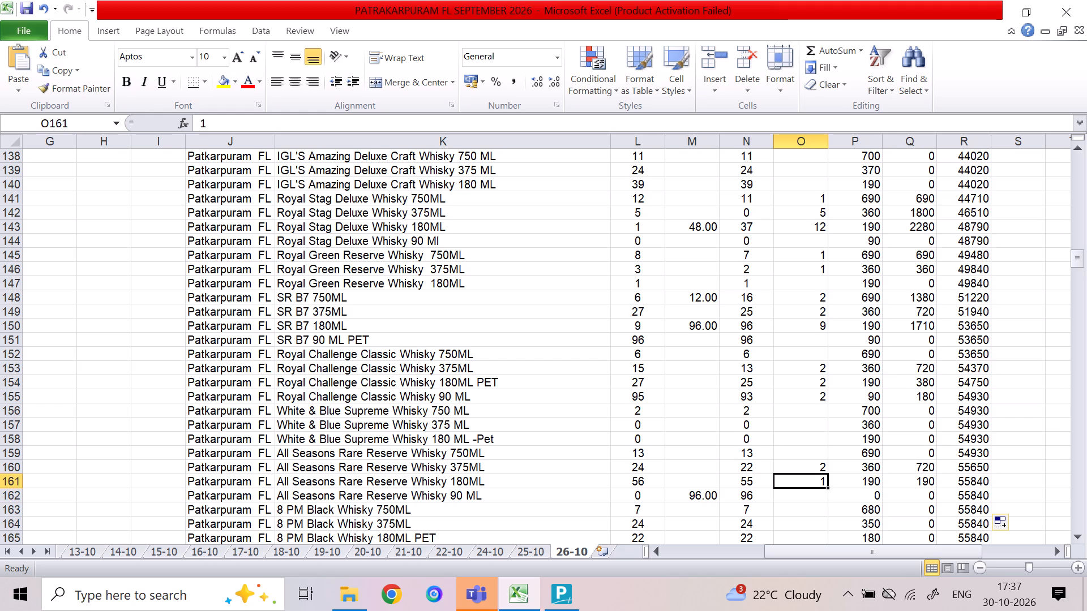
pyautogui.press('Down')
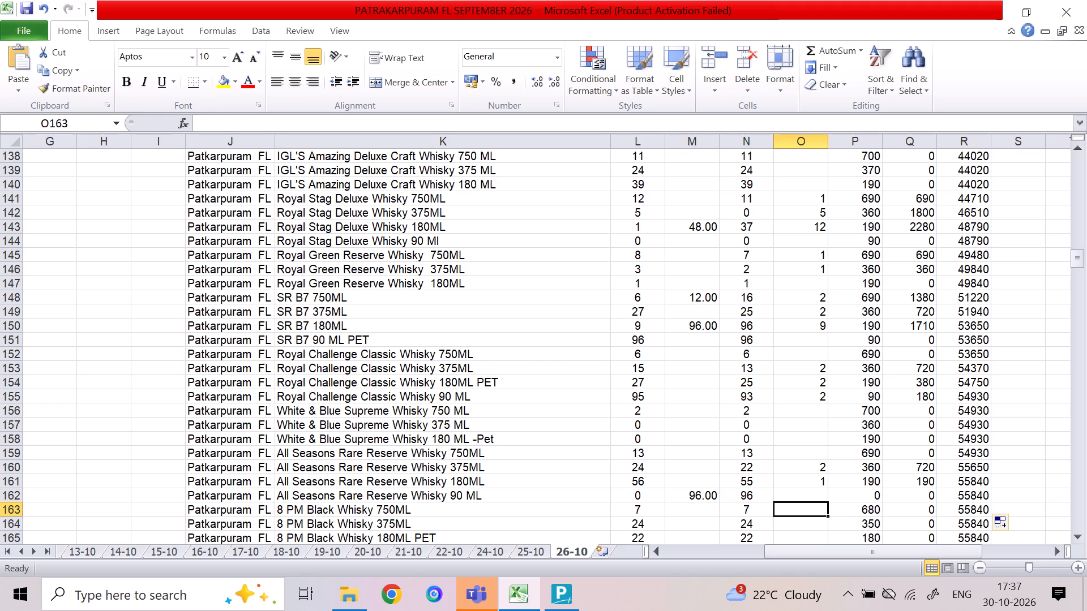
pyautogui.press('Down')
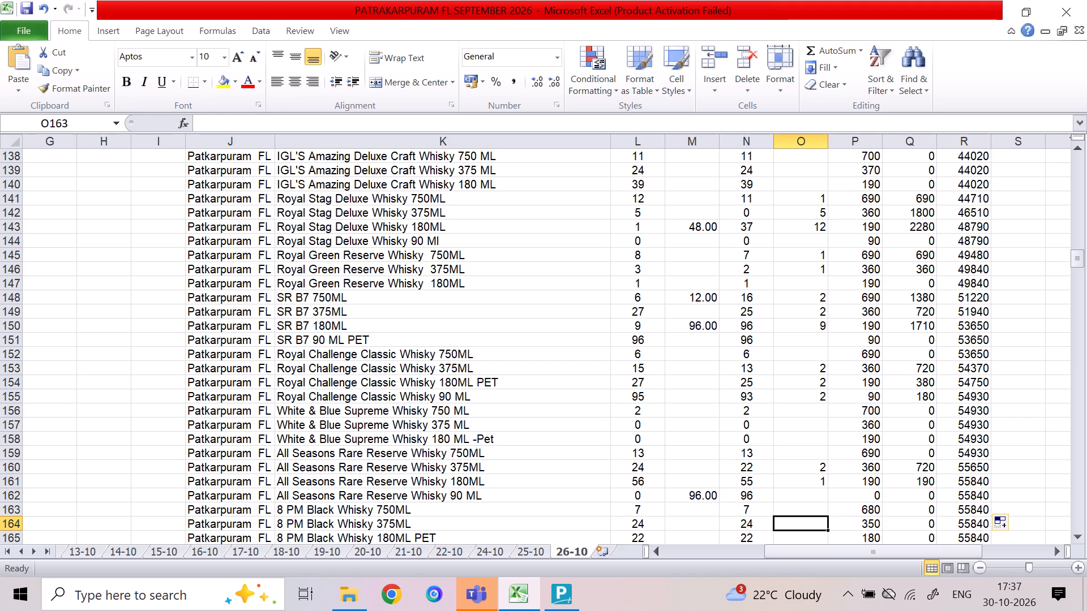
pyautogui.press('Down')
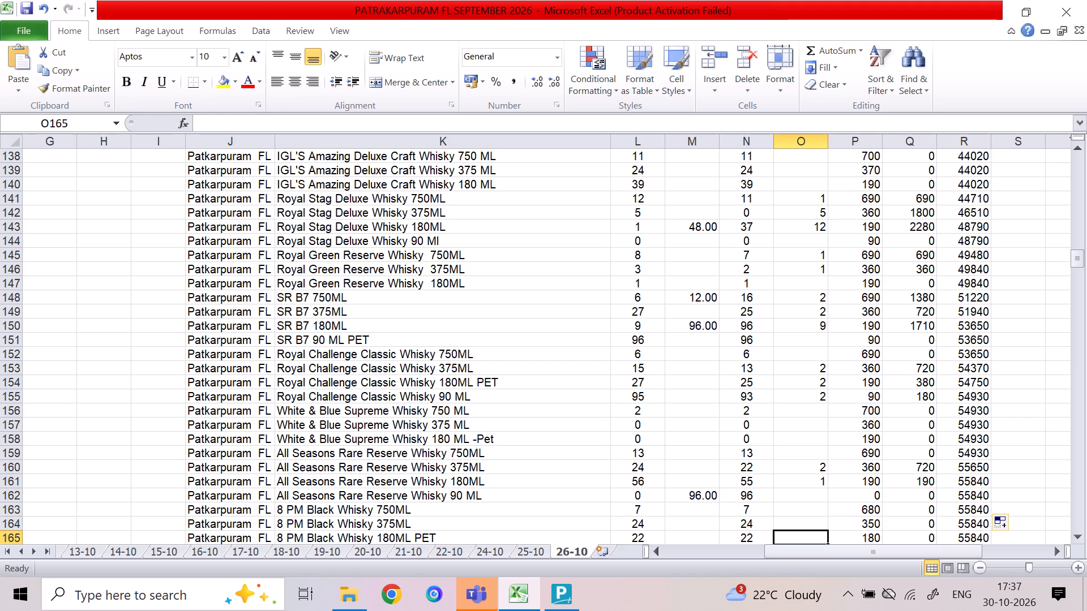
pyautogui.press('3')
pyautogui.press('Down')
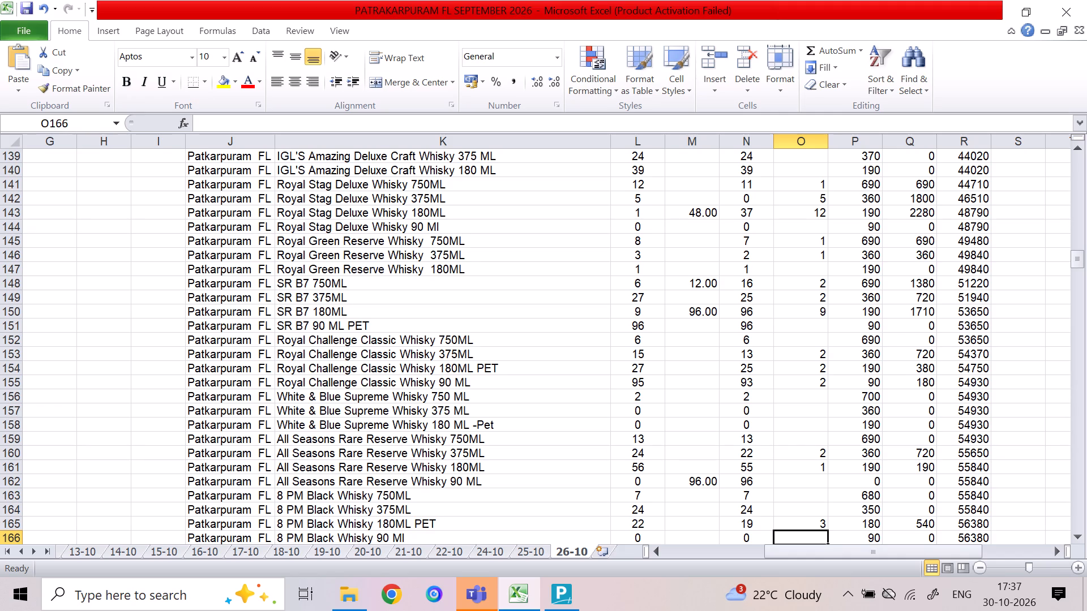
# Enter a sold quantity of 4 for 9 RACE COURCE SUPERIOR GRAIN WHISKY 180ML in O175.
pyautogui.press('Down')
pyautogui.press('Down')
pyautogui.press('Down')
pyautogui.press('Down')
pyautogui.press('Down')
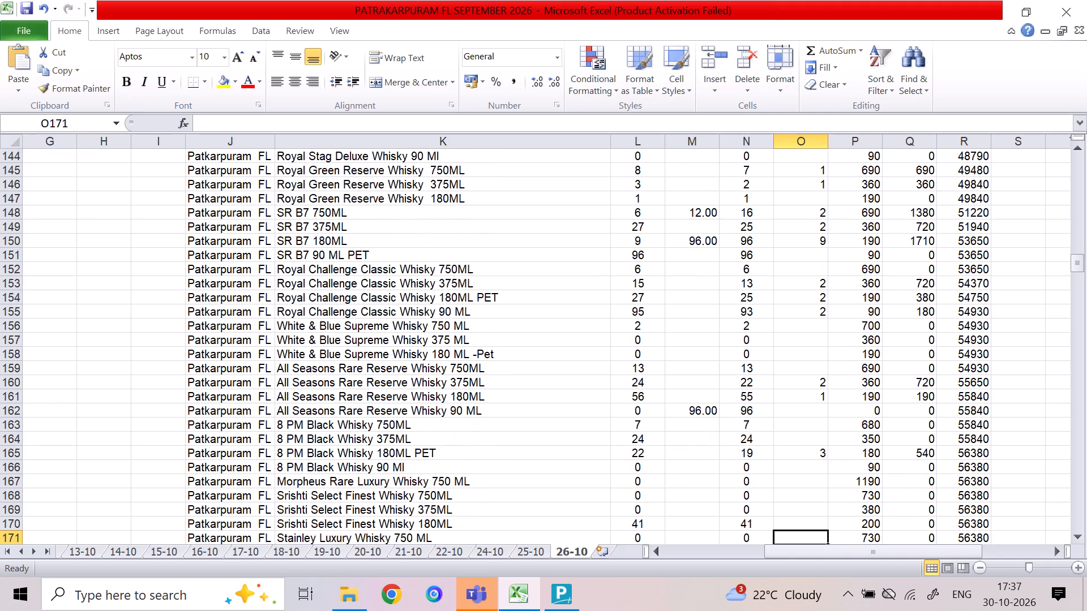
pyautogui.press('Up')
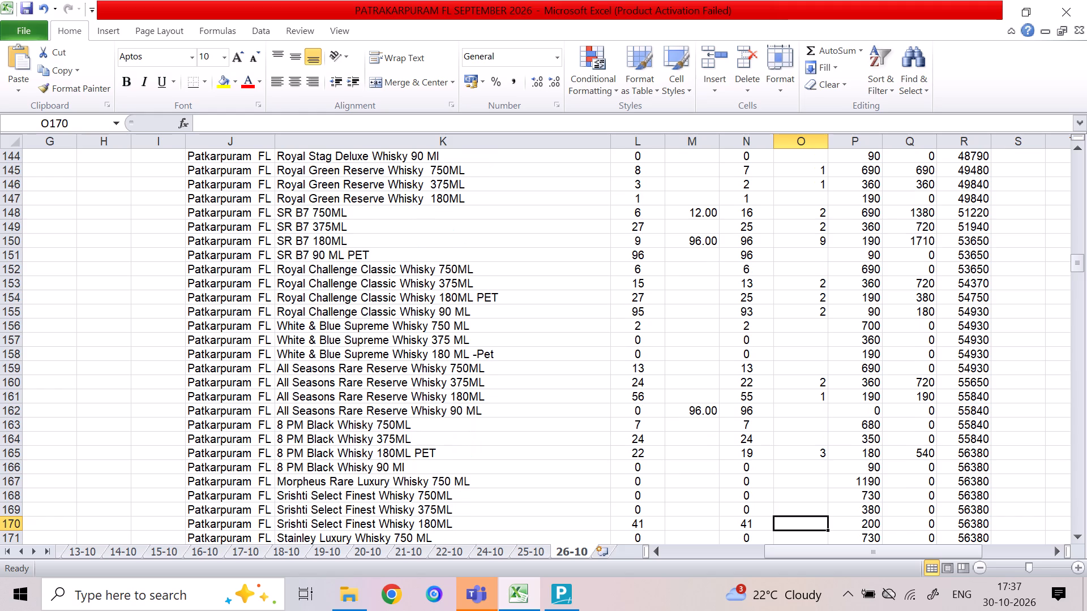
pyautogui.press('Up')
pyautogui.press('Down')
pyautogui.press('Down')
pyautogui.press('Down')
pyautogui.press('Down')
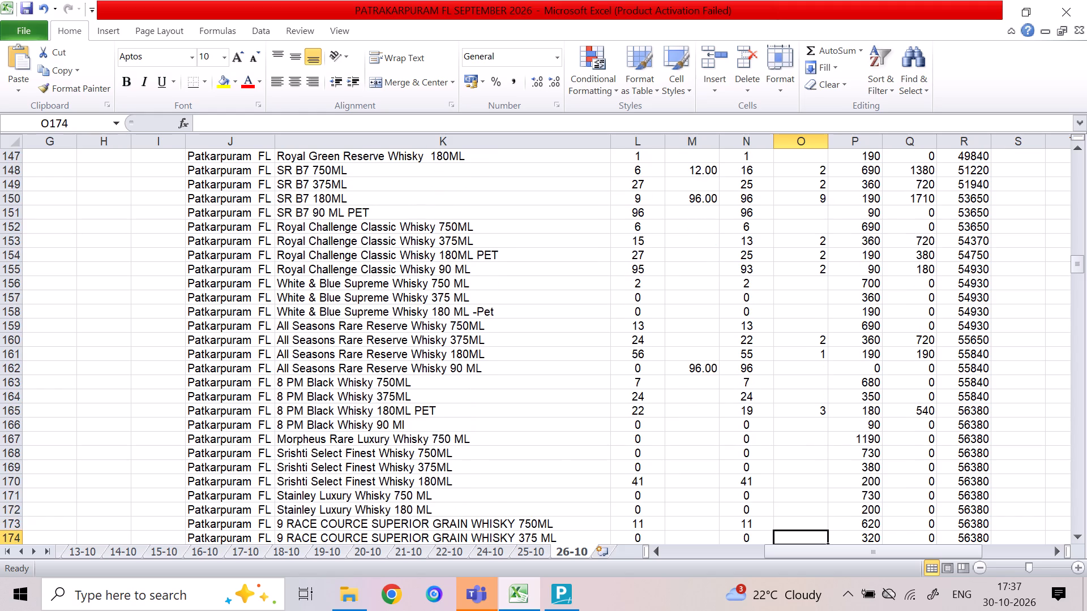
pyautogui.press('Up')
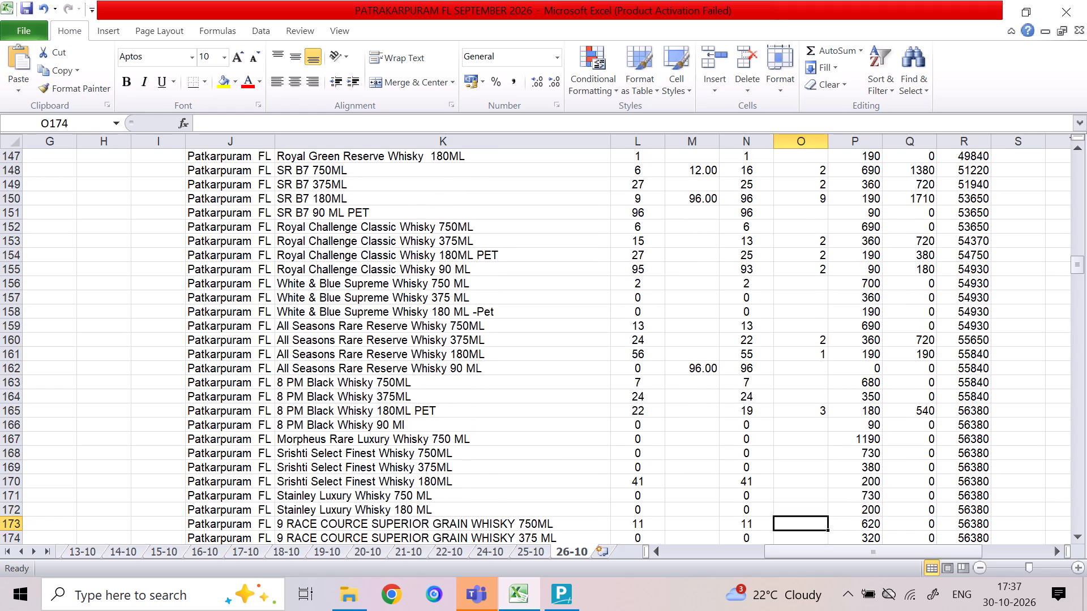
pyautogui.press('Down')
pyautogui.press('Down')
pyautogui.press('Up')
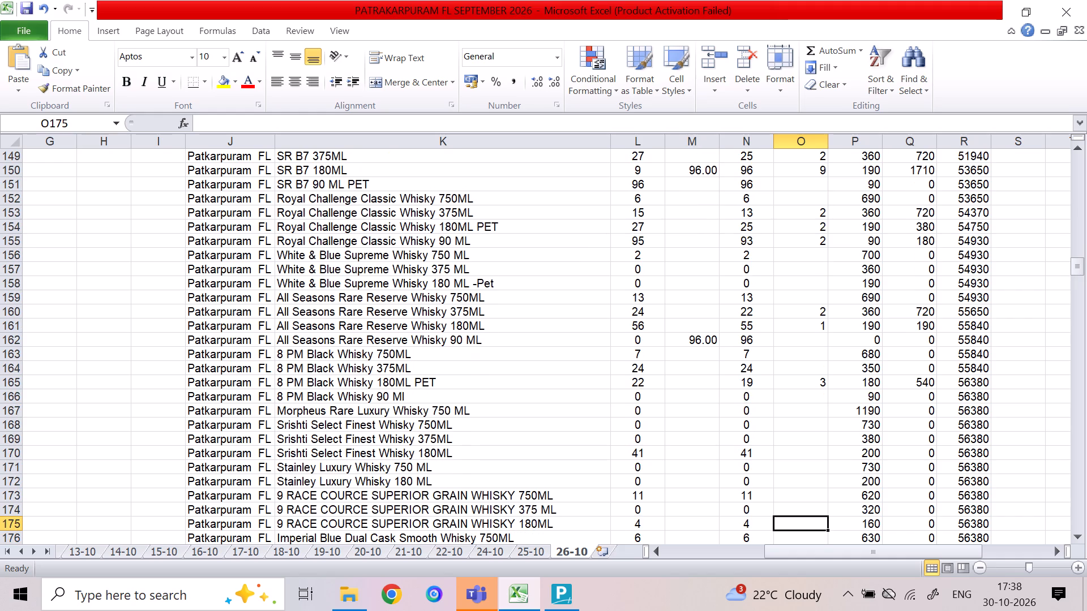
pyautogui.press('4')
pyautogui.press('Down')
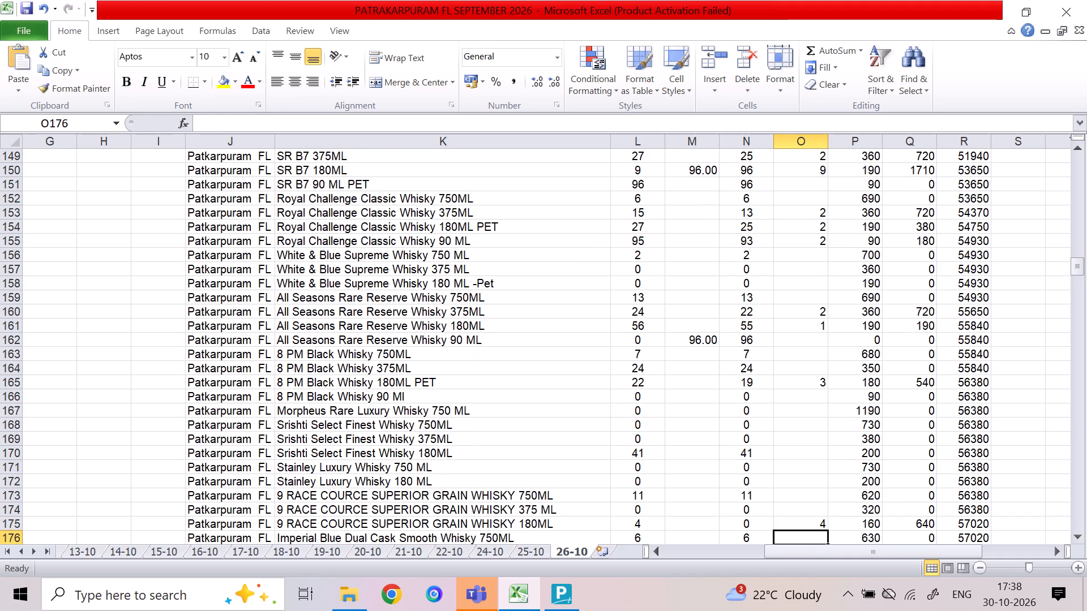
pyautogui.press('Up')
pyautogui.press('Right')
pyautogui.press('Left')
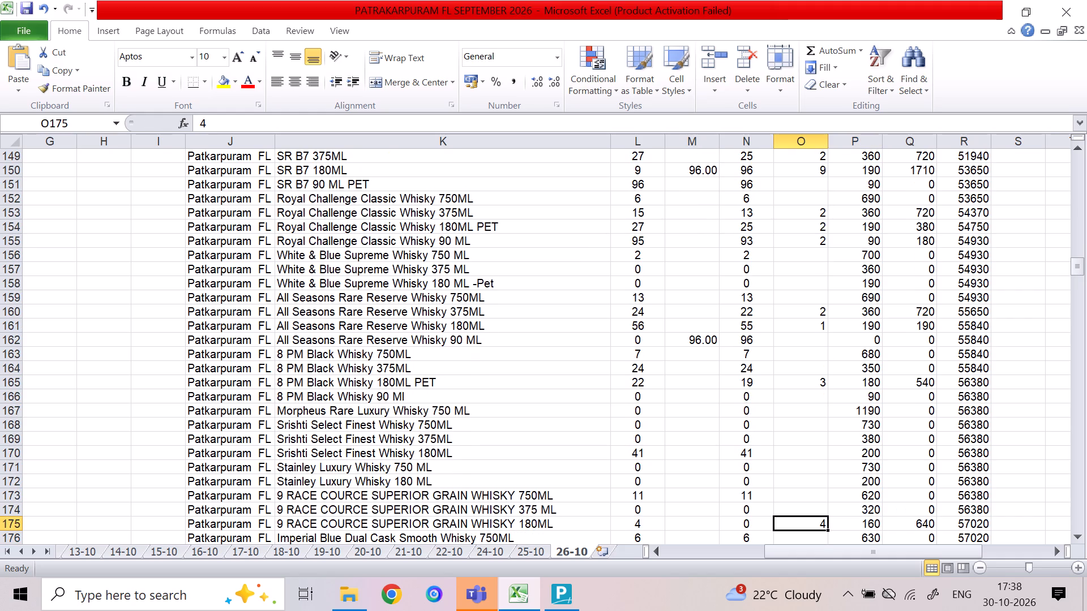
# Enter a sold quantity of 2 for Imperial Blue Dual Cask Smooth Whisky 375ML in O177.
pyautogui.press('Down')
pyautogui.press('Down')
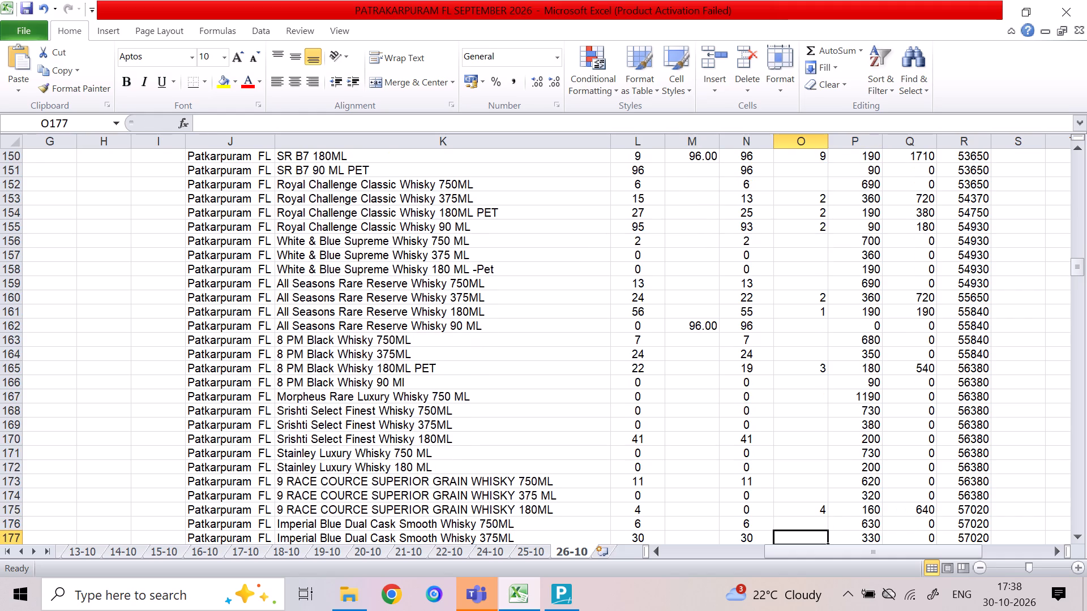
pyautogui.press('Up')
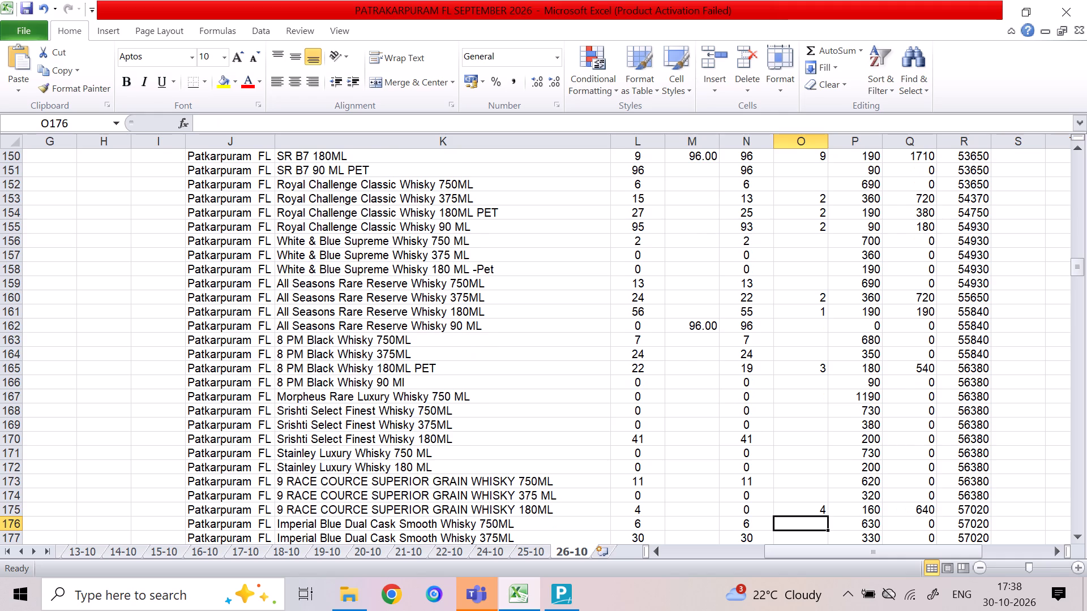
pyautogui.press('2')
pyautogui.press('Down')
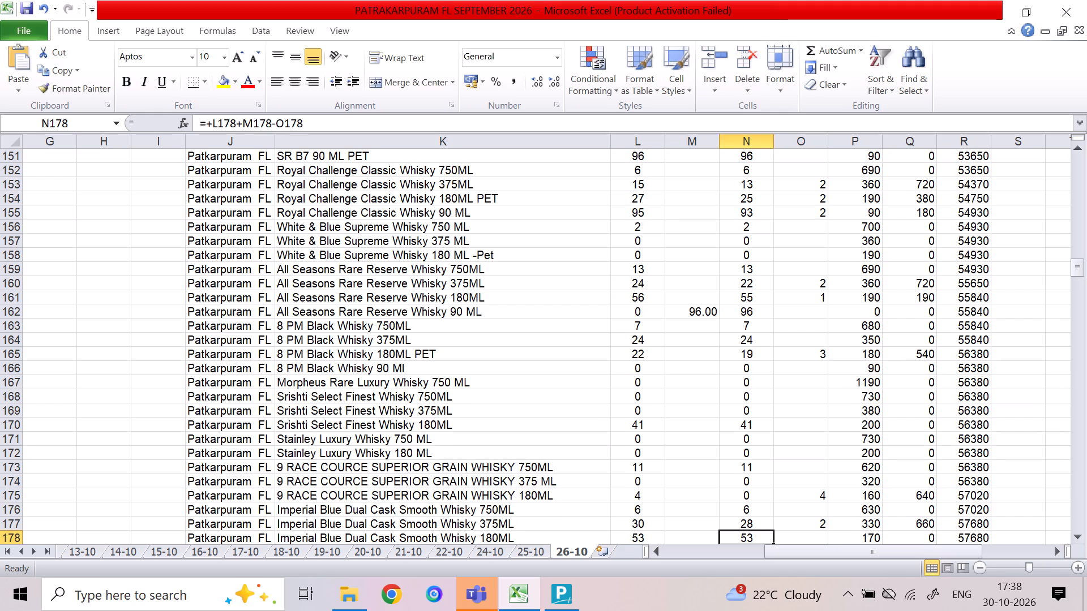
# Enter a received quantity of 48 and a sold quantity of 20 for Imperial Blue Dual Cask Smooth Whisky 180ML in row 178.
pyautogui.press('Left')
pyautogui.write('48')
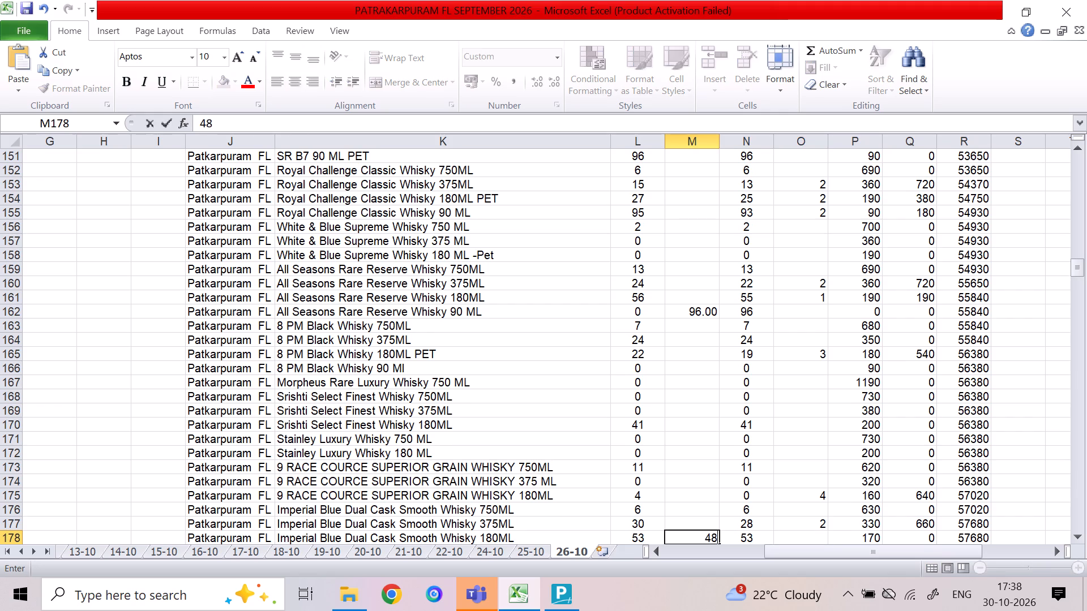
pyautogui.press('Right')
pyautogui.press('Right')
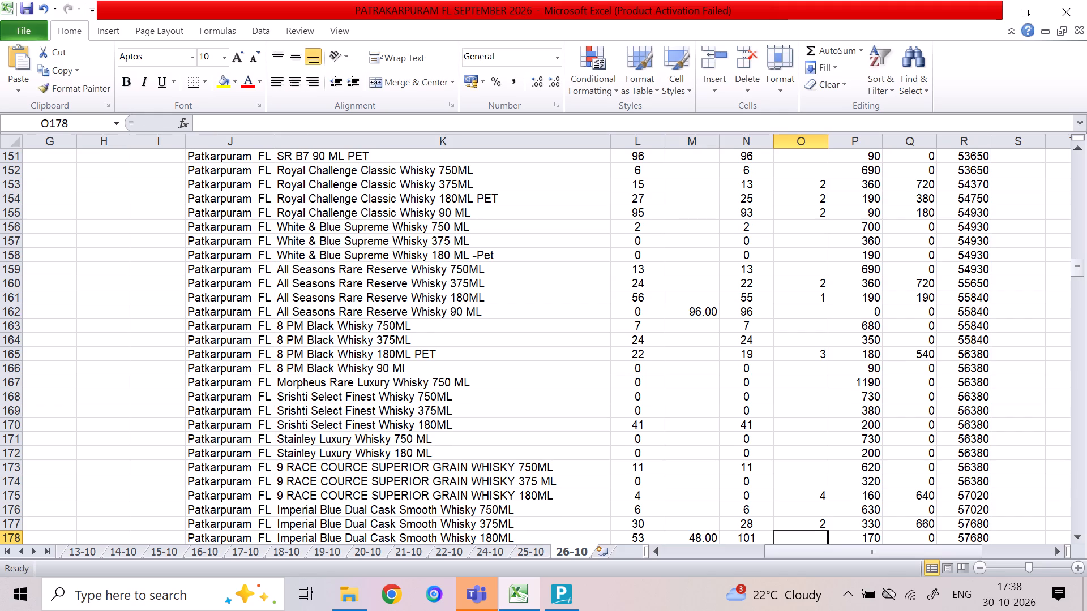
pyautogui.write('20')
pyautogui.press('Down')
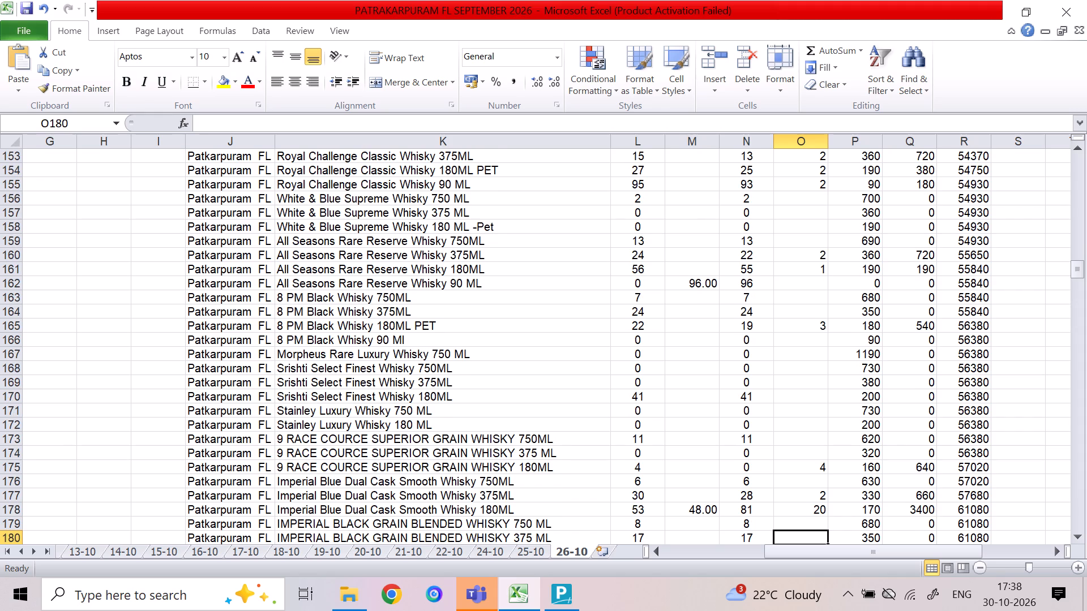
# Enter a sold quantity of 2 for Iconiq White Deluxe Whisky 750ML in O188.
pyautogui.press('Down')
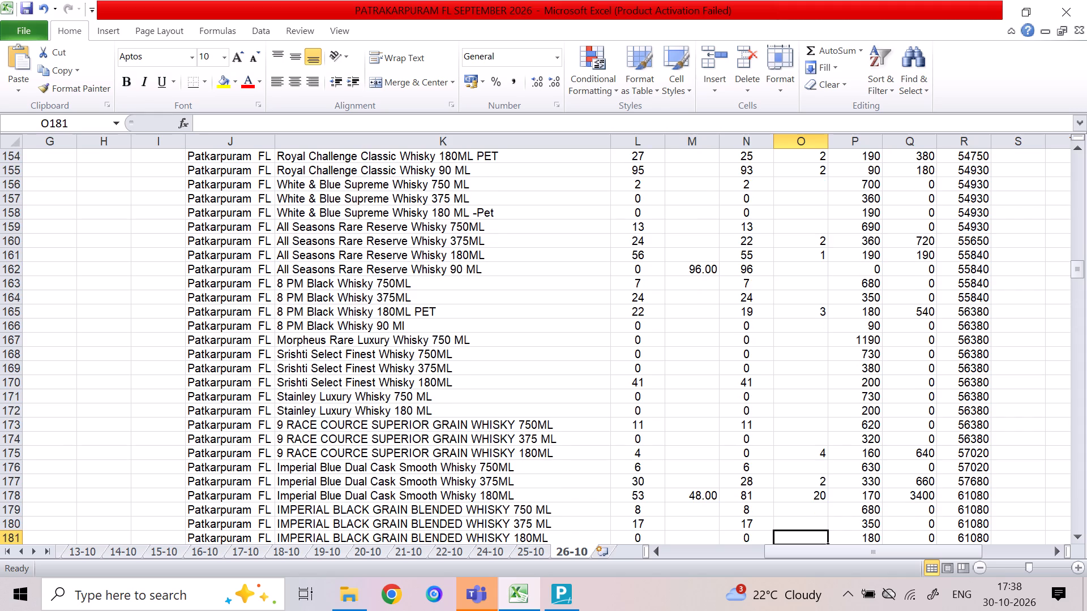
pyautogui.press('Down')
pyautogui.press('Down')
pyautogui.press('Down')
pyautogui.press('Down')
pyautogui.press('Down')
pyautogui.press('Down')
pyautogui.press('Up')
pyautogui.press('Up')
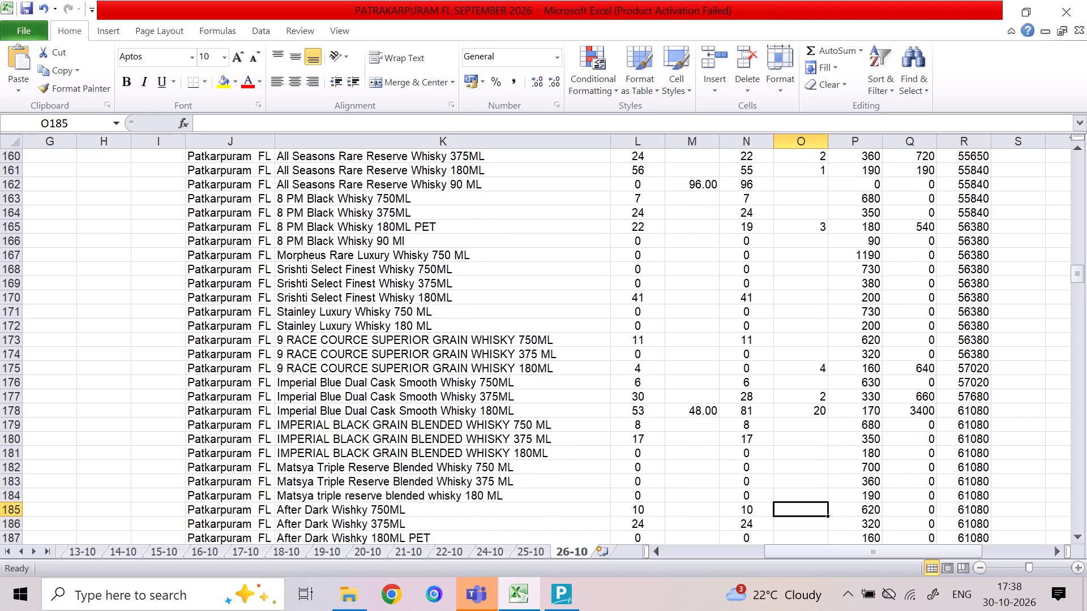
pyautogui.press('Down')
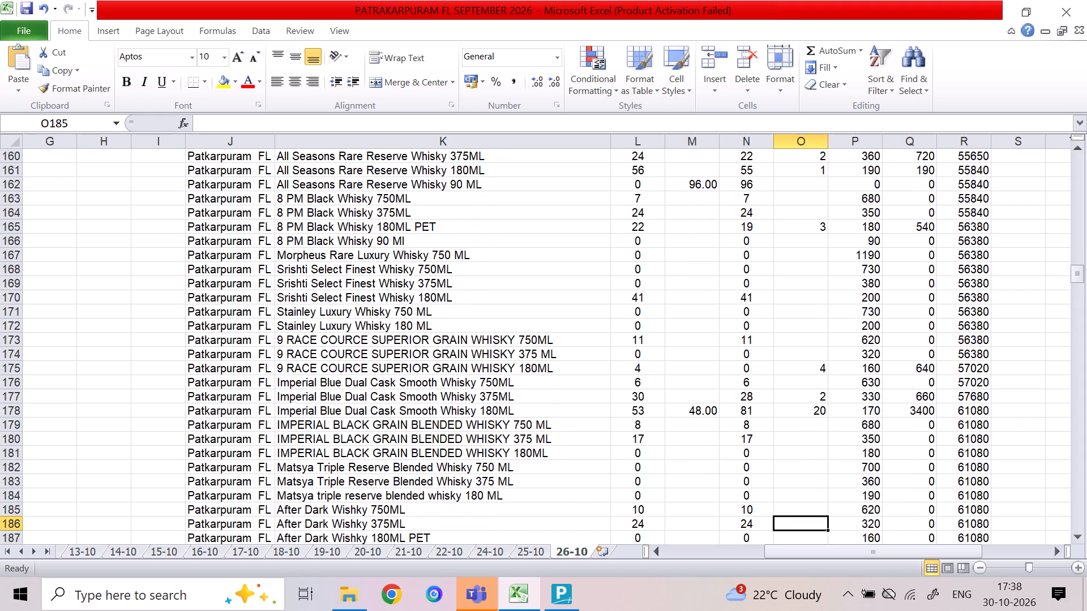
pyautogui.press('Down')
pyautogui.press('Down')
pyautogui.press('Down')
pyautogui.press('Down')
pyautogui.press('Down')
pyautogui.press('Up')
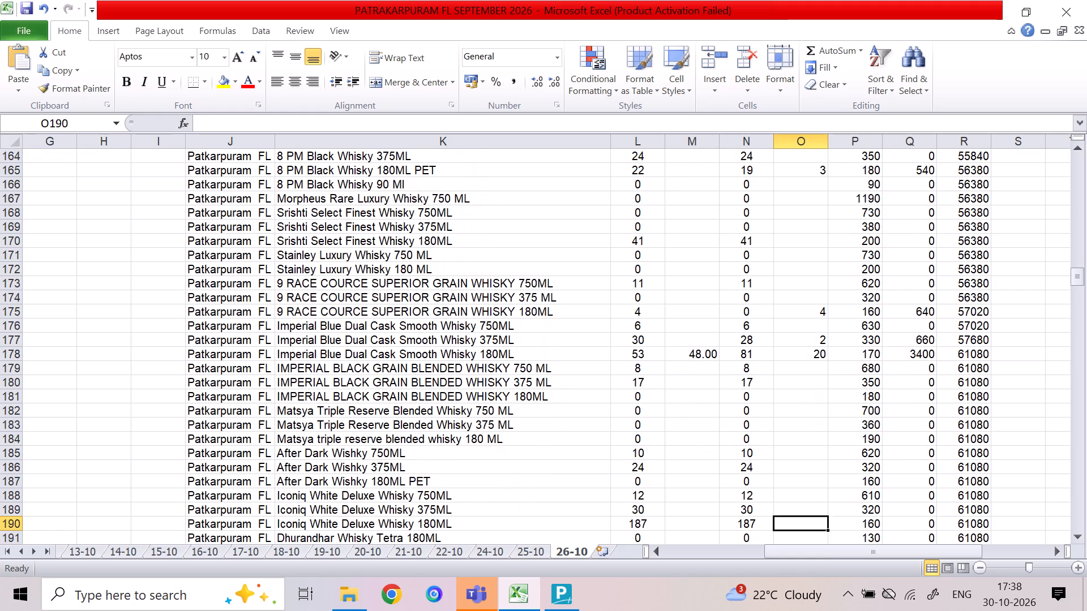
pyautogui.press('Up')
pyautogui.press('Up')
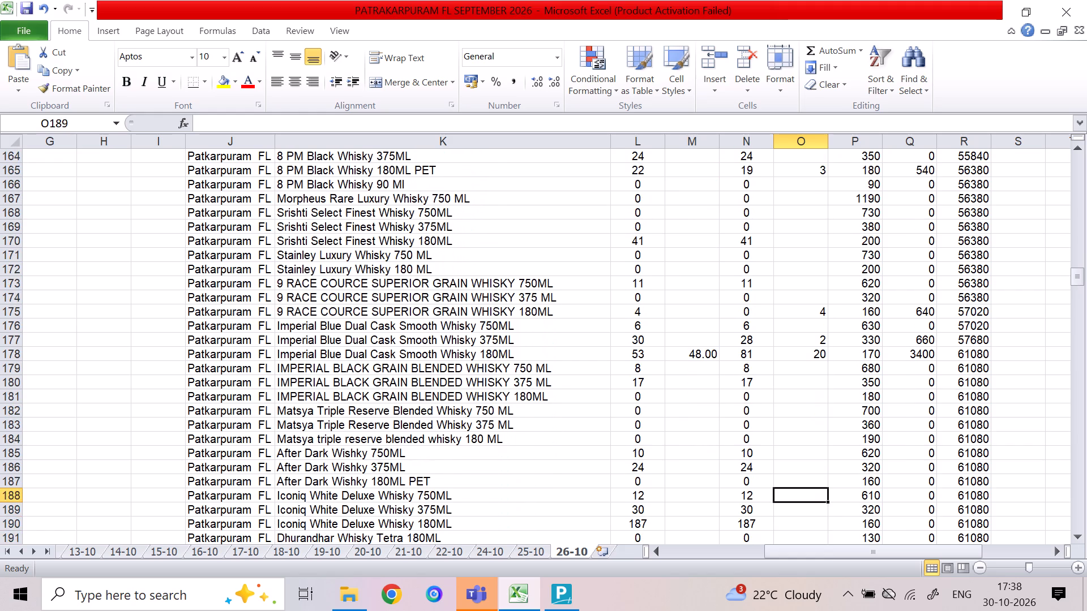
pyautogui.press('2')
pyautogui.press('Down')
# Enter a sold quantity of 15 and a received quantity of 72 for Iconiq White Deluxe Whisky 375ML in row 189.
pyautogui.write('15')
pyautogui.press('Down')
pyautogui.press('Up')
pyautogui.press('Left')
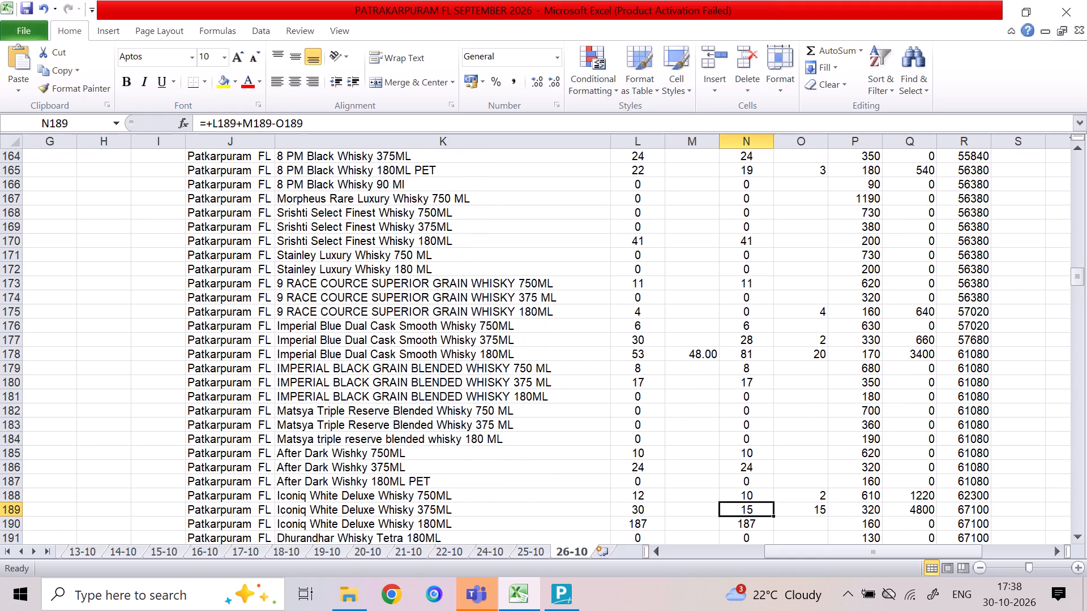
pyautogui.press('Left')
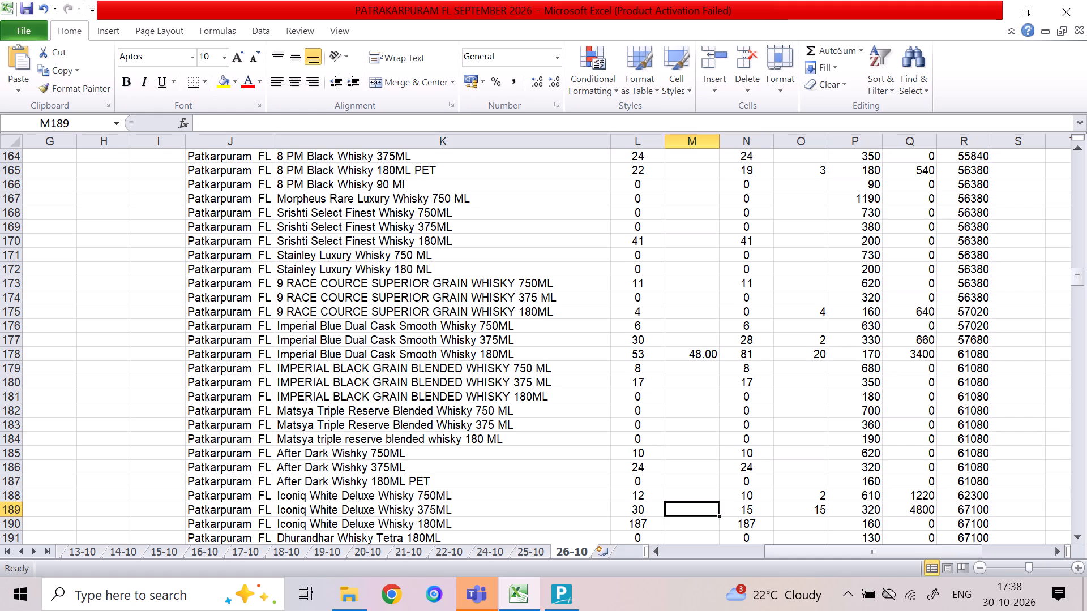
pyautogui.write('72')
pyautogui.press('Down')
pyautogui.press('Right')
pyautogui.press('Up')
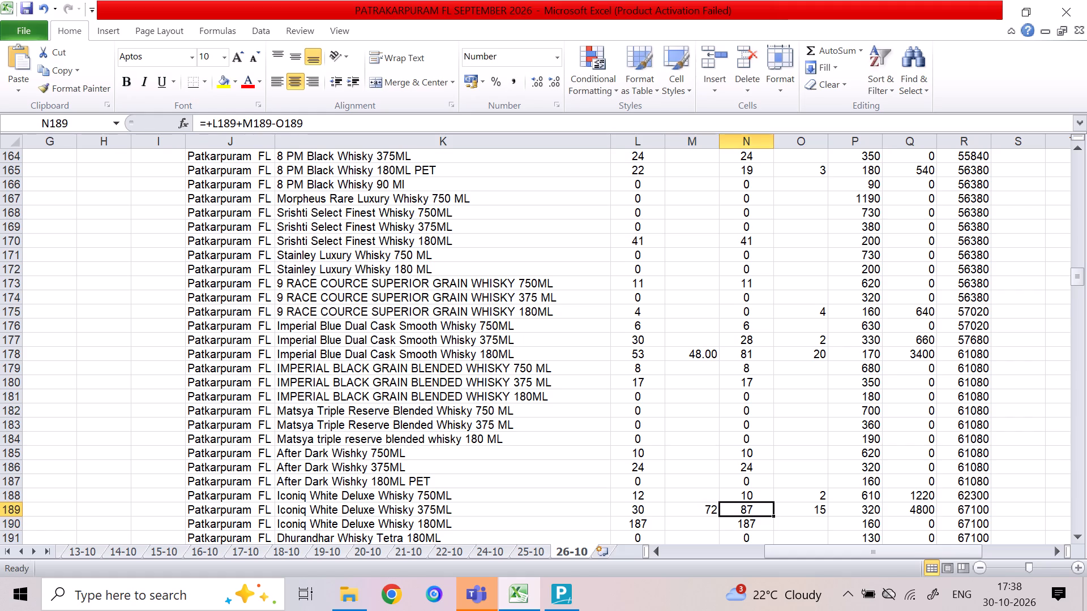
# Enter a received quantity of 336 and a sold quantity of 84 for Iconiq White Deluxe Whisky 180ML in row 190.
pyautogui.press('Down')
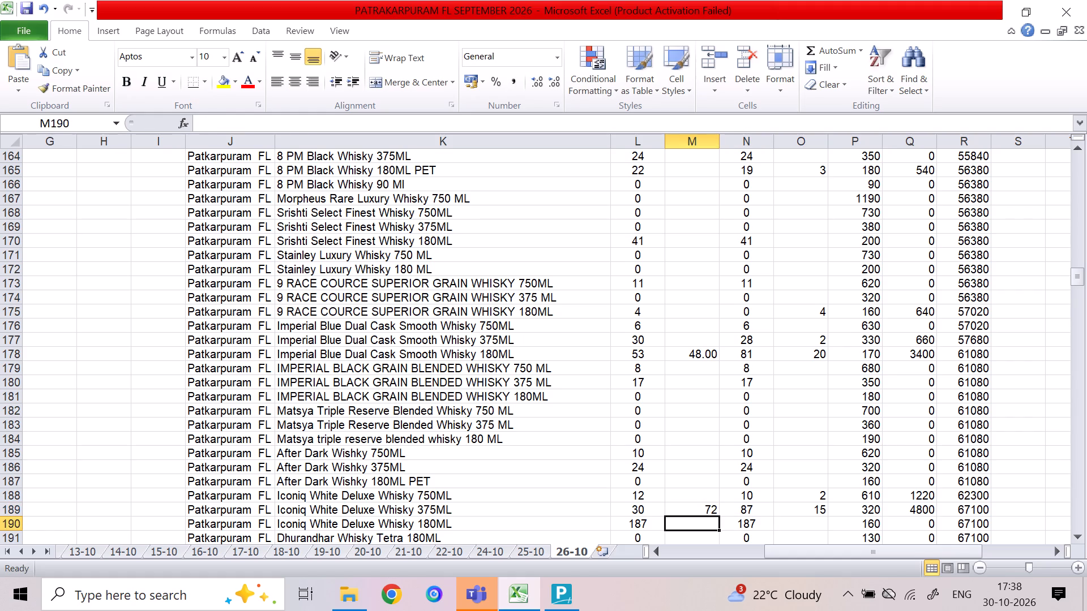
pyautogui.write('36')
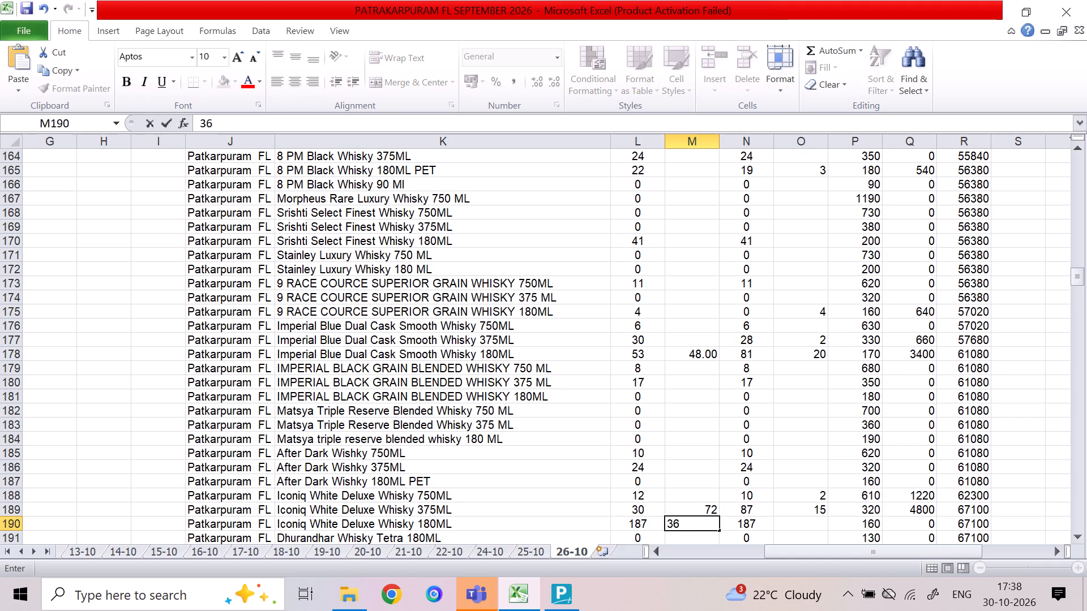
pyautogui.press('BackSpace')
pyautogui.write('36')
pyautogui.press('Right')
pyautogui.press('Right')
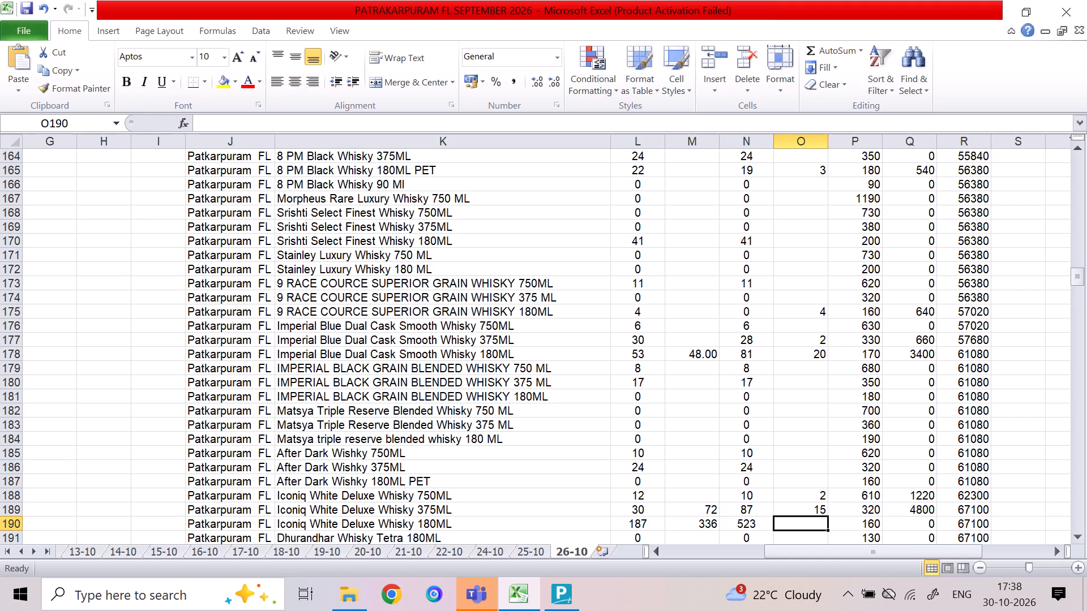
pyautogui.write('84')
pyautogui.press('Down')
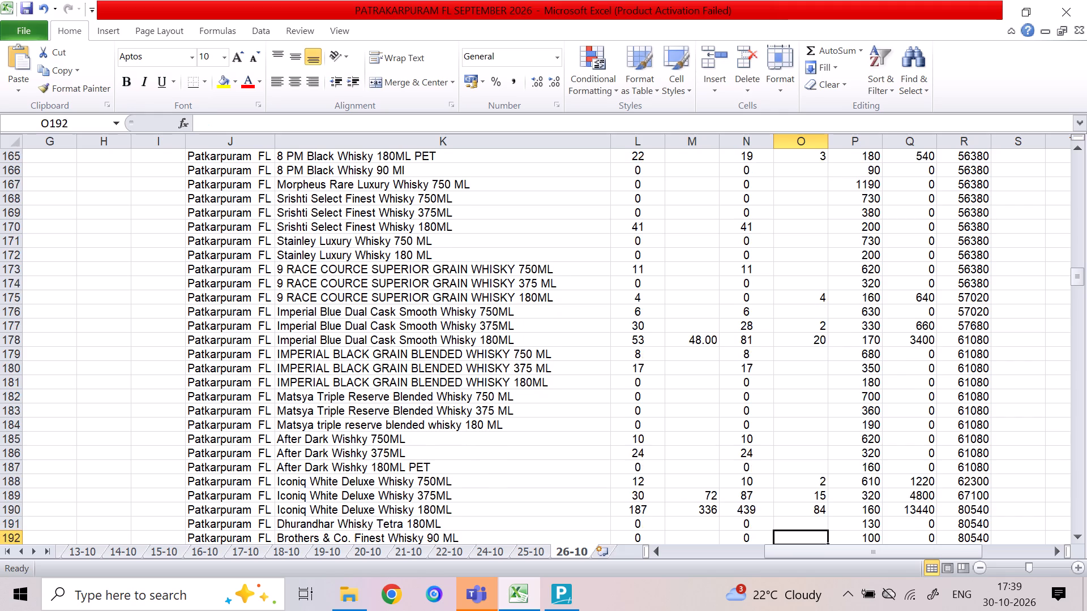
# Enter a received quantity of 96 and a sold quantity of 18 for Brothers & Co. Finest Whisky 90 ML in row 192.
pyautogui.press('Down')
pyautogui.press('Down')
pyautogui.press('Down')
pyautogui.press('Up')
pyautogui.press('Up')
pyautogui.press('Up')
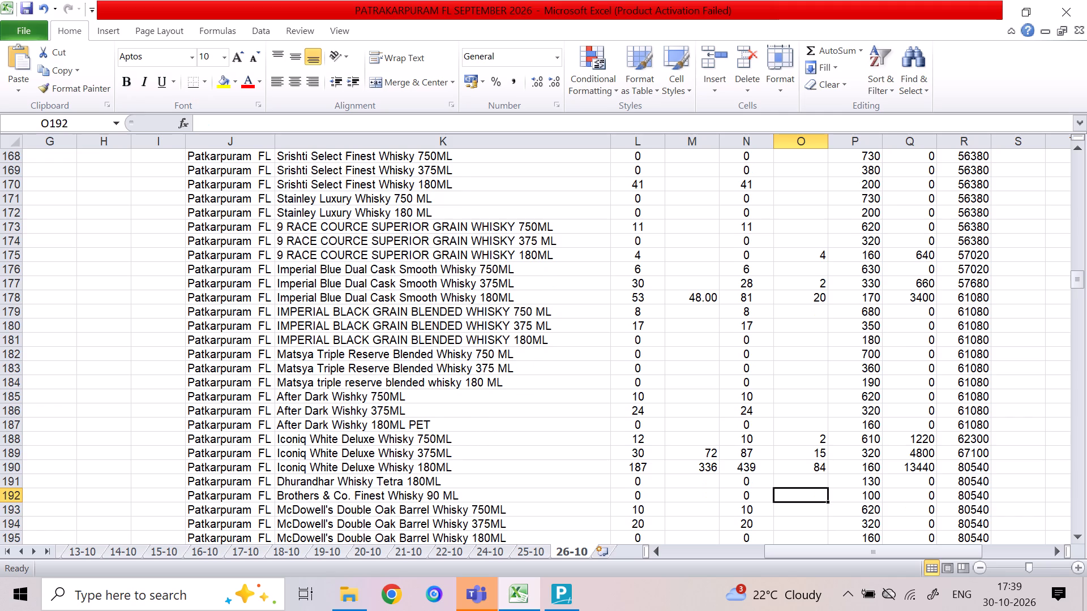
pyautogui.press('Left')
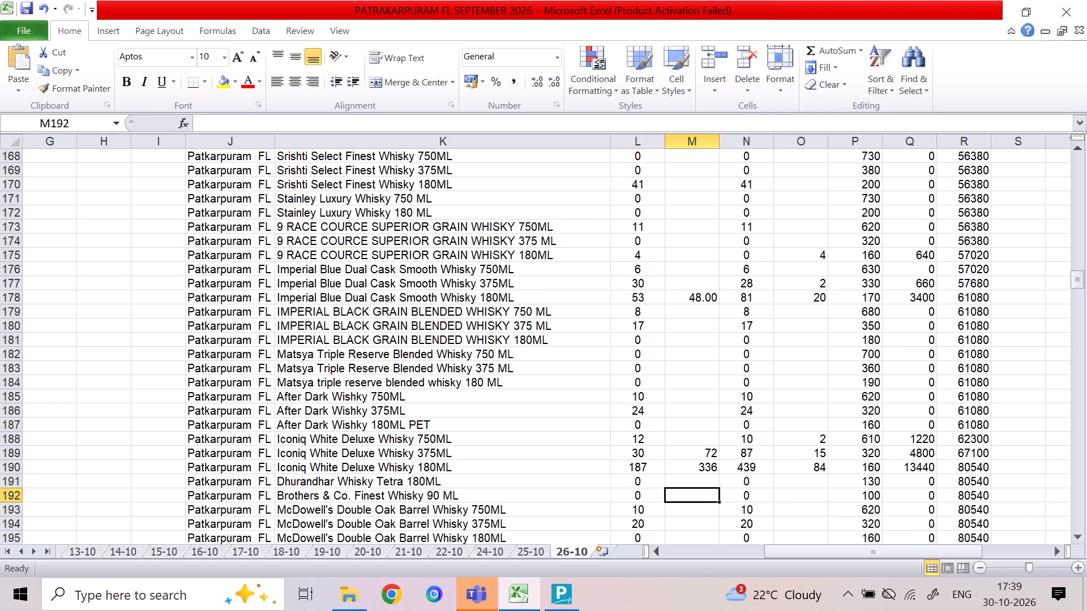
pyautogui.press('Left')
pyautogui.press('Left')
pyautogui.press('Right')
pyautogui.press('Right')
pyautogui.write('96')
pyautogui.press('Right')
pyautogui.press('Right')
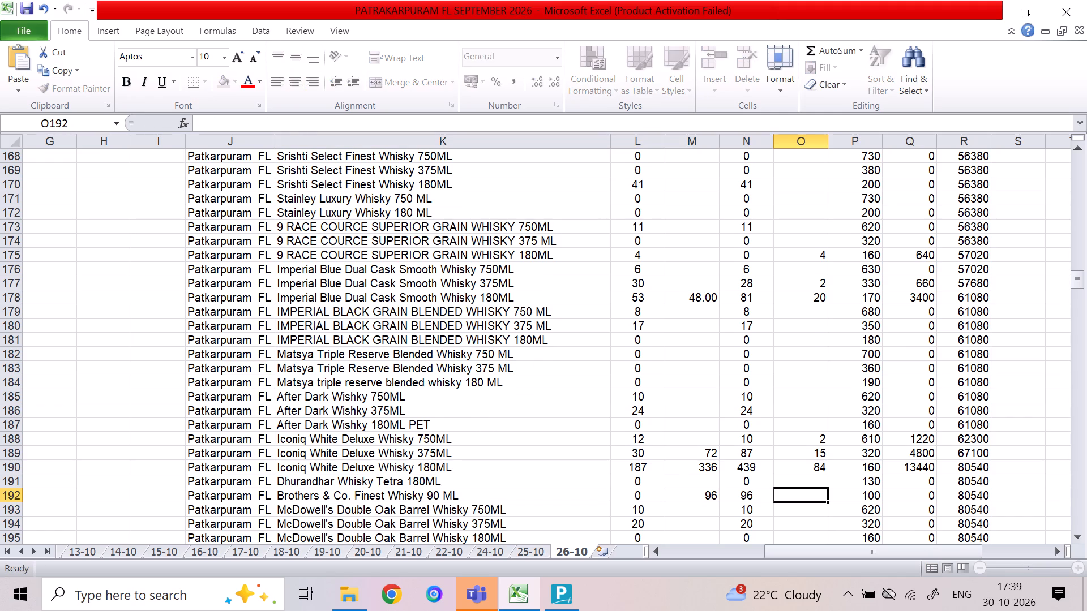
pyautogui.write('18')
pyautogui.press('Down')
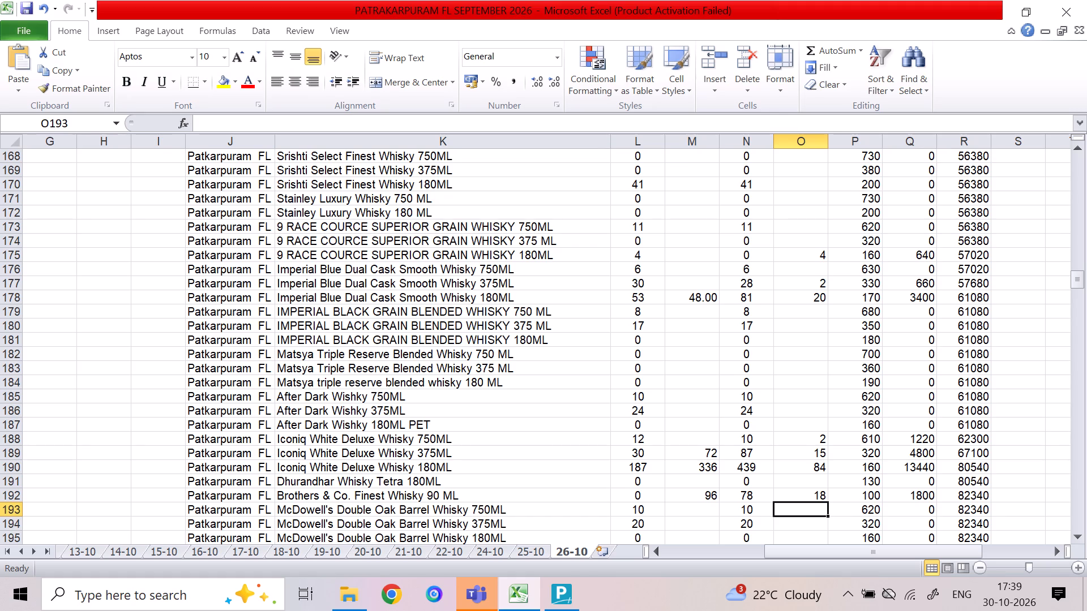
# Enter a sold quantity of 1 for McDowell's Double Oak Barrel Whisky 375ML in O194.
pyautogui.press('Down')
pyautogui.press('Down')
pyautogui.press('Up')
pyautogui.press('Up')
pyautogui.press('Down')
pyautogui.press('1')
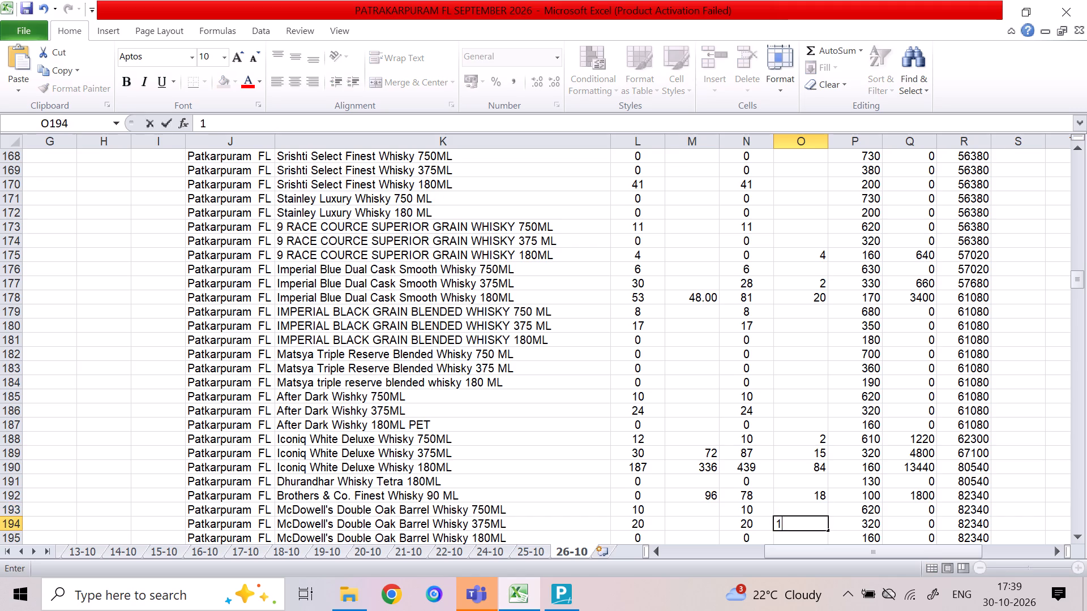
pyautogui.press('Down')
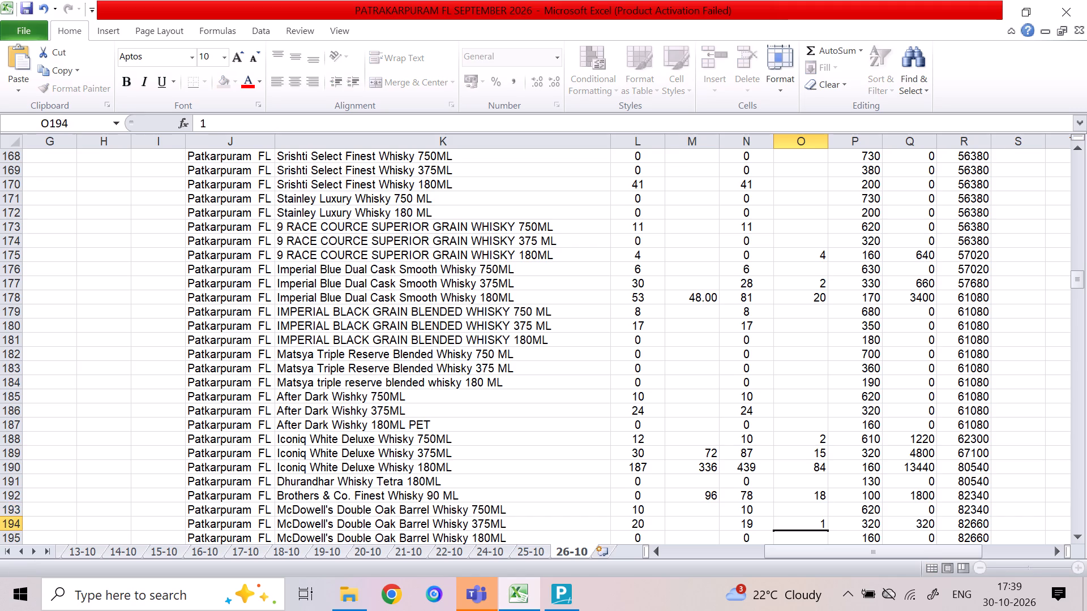
# Enter a sold quantity of 3 for MCD No.1 Superior Whisky 375ML in O197.
pyautogui.press('Down')
pyautogui.press('Down')
pyautogui.press('Up')
pyautogui.press('Up')
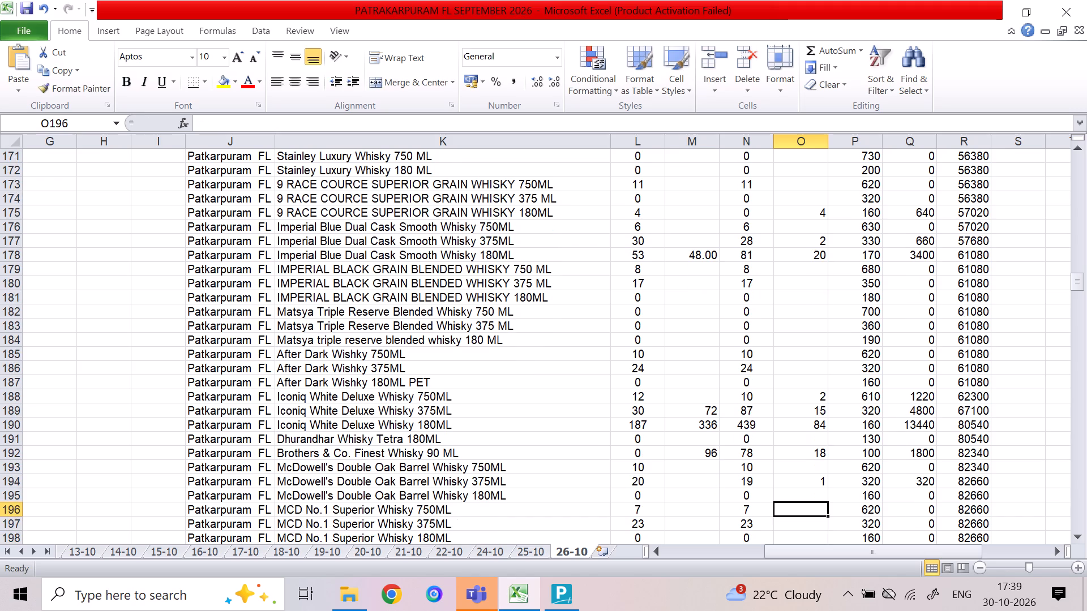
pyautogui.press('Down')
pyautogui.press('3')
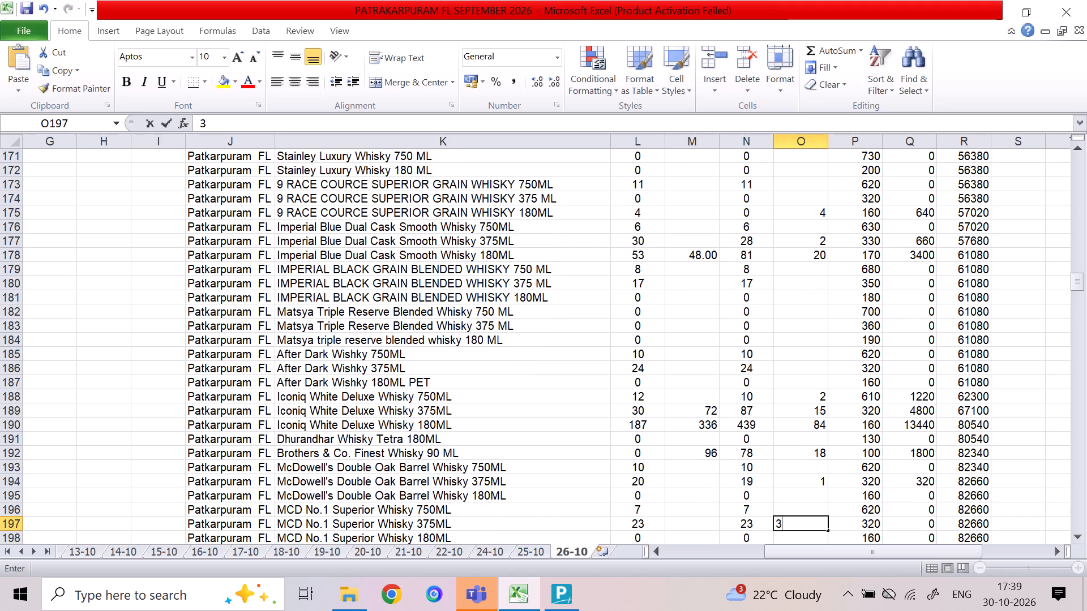
pyautogui.press('Down')
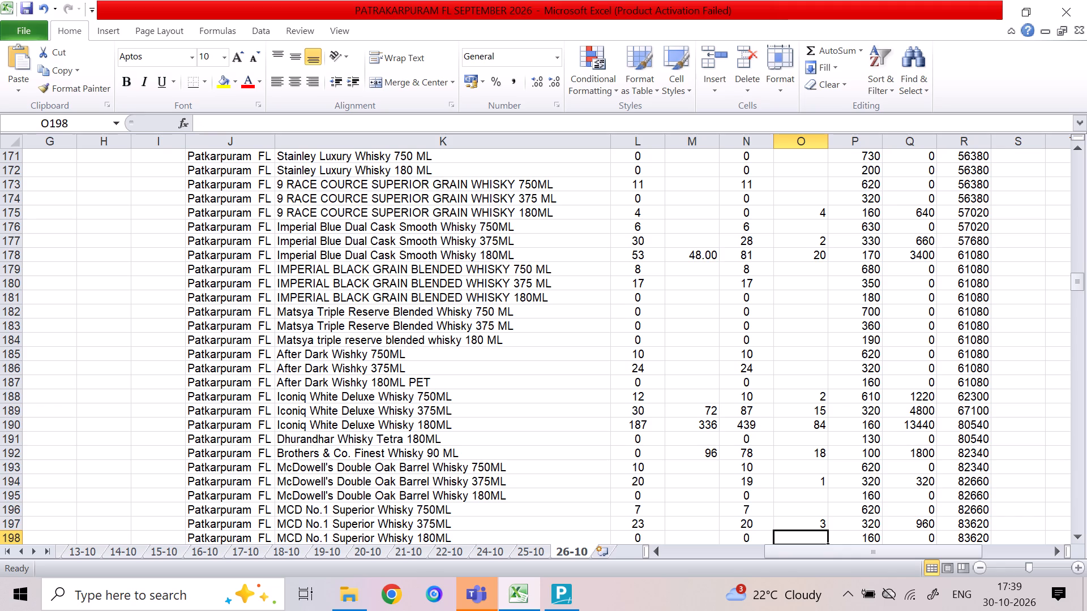
# Enter a received quantity of 48 and a sold quantity of 1 for Iconiq White IQ Select Whisky 180 ML -PET in row 203.
pyautogui.press('Up')
pyautogui.press('Down')
pyautogui.press('Down')
pyautogui.press('Down')
pyautogui.press('Down')
pyautogui.press('Down')
pyautogui.press('Down')
pyautogui.press('Up')
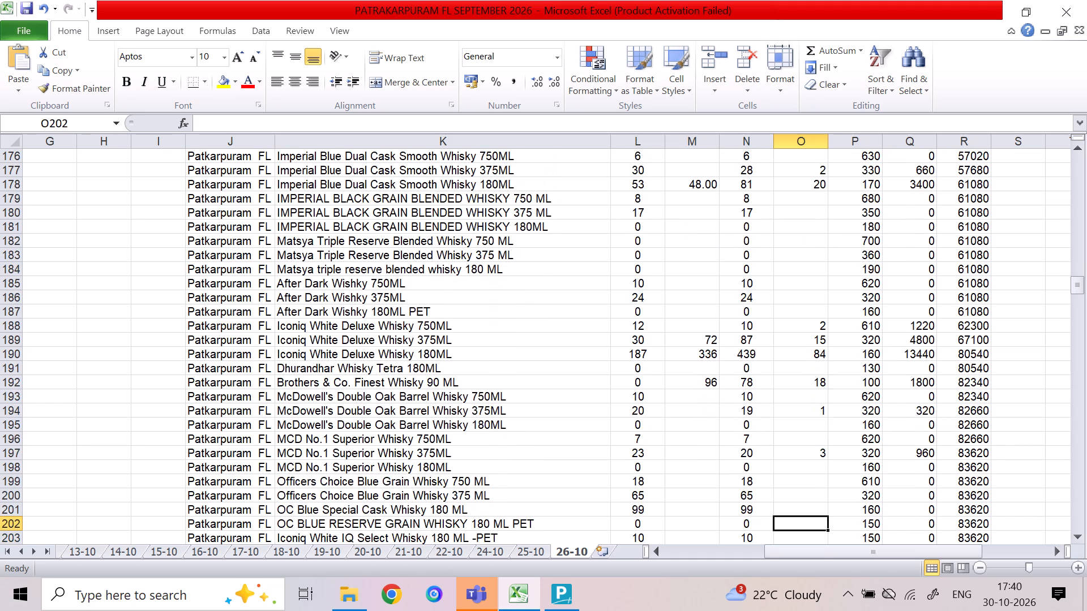
pyautogui.press('Down')
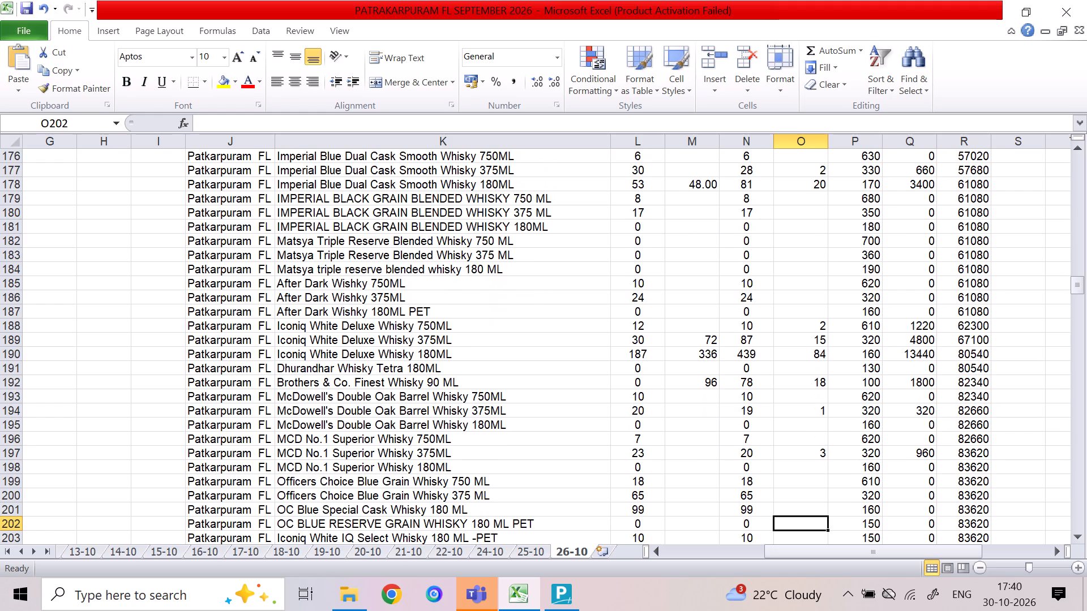
pyautogui.press('Down')
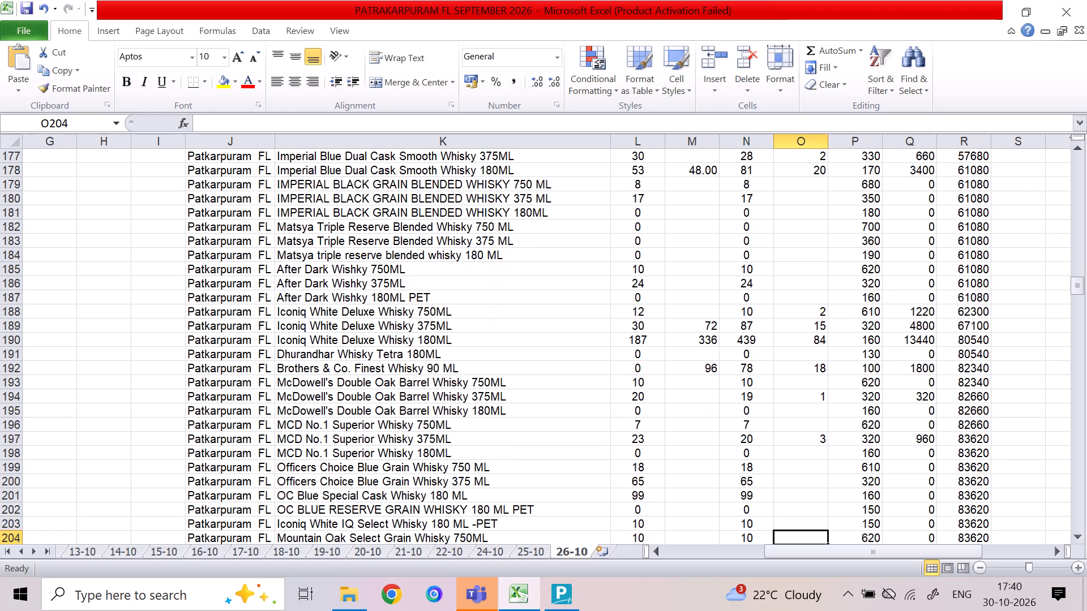
pyautogui.press('Up')
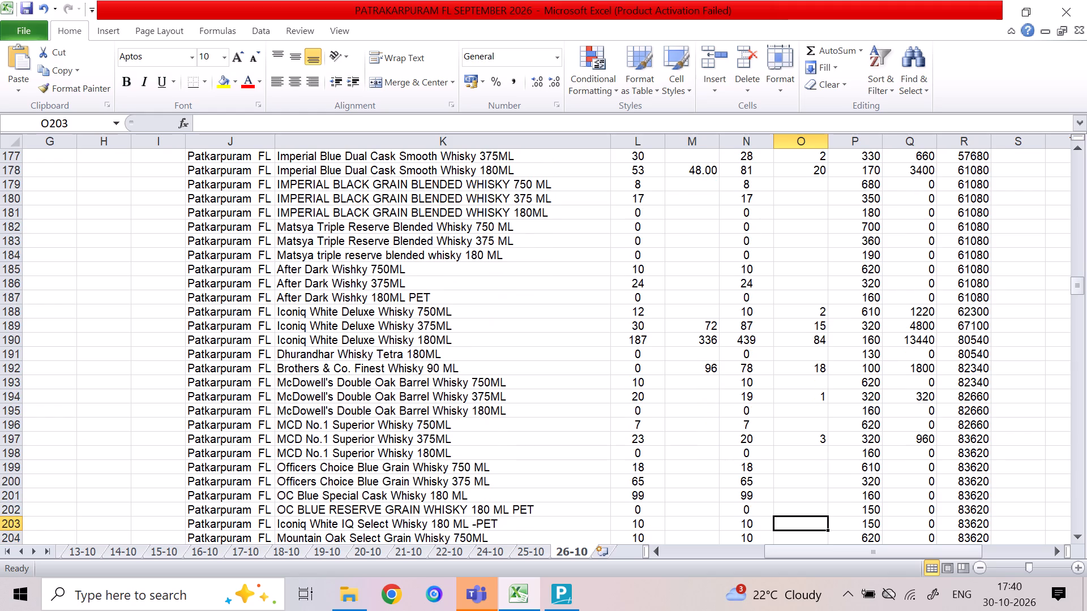
pyautogui.press('Left')
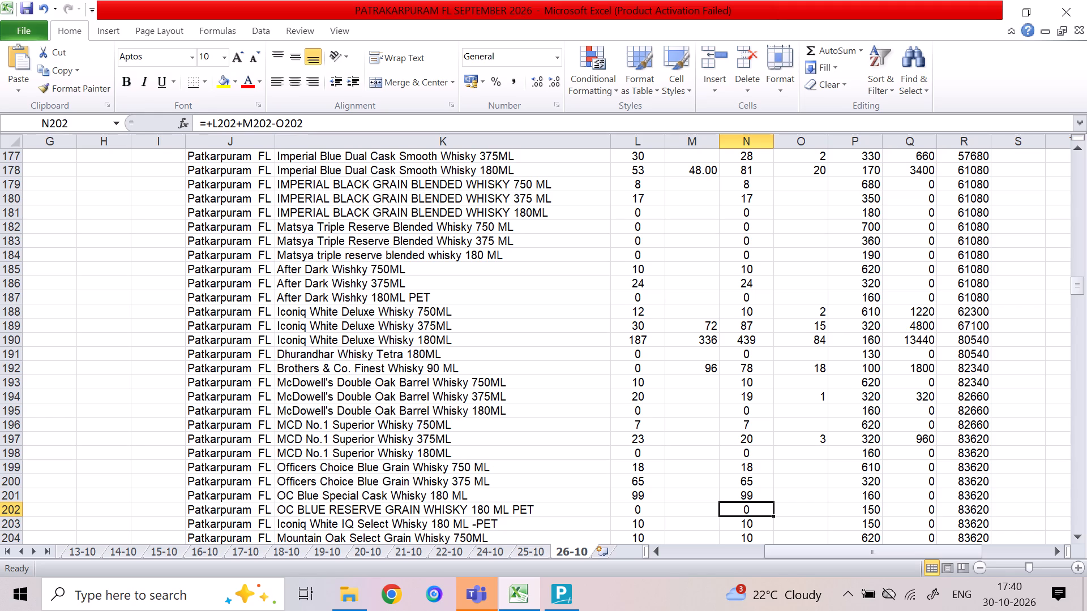
pyautogui.press('Down')
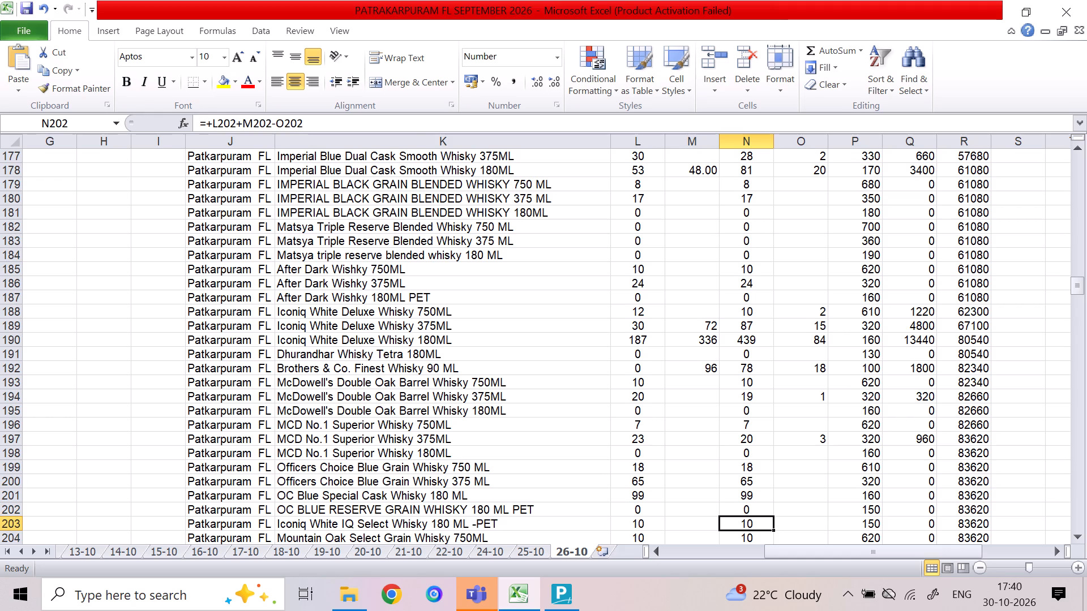
pyautogui.press('Left')
pyautogui.press('Left')
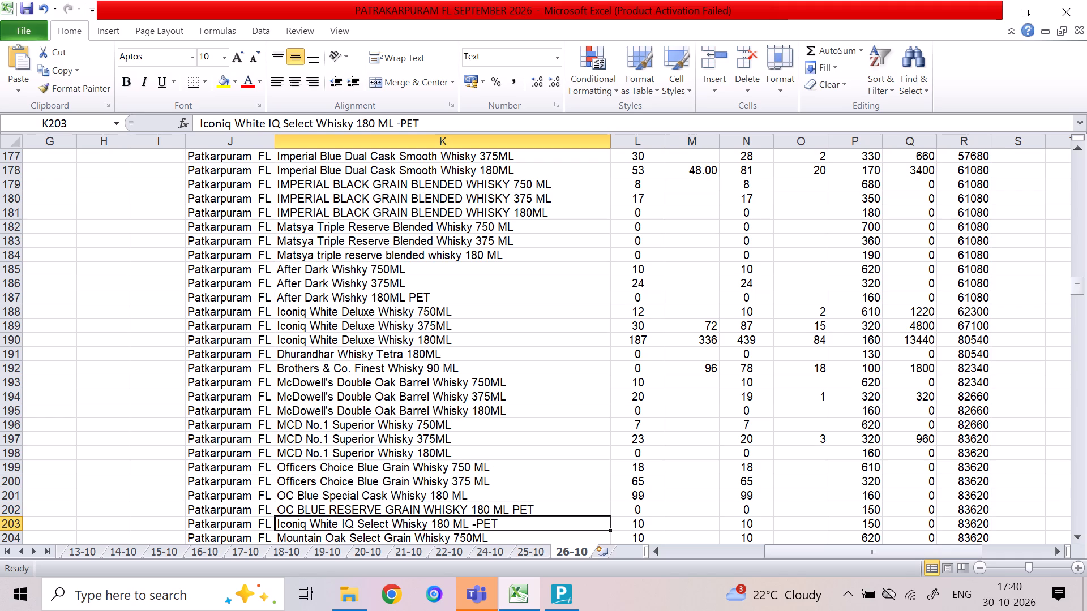
pyautogui.press('Right')
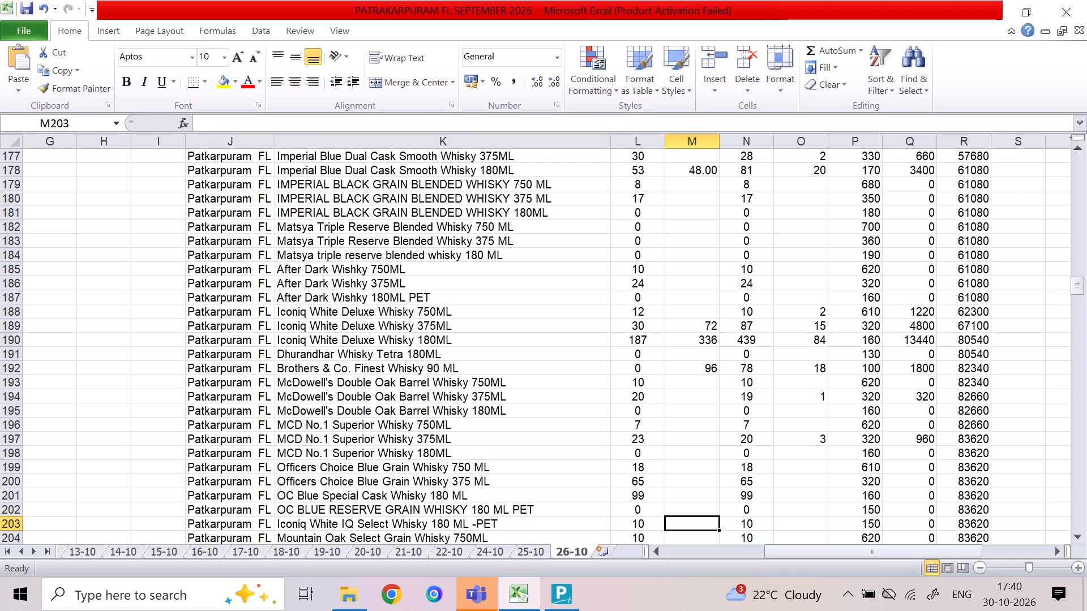
pyautogui.write('48')
pyautogui.press('Right')
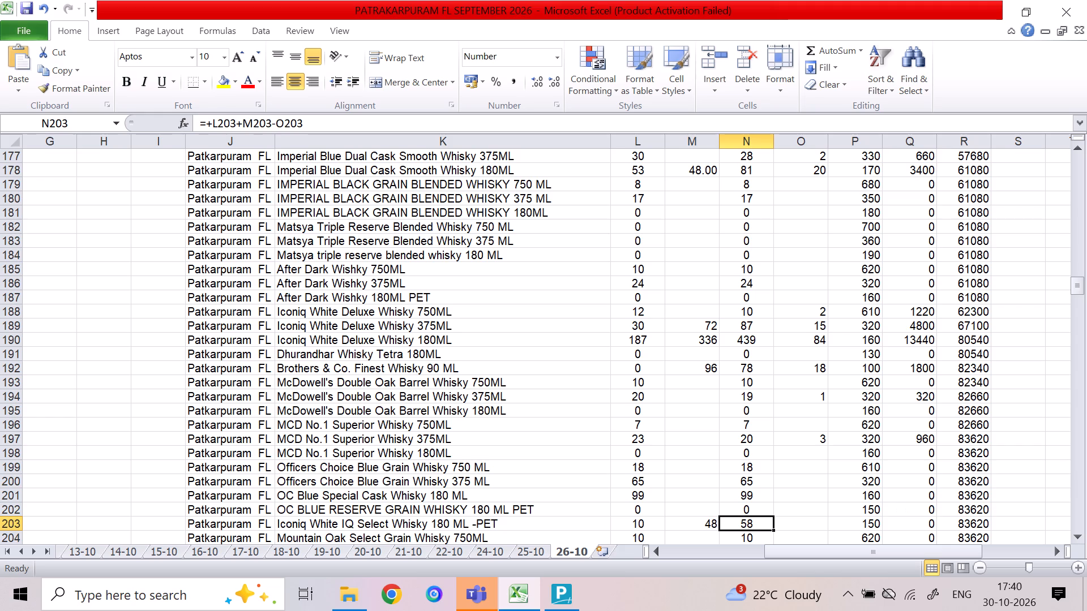
pyautogui.press('Right')
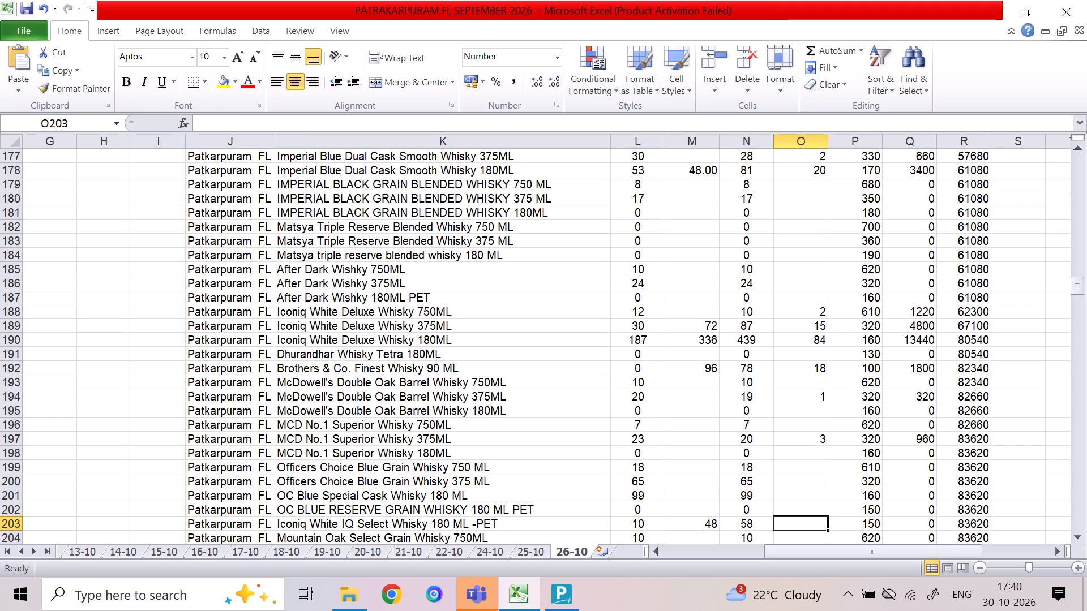
pyautogui.press('1')
pyautogui.press('Down')
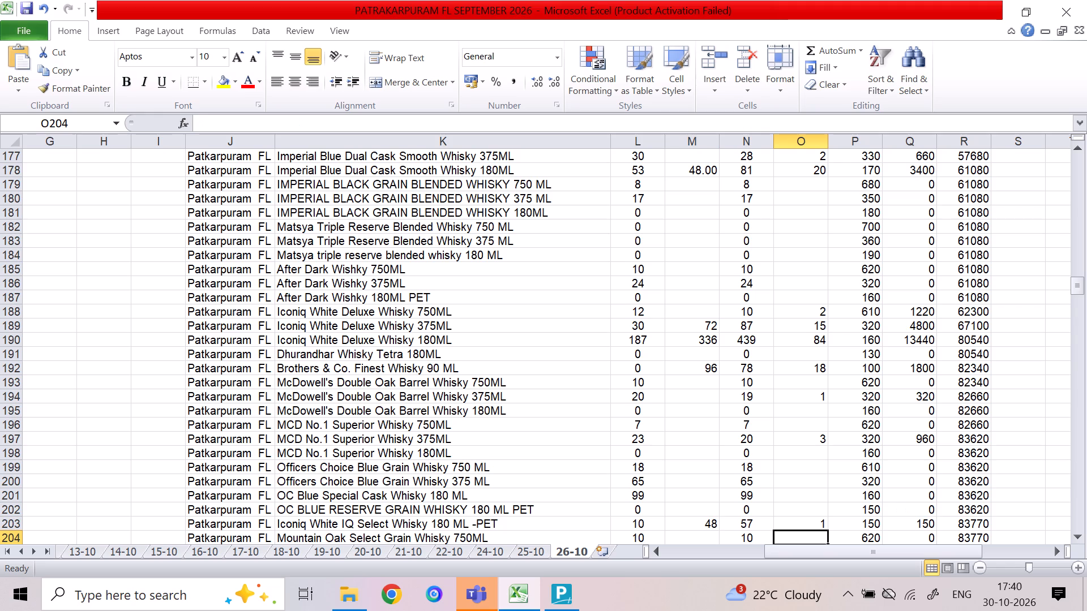
# Enter a received quantity of 96 and a sold quantity of 37 for Mountain Oak Select Grain Whisky 180ML in row 206.
pyautogui.press('Down')
pyautogui.press('Down')
pyautogui.press('Down')
pyautogui.press('Up')
pyautogui.press('Up')
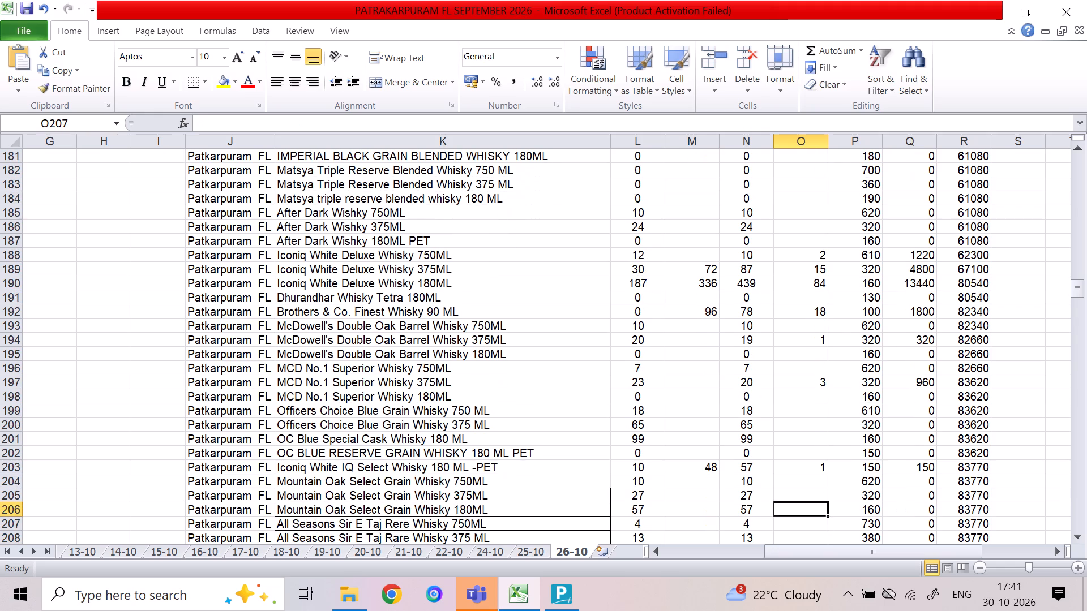
pyautogui.press('Up')
pyautogui.press('Up')
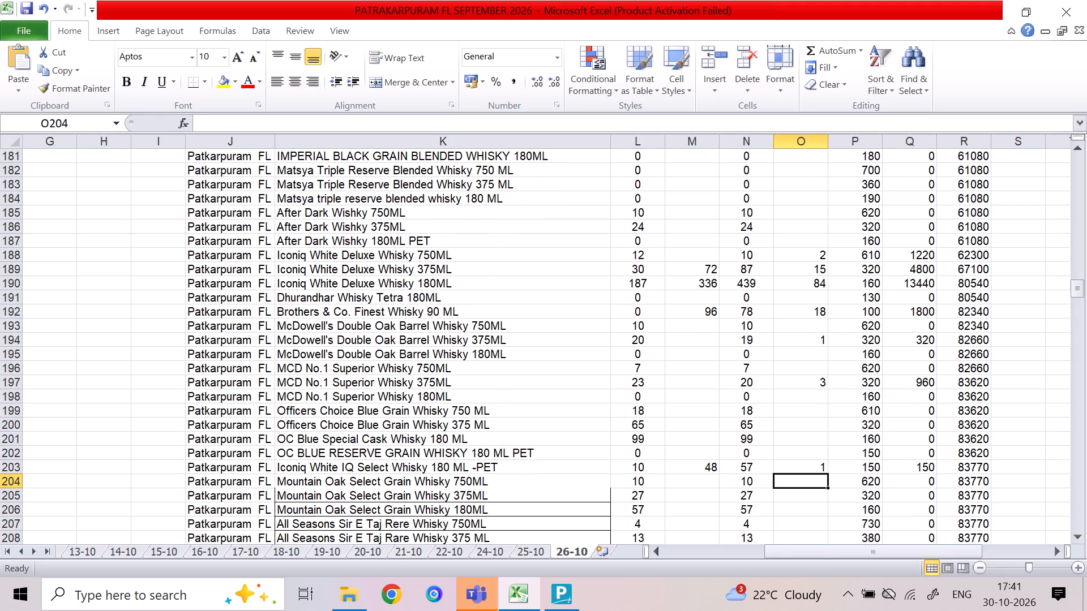
pyautogui.press('Down')
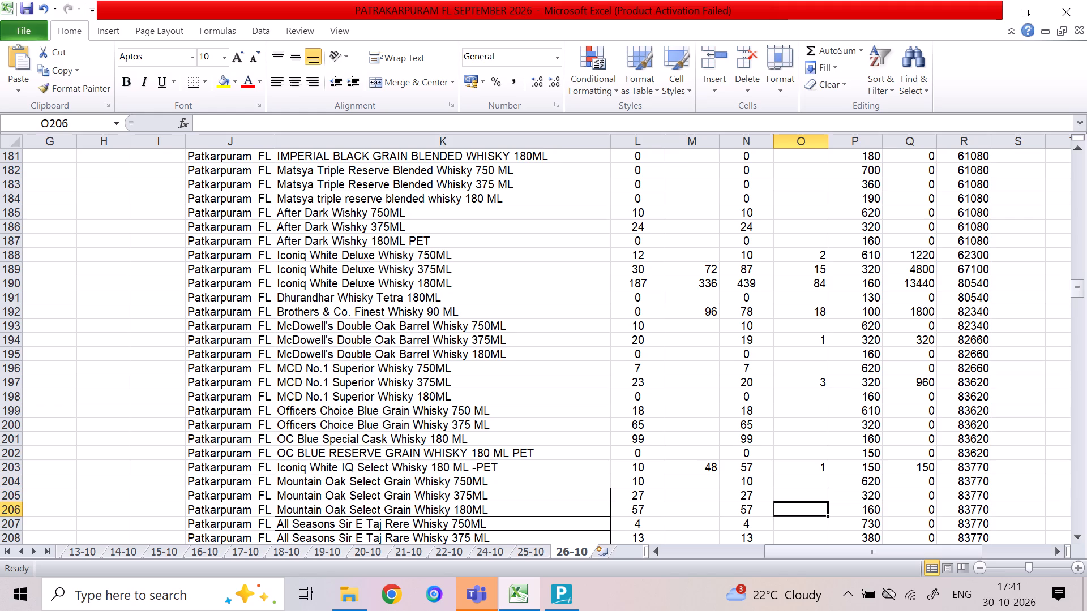
pyautogui.press('Left')
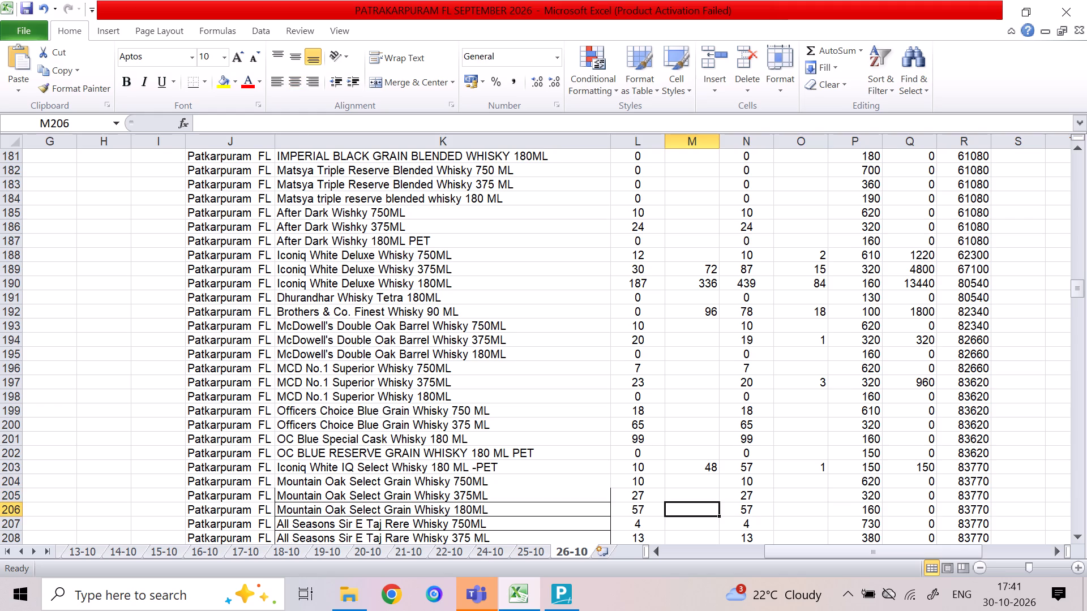
pyautogui.write('96')
pyautogui.press('Right')
pyautogui.press('Right')
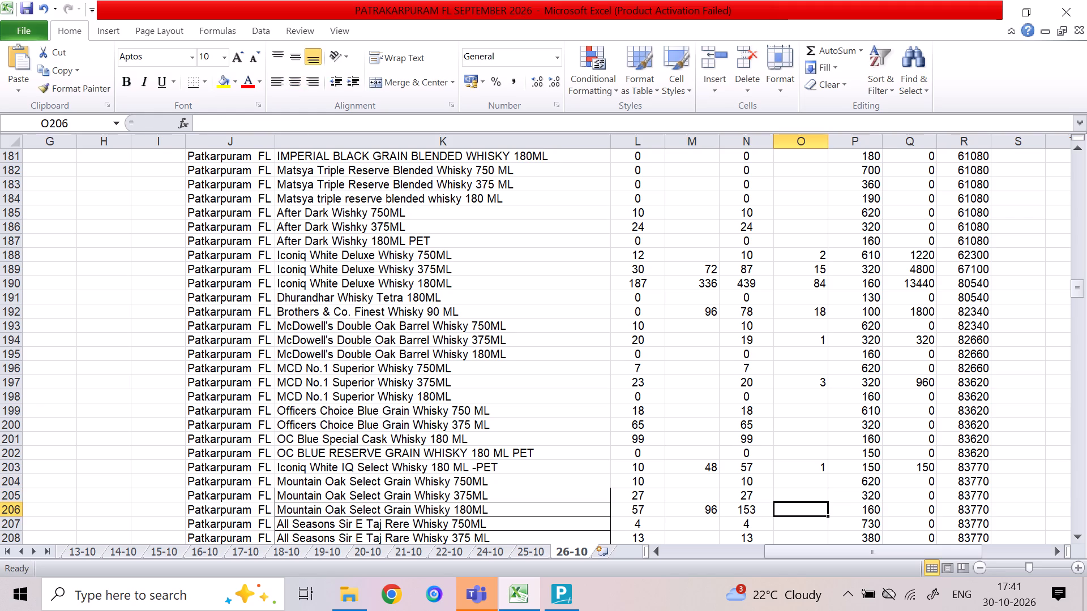
pyautogui.write('37')
pyautogui.press('Down')
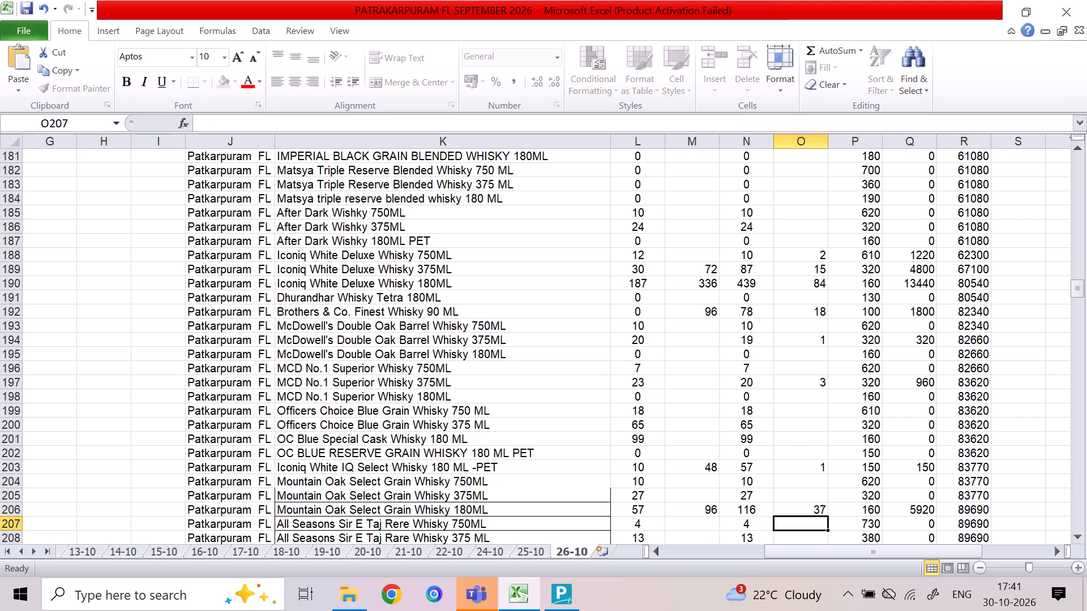
# Enter a received quantity of 192 and a sold quantity of 28 for Officers Choice Whisky 180ML in row 216.
pyautogui.press('Down')
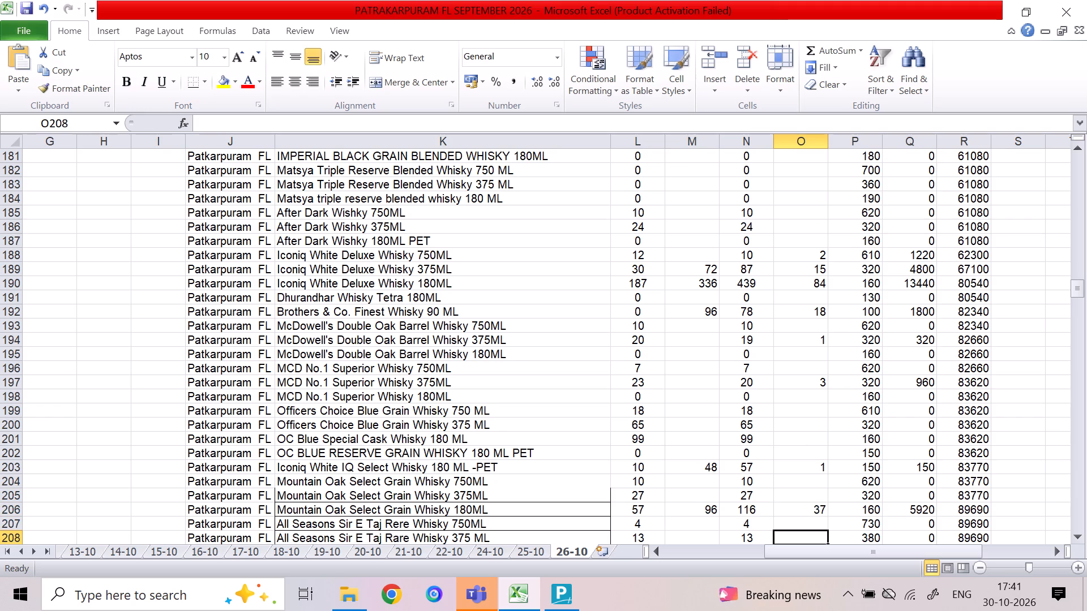
pyautogui.press('Down')
pyautogui.press('Down')
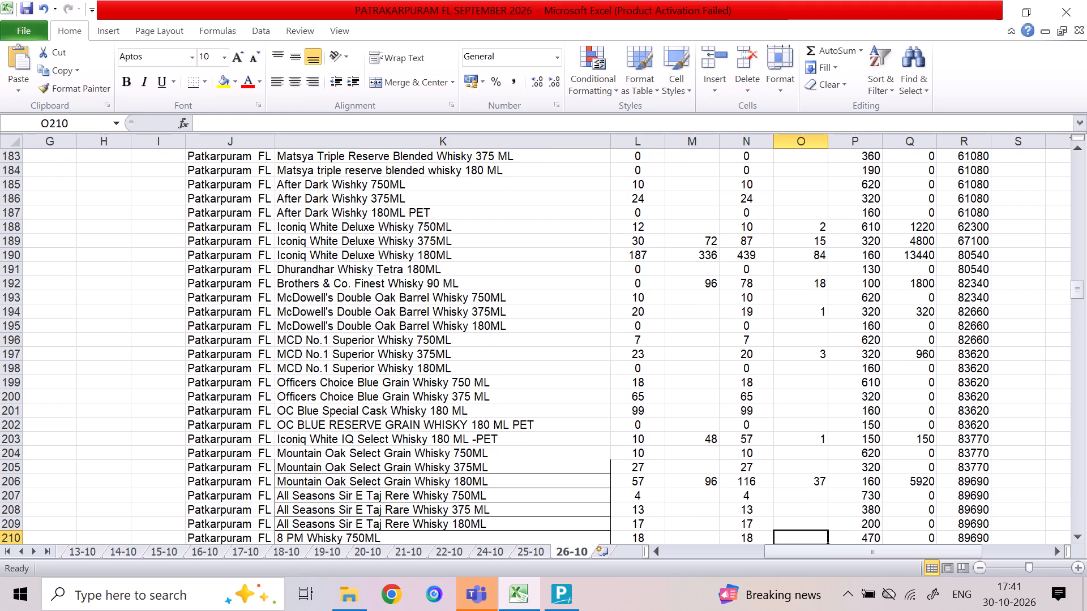
pyautogui.press('Down')
pyautogui.press('Down')
pyautogui.press('Down')
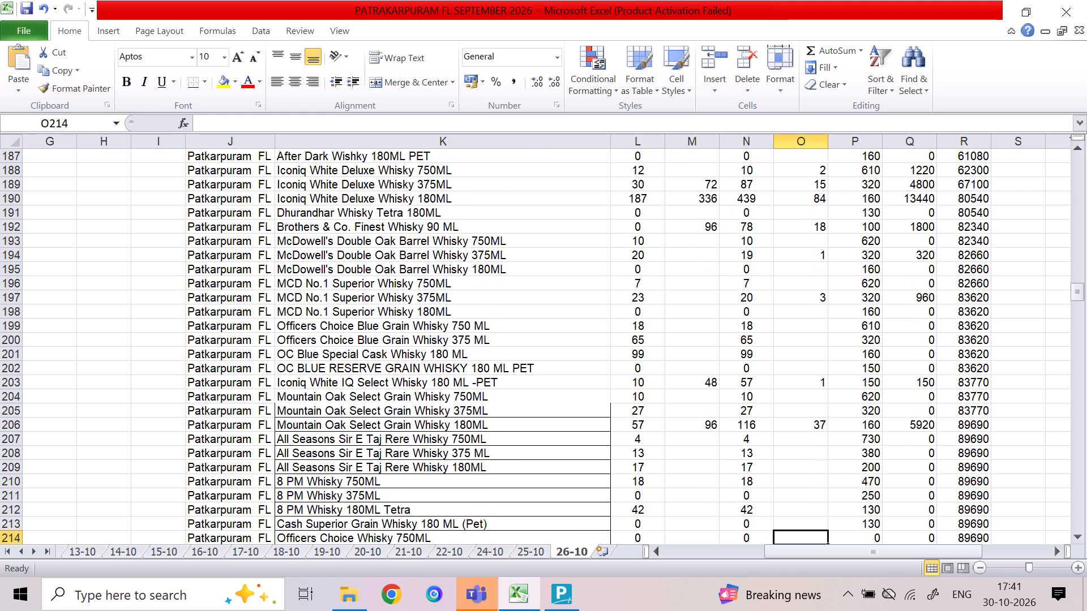
pyautogui.press('Up')
pyautogui.press('Left')
pyautogui.press('Up')
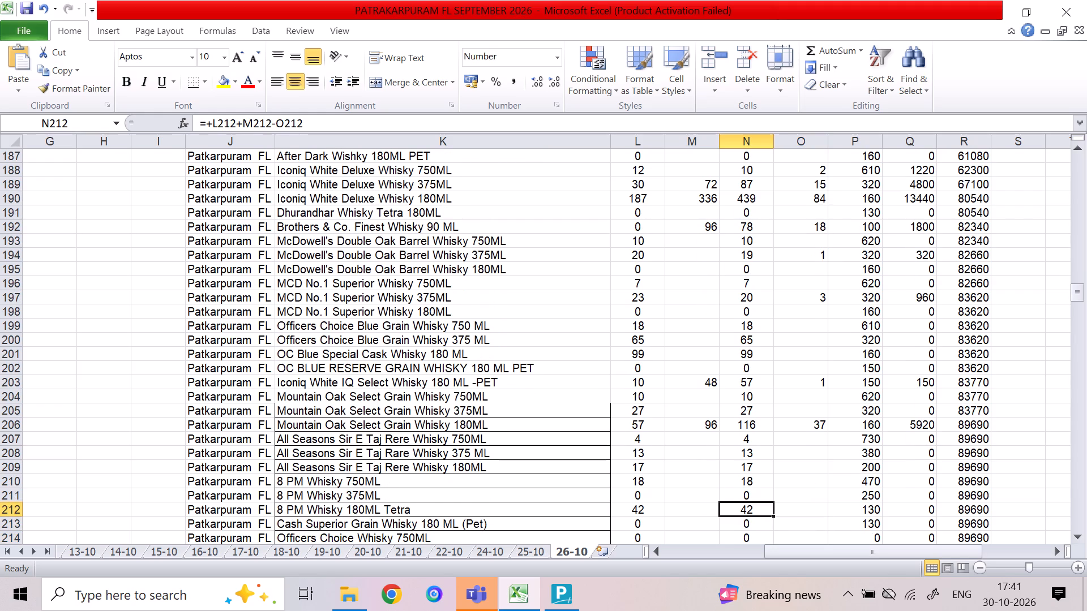
pyautogui.press('Left')
pyautogui.press('Left')
pyautogui.press('Left')
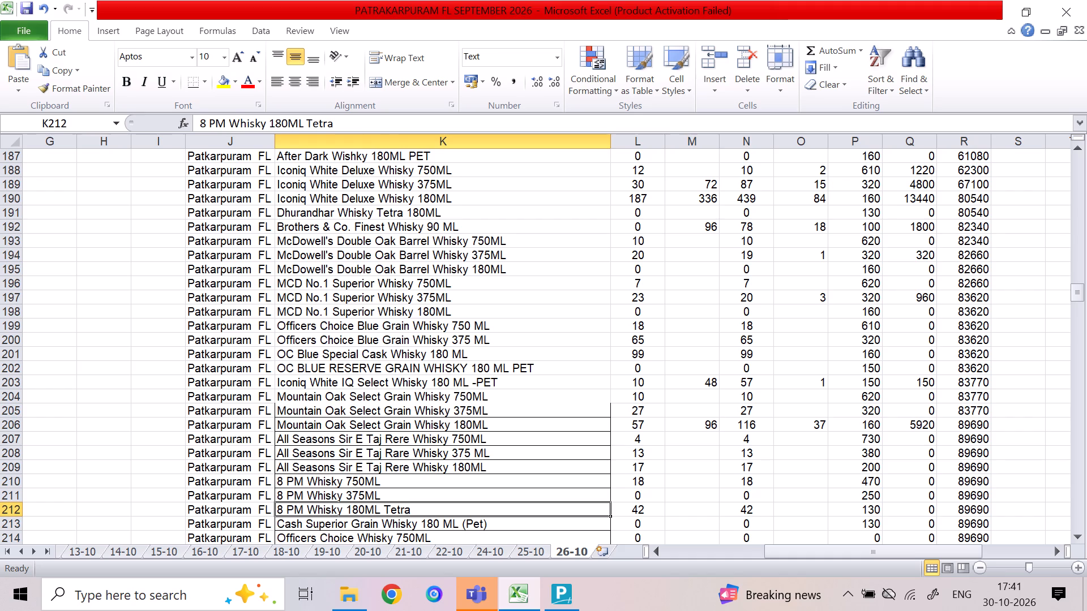
pyautogui.press('Down')
pyautogui.press('Down')
pyautogui.press('Down')
pyautogui.press('Up')
pyautogui.press('Right')
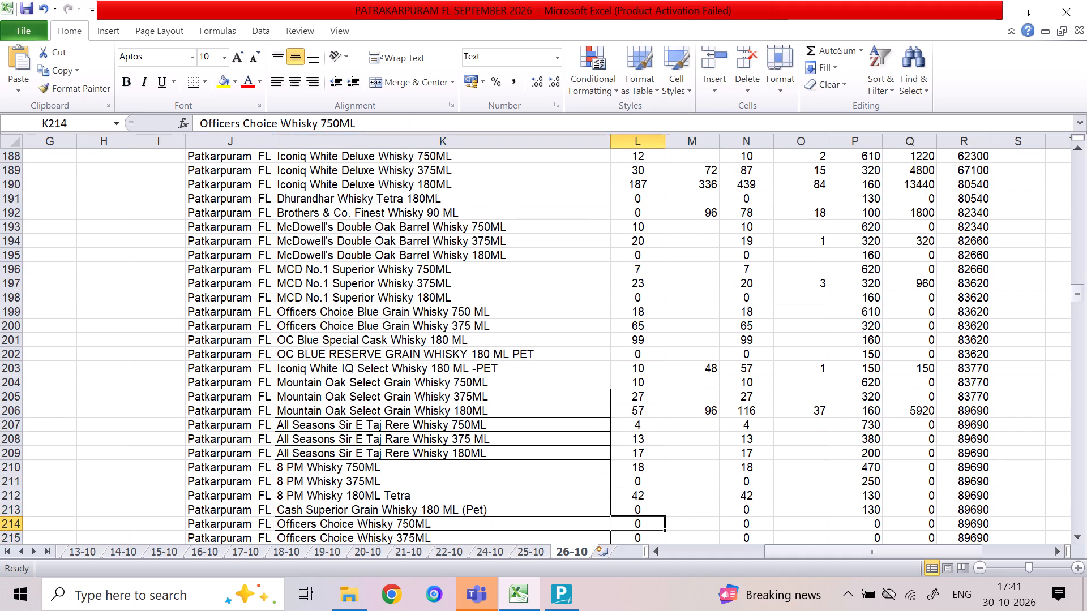
pyautogui.press('Right')
pyautogui.press('Right')
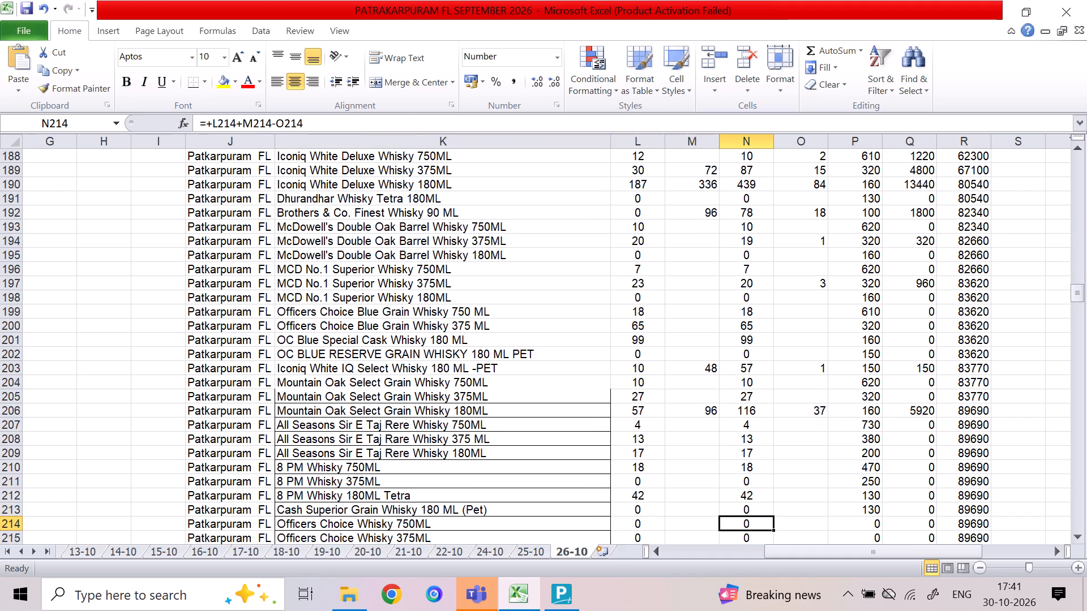
pyautogui.press('Down')
pyautogui.press('Down')
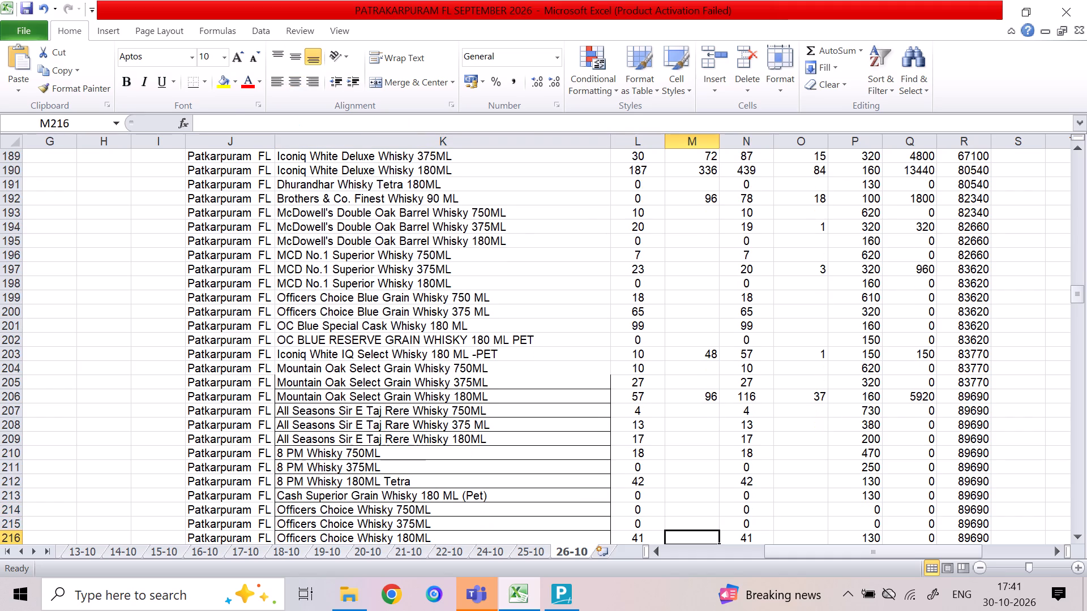
pyautogui.press('Up')
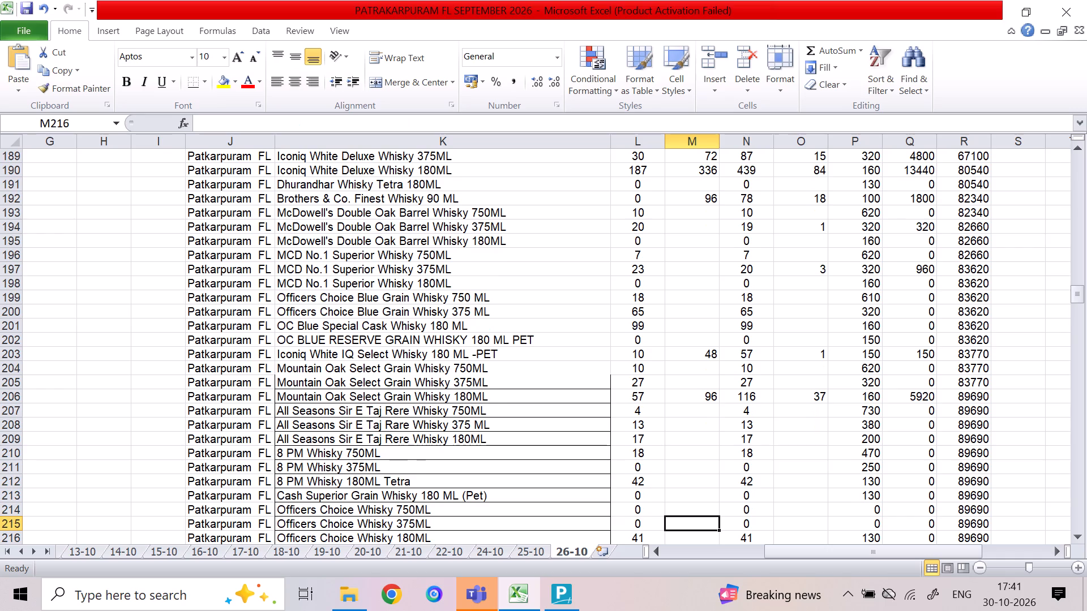
pyautogui.press('Down')
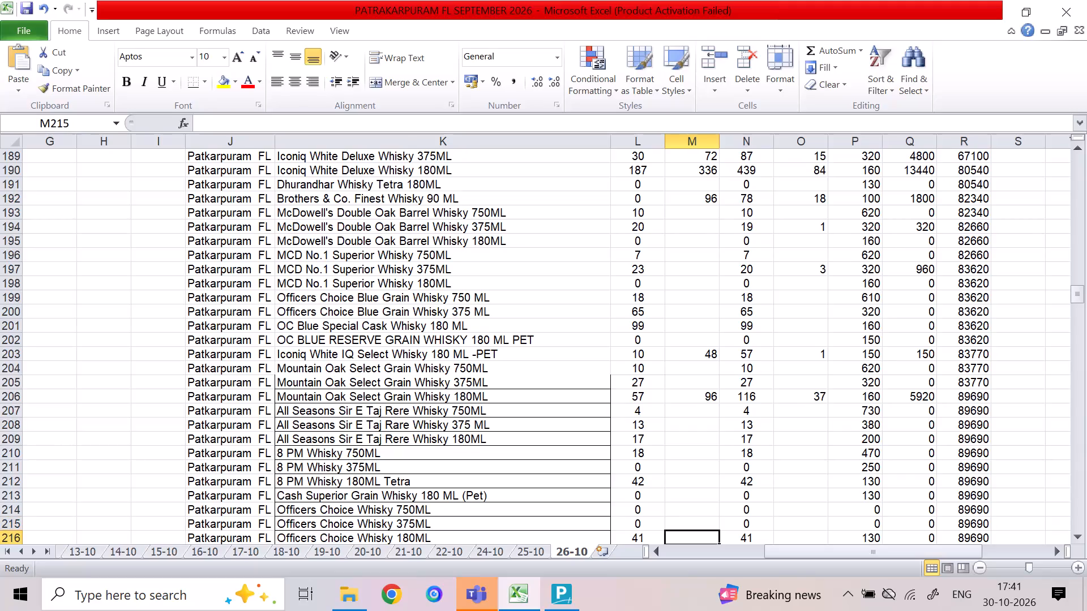
pyautogui.write('192')
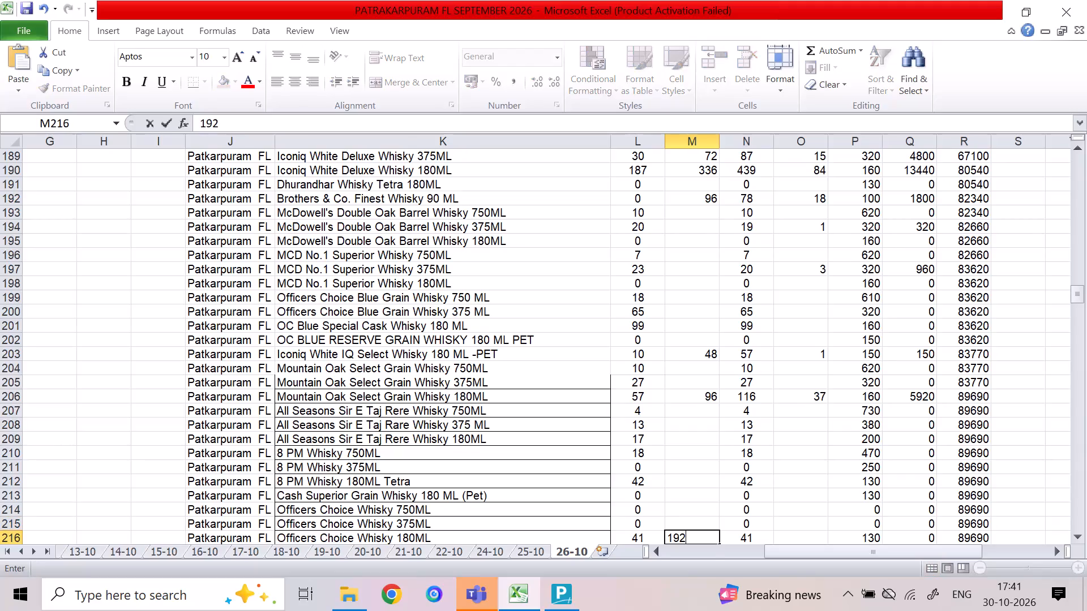
pyautogui.press('Right')
pyautogui.press('Right')
pyautogui.press('Up')
pyautogui.press('Down')
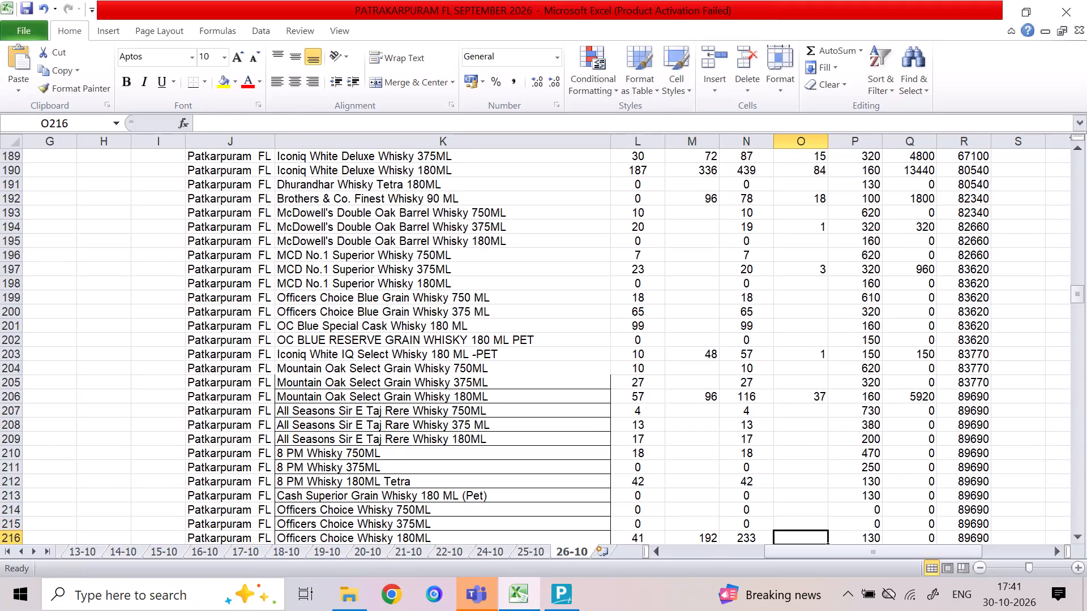
pyautogui.write('28')
pyautogui.press('Down')
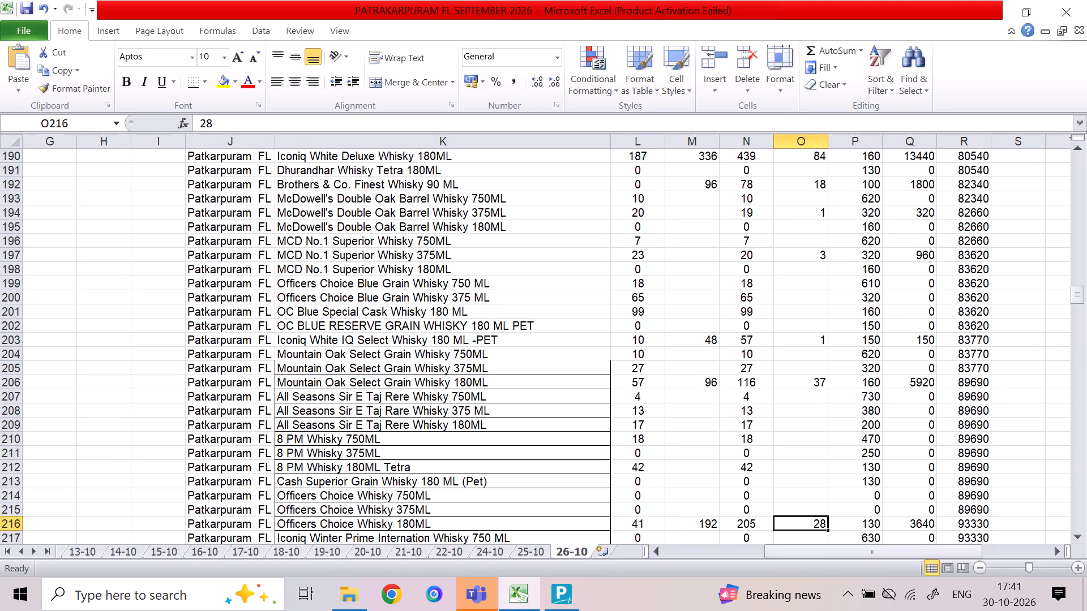
# Enter a sold quantity of 42 for 8 PM Whisky 180ML Tetra in O212.
pyautogui.press('Up')
pyautogui.press('Up')
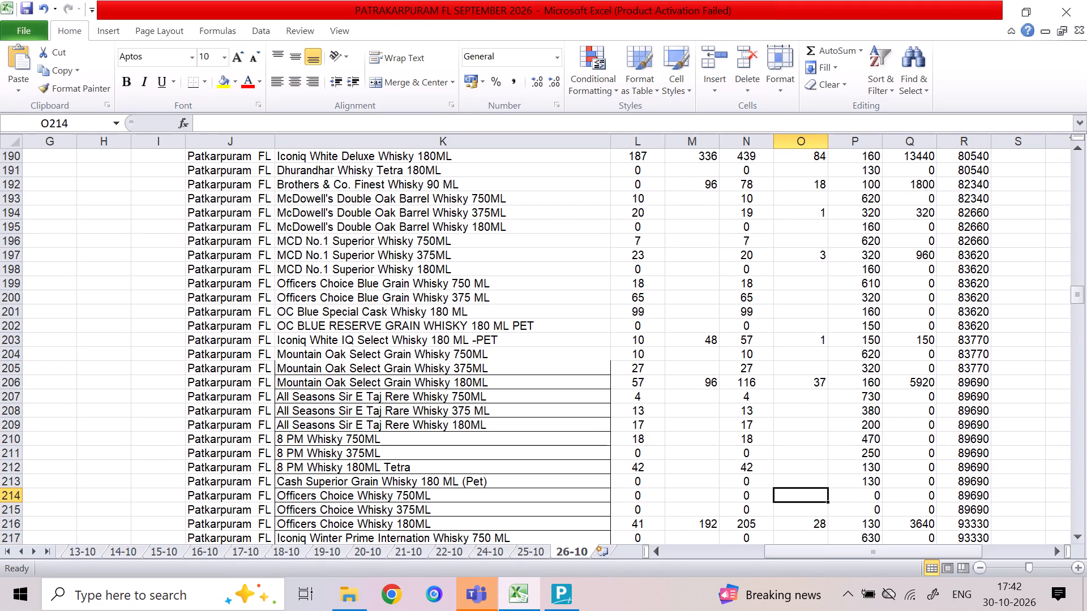
pyautogui.press('Up')
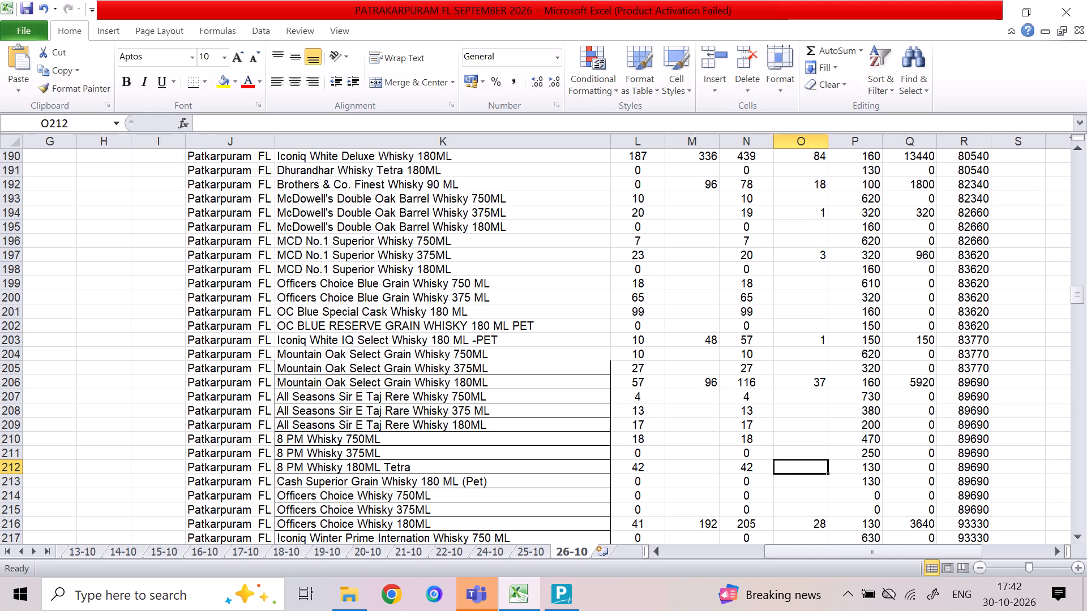
pyautogui.write('42')
pyautogui.press('Down')
# Enter a sold quantity of 2 for Prestige Green Classic Whisky 750 ML in O222.
pyautogui.press('Down')
pyautogui.press('Down')
pyautogui.press('Down')
pyautogui.press('Down')
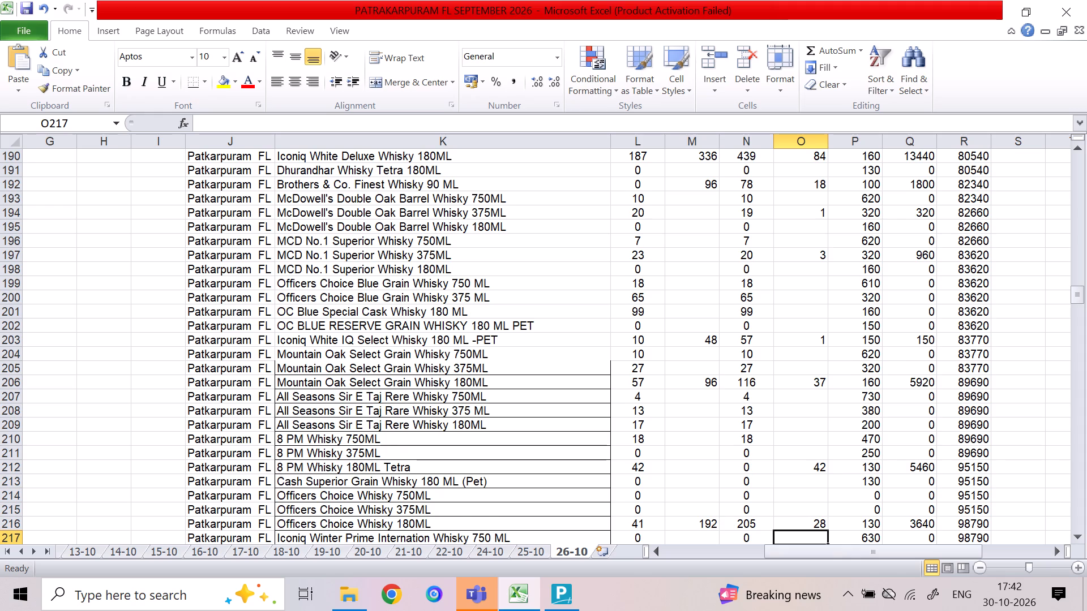
pyautogui.press('Down')
pyautogui.press('Down')
pyautogui.press('Down')
pyautogui.press('Down')
pyautogui.press('Down')
pyautogui.press('Down')
pyautogui.press('Down')
pyautogui.press('Down')
pyautogui.press('Down')
pyautogui.press('Down')
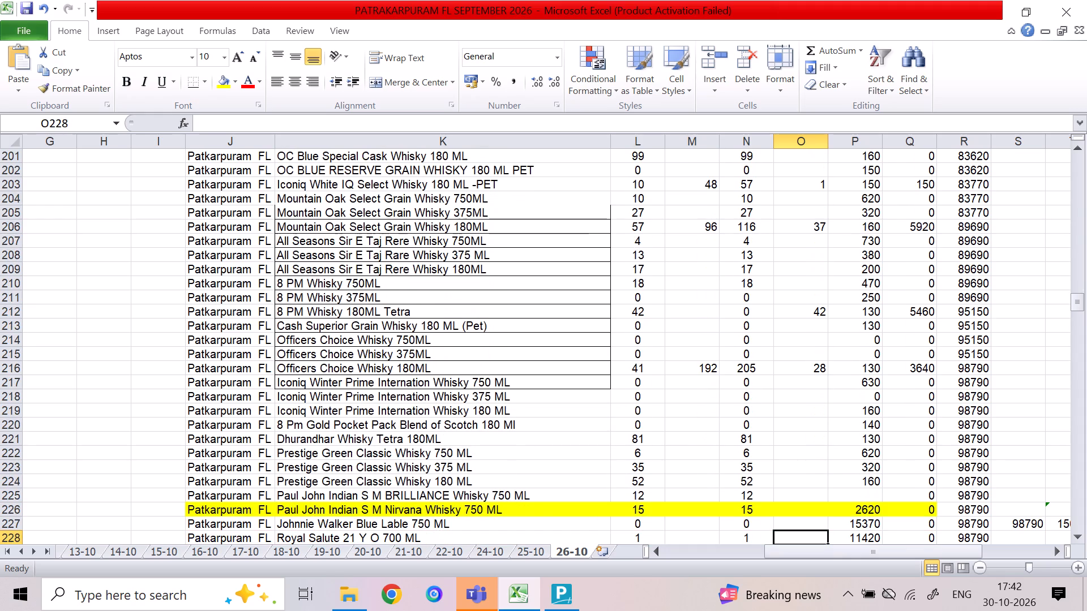
pyautogui.press('Up')
pyautogui.press('Up')
pyautogui.press('Up')
pyautogui.press('Up')
pyautogui.press('Up')
pyautogui.press('Up')
pyautogui.press('Up')
pyautogui.press('Up')
pyautogui.press('Up')
pyautogui.press('Up')
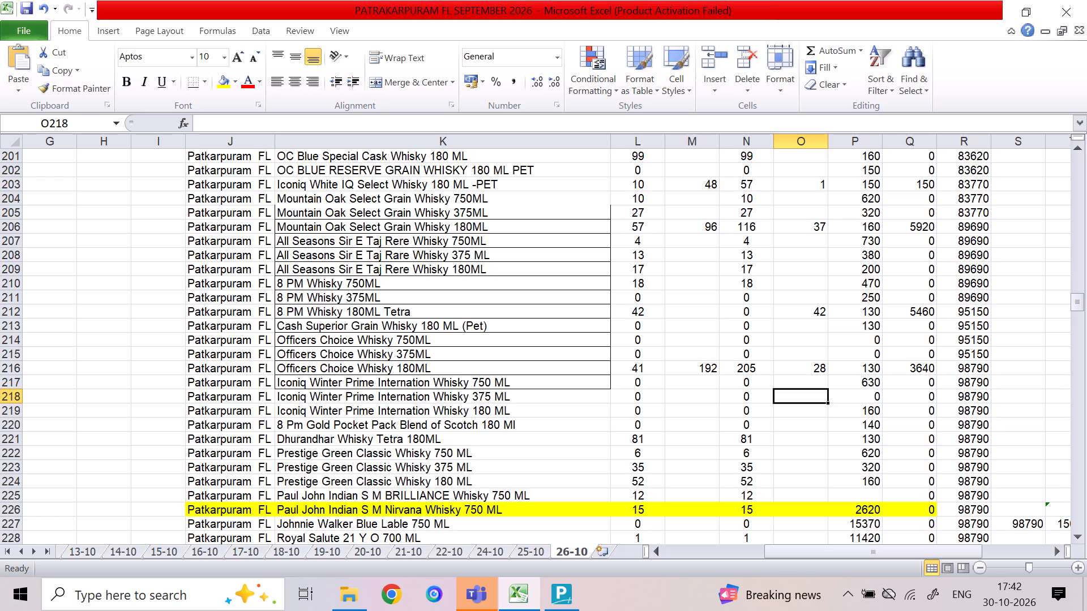
pyautogui.press('Up')
pyautogui.press('Up')
pyautogui.press('Up')
pyautogui.press('Down')
pyautogui.press('Down')
pyautogui.press('Down')
pyautogui.press('Down')
pyautogui.press('Down')
pyautogui.press('Down')
pyautogui.press('Down')
pyautogui.press('Down')
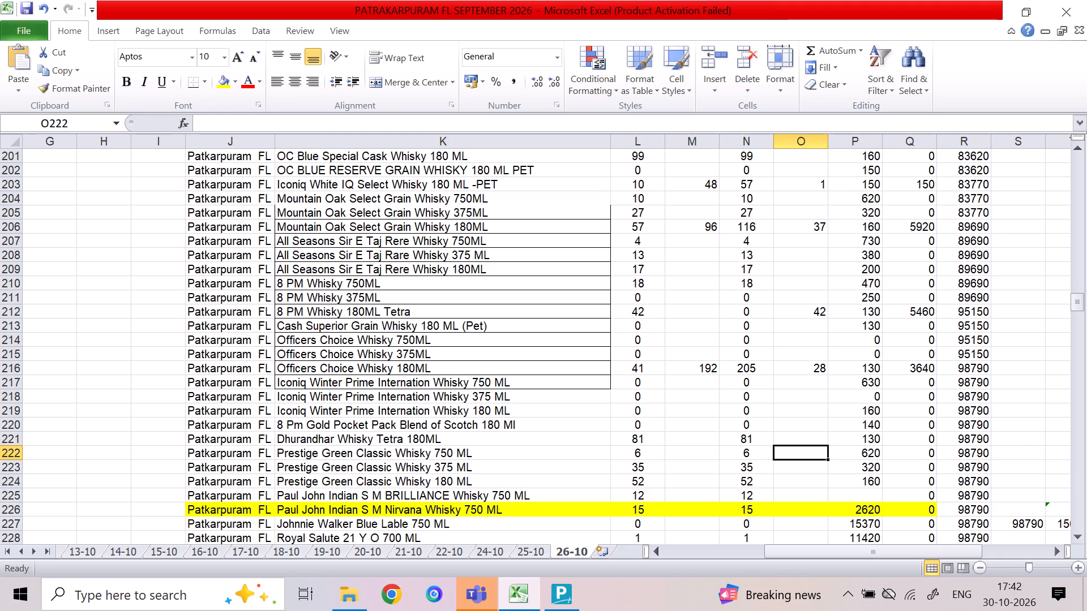
pyautogui.press('2')
pyautogui.press('Down')
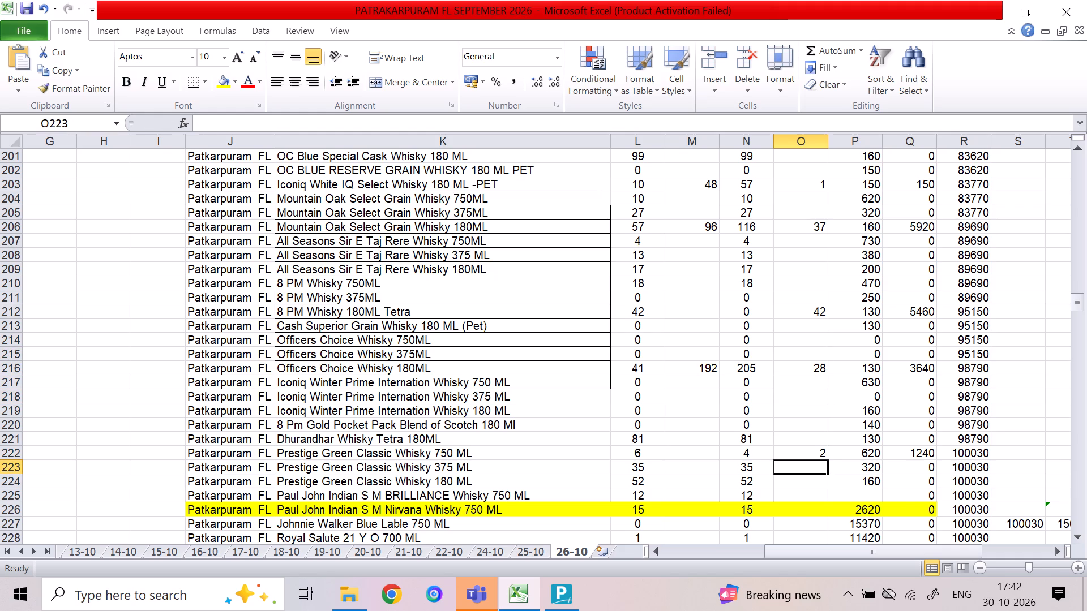
# Check the sales amount total in S227 beside the Johnnie Walker Blue Lable 750 ML row.
pyautogui.press('Down')
pyautogui.press('Down')
pyautogui.press('Down')
pyautogui.press('Down')
pyautogui.press('Right')
pyautogui.press('Down')
pyautogui.press('Right')
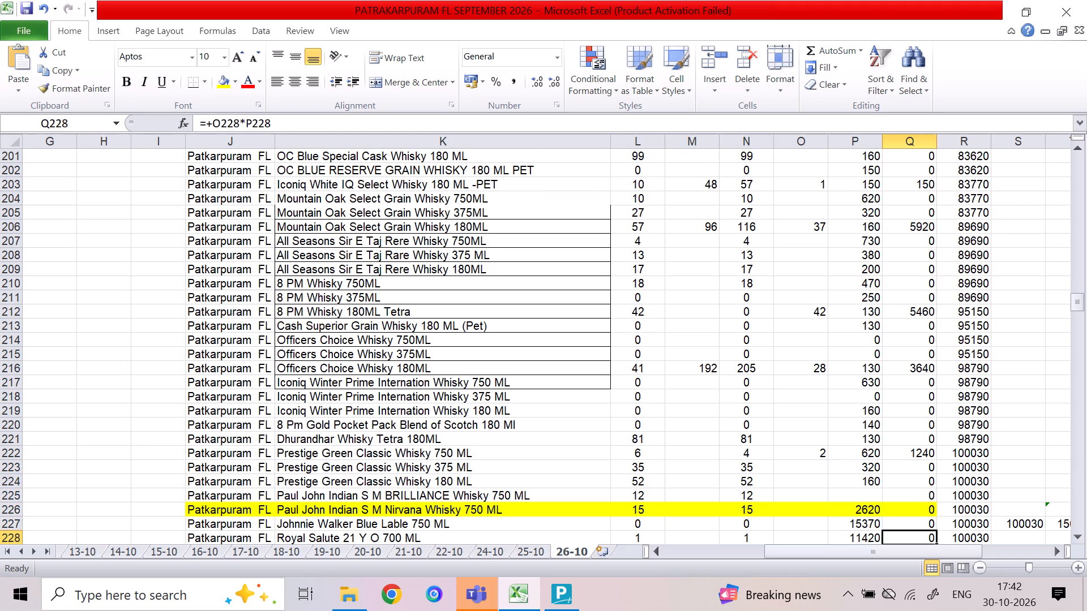
pyautogui.press('Down')
pyautogui.press('Right')
pyautogui.press('Down')
pyautogui.press('Right')
pyautogui.press('Down')
pyautogui.press('Right')
pyautogui.press('Right')
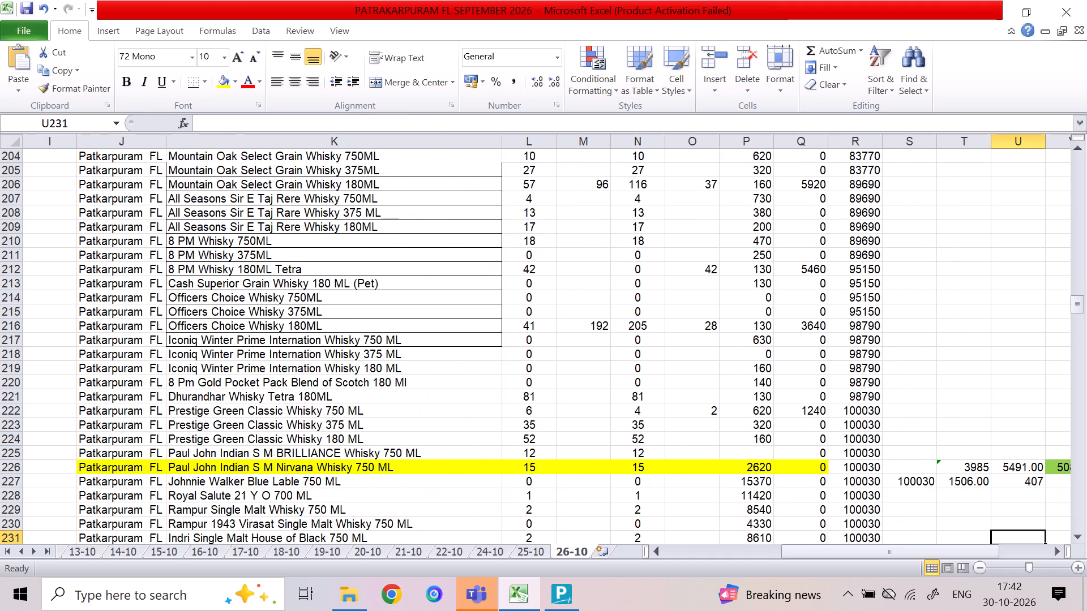
pyautogui.press('Up')
pyautogui.press('Left')
pyautogui.press('Up')
pyautogui.press('Left')
pyautogui.press('Up')
pyautogui.press('Right')
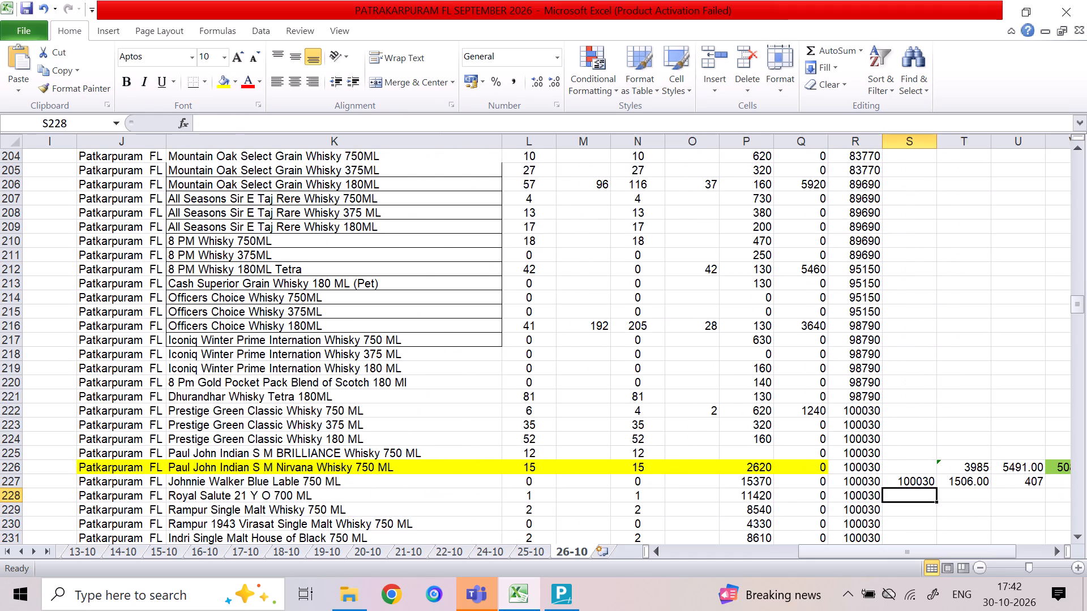
pyautogui.press('Up')
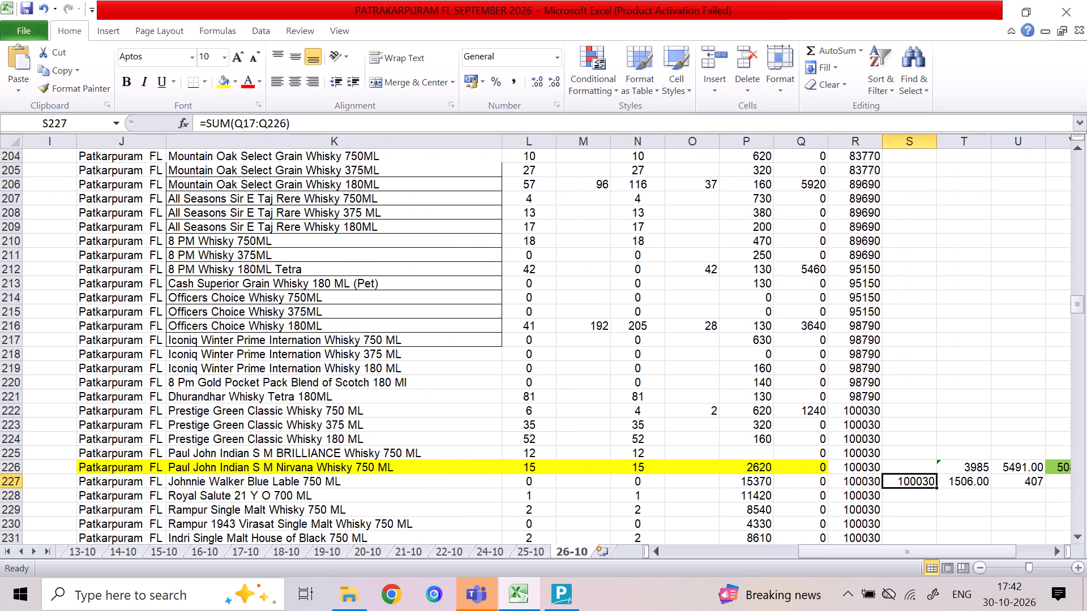
# Review the sales amounts in column Q from Prestige Green Classic Whisky in row 223 up to Mountain Oak Select Grain Whisky 180ML in row 206.
pyautogui.press('Left')
pyautogui.press('Left')
pyautogui.press('Left')
pyautogui.press('Up')
pyautogui.press('Up')
pyautogui.press('Right')
pyautogui.press('Up')
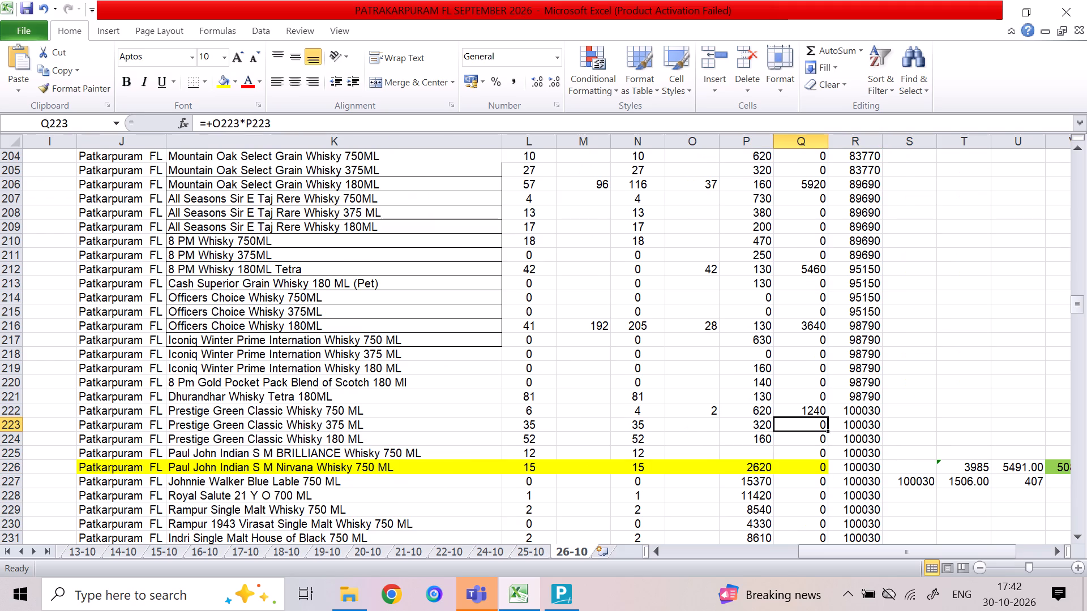
pyautogui.press('Up')
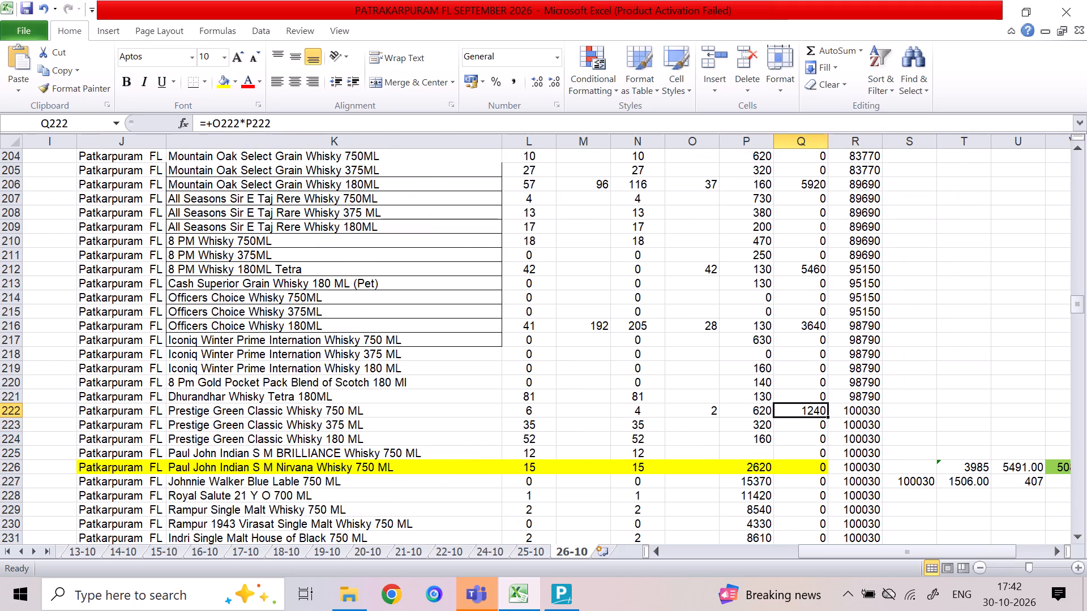
pyautogui.press('Up')
pyautogui.press('Up')
pyautogui.press('Up')
pyautogui.press('Up')
pyautogui.press('Up')
pyautogui.press('Up')
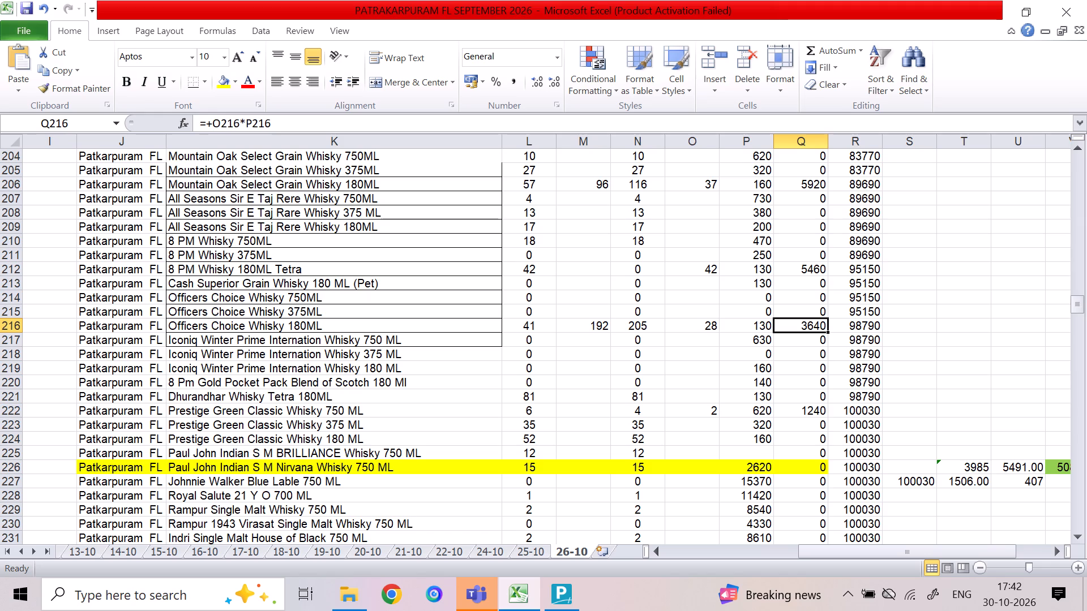
pyautogui.press('Up')
pyautogui.press('Up')
pyautogui.press('Up')
pyautogui.press('Up')
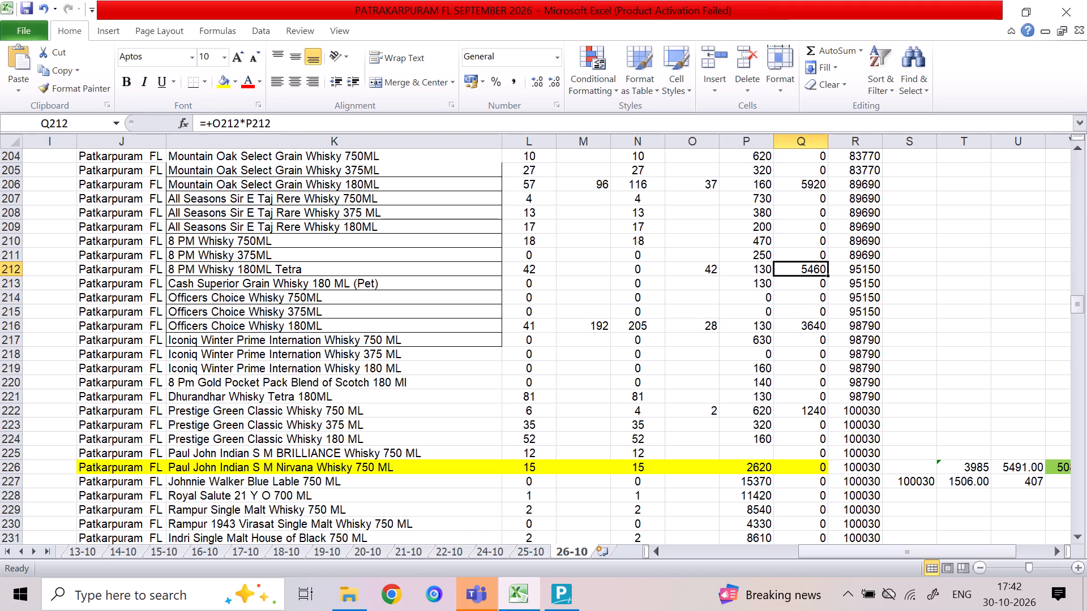
pyautogui.press('Up')
pyautogui.press('Up')
pyautogui.press('Up')
pyautogui.press('Up')
pyautogui.press('Up')
pyautogui.press('Up')
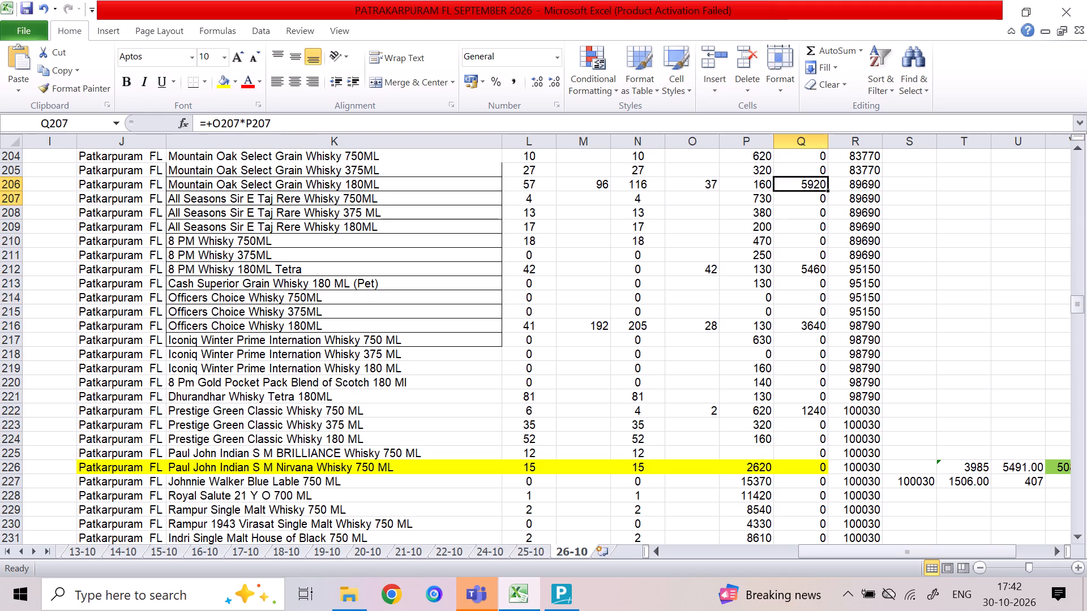
# Review the sales amounts in column Q from row 205 up to Iconiq White Deluxe Whisky 750ML in row 188.
pyautogui.press('Up')
pyautogui.press('Up')
pyautogui.press('Up')
pyautogui.press('Up')
pyautogui.press('Up')
pyautogui.press('Down')
pyautogui.press('Down')
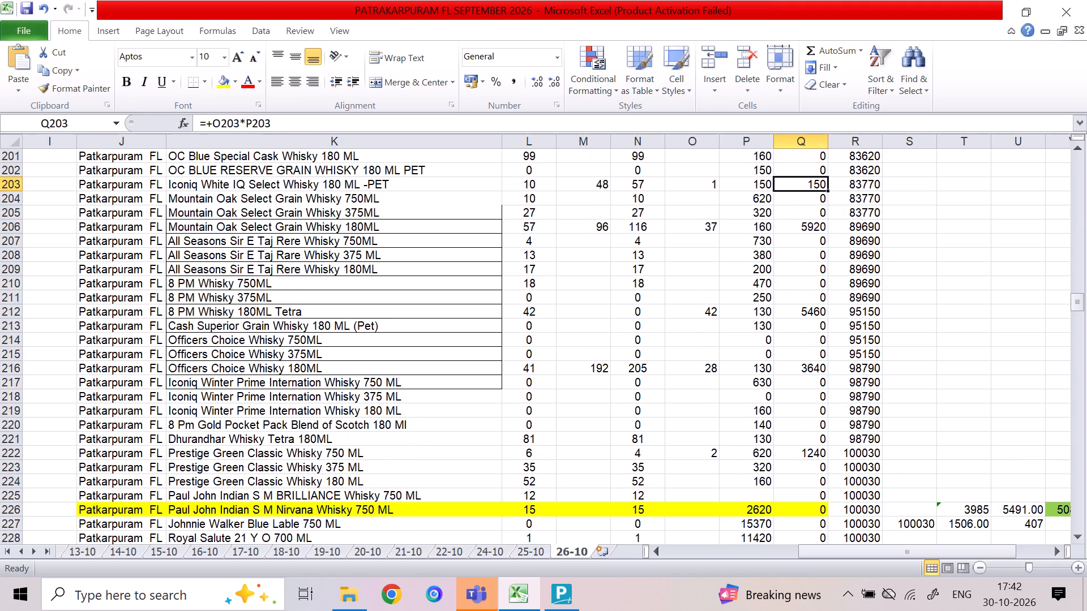
pyautogui.press('Up')
pyautogui.press('Up')
pyautogui.press('Up')
pyautogui.press('Up')
pyautogui.press('Up')
pyautogui.press('Up')
pyautogui.press('Up')
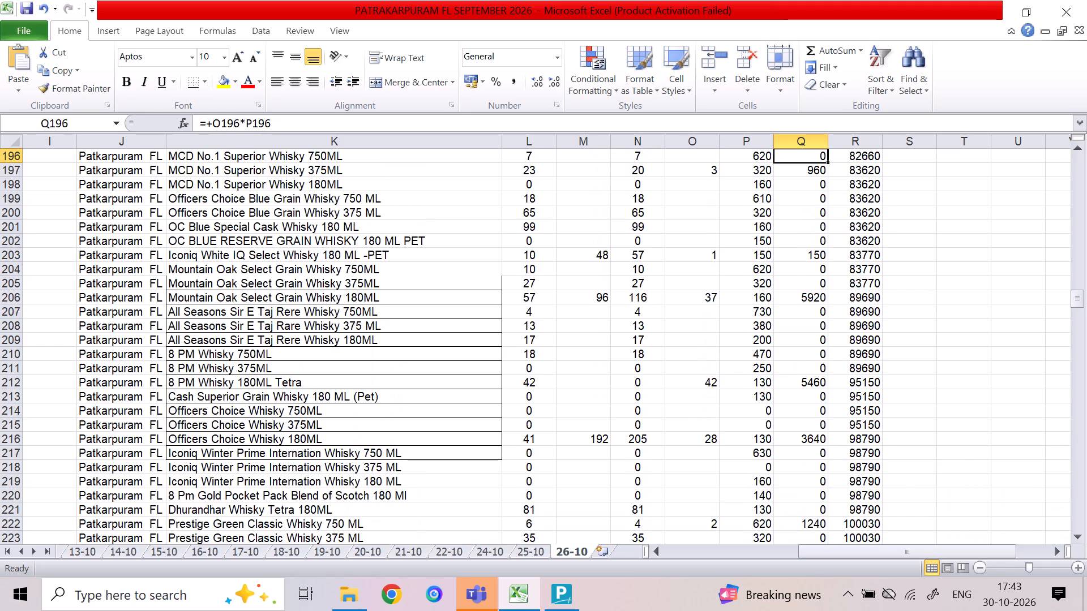
pyautogui.press('Down')
pyautogui.press('Up')
pyautogui.press('Up')
pyautogui.press('Up')
pyautogui.press('Up')
pyautogui.press('Up')
pyautogui.press('Down')
pyautogui.press('Down')
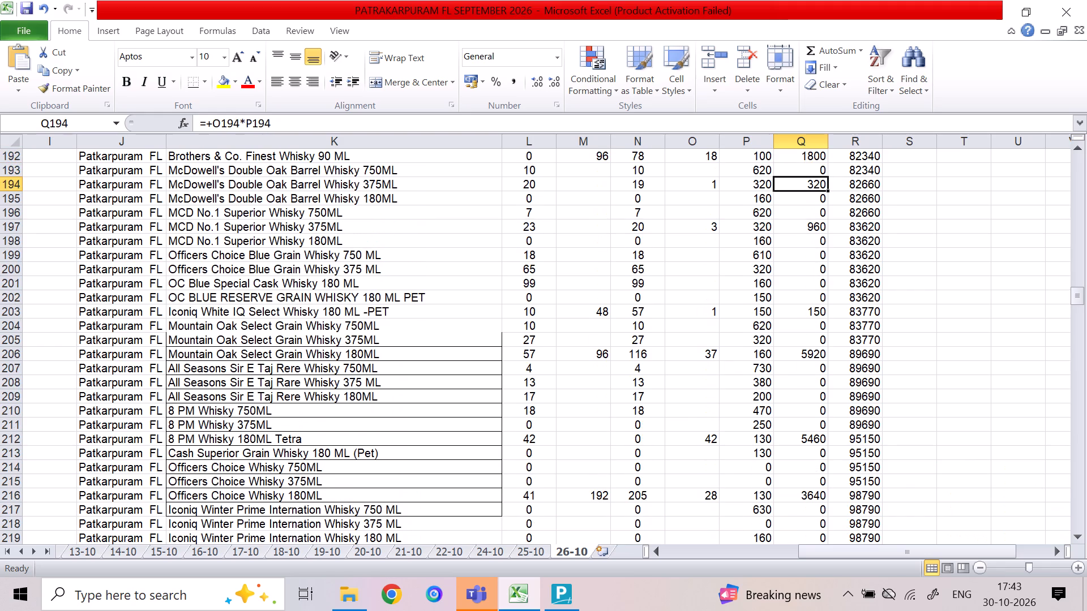
pyautogui.press('Up')
pyautogui.press('Up')
pyautogui.press('Up')
pyautogui.press('Up')
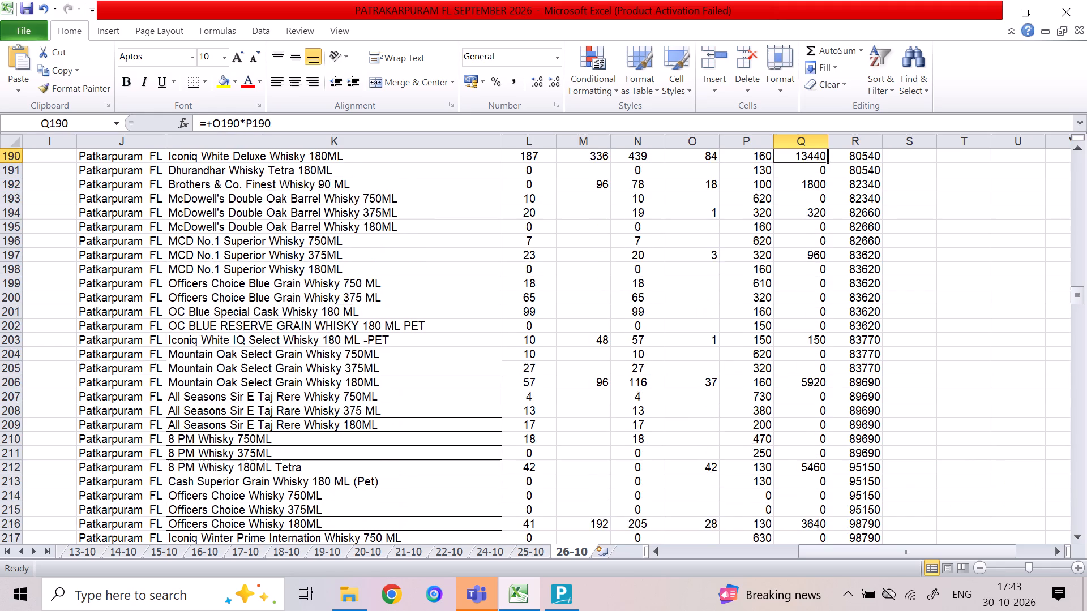
pyautogui.press('Up')
pyautogui.press('Down')
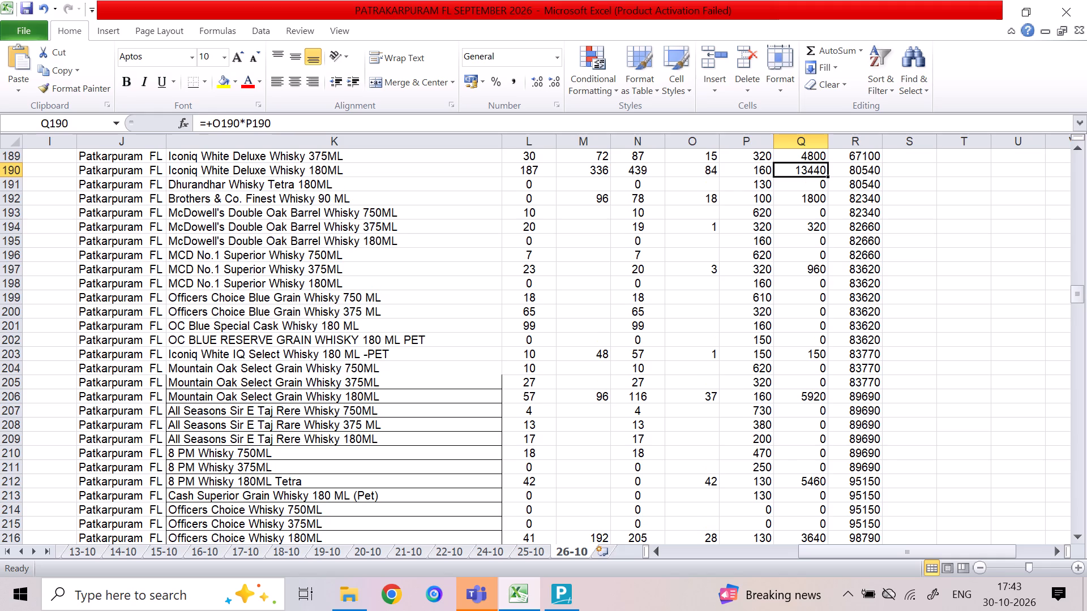
pyautogui.press('Up')
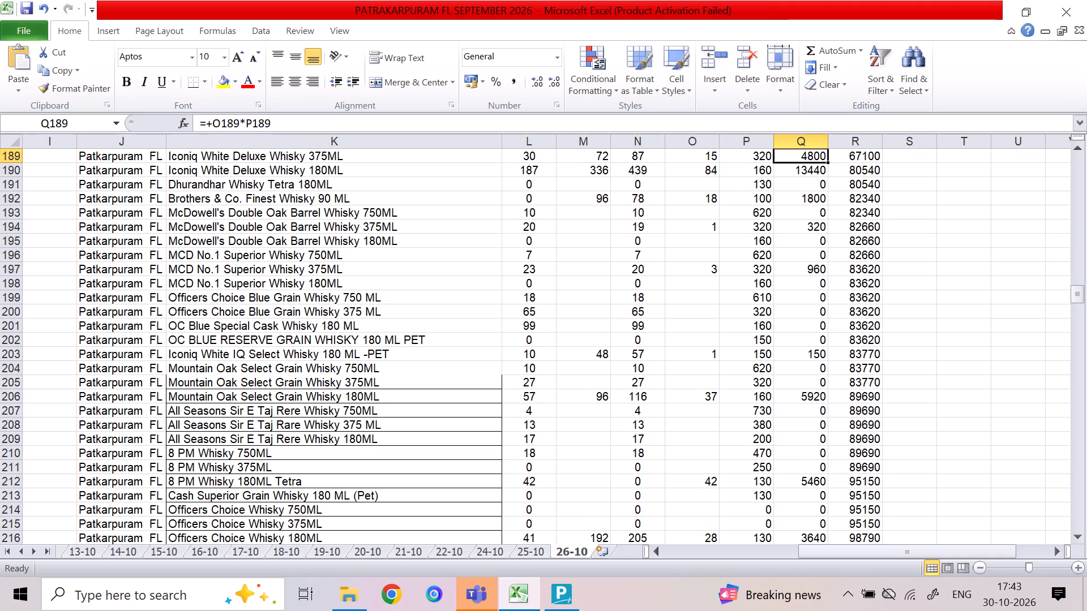
pyautogui.press('Up')
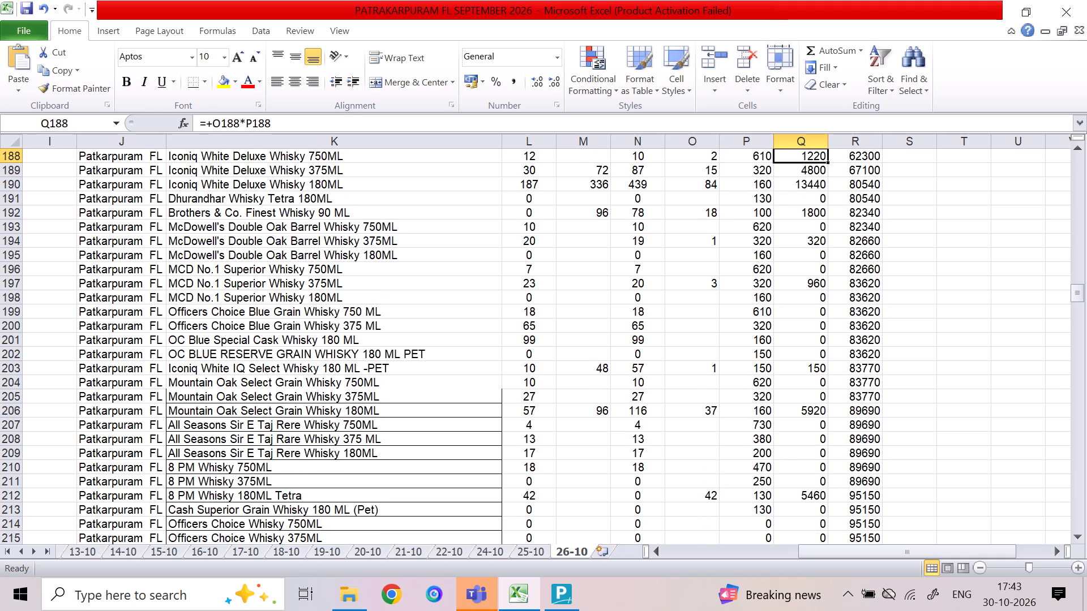
# Review the sales amounts in column Q from row 187 up to Imperial Blue Dual Cask Smooth Whisky 750ML in row 176.
pyautogui.press('Up')
pyautogui.press('Up')
pyautogui.press('Up')
pyautogui.press('Up')
pyautogui.press('Up')
pyautogui.press('Up')
pyautogui.press('Up')
pyautogui.press('Up')
pyautogui.press('Up')
pyautogui.press('Up')
pyautogui.press('Up')
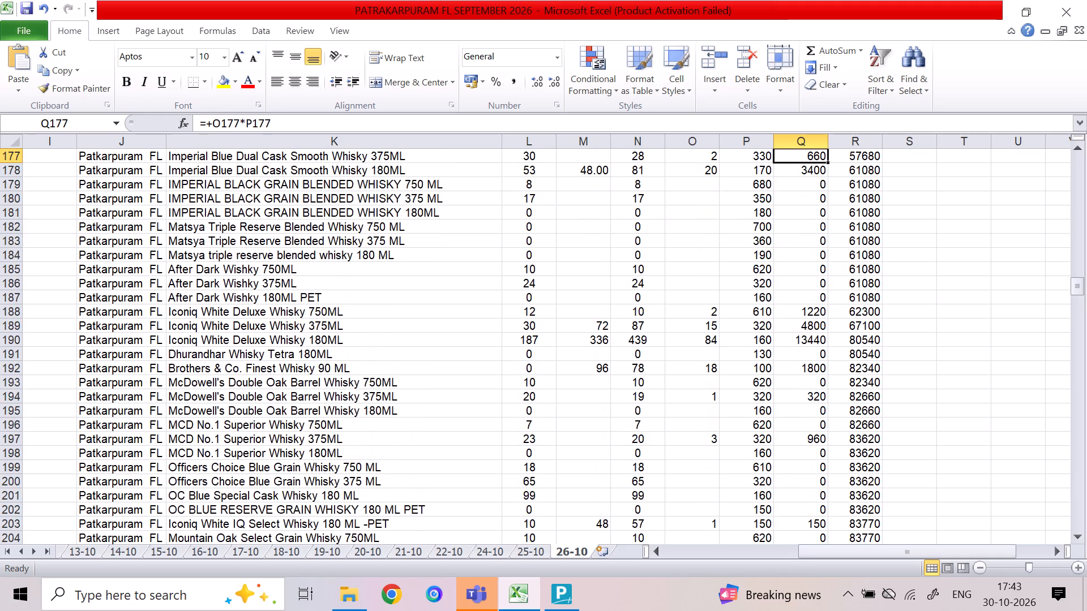
pyautogui.press('Down')
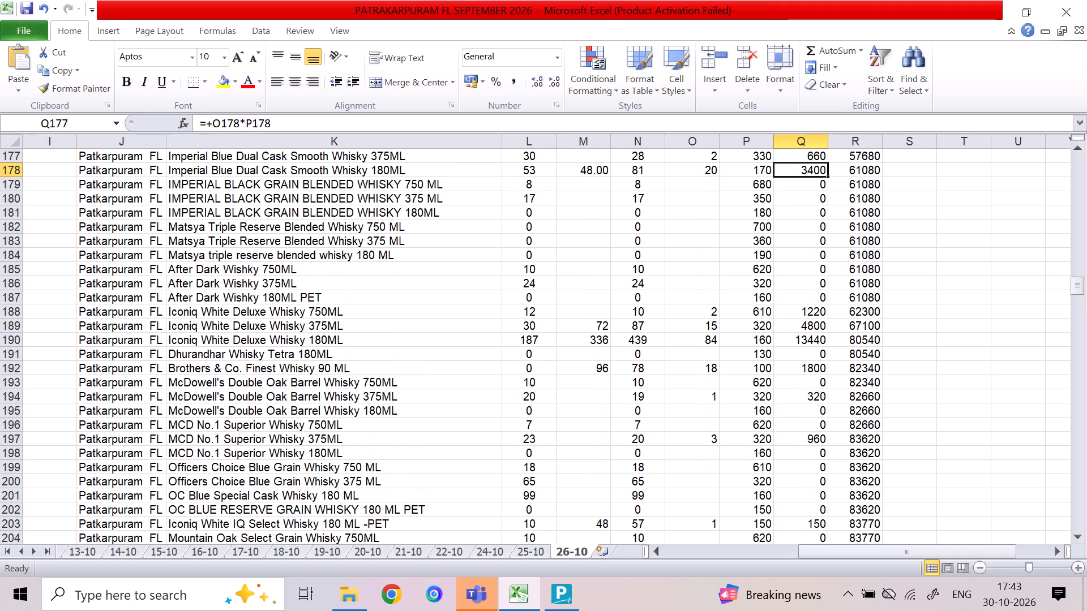
pyautogui.press('Up')
pyautogui.press('Up')
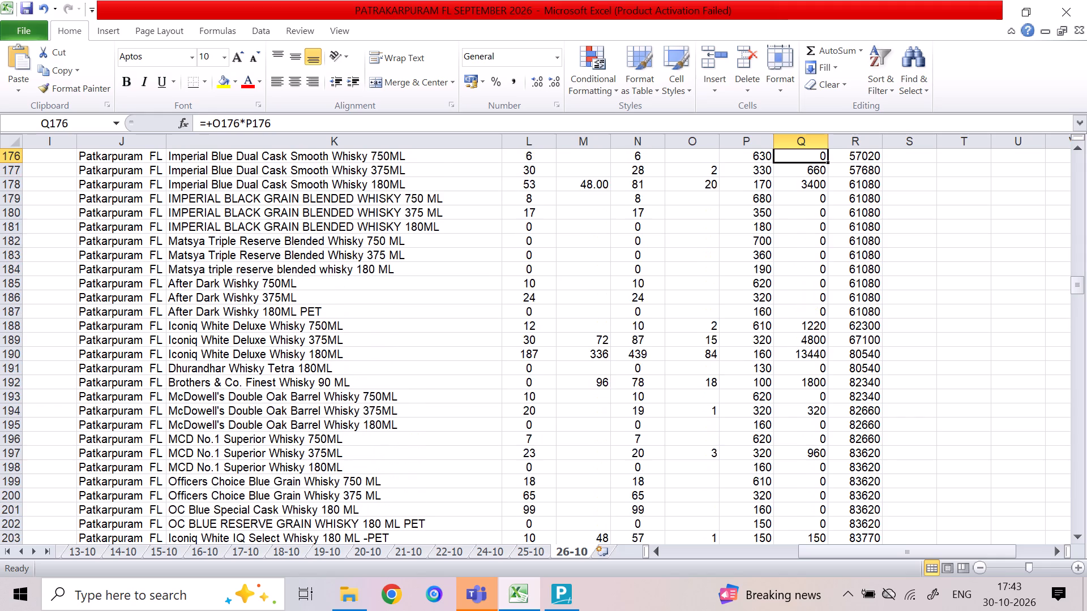
# Review the sales amounts in column Q from 9 RACE COURCE SUPERIOR GRAIN WHISKY 180ML in row 175 up to 8 PM Black Whisky 375ML in row 164.
pyautogui.press('Up')
pyautogui.press('Up')
pyautogui.press('Up')
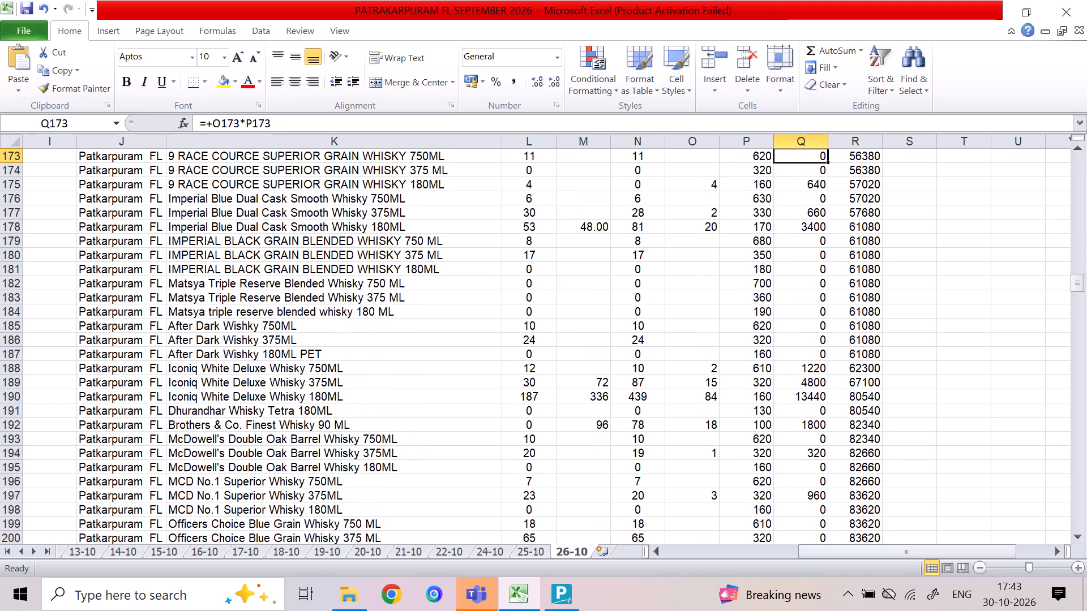
pyautogui.press('Up')
pyautogui.press('Up')
pyautogui.press('Up')
pyautogui.press('Up')
pyautogui.press('Up')
pyautogui.press('Up')
pyautogui.press('Up')
pyautogui.press('Up')
pyautogui.press('Up')
pyautogui.press('Down')
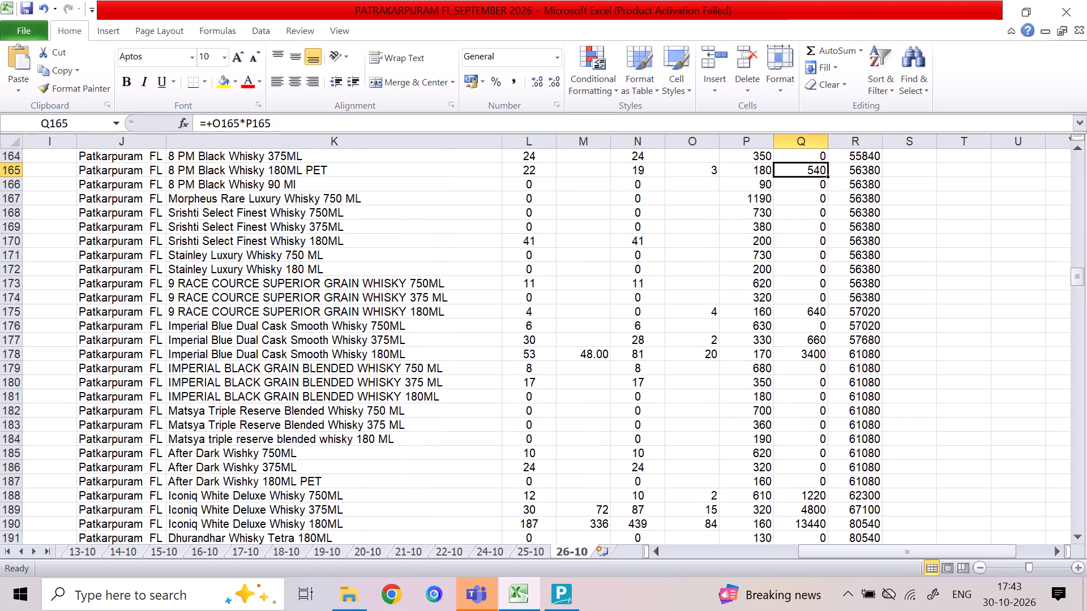
# Review the sales amounts in column Q from row 164 up to Royal Challenge Classic Whisky 90 ML in row 155.
pyautogui.press('Up')
pyautogui.press('Up')
pyautogui.press('Up')
pyautogui.press('Up')
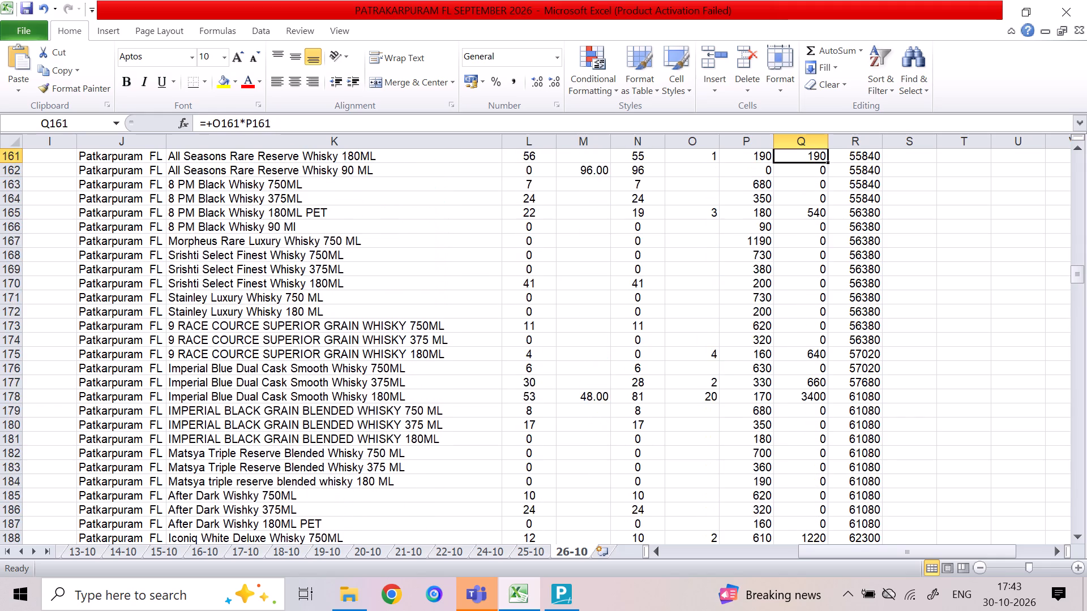
pyautogui.press('Up')
pyautogui.press('Down')
pyautogui.press('Up')
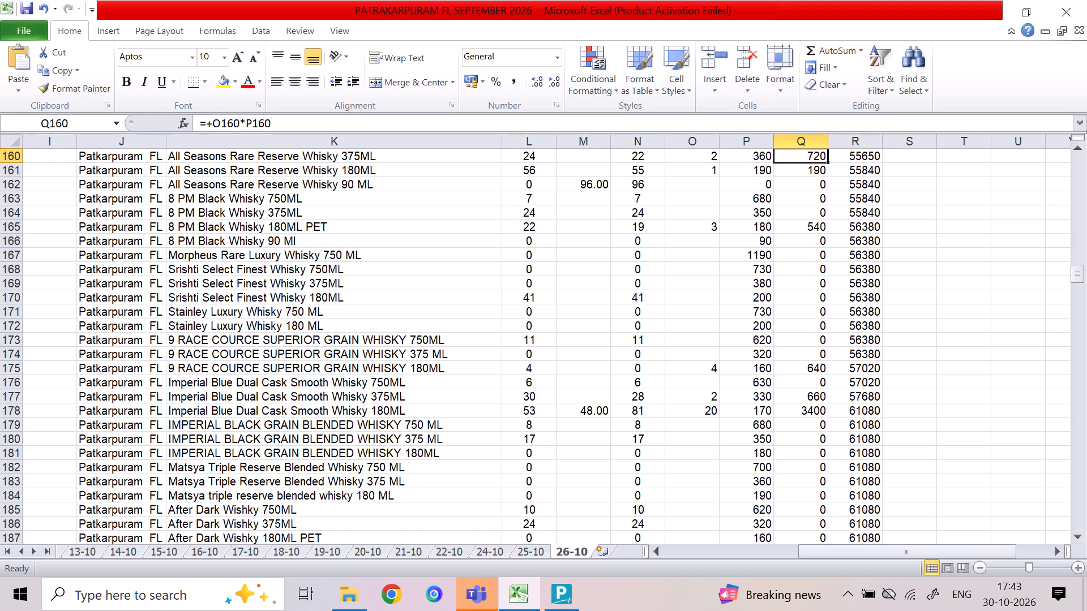
pyautogui.press('Up')
pyautogui.press('Up')
pyautogui.press('Up')
pyautogui.press('Up')
pyautogui.press('Up')
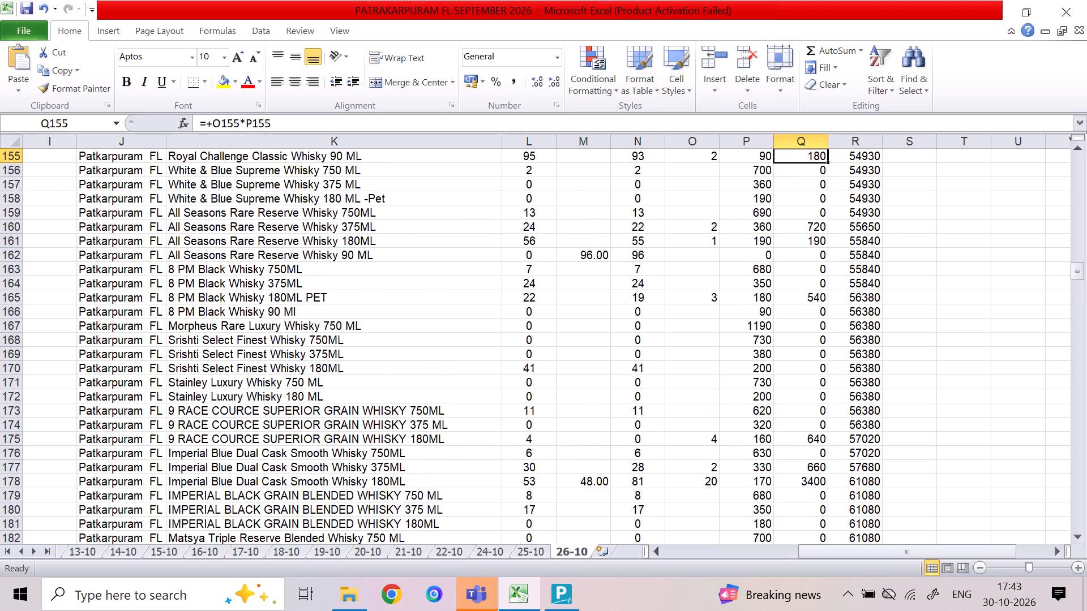
# Review the sales amounts in column Q from Royal Challenge Classic Whisky 180ML PET in row 154 up to SR B7 750ML in row 148.
pyautogui.press('Up')
pyautogui.press('Down')
pyautogui.press('Up')
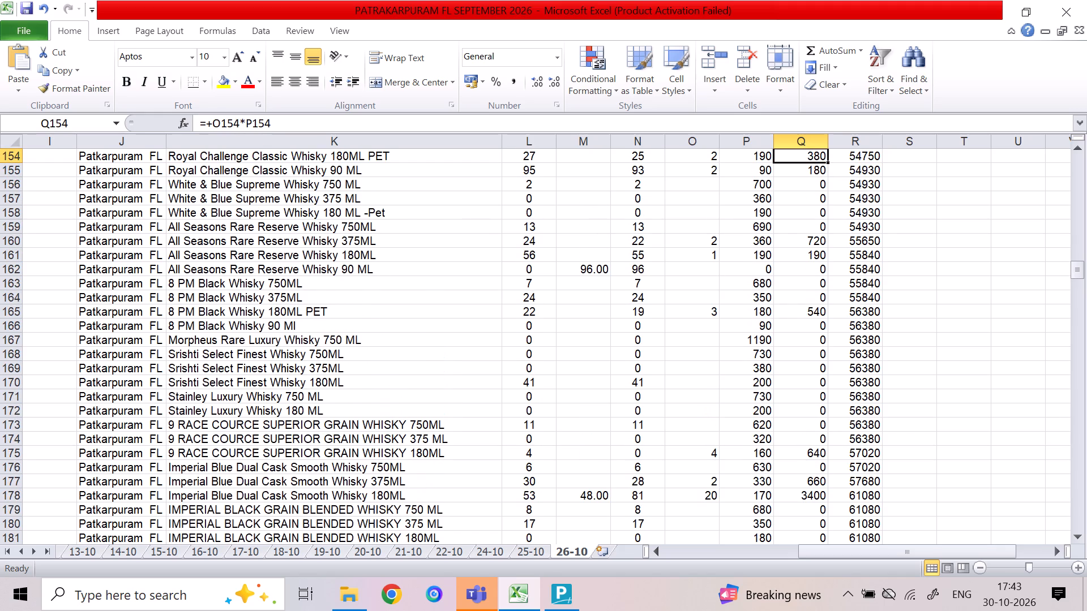
pyautogui.press('Up')
pyautogui.press('Up')
pyautogui.press('Up')
pyautogui.press('Down')
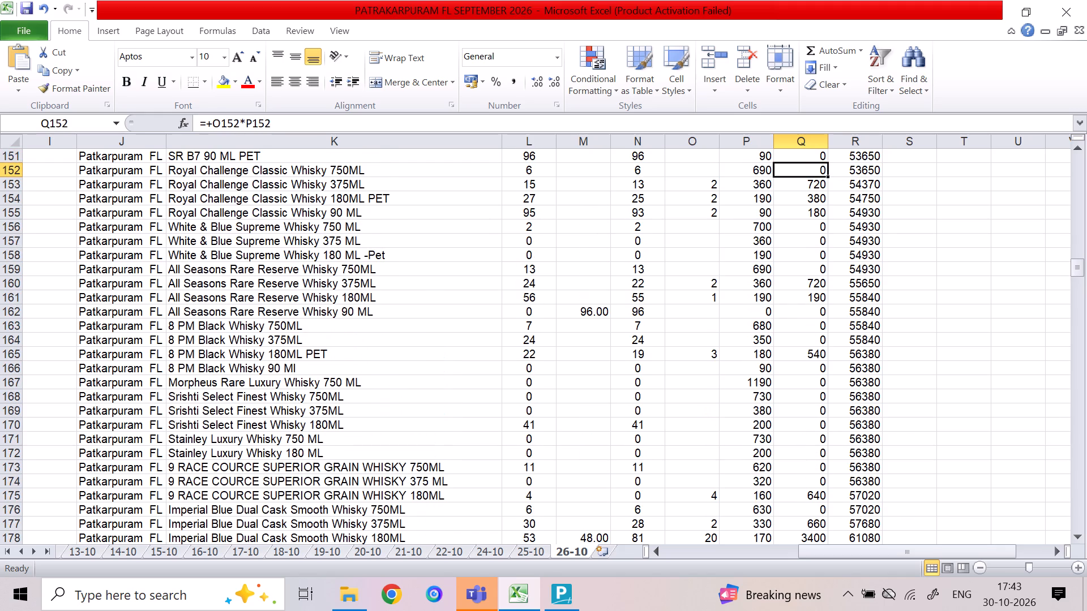
pyautogui.press('Up')
pyautogui.press('Up')
pyautogui.press('Up')
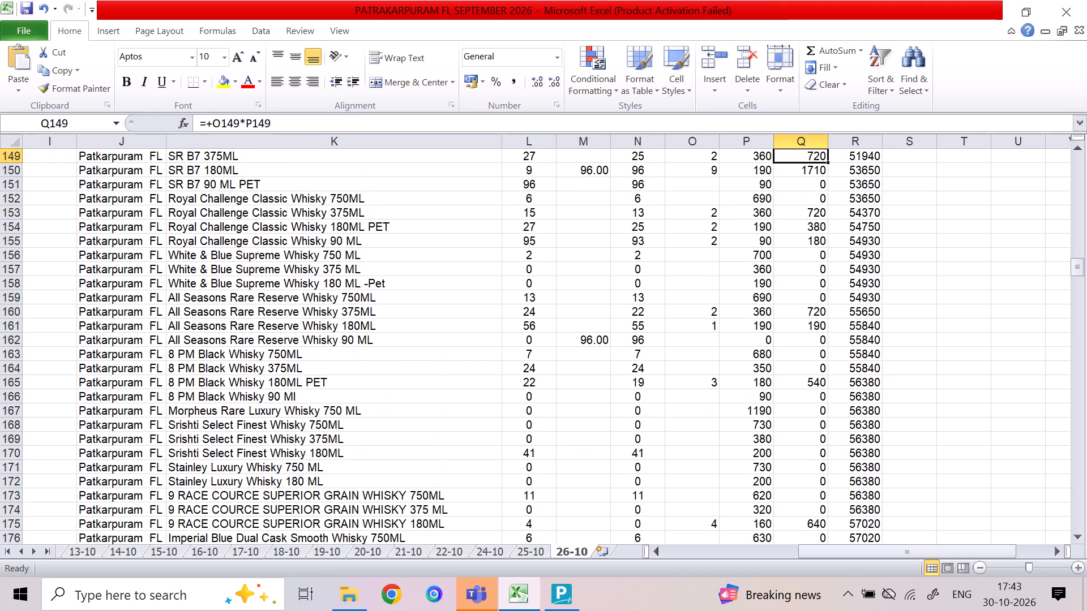
pyautogui.press('Down')
pyautogui.press('Up')
pyautogui.press('Up')
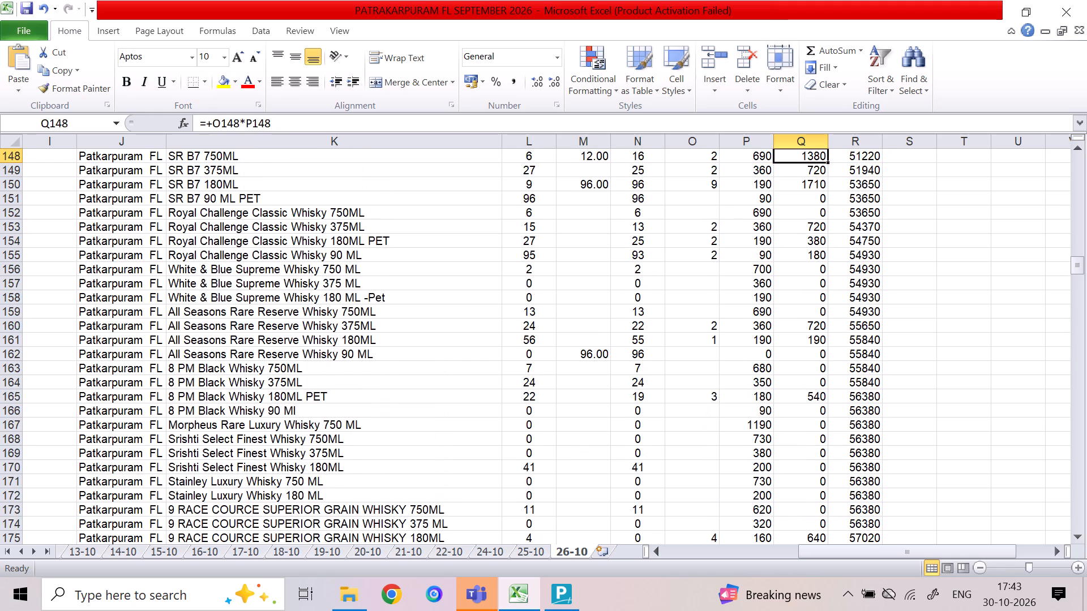
# Review the sales amounts in column Q from Royal Green Reserve Whisky 180ML in row 147 up to Royal Stag Deluxe Whisky 750ML in row 141.
pyautogui.press('Up')
pyautogui.press('Up')
pyautogui.press('Down')
pyautogui.press('Up')
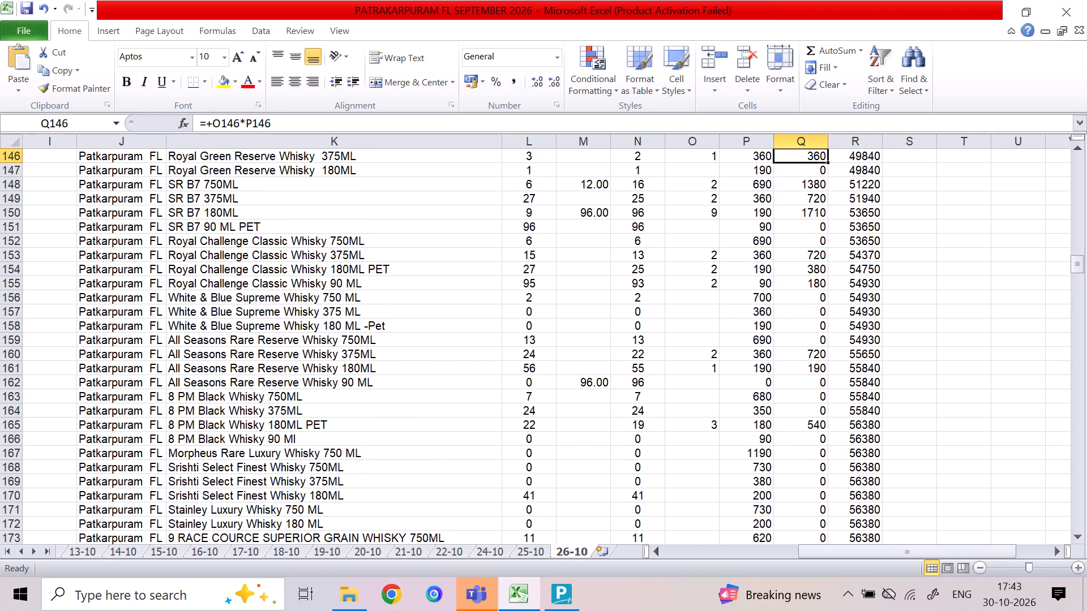
pyautogui.press('Up')
pyautogui.press('Up')
pyautogui.press('Down')
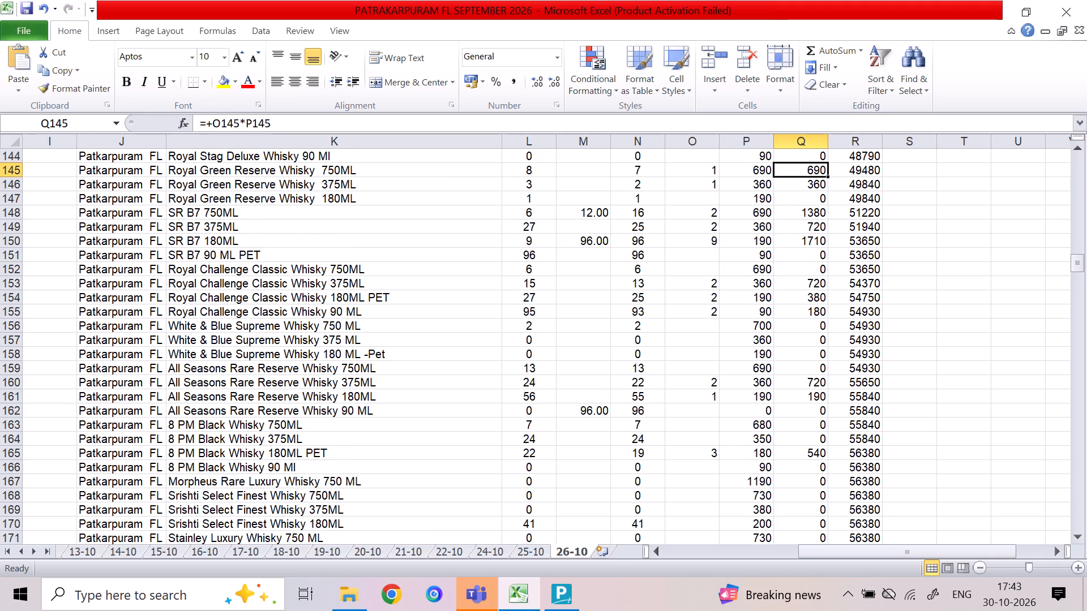
pyautogui.press('Up')
pyautogui.press('Up')
pyautogui.press('Up')
pyautogui.press('Up')
pyautogui.press('Down')
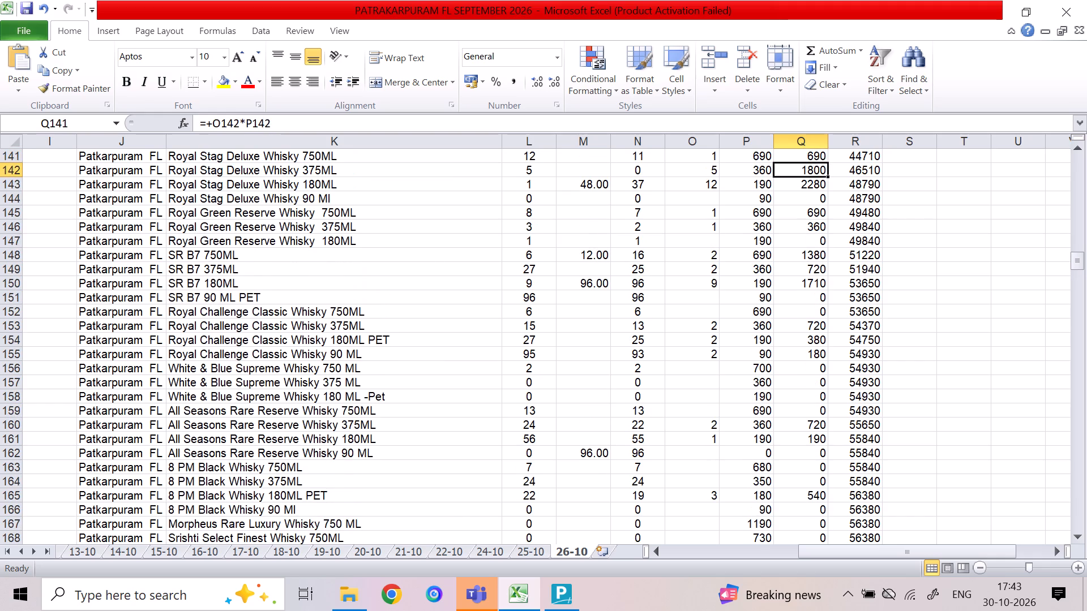
pyautogui.press('Down')
pyautogui.press('Up')
pyautogui.press('Up')
pyautogui.press('Down')
pyautogui.press('Up')
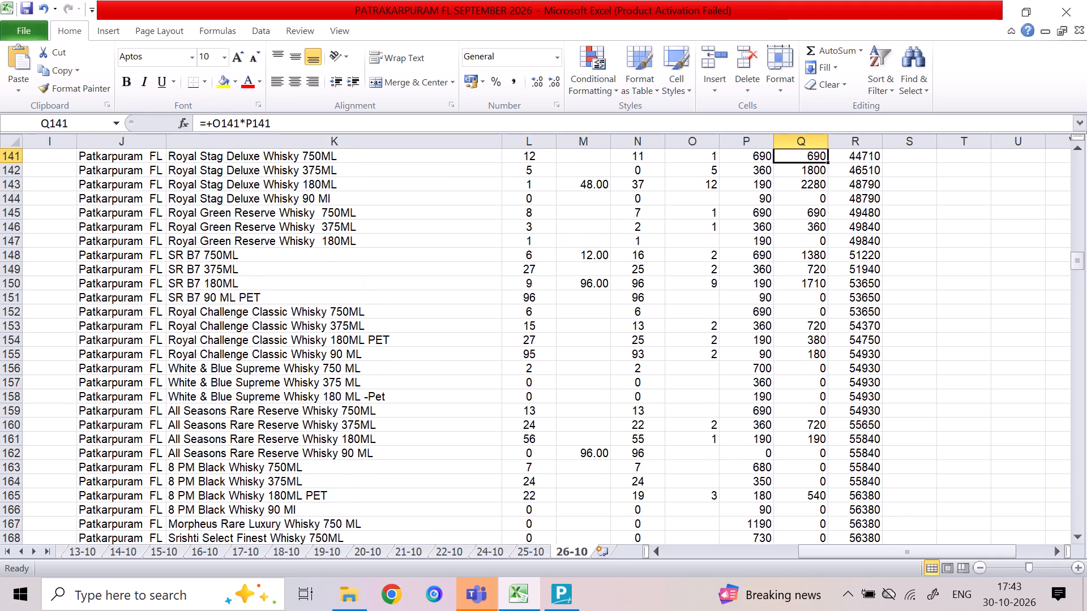
# Review the sales amounts in column Q from row 140 up to Alcobrew Single Oak Grain Whisky 375 Ml (Old) in row 129.
pyautogui.press('Up')
pyautogui.press('Up')
pyautogui.press('Up')
pyautogui.press('Up')
pyautogui.press('Up')
pyautogui.press('Up')
pyautogui.press('Up')
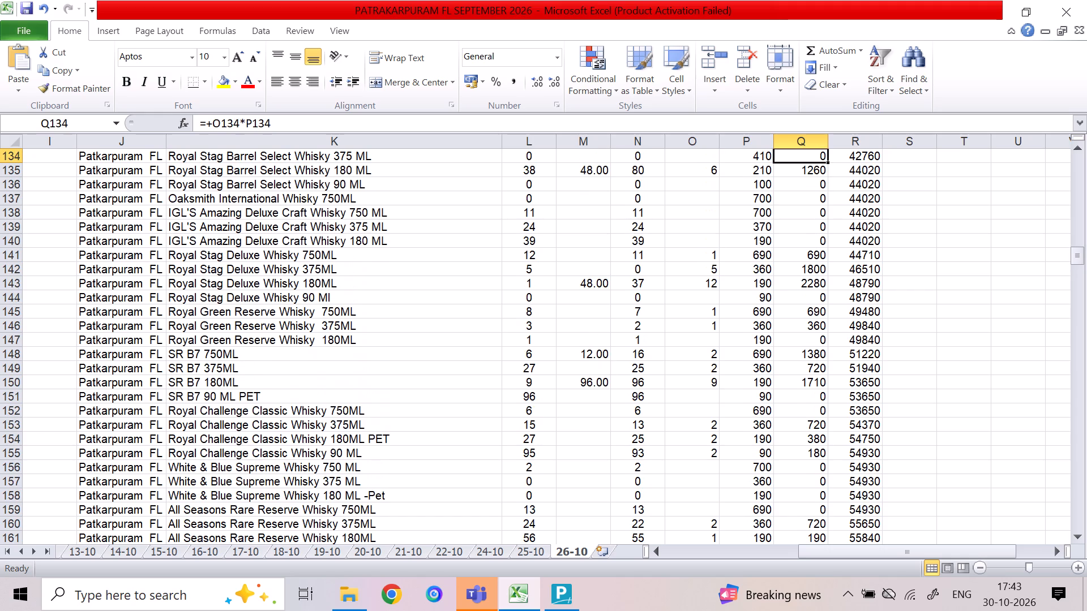
pyautogui.press('Down')
pyautogui.press('Down')
pyautogui.press('Up')
pyautogui.press('Up')
pyautogui.press('Up')
pyautogui.press('Up')
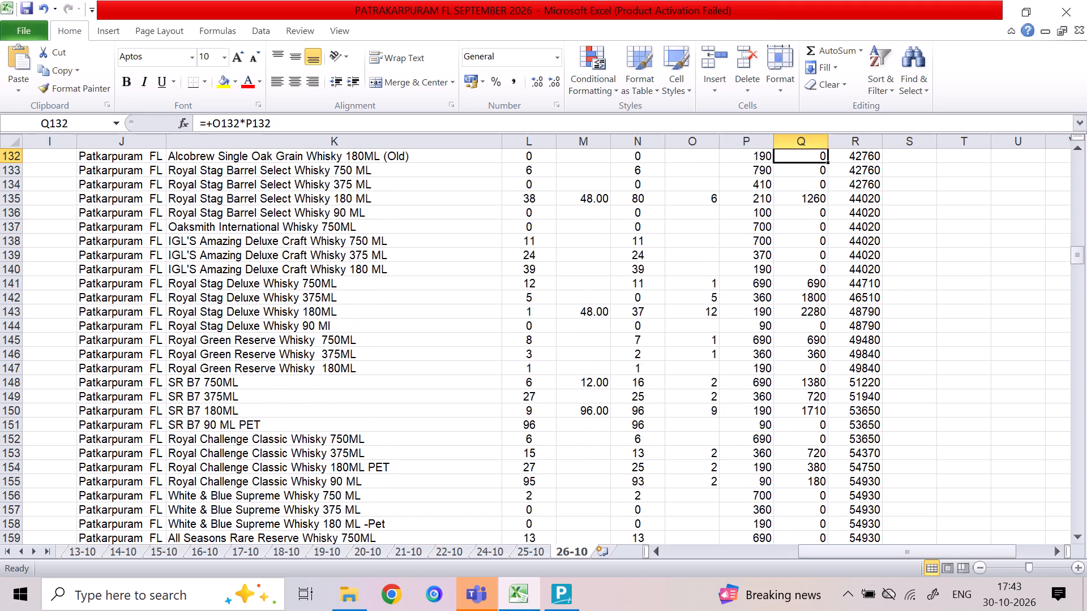
pyautogui.press('Up')
pyautogui.press('Up')
pyautogui.press('Up')
pyautogui.press('Down')
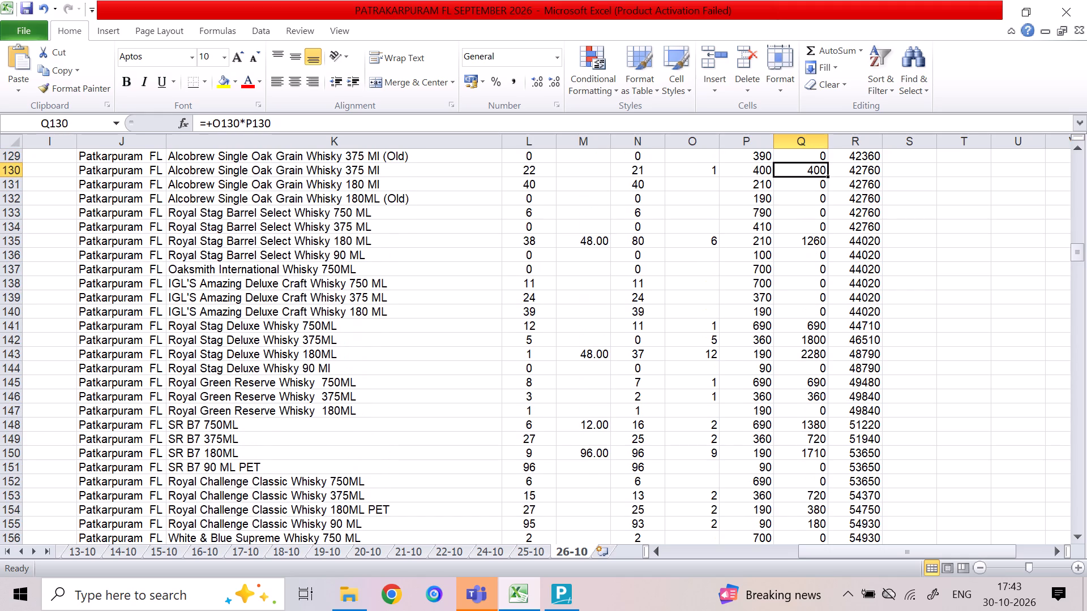
# Review the sales amounts in column Q from row 129 up to Whistler Barrel Aged Blended Malt Whisky 90 ML in row 113.
pyautogui.press('Up')
pyautogui.press('Up')
pyautogui.press('Up')
pyautogui.press('Up')
pyautogui.press('Up')
pyautogui.press('Up')
pyautogui.press('Up')
pyautogui.press('Up')
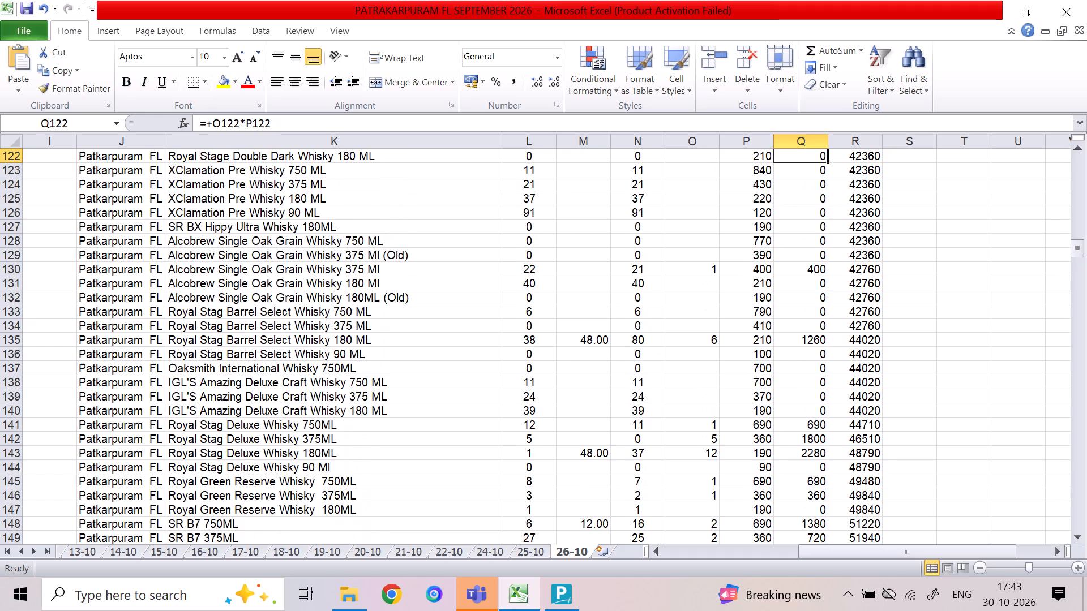
pyautogui.press('Up')
pyautogui.press('Up')
pyautogui.press('Up')
pyautogui.press('Up')
pyautogui.press('Up')
pyautogui.press('Up')
pyautogui.press('Up')
pyautogui.press('Up')
pyautogui.press('Up')
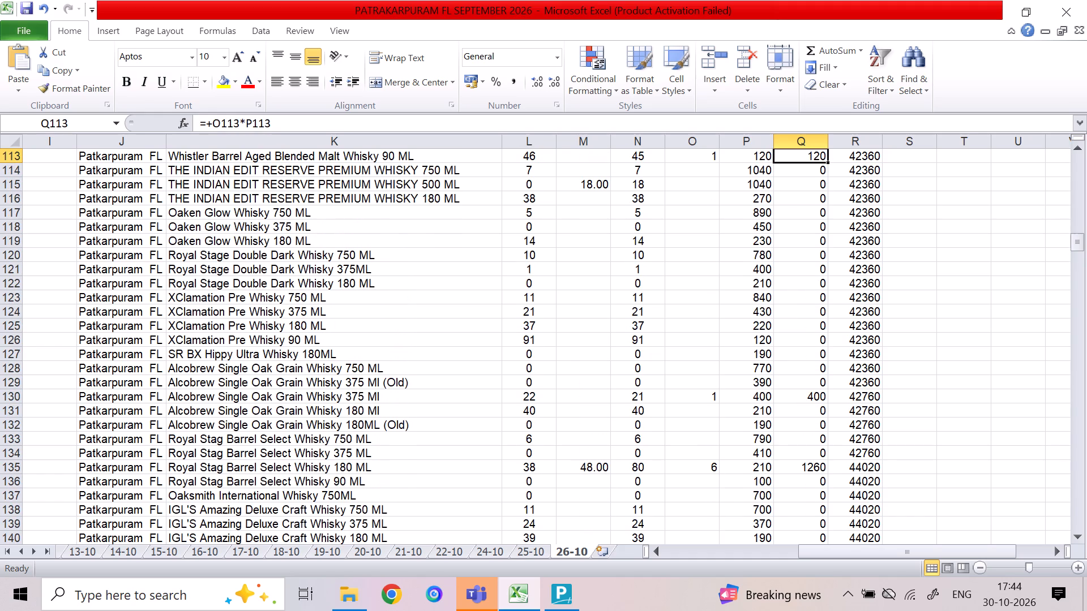
# Review the sales amounts in column Q for the Whistler Barrel Aged and Golfershot Select Oak Barrel whiskies, up to row 106.
pyautogui.press('Down')
pyautogui.press('Up')
pyautogui.press('Up')
pyautogui.press('Up')
pyautogui.press('Down')
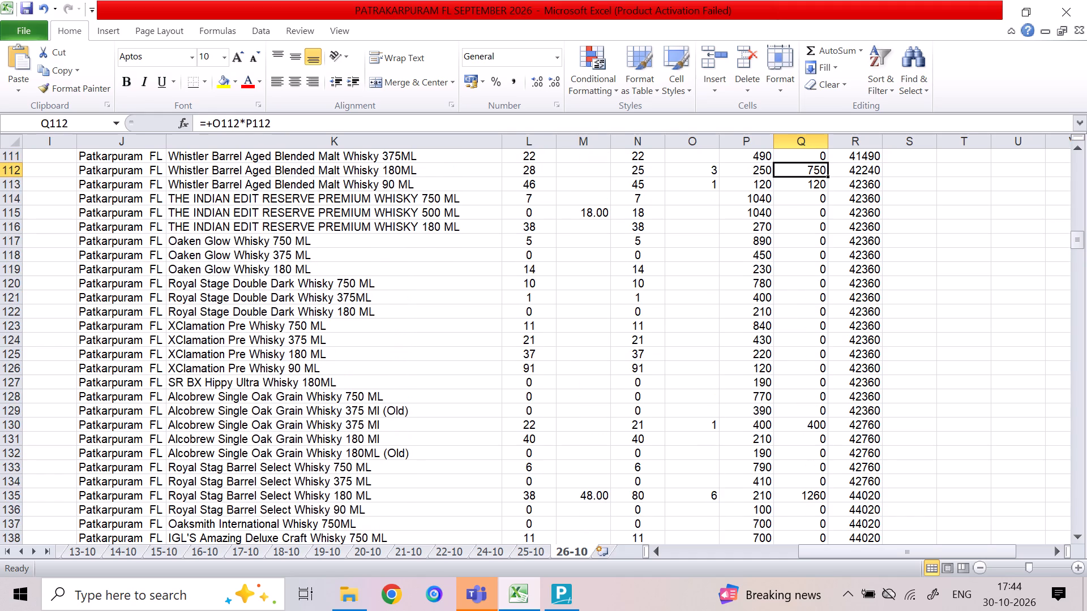
pyautogui.press('Up')
pyautogui.press('Up')
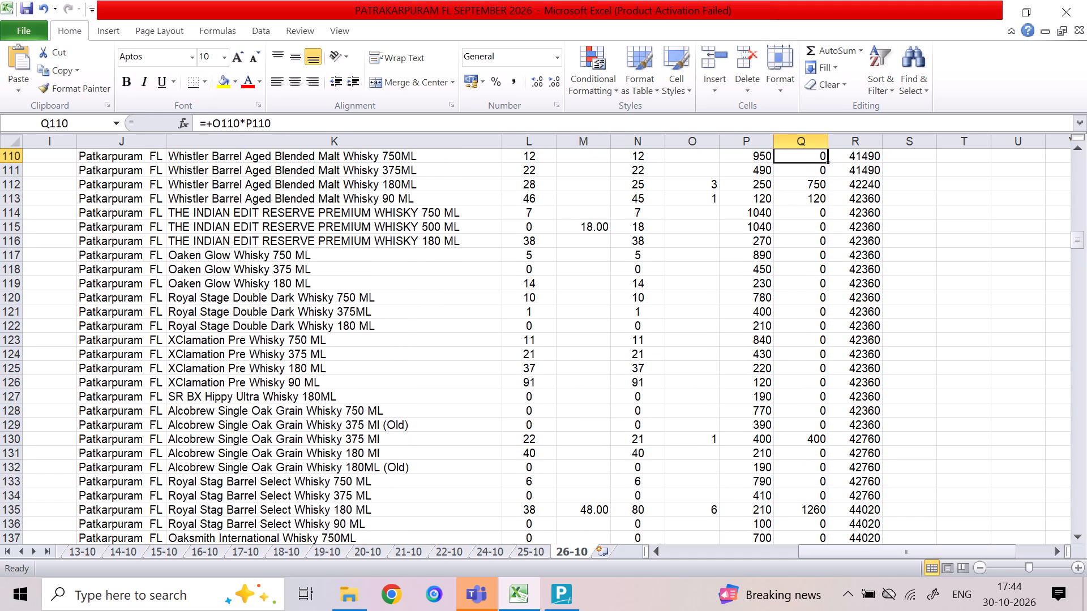
pyautogui.press('Up')
pyautogui.press('Up')
pyautogui.press('Up')
pyautogui.press('Up')
pyautogui.press('Down')
pyautogui.press('Down')
pyautogui.press('Down')
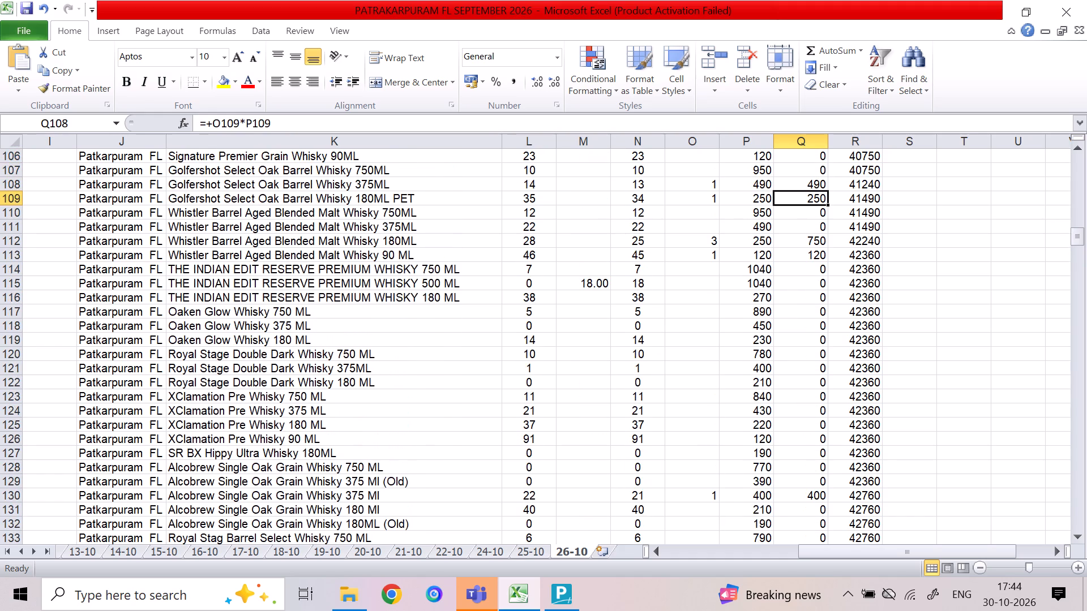
pyautogui.press('Up')
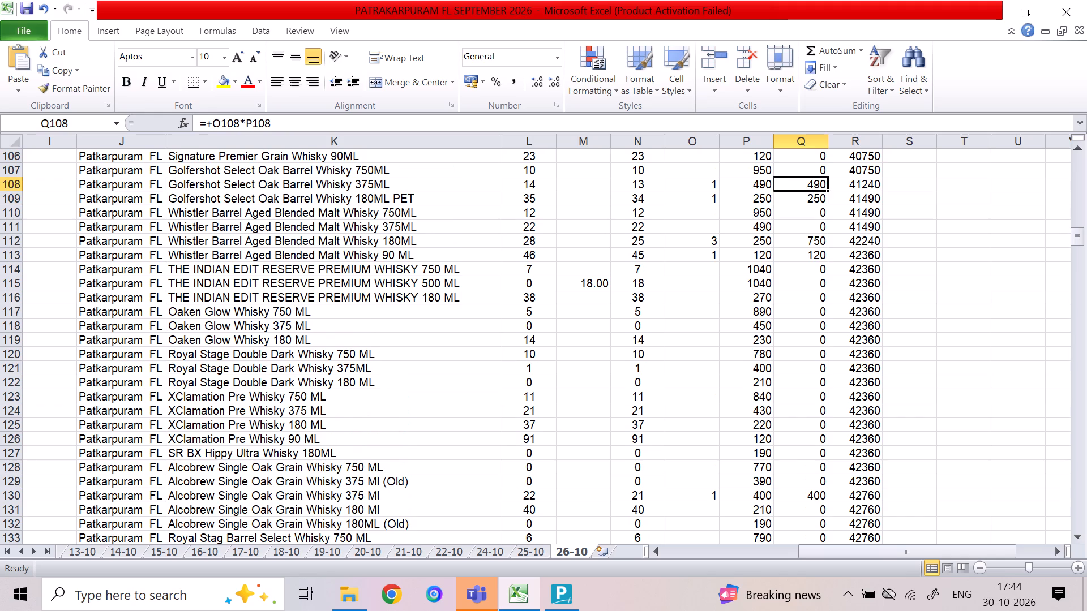
# Review the sales amounts in column Q from row 107 up to Blenders Pride Rare Premium Whisky 750ML in row 96.
pyautogui.press('Up')
pyautogui.press('Up')
pyautogui.press('Up')
pyautogui.press('Up')
pyautogui.press('Up')
pyautogui.press('Down')
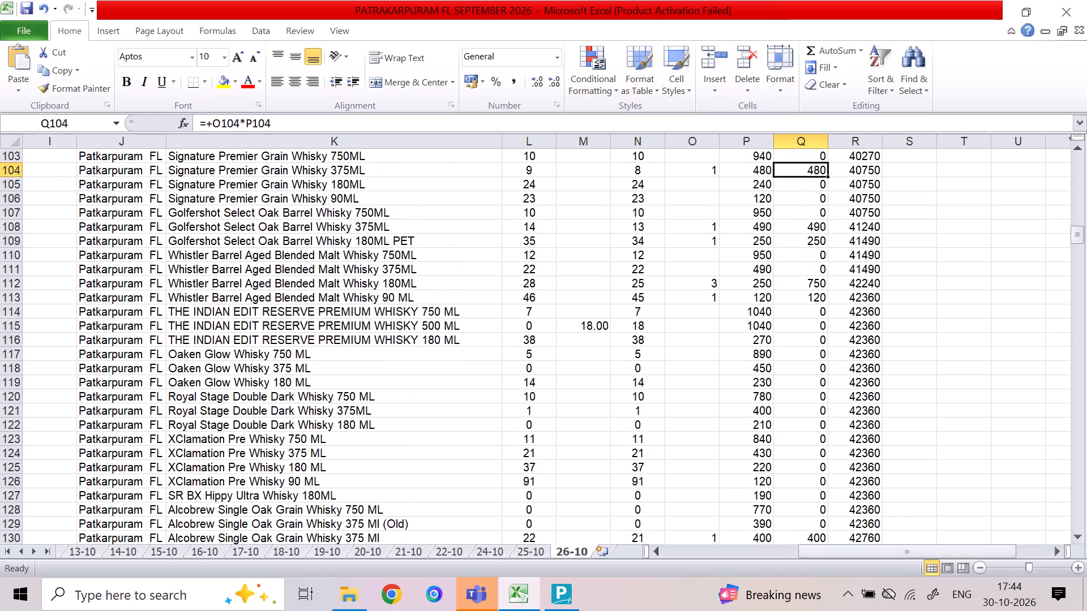
pyautogui.press('Up')
pyautogui.press('Up')
pyautogui.press('Up')
pyautogui.press('Up')
pyautogui.press('Up')
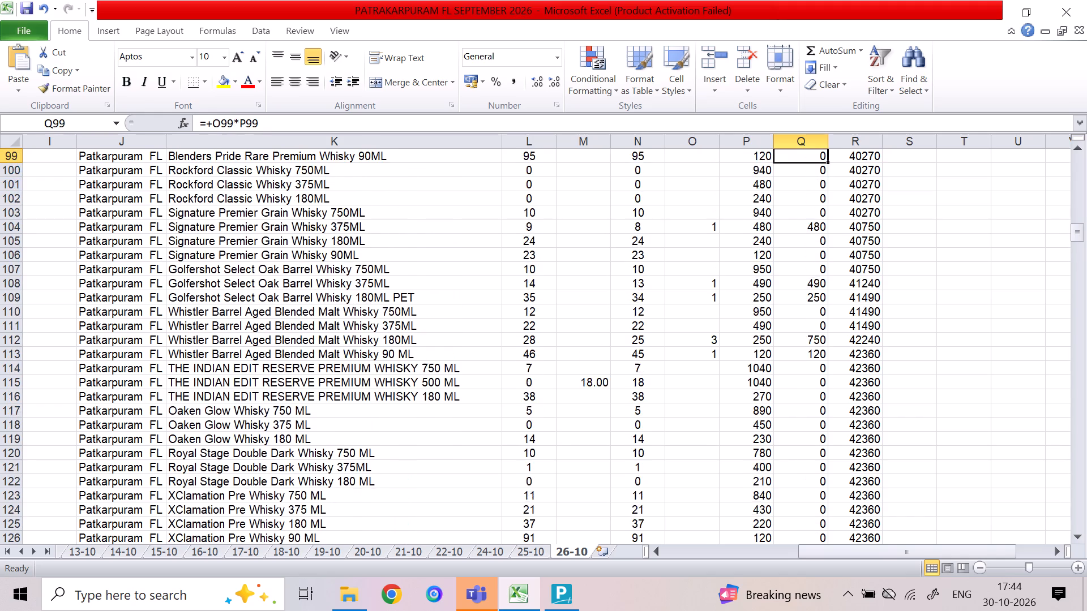
pyautogui.press('Up')
pyautogui.press('Up')
pyautogui.press('Down')
pyautogui.press('Up')
pyautogui.press('Up')
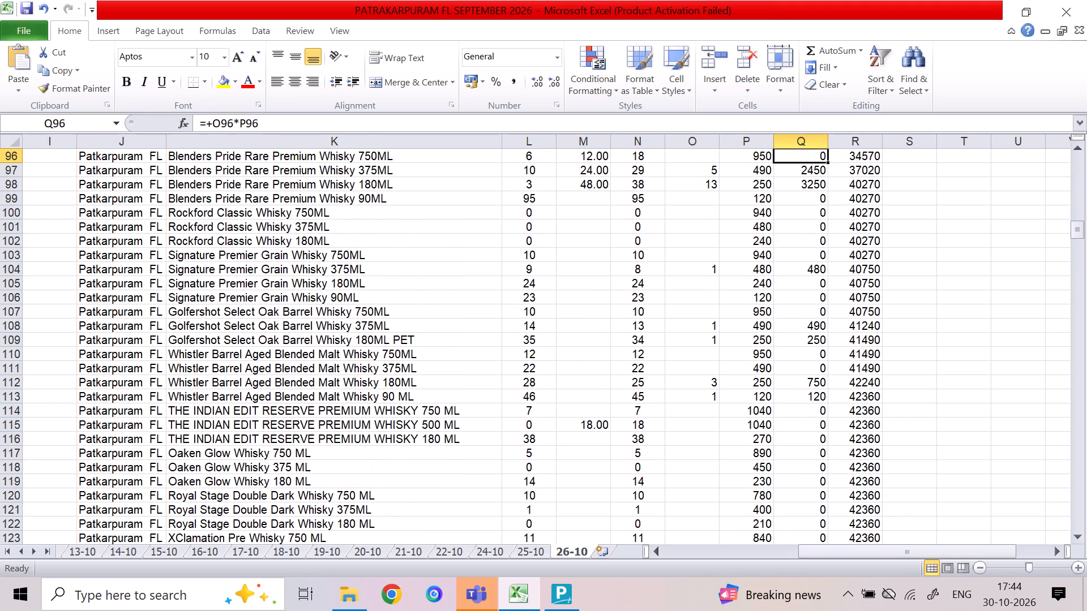
# Review the sales amounts in column Q from row 97 up to ROCKFORD RESERVE PRE. WHISKY 375ML in row 82.
pyautogui.press('Down')
pyautogui.press('Up')
pyautogui.press('Up')
pyautogui.press('Up')
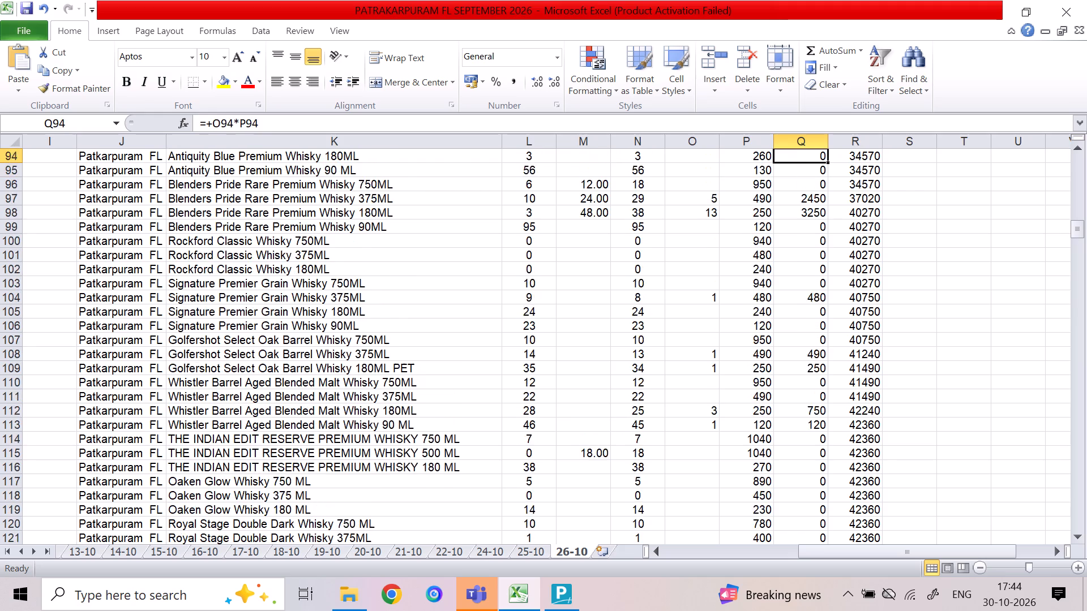
pyautogui.press('Up')
pyautogui.press('Up')
pyautogui.press('Up')
pyautogui.press('Up')
pyautogui.press('Up')
pyautogui.press('Up')
pyautogui.press('Up')
pyautogui.press('Up')
pyautogui.press('Up')
pyautogui.press('Up')
pyautogui.press('Up')
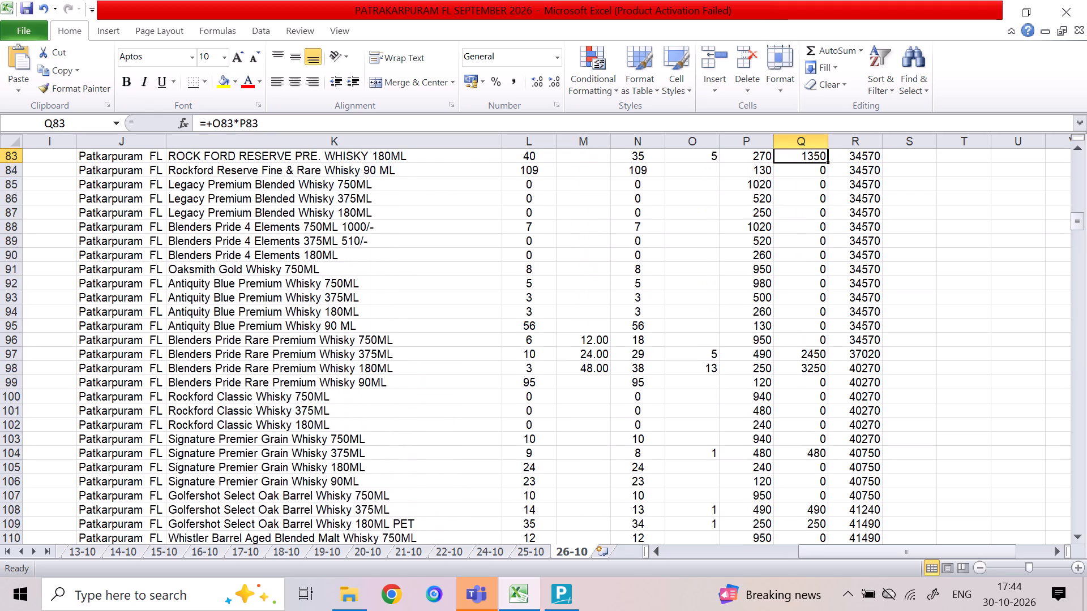
pyautogui.press('Up')
pyautogui.press('Down')
pyautogui.press('Up')
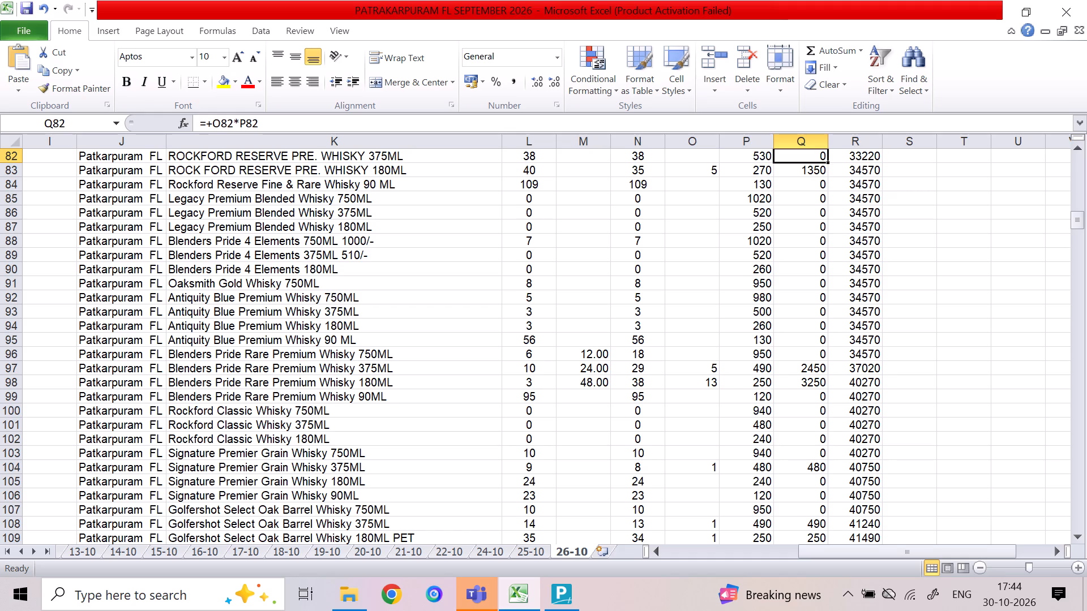
# Enter a sold quantity of 1 in column O for Antiquity Blue Premium Whisky 750ML and for its 180ML size.
pyautogui.press('Down')
pyautogui.press('Left')
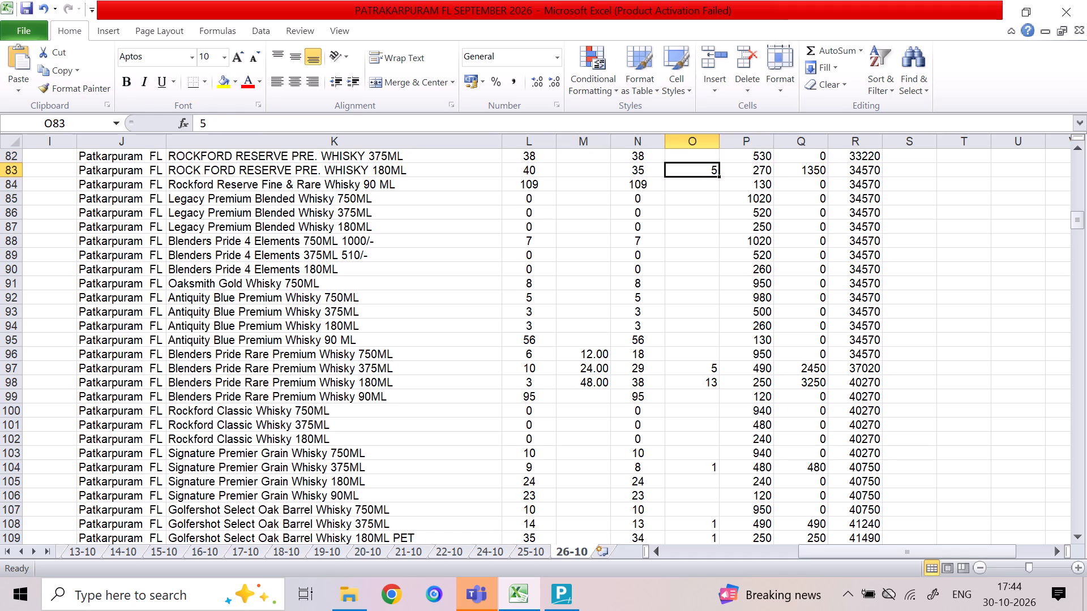
pyautogui.press('Down')
pyautogui.press('Down')
pyautogui.press('Down')
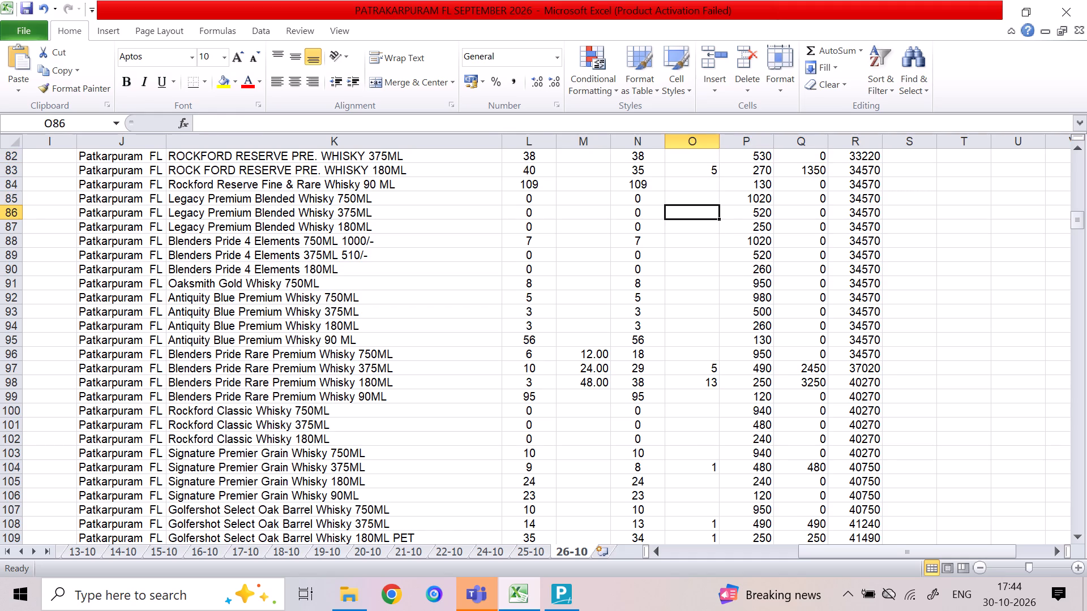
pyautogui.press('Down')
pyautogui.press('Down')
pyautogui.press('Down')
pyautogui.press('Down')
pyautogui.press('Down')
pyautogui.press('Down')
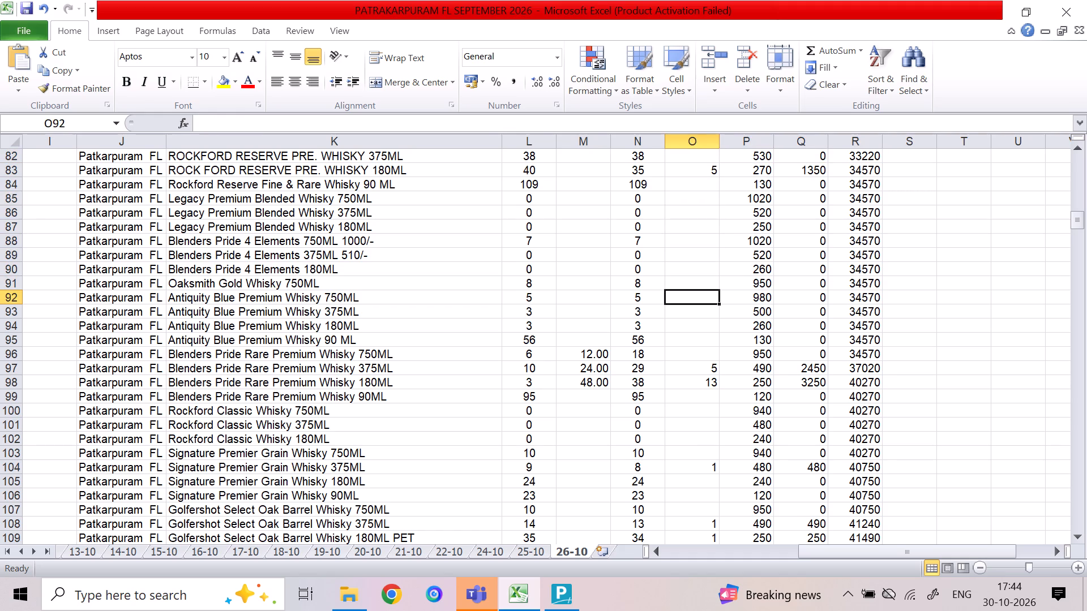
pyautogui.press('1')
pyautogui.press('Down')
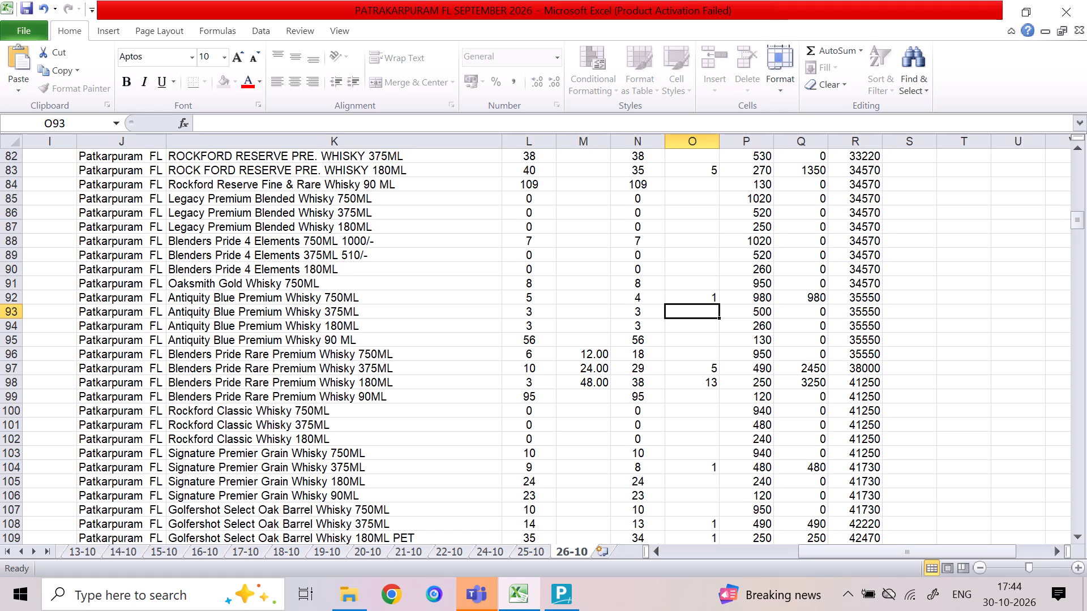
pyautogui.press('Down')
pyautogui.press('1')
pyautogui.press('Down')
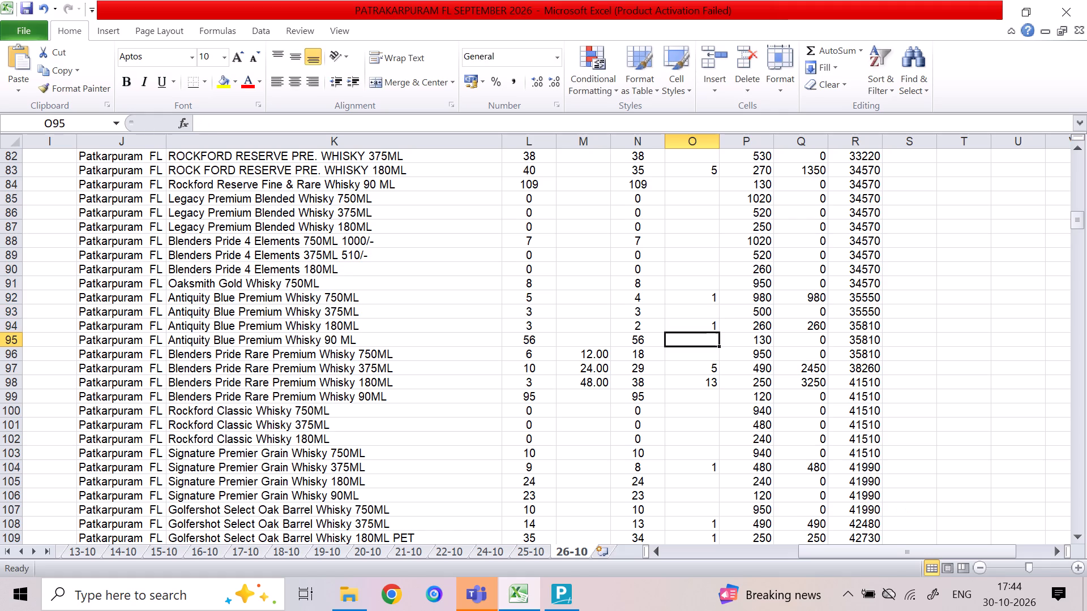
# Review the amounts and running totals from the Antiquity Blue whiskies up to Blenders Pride Reserve Whisky 90ML in row 80.
pyautogui.press('Up')
pyautogui.press('Up')
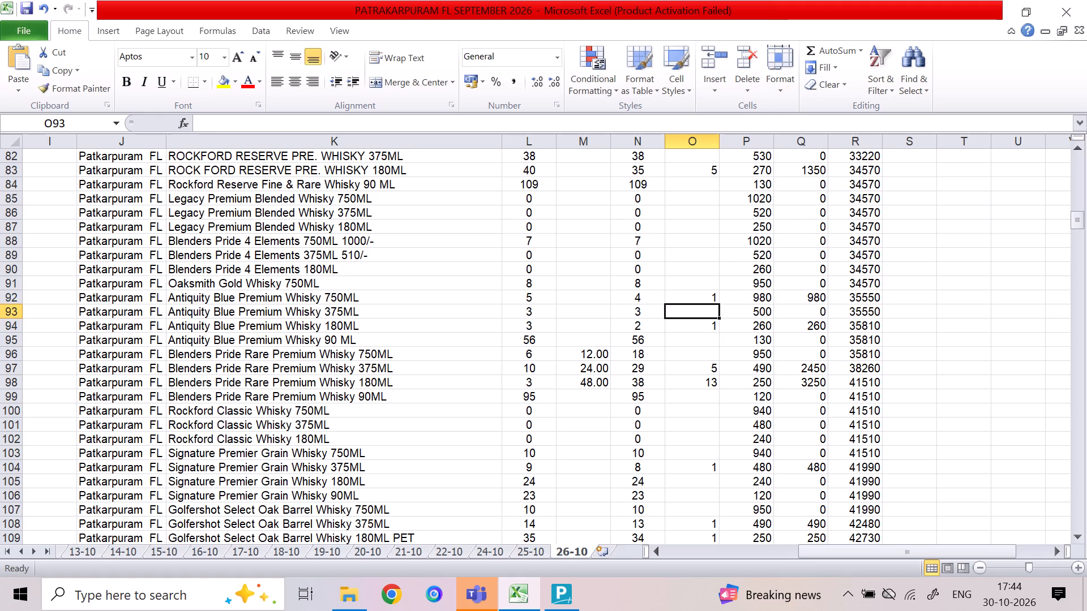
pyautogui.press('Up')
pyautogui.press('Right')
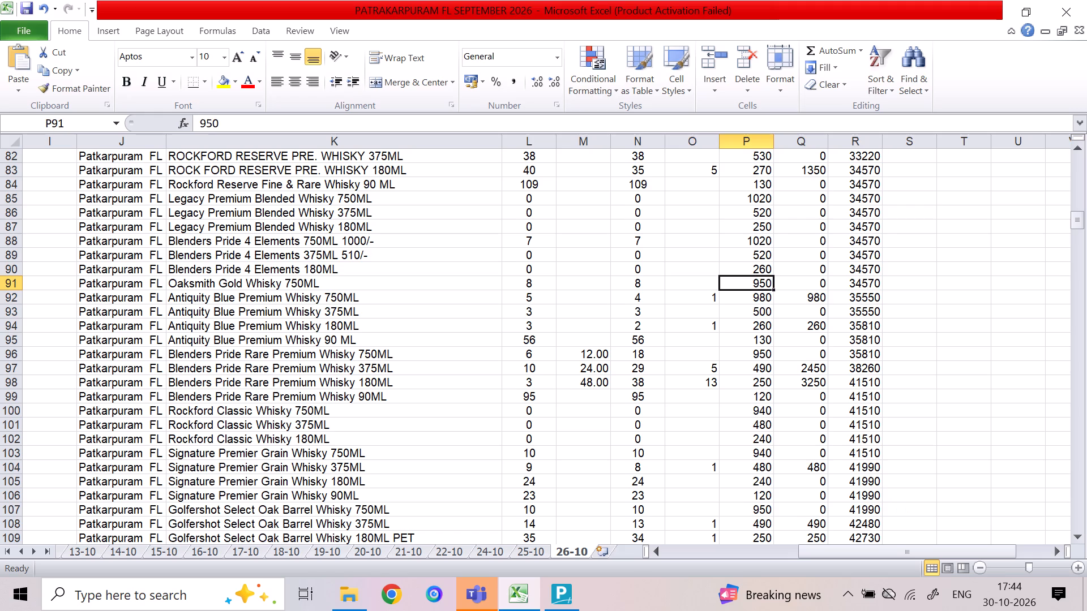
pyautogui.press('Right')
pyautogui.press('Right')
pyautogui.press('Up')
pyautogui.press('Up')
pyautogui.press('Up')
pyautogui.press('Up')
pyautogui.press('Up')
pyautogui.press('Up')
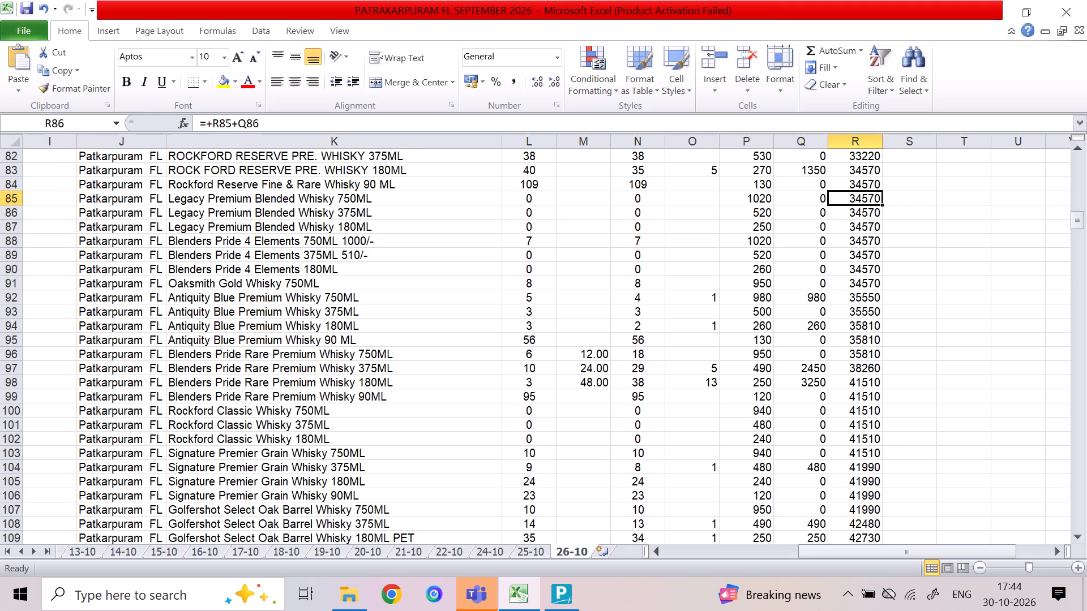
pyautogui.press('Left')
pyautogui.press('Up')
pyautogui.press('Up')
pyautogui.press('Up')
pyautogui.press('Up')
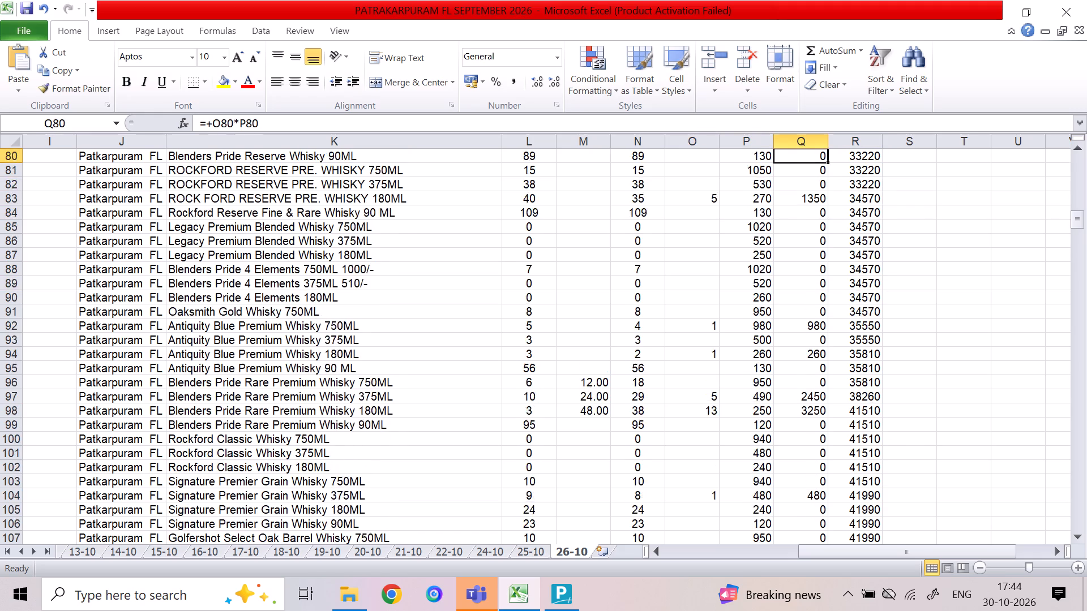
# Review the sales amounts in column Q for the Blenders Pride Reserve and Maqintosh whiskies, up to the American Pride Gold rows.
pyautogui.press('Up')
pyautogui.press('Up')
pyautogui.press('Up')
pyautogui.press('Down')
pyautogui.press('Down')
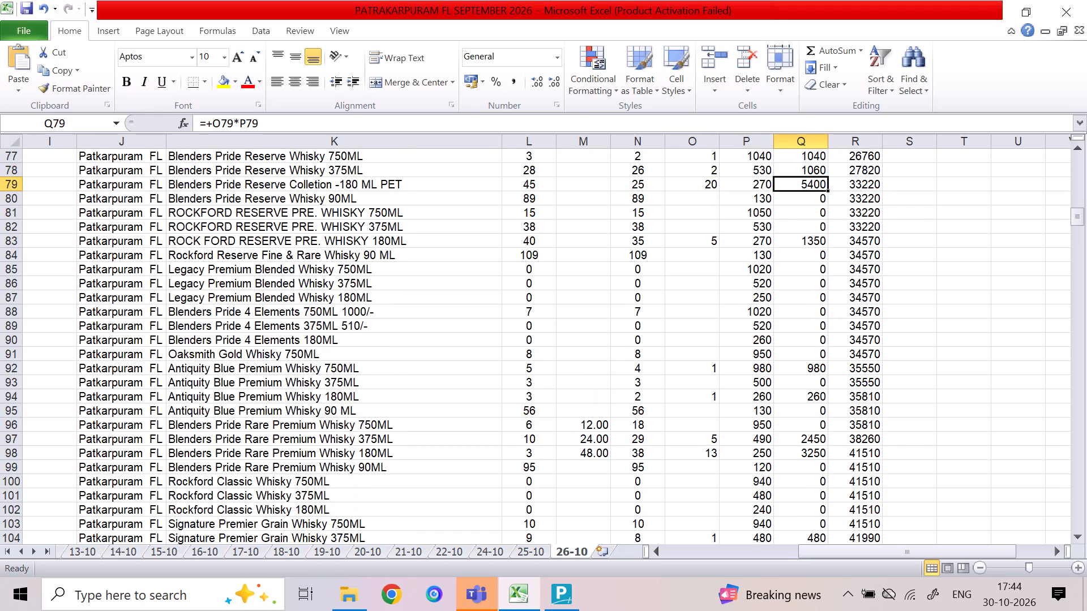
pyautogui.press('Up')
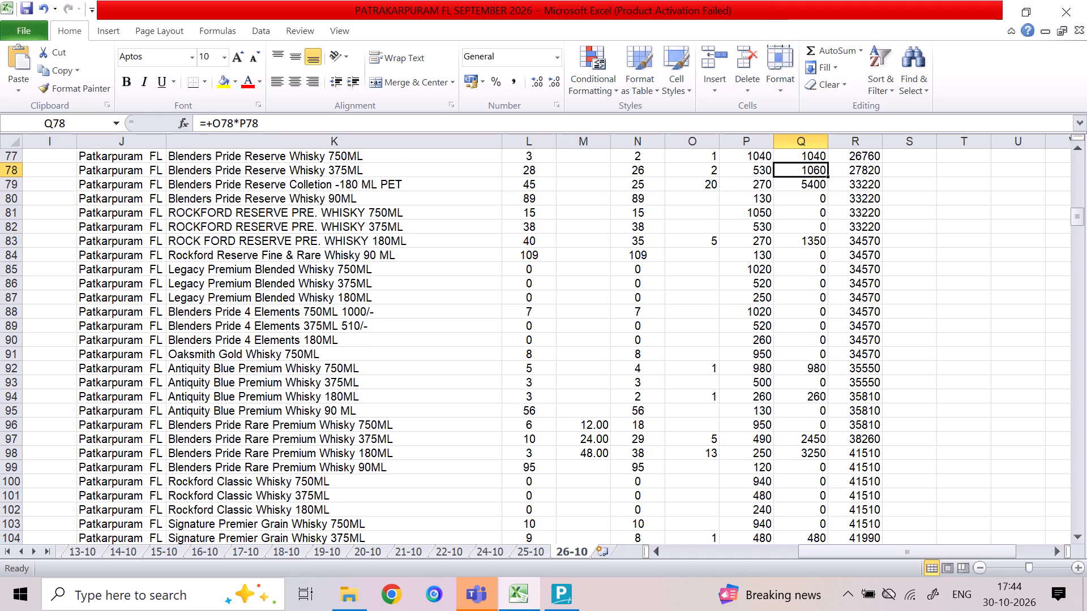
pyautogui.press('Up')
pyautogui.press('Up')
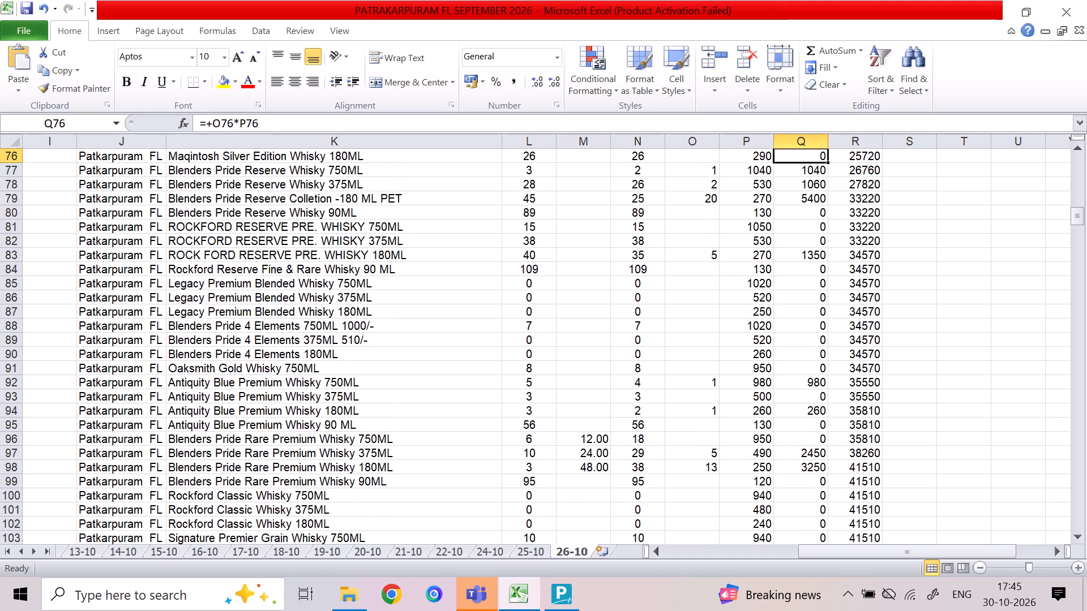
pyautogui.press('Up')
pyautogui.press('Up')
pyautogui.press('Up')
pyautogui.press('Up')
pyautogui.press('Up')
pyautogui.press('Down')
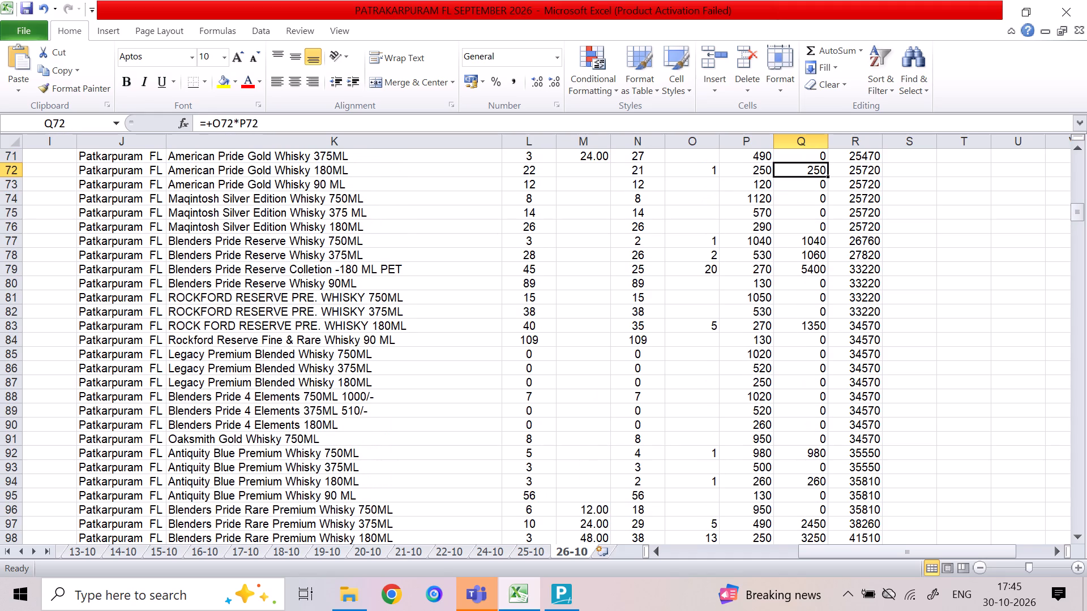
# Review the sales amounts in column Q from American Pride Gold Whisky up to Golden Oak Barrel Whisky 750 ML in row 62.
pyautogui.press('Up')
pyautogui.press('Up')
pyautogui.press('Up')
pyautogui.press('Up')
pyautogui.press('Down')
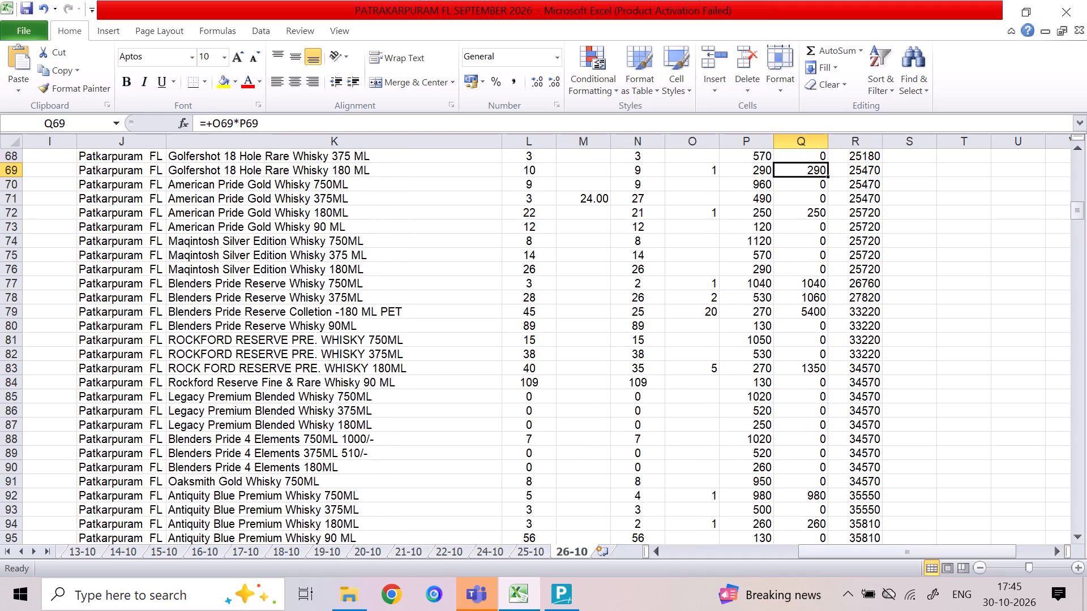
pyautogui.press('Up')
pyautogui.press('Up')
pyautogui.press('Up')
pyautogui.press('Up')
pyautogui.press('Up')
pyautogui.press('Up')
pyautogui.press('Up')
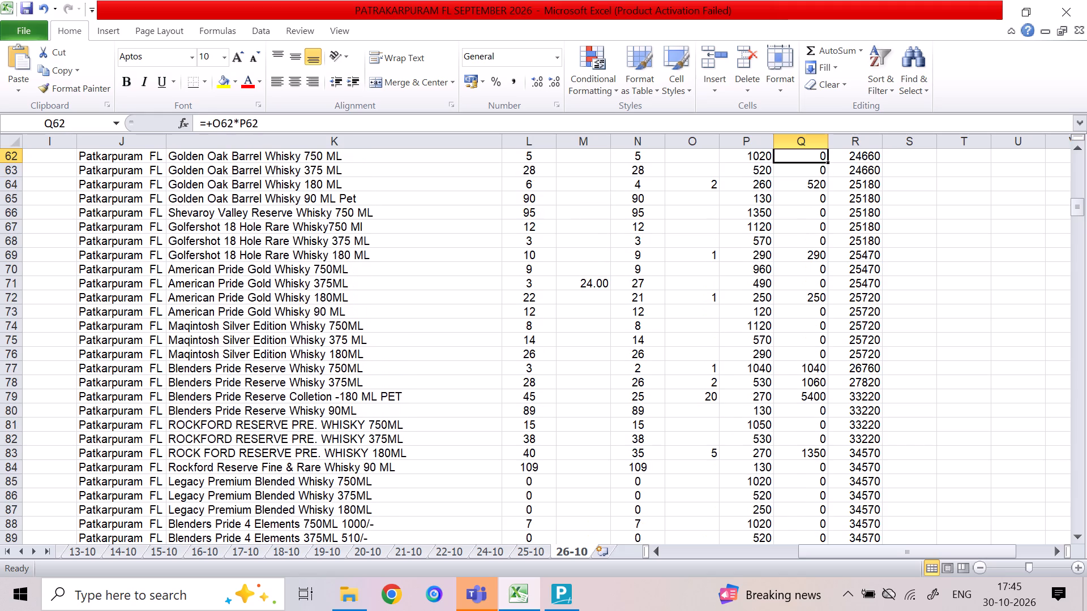
# Review the sales amounts in column Q from the Vat 69 whiskies up through the Black Dog Centenary whiskies in rows 55 to 58.
pyautogui.press('Down')
pyautogui.press('Up')
pyautogui.press('Up')
pyautogui.press('Up')
pyautogui.press('Up')
pyautogui.press('Up')
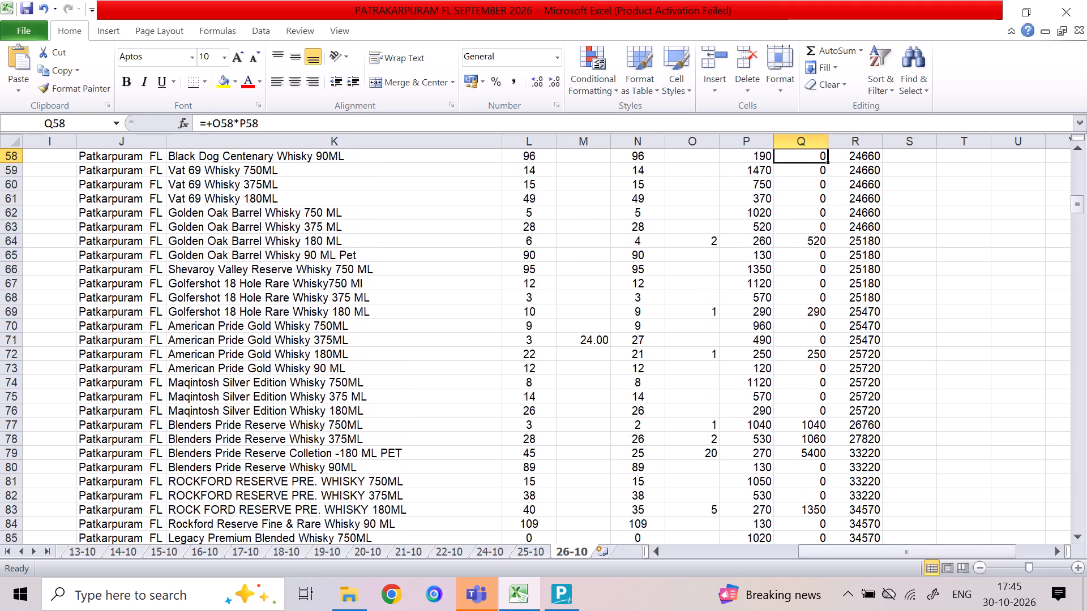
pyautogui.press('Up')
pyautogui.press('Up')
pyautogui.press('Down')
pyautogui.press('Down')
pyautogui.press('Up')
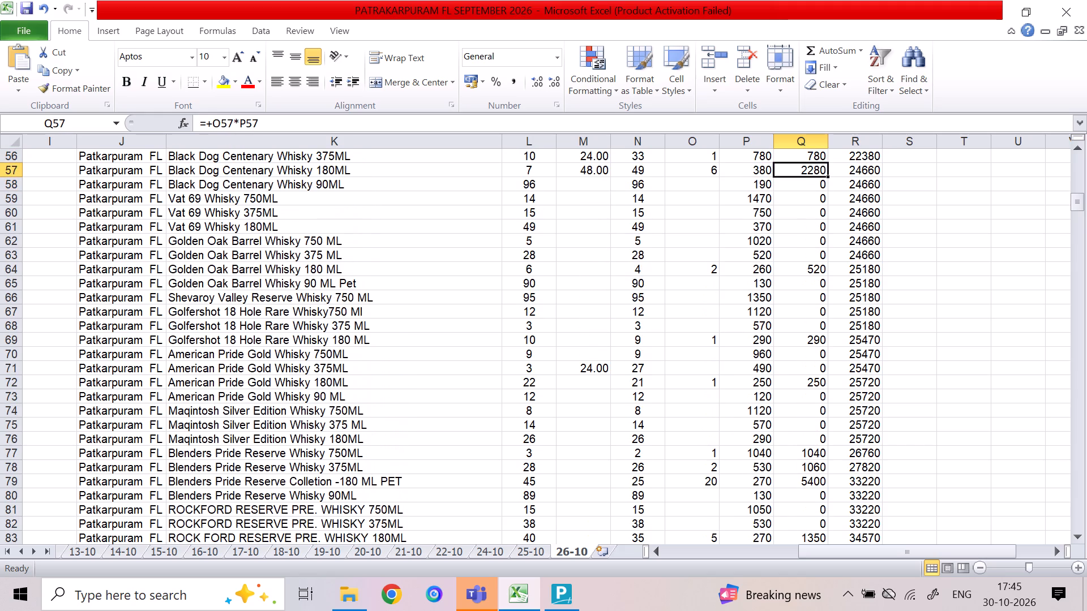
pyautogui.press('Up')
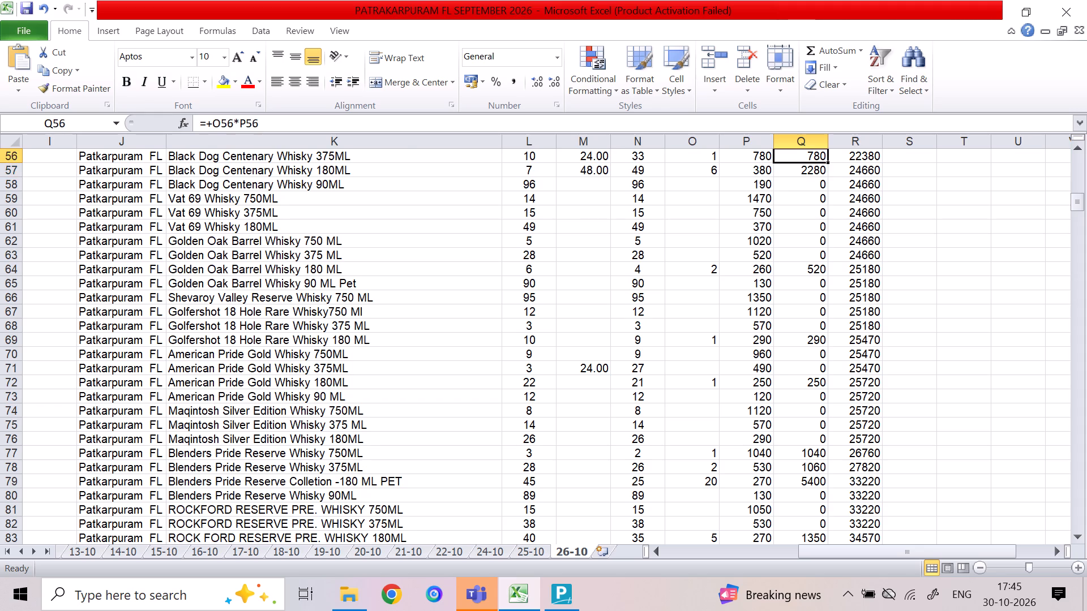
pyautogui.press('Up')
pyautogui.press('Up')
pyautogui.press('Down')
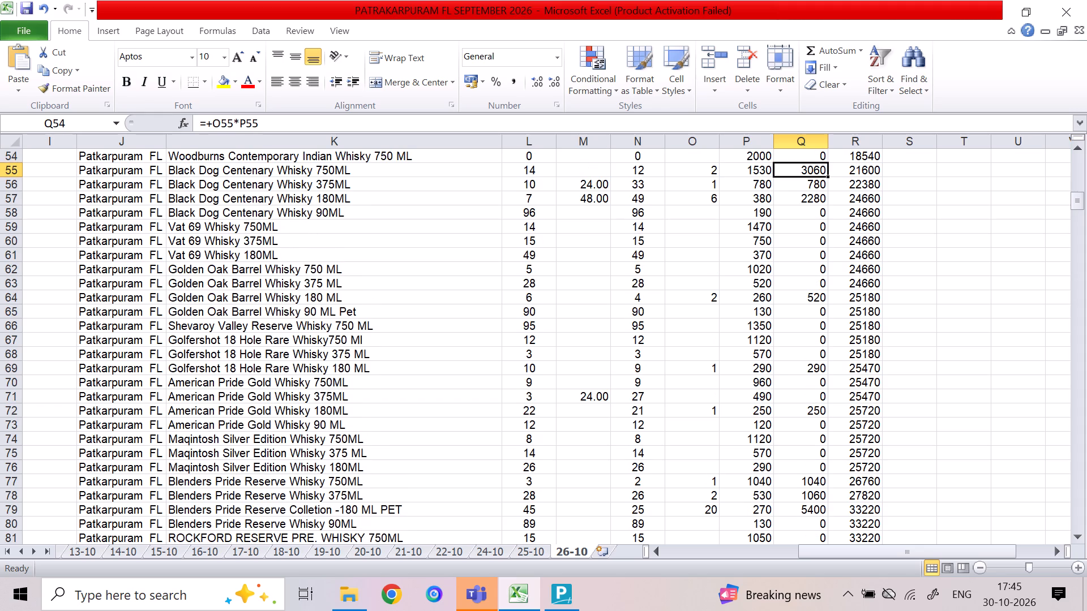
pyautogui.press('Down')
pyautogui.press('Down')
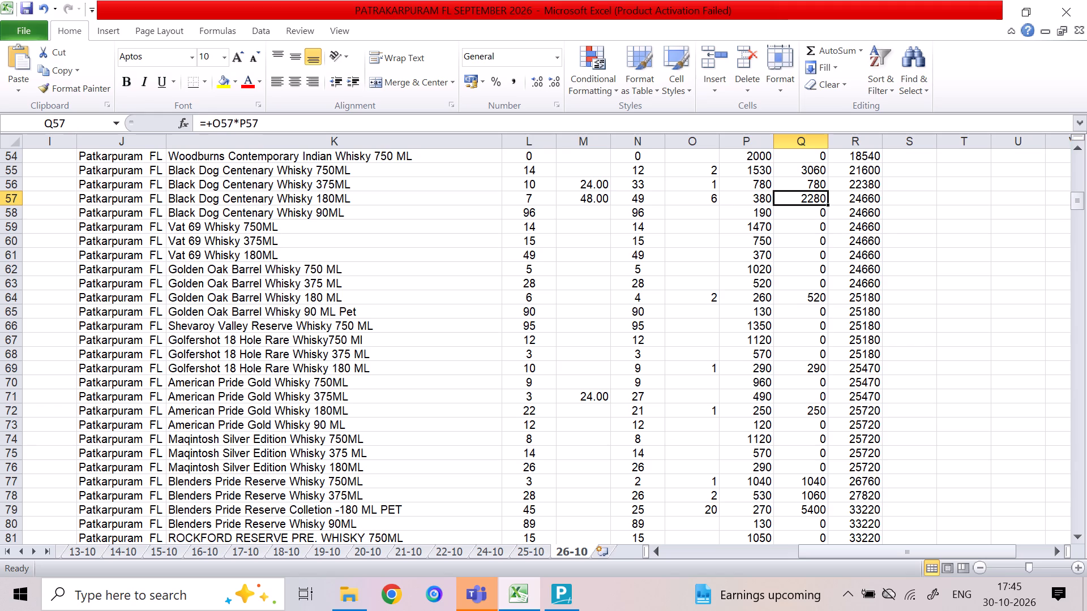
pyautogui.press('Up')
pyautogui.press('Down')
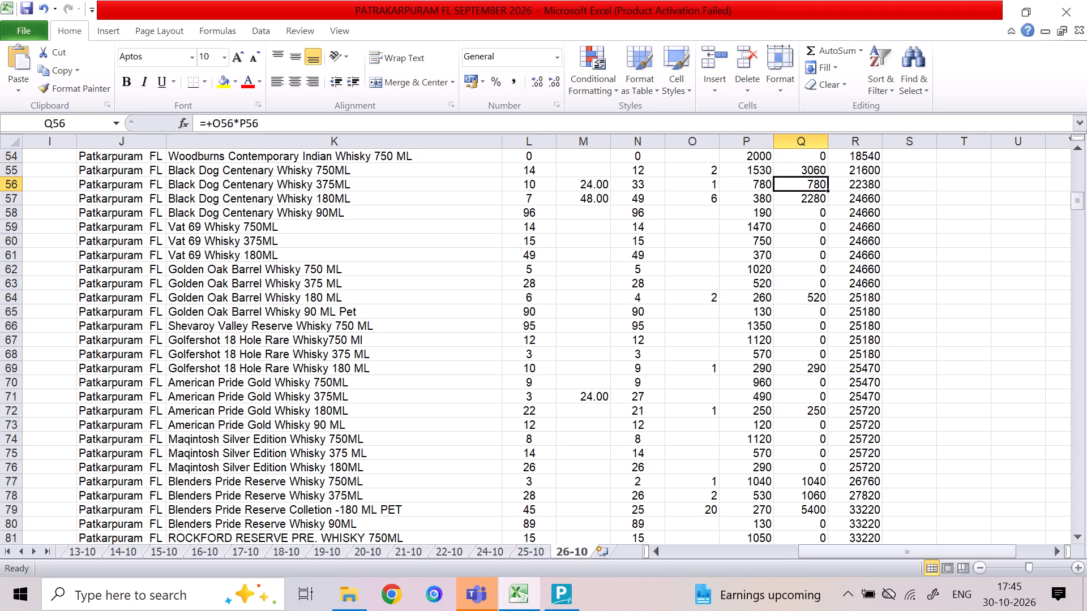
# Review the sales amounts in column Q for the Teachers Highland and 100 Pipers Deluxe whiskies, up to row 46.
pyautogui.press('Up')
pyautogui.press('Up')
pyautogui.press('Up')
pyautogui.press('Up')
pyautogui.press('Up')
pyautogui.press('Up')
pyautogui.press('Down')
pyautogui.press('Down')
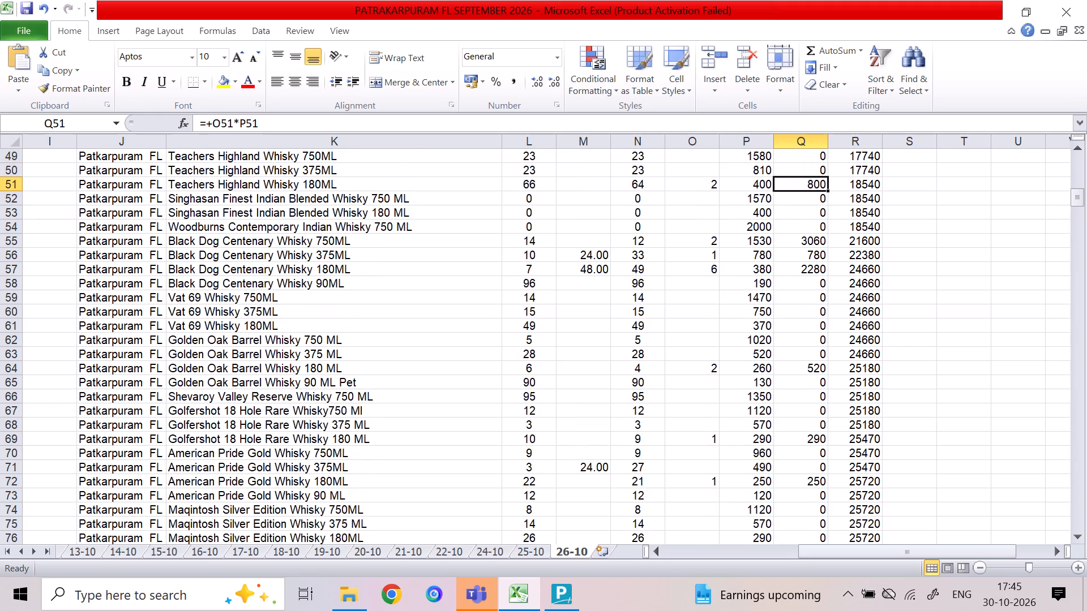
pyautogui.press('Up')
pyautogui.press('Up')
pyautogui.press('Up')
pyautogui.press('Up')
pyautogui.press('Up')
pyautogui.press('Down')
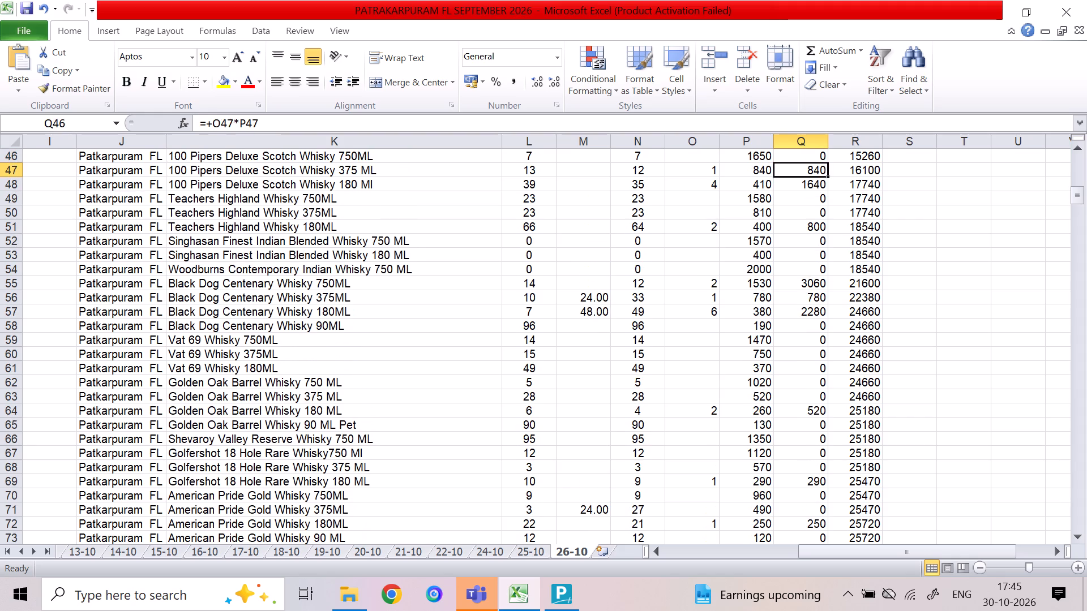
pyautogui.press('Down')
pyautogui.press('Up')
pyautogui.press('Up')
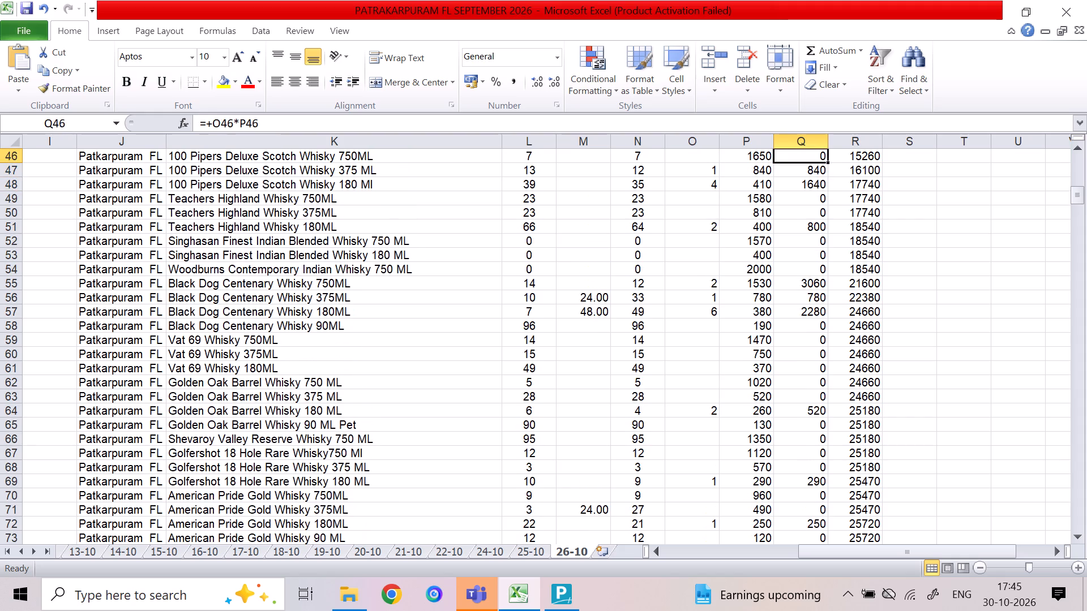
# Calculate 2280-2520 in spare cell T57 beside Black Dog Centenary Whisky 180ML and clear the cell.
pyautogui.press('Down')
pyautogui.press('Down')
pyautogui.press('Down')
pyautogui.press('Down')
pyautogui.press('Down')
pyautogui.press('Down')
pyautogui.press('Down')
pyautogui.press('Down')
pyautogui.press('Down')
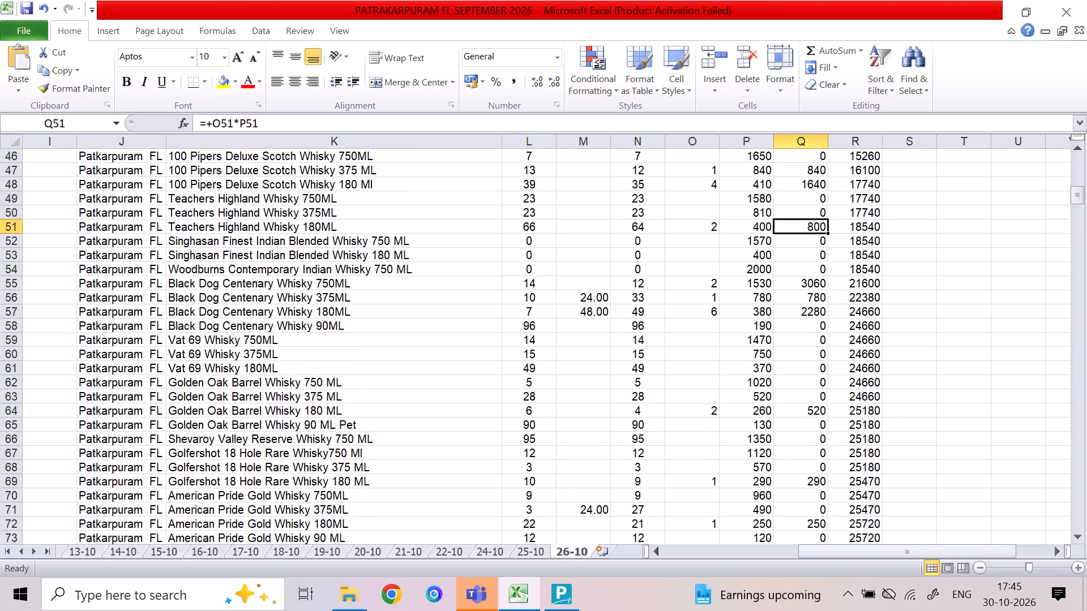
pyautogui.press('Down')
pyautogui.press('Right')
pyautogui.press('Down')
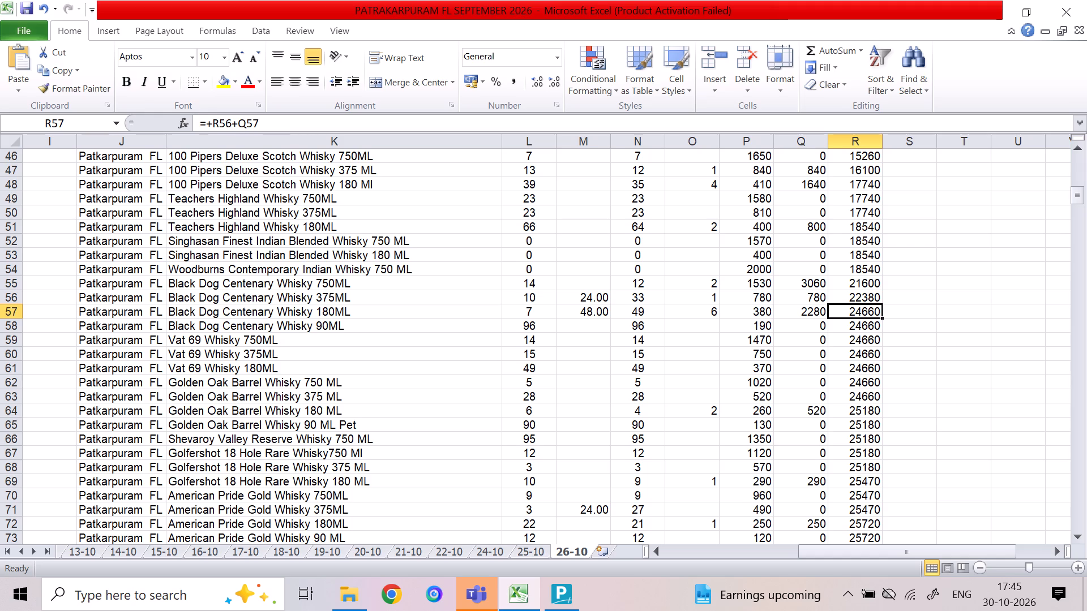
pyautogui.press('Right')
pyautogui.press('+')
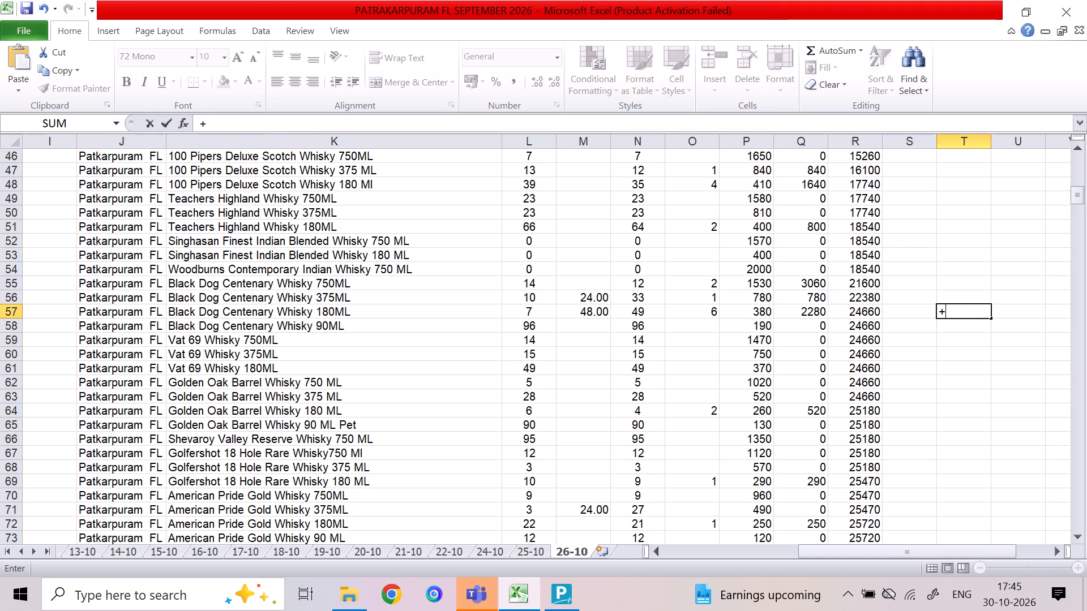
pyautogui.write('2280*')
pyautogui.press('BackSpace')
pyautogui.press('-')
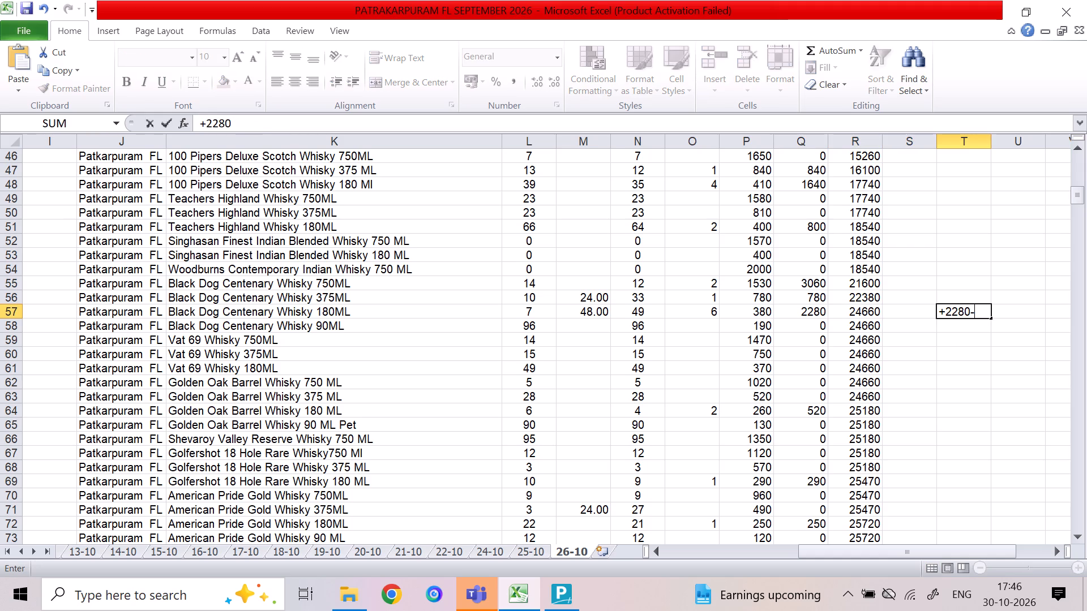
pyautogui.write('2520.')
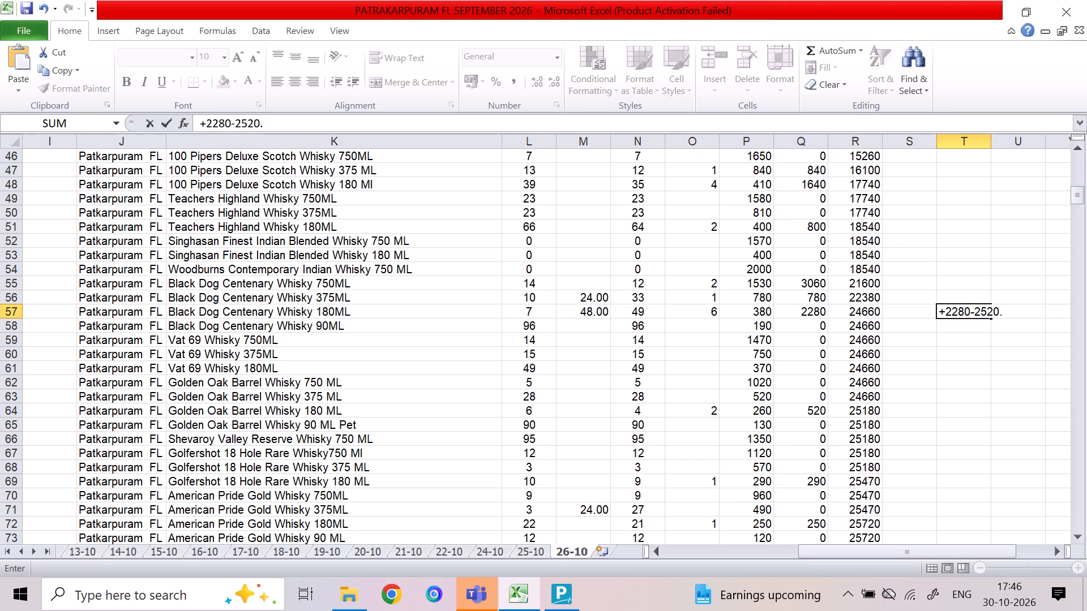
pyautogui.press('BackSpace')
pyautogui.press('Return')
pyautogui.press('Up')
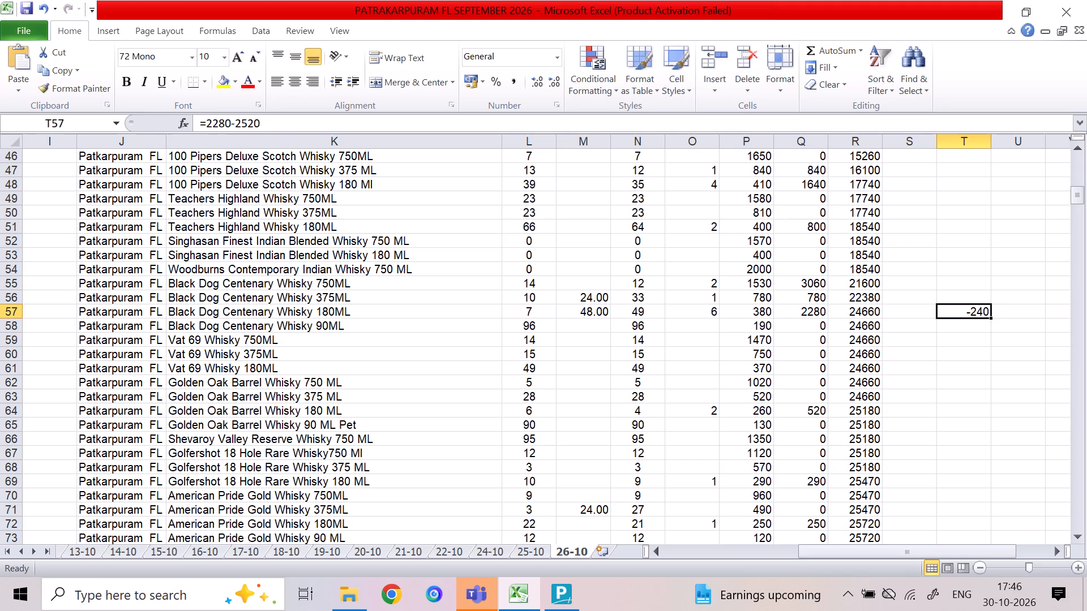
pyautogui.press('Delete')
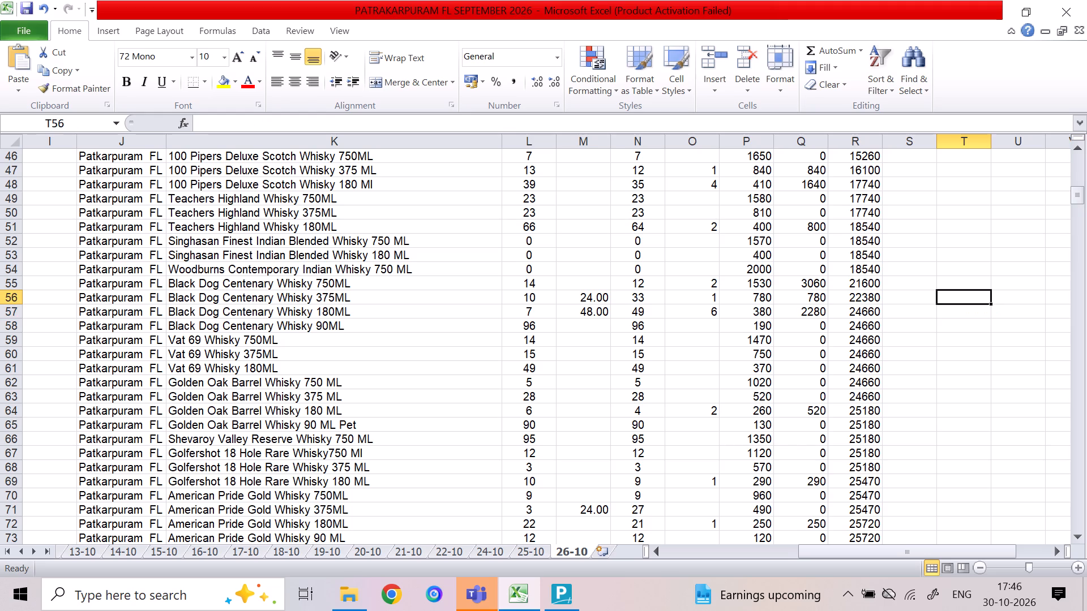
# Review the whisky sales amounts and running totals from Black Dog Centenary Whisky 375ML up to the Glenwalk whiskies.
pyautogui.press('Left')
pyautogui.press('Up')
pyautogui.press('Up')
pyautogui.press('Up')
pyautogui.press('Up')
pyautogui.press('Up')
pyautogui.press('Up')
pyautogui.press('Up')
pyautogui.press('Up')
pyautogui.press('Up')
pyautogui.press('Up')
pyautogui.press('Up')
pyautogui.press('Up')
pyautogui.press('Up')
pyautogui.press('Up')
pyautogui.press('Up')
pyautogui.press('Up')
pyautogui.press('Up')
pyautogui.press('Up')
pyautogui.press('Up')
pyautogui.press('Up')
pyautogui.press('Up')
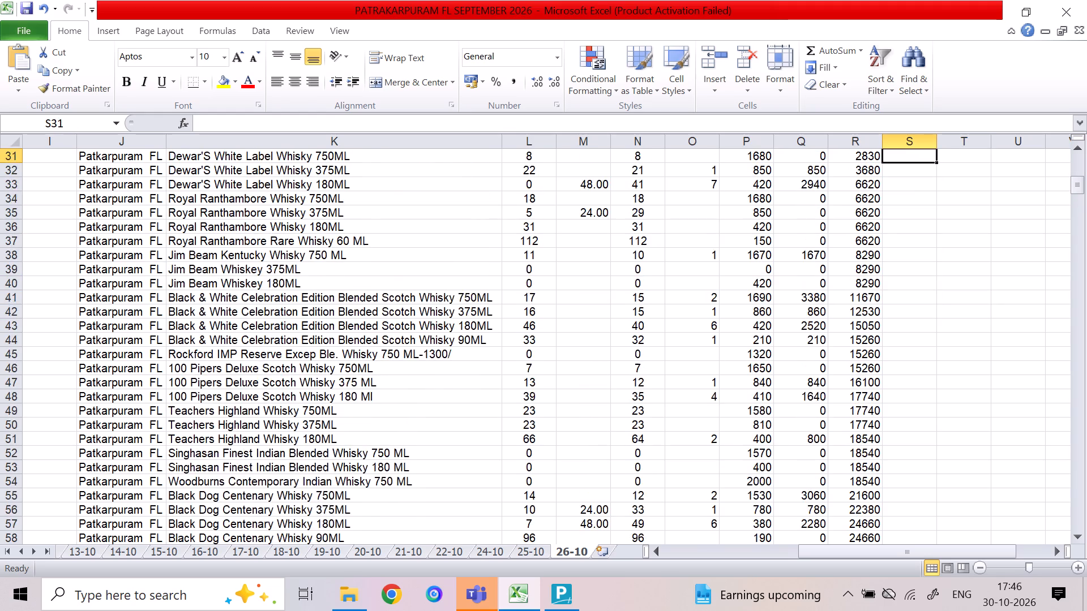
pyautogui.press('Left')
pyautogui.press('Up')
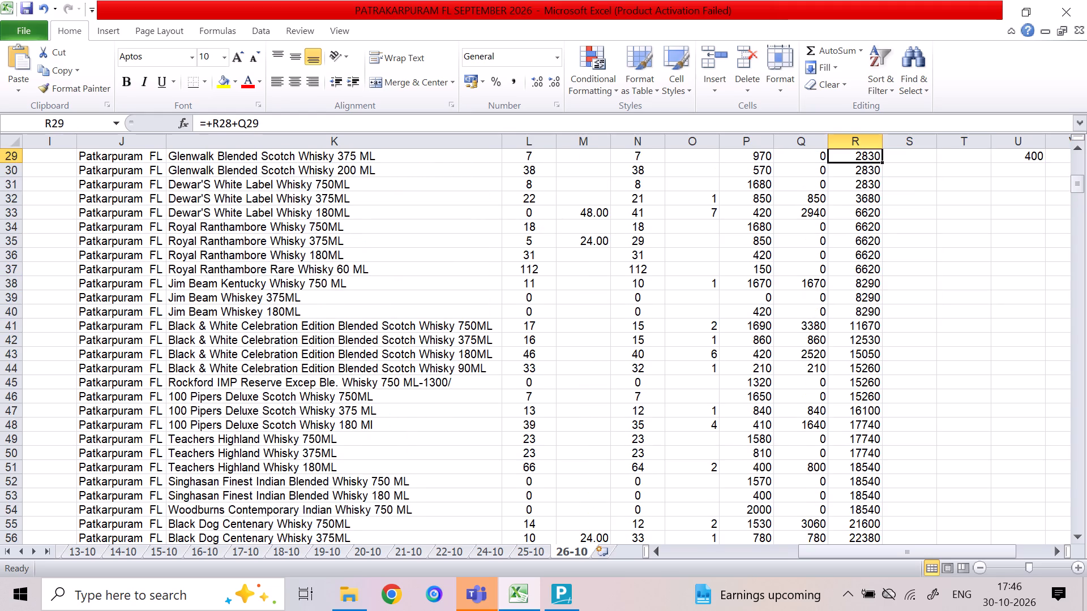
# Review the running totals in column R above Glenwalk Blended Scotch Whisky 375 ML, towards the start of the whisky list.
pyautogui.press('Up')
pyautogui.press('Up')
pyautogui.press('Up')
pyautogui.press('Up')
pyautogui.press('Up')
pyautogui.press('Up')
pyautogui.press('Up')
pyautogui.press('Up')
pyautogui.press('Up')
pyautogui.press('Up')
pyautogui.press('Up')
pyautogui.press('Up')
pyautogui.press('Up')
pyautogui.press('Up')
# Review the running totals in column R down to the 9 Race Cource Superior Grain Whisky in row 174.
pyautogui.press('Down')
pyautogui.press('Down')
pyautogui.press('Down')
pyautogui.press('Down')
pyautogui.press('Down')
pyautogui.press('Down')
pyautogui.press('Down')
pyautogui.press('Down')
pyautogui.press('Down')
pyautogui.press('Down')
pyautogui.press('Down')
pyautogui.press('Down')
pyautogui.press('Down')
pyautogui.press('Down')
pyautogui.press('Down')
pyautogui.press('Down')
pyautogui.press('Down')
pyautogui.press('Down')
pyautogui.press('Down')
pyautogui.press('Down')
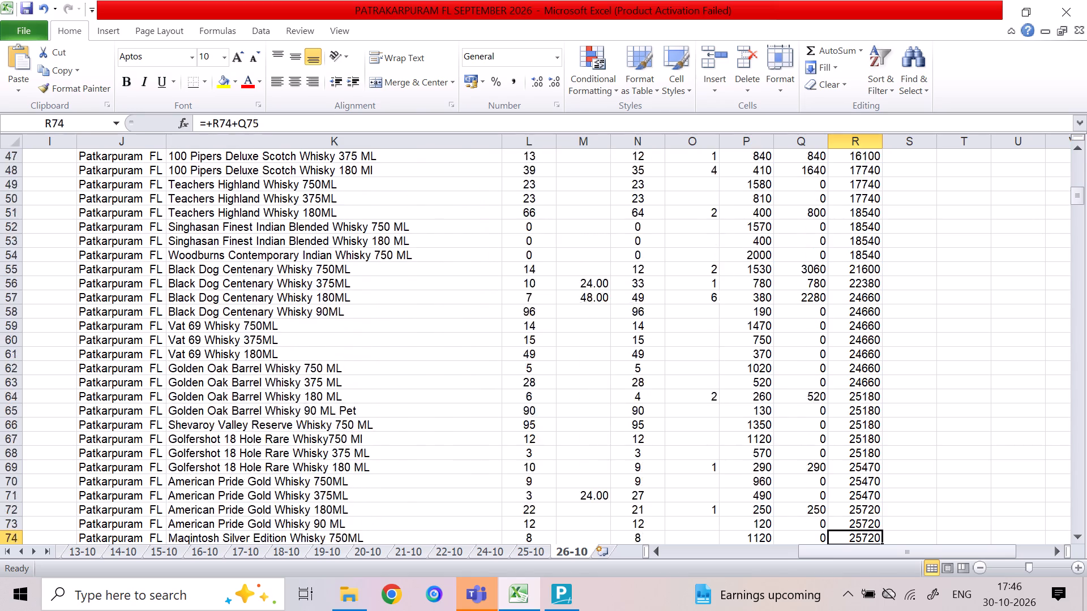
pyautogui.press('Down')
pyautogui.press('Down')
pyautogui.press('Down')
pyautogui.press('Down')
pyautogui.press('Down')
pyautogui.press('Down')
pyautogui.press('Down')
pyautogui.press('Down')
pyautogui.press('Down')
pyautogui.press('Down')
pyautogui.press('Down')
pyautogui.press('Down')
pyautogui.press('Down')
pyautogui.press('Down')
pyautogui.press('Down')
pyautogui.press('Down')
pyautogui.press('Down')
pyautogui.press('Down')
pyautogui.press('Down')
pyautogui.press('Down')
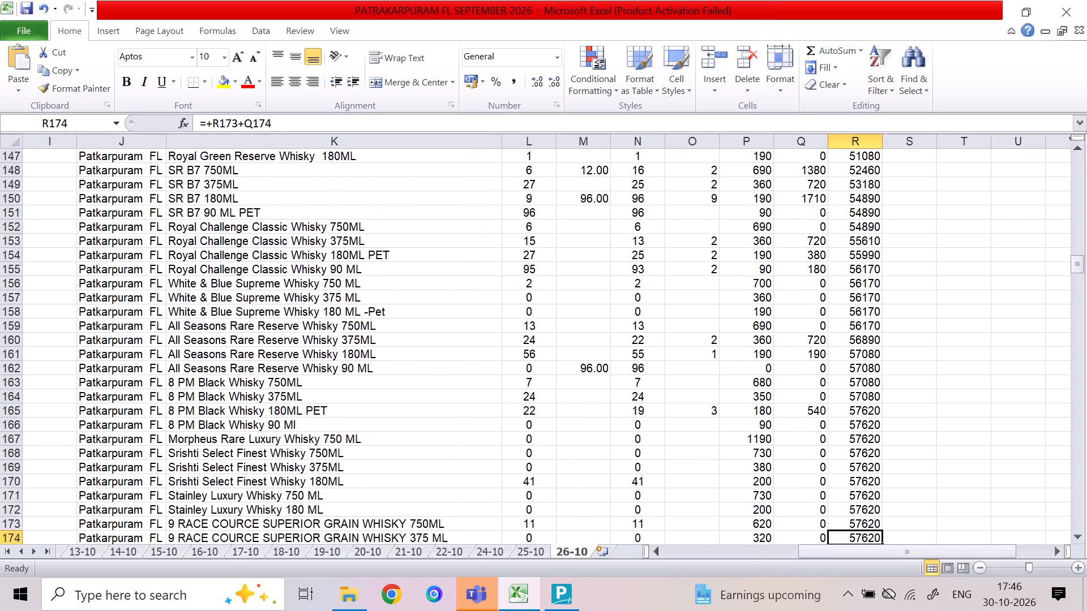
# Review the running totals in column R from row 174 back up to the first whisky, Teacher 50, in row 17.
pyautogui.press('Up')
pyautogui.press('Up')
pyautogui.press('Up')
pyautogui.press('Up')
pyautogui.press('Up')
pyautogui.press('Up')
pyautogui.press('Up')
pyautogui.press('Up')
pyautogui.press('Up')
pyautogui.press('Up')
pyautogui.press('Up')
pyautogui.press('Up')
pyautogui.press('Up')
pyautogui.press('Up')
pyautogui.press('Up')
pyautogui.press('Up')
pyautogui.press('Up')
pyautogui.press('Up')
pyautogui.press('Up')
pyautogui.press('Up')
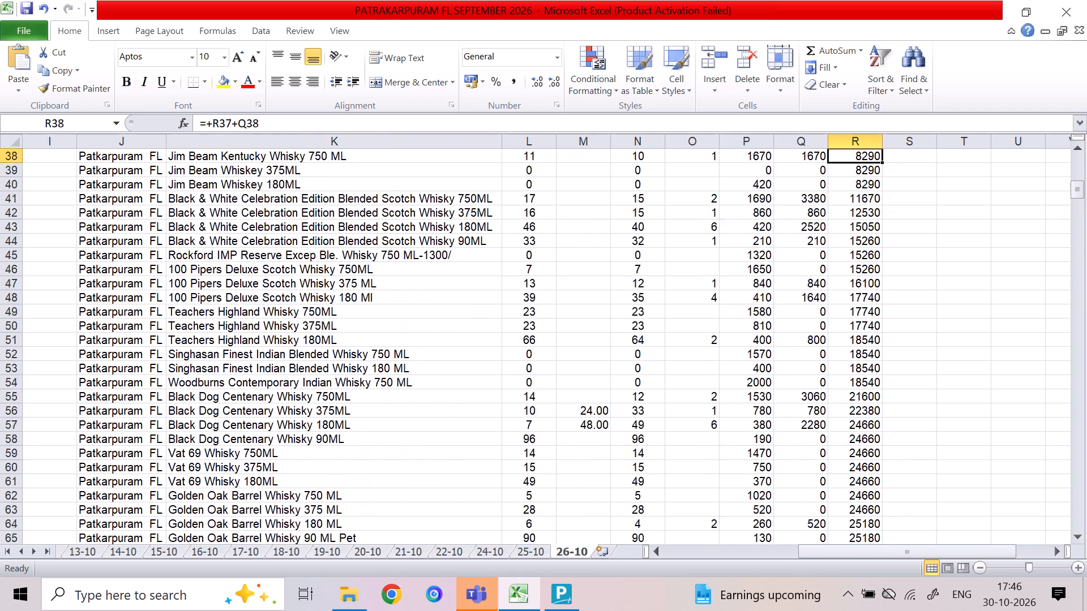
pyautogui.press('Up')
pyautogui.press('Up')
pyautogui.press('Up')
pyautogui.press('Up')
pyautogui.press('Up')
pyautogui.press('Up')
pyautogui.press('Up')
pyautogui.press('Up')
pyautogui.press('Up')
pyautogui.press('Up')
pyautogui.press('Up')
pyautogui.press('Up')
pyautogui.press('Up')
pyautogui.press('Up')
pyautogui.press('Up')
pyautogui.press('Up')
pyautogui.press('Up')
pyautogui.press('Up')
pyautogui.press('Up')
pyautogui.press('Up')
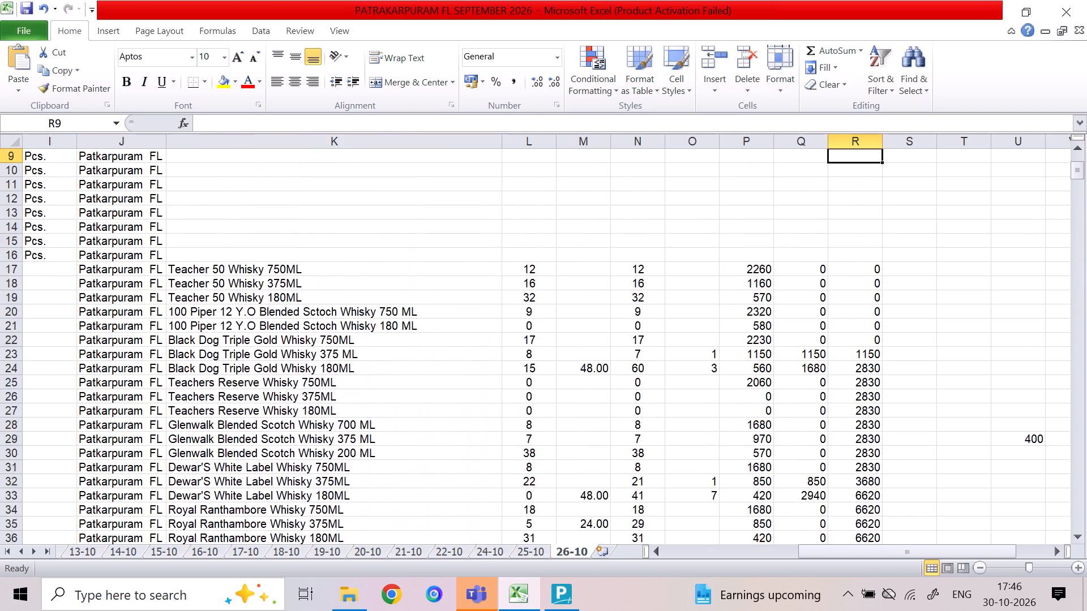
# Review the running totals in column R down the whisky list to the Sangam World Malt rows and the side calculations by row 226.
pyautogui.press('Down')
pyautogui.press('Down')
pyautogui.press('Down')
pyautogui.press('Down')
pyautogui.press('Down')
pyautogui.press('Down')
pyautogui.press('Down')
pyautogui.press('Down')
pyautogui.press('Down')
pyautogui.press('Down')
pyautogui.press('Down')
pyautogui.press('Down')
pyautogui.press('Down')
pyautogui.press('Down')
pyautogui.press('Down')
pyautogui.press('Down')
pyautogui.press('Down')
pyautogui.press('Down')
pyautogui.press('Down')
pyautogui.press('Down')
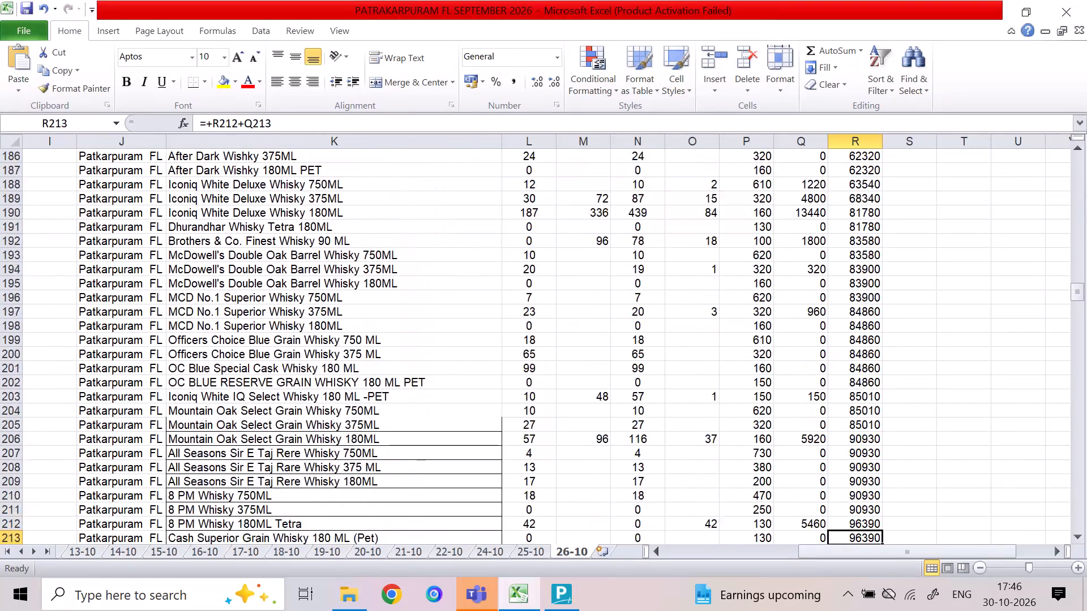
pyautogui.press('Up')
pyautogui.press('Up')
pyautogui.press('Up')
pyautogui.press('Up')
pyautogui.press('Up')
pyautogui.press('Up')
pyautogui.press('Up')
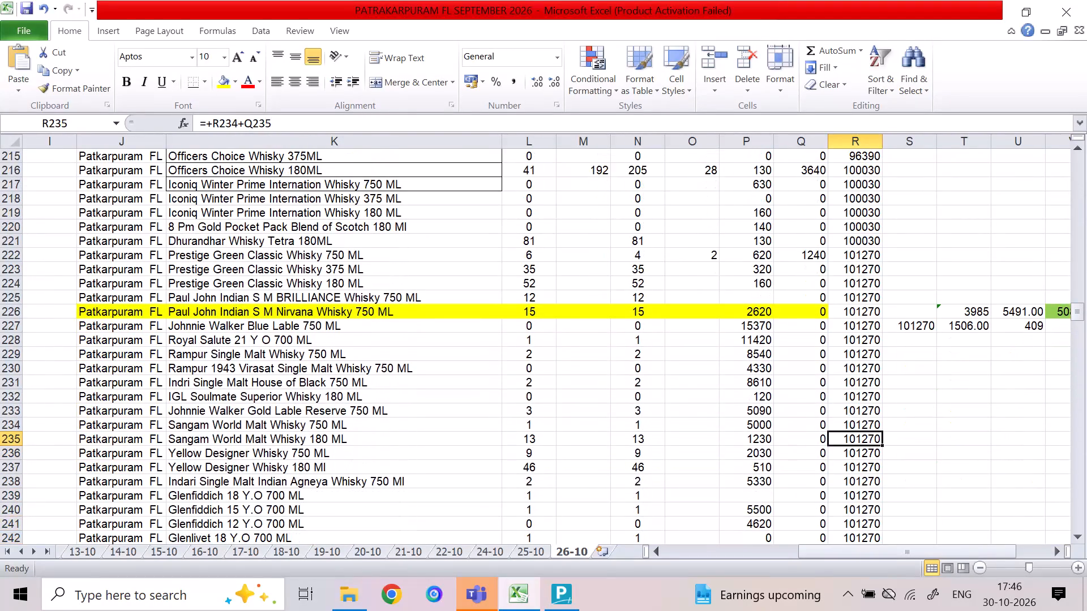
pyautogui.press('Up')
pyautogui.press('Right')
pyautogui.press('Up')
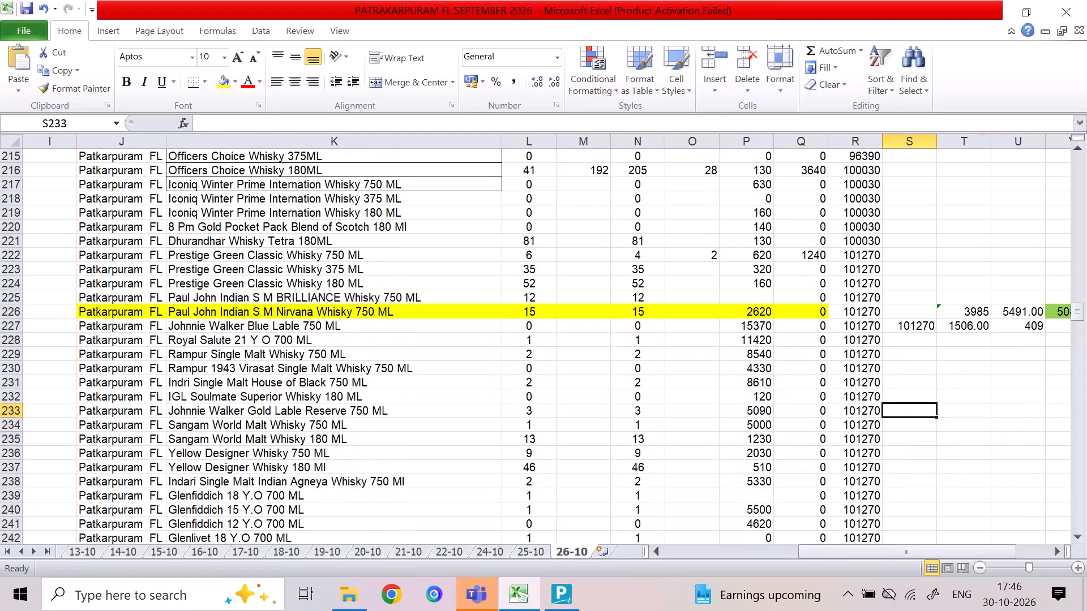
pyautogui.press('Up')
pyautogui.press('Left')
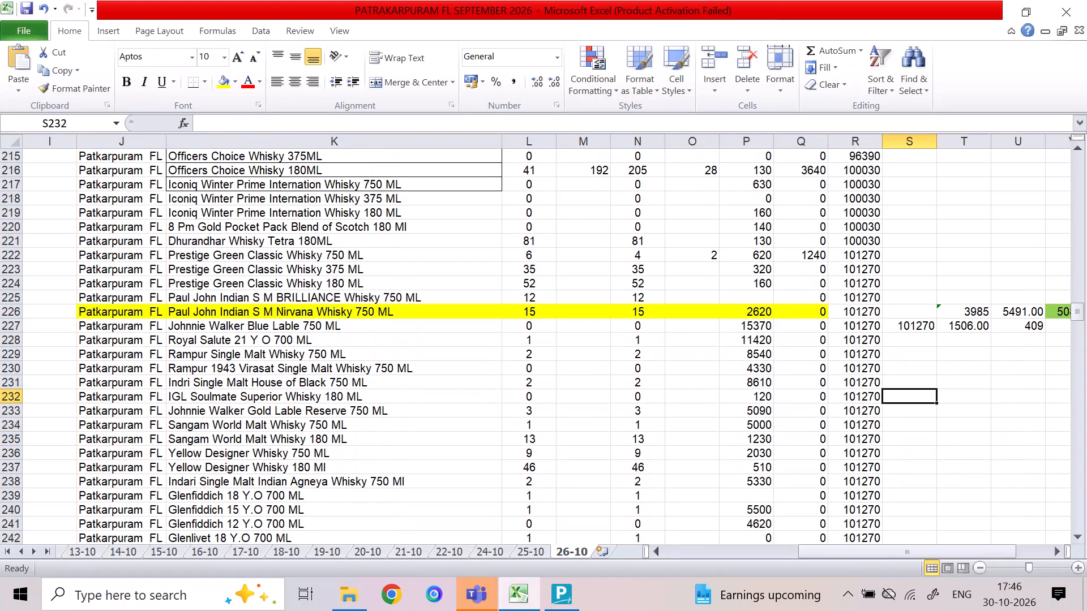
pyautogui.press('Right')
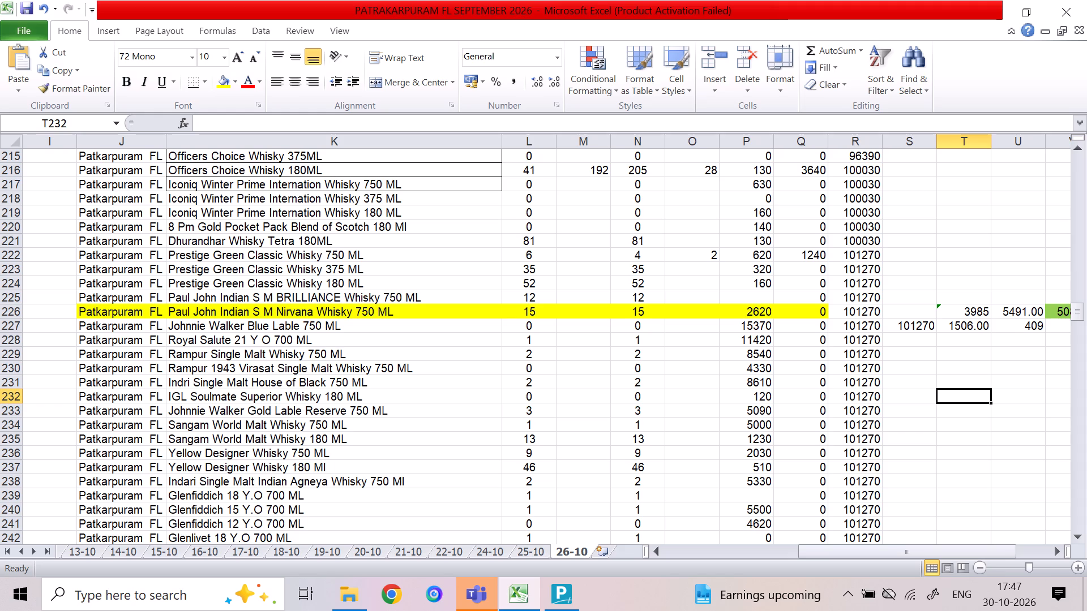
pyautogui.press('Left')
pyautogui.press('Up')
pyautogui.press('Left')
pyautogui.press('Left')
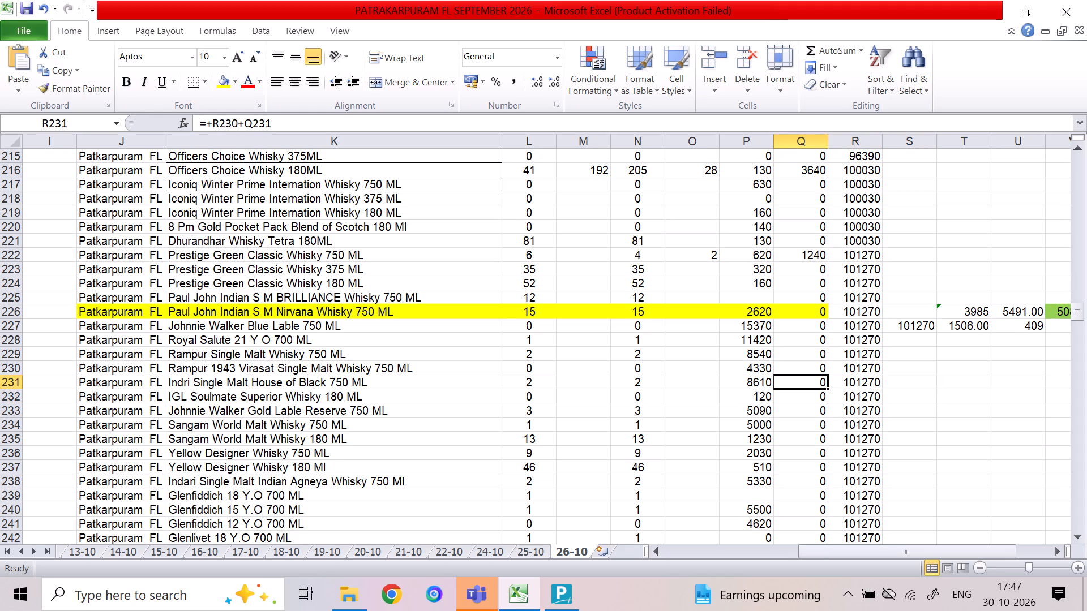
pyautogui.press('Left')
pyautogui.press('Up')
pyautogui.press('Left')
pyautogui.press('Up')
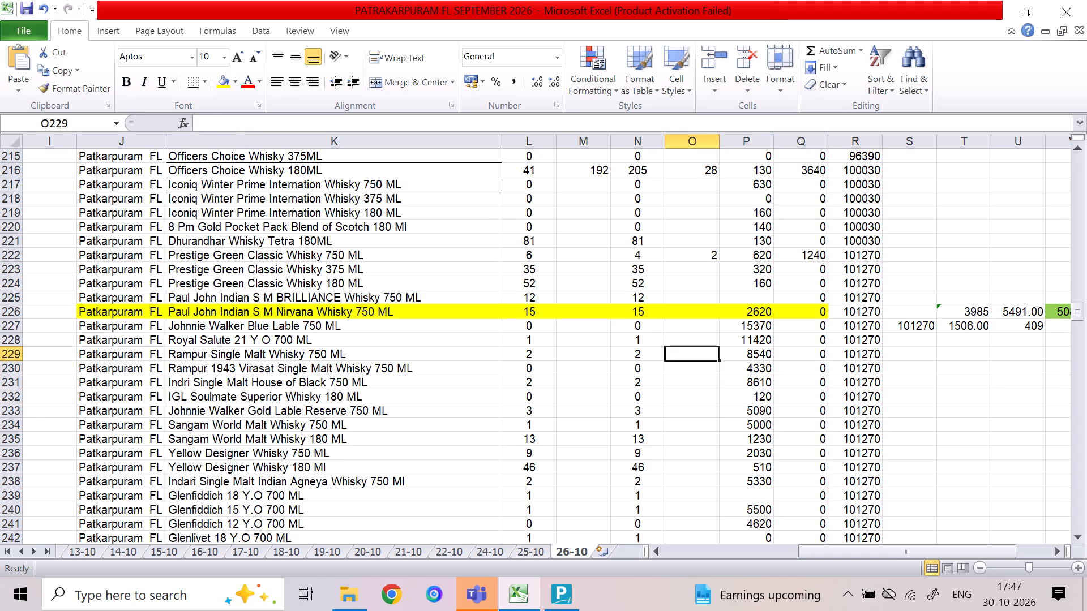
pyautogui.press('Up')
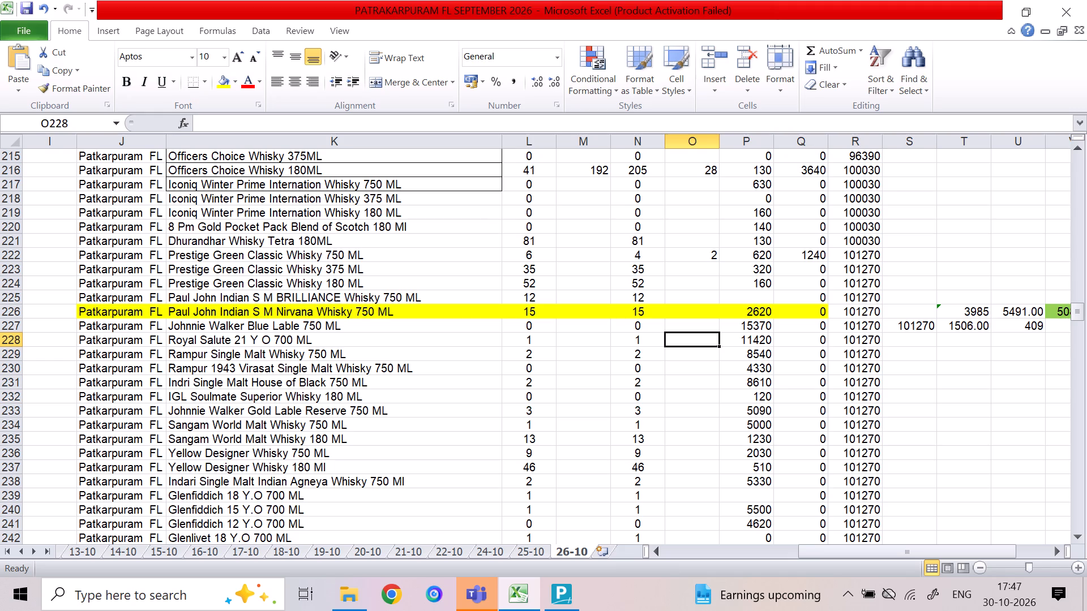
# Enter 2 in column M for Johnnie Walker Blue Lable 750 ML in row 227.
pyautogui.press('Left')
pyautogui.press('Left')
pyautogui.press('Left')
pyautogui.press('Left')
pyautogui.press('Up')
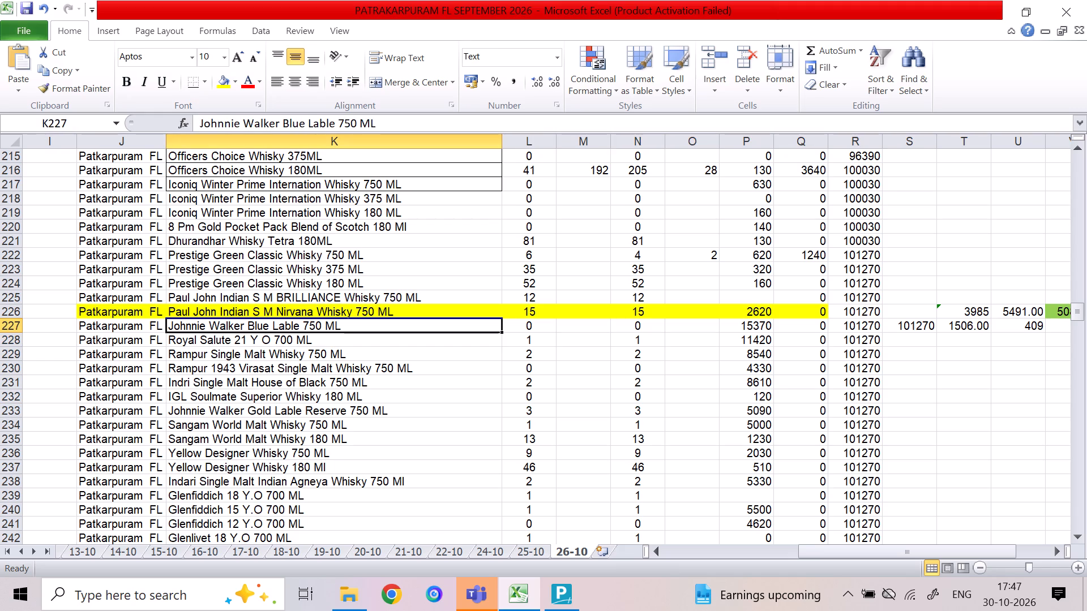
pyautogui.press('Right')
pyautogui.press('Right')
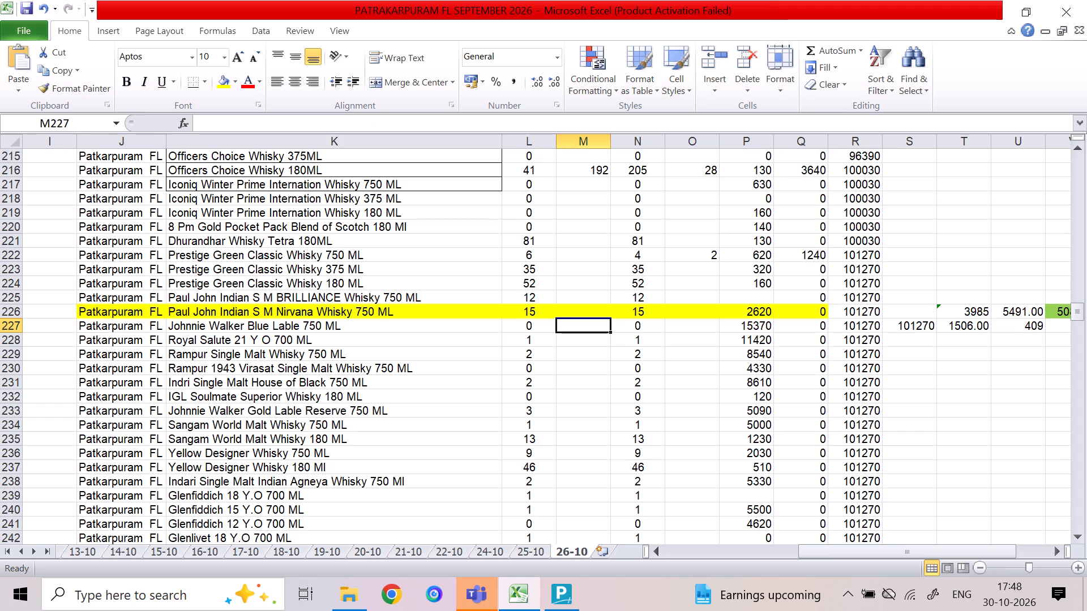
pyautogui.press('2')
pyautogui.press('Down')
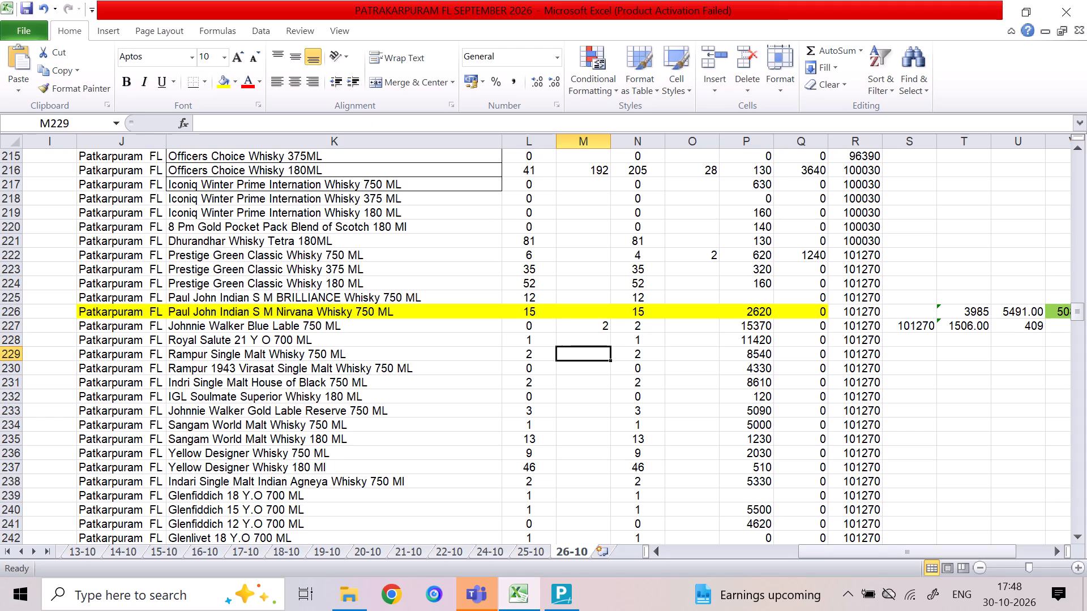
# Enter 3 for Glenfiddich 15 Y.O 700 ML and 6 for Glenfiddich 12 Y.O 700 ML in column M.
pyautogui.press('Right')
pyautogui.press('Up')
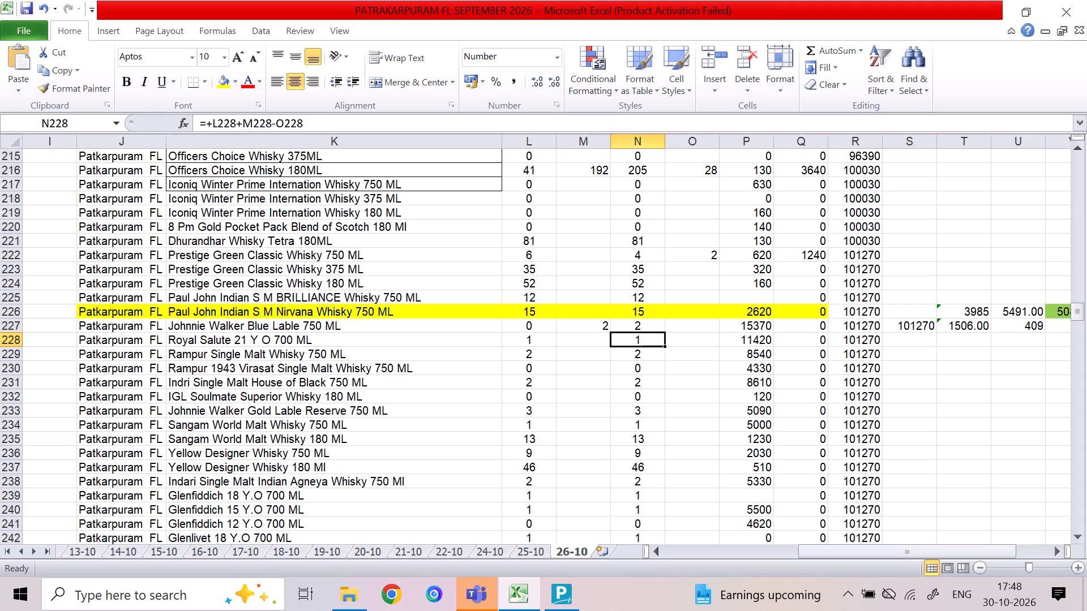
pyautogui.press('Right')
pyautogui.press('Down')
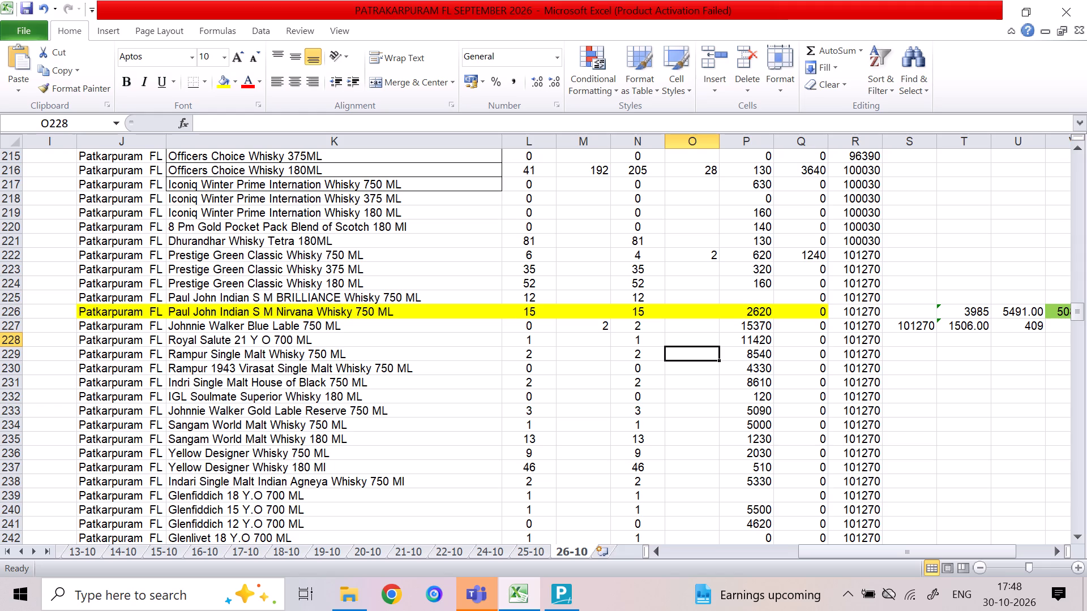
pyautogui.press('Left')
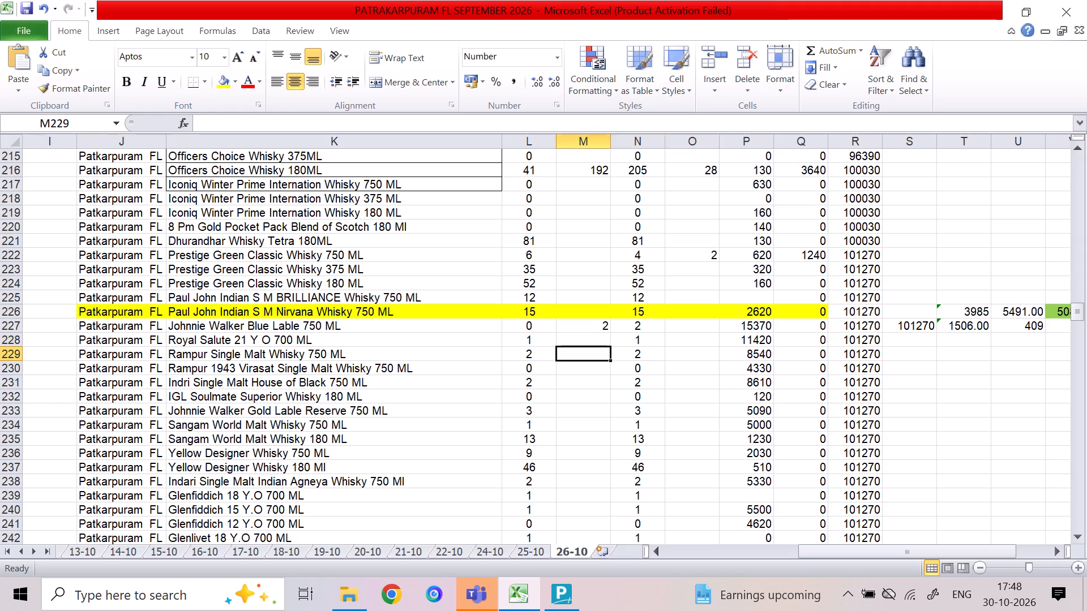
pyautogui.press('Left')
pyautogui.press('Down')
pyautogui.press('Left')
pyautogui.press('Down')
pyautogui.press('Down')
pyautogui.press('Down')
pyautogui.press('Down')
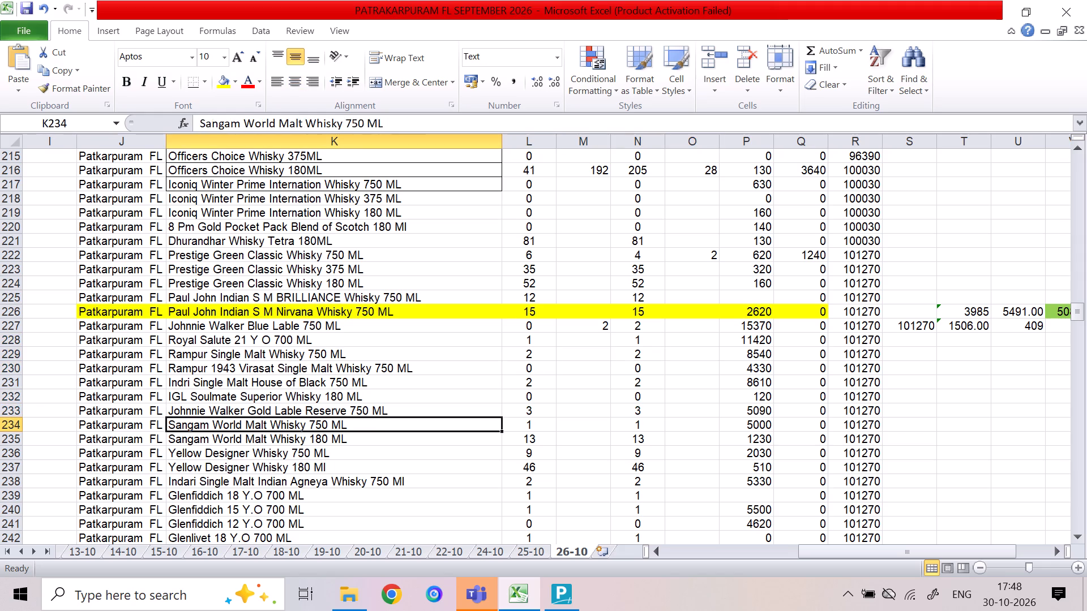
pyautogui.press('Down')
pyautogui.press('Down')
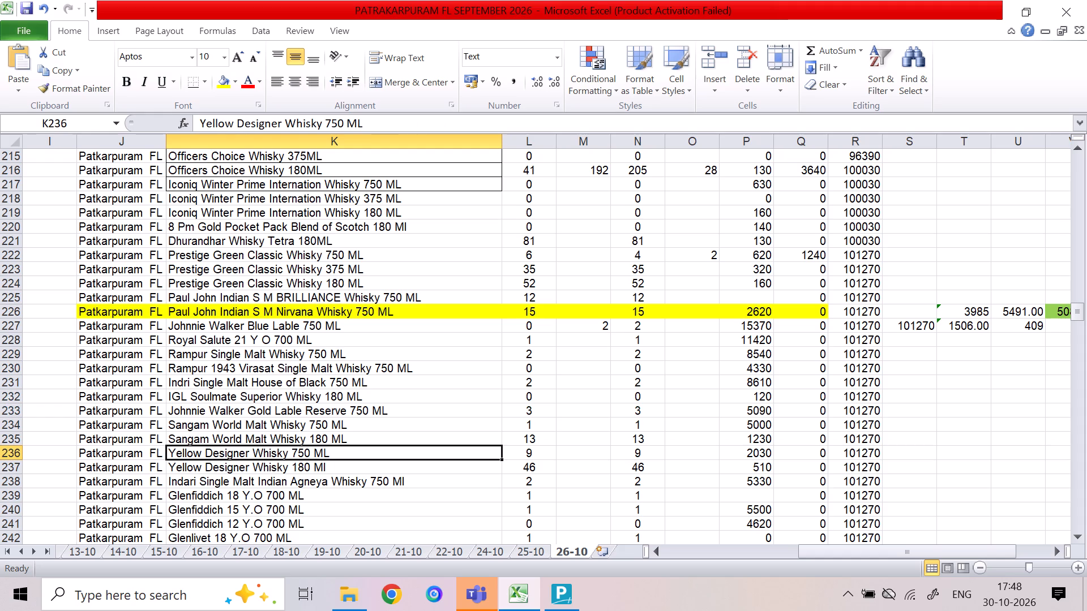
pyautogui.press('Down')
pyautogui.press('Down')
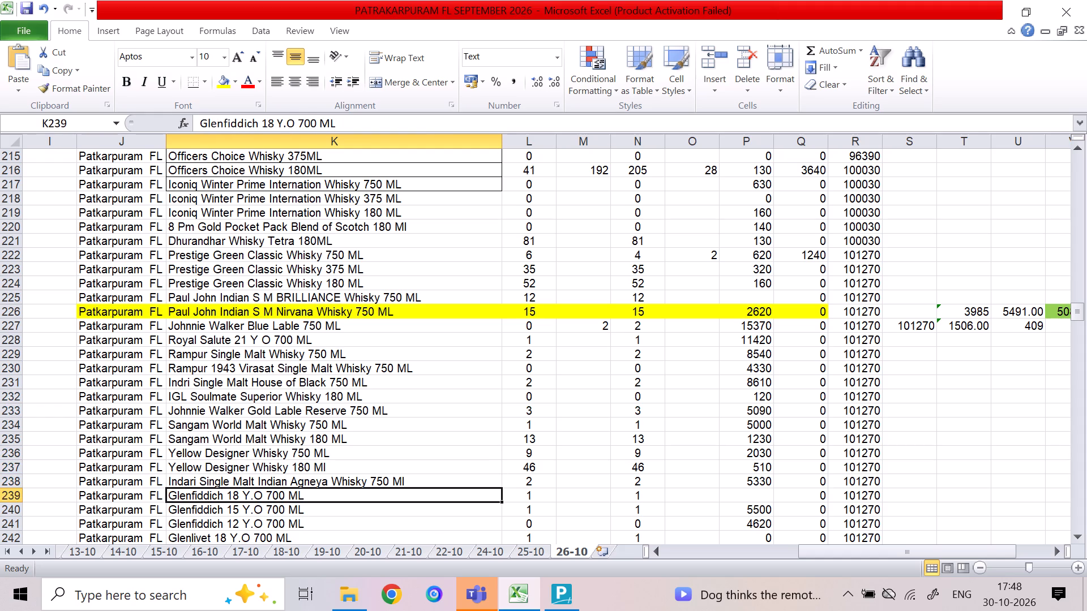
pyautogui.press('Down')
pyautogui.press('Right')
pyautogui.press('Right')
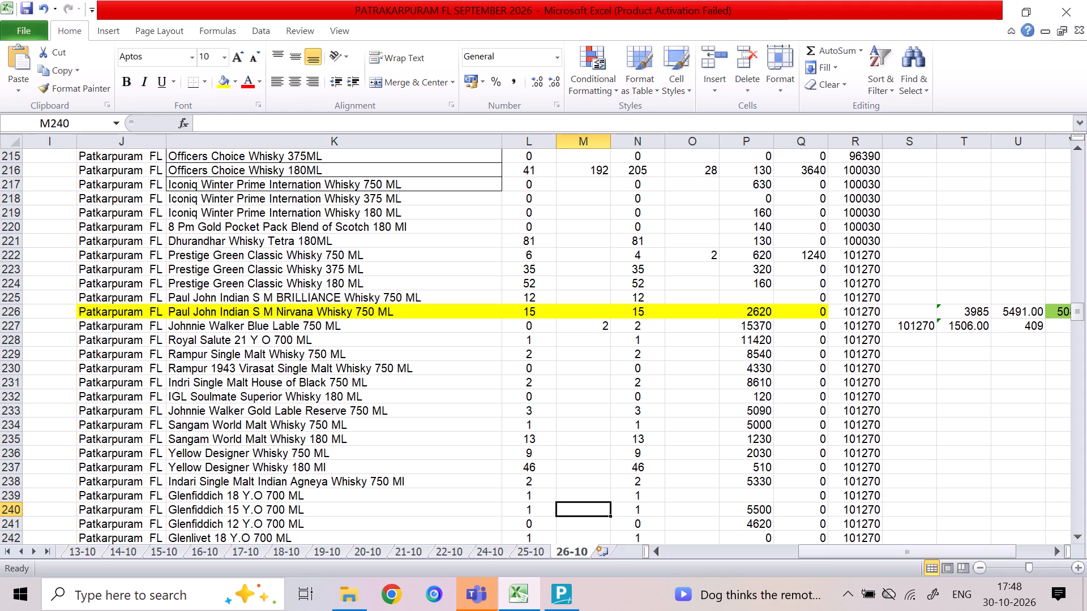
pyautogui.press('3')
pyautogui.press('Down')
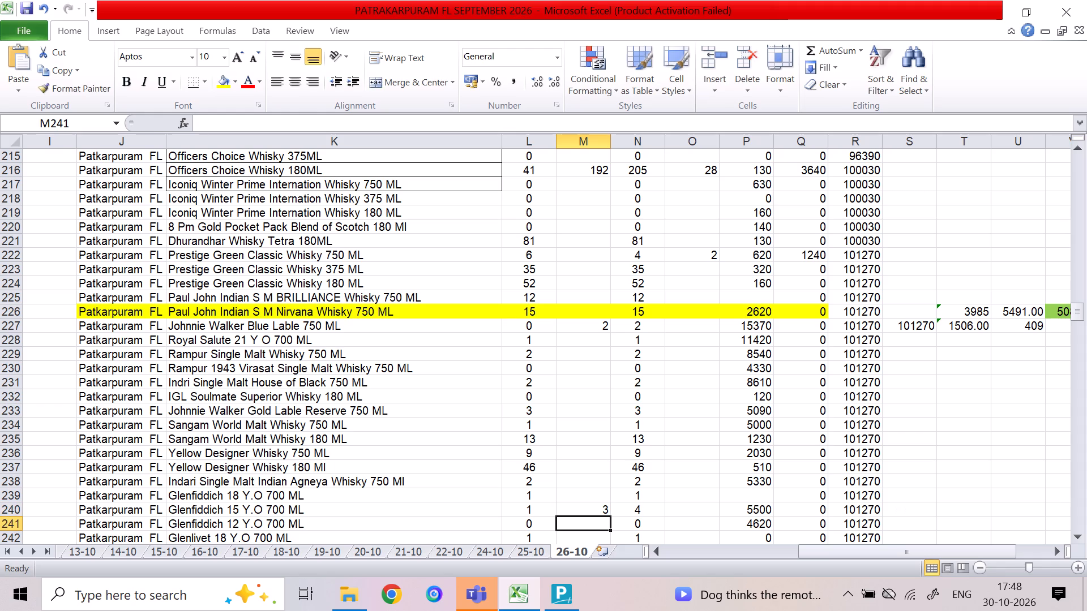
pyautogui.press('6')
pyautogui.press('Down')
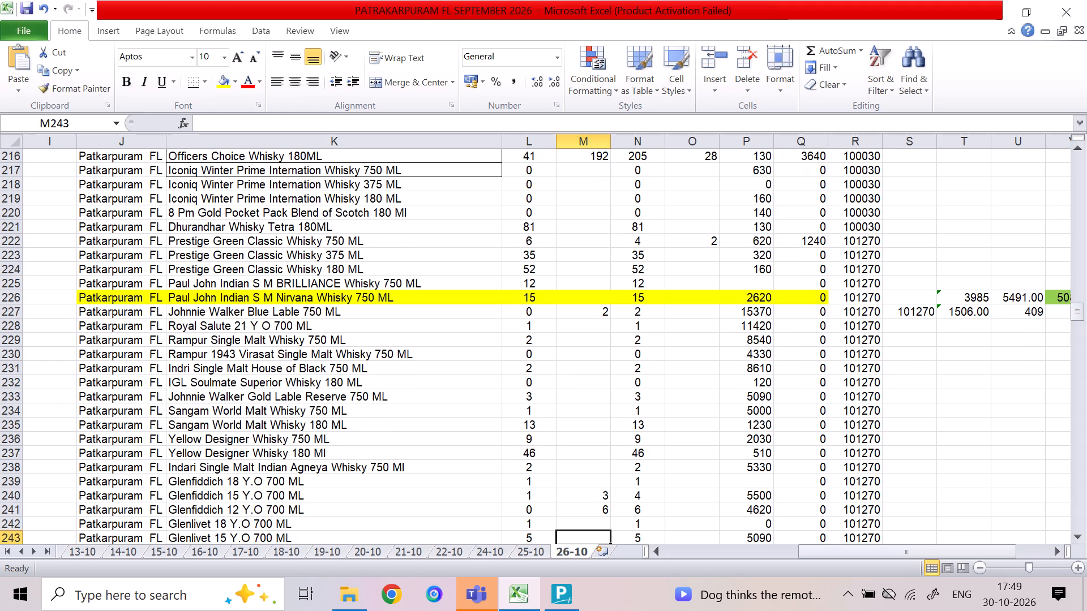
# Look through the whisky rows from Glenlivet 15 Y.O down to Indari Single Malt 60 Ml and back up to Chivas Regal 18 Yo.
pyautogui.press('Down')
pyautogui.press('Down')
pyautogui.press('Down')
pyautogui.press('Down')
pyautogui.press('Down')
pyautogui.press('Down')
pyautogui.press('Down')
pyautogui.press('Down')
pyautogui.press('Down')
pyautogui.press('Down')
pyautogui.press('Down')
pyautogui.press('Down')
pyautogui.press('Down')
pyautogui.press('Down')
pyautogui.press('Down')
pyautogui.press('Down')
pyautogui.press('Down')
pyautogui.press('Up')
pyautogui.press('Up')
pyautogui.press('Up')
pyautogui.press('Up')
pyautogui.press('Up')
pyautogui.press('Up')
pyautogui.press('Up')
pyautogui.press('Up')
pyautogui.press('Up')
pyautogui.press('Up')
pyautogui.press('Up')
pyautogui.press('Up')
pyautogui.press('Up')
pyautogui.press('Up')
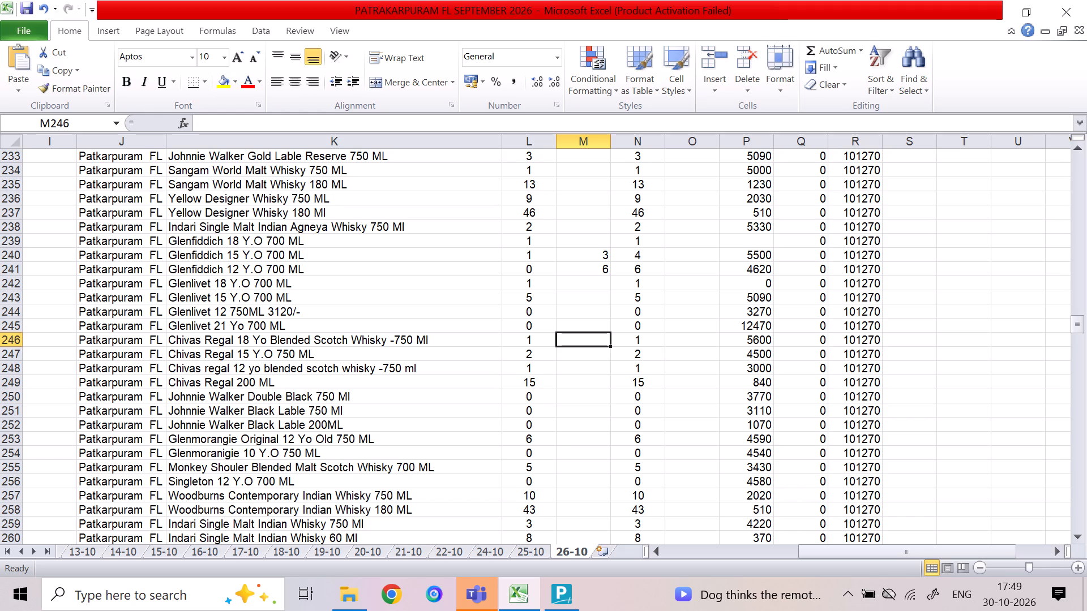
# Enter a quantity of 2 in column O for Chivas Regal 200 ML in row 249.
pyautogui.press('Down')
pyautogui.press('Right')
pyautogui.press('Right')
pyautogui.press('Down')
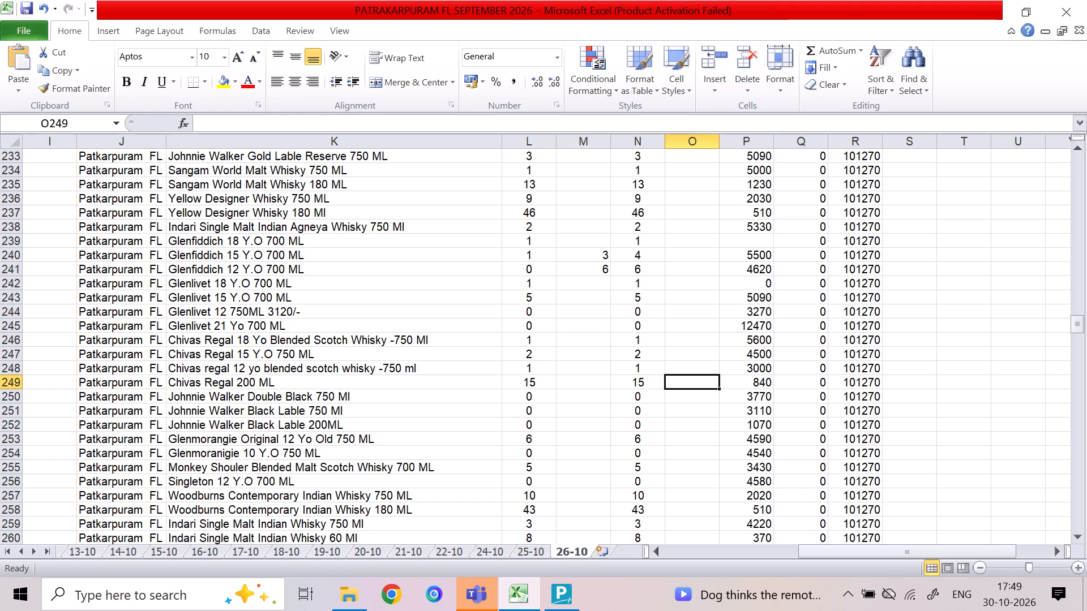
pyautogui.press('Left')
pyautogui.press('Left')
pyautogui.press('Left')
pyautogui.press('Left')
pyautogui.press('Right')
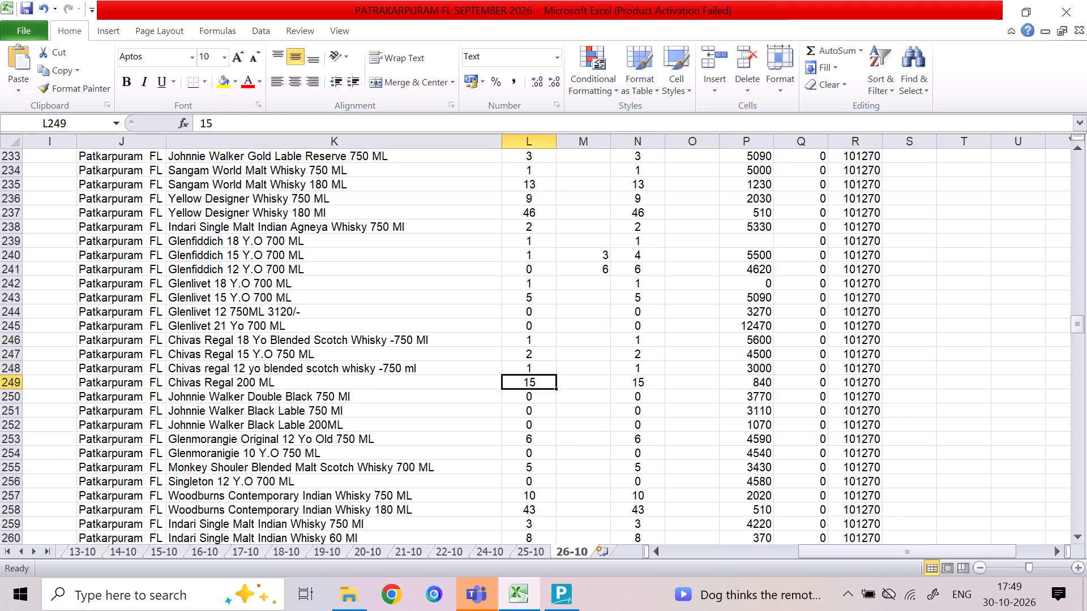
pyautogui.press('Right')
pyautogui.press('Right')
pyautogui.press('Right')
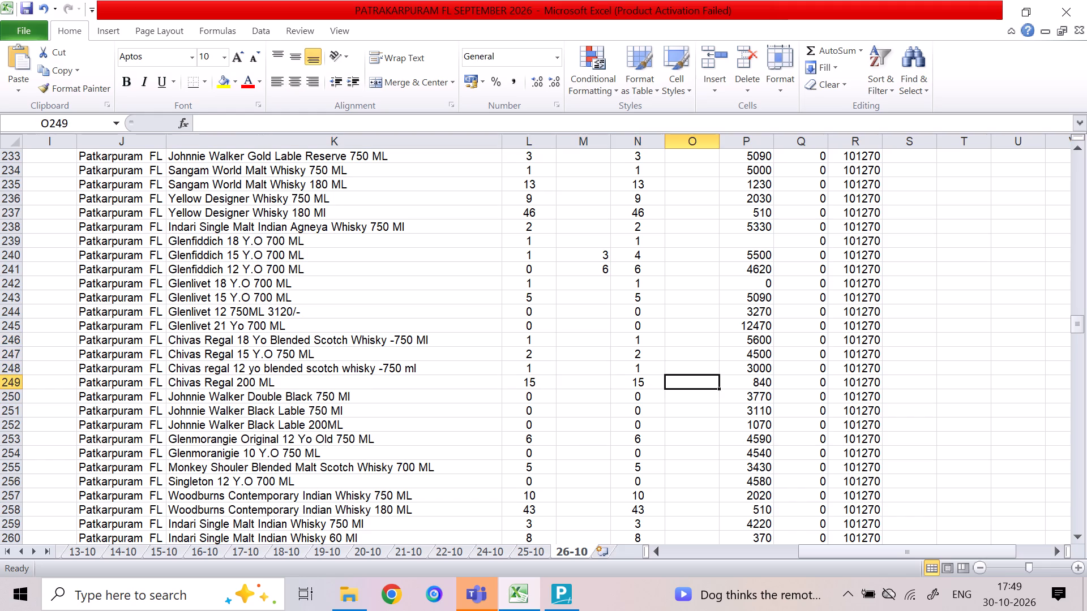
pyautogui.press('2')
pyautogui.press('Down')
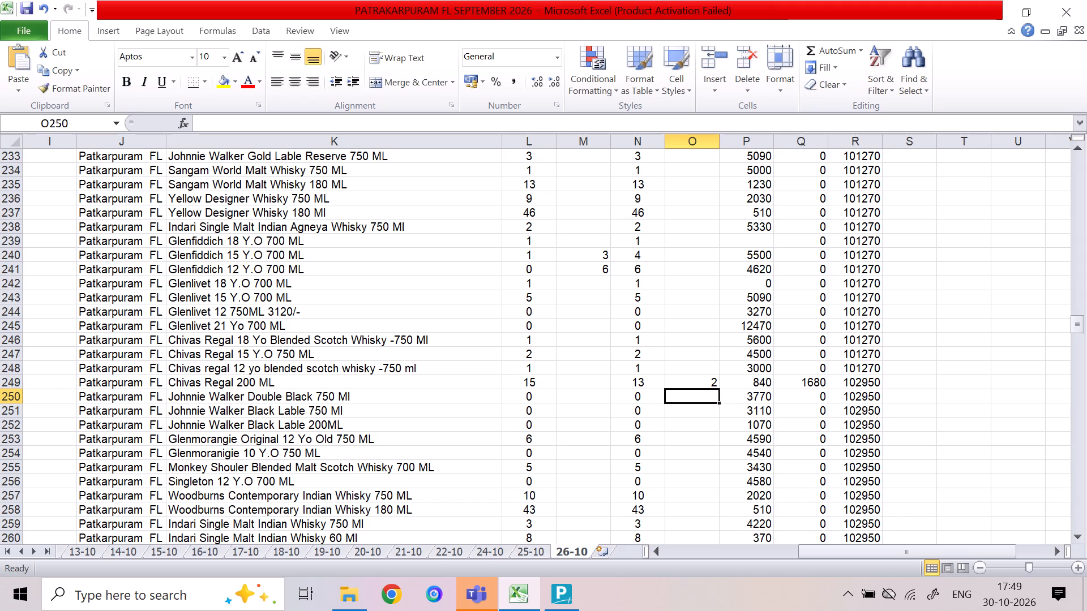
# Check the item names from Johnnie Walker Double Black to Woodburns 180 ML, returning to Glenmorangie Original 12 Yo.
pyautogui.press('Left')
pyautogui.press('Left')
pyautogui.press('Left')
pyautogui.press('Left')
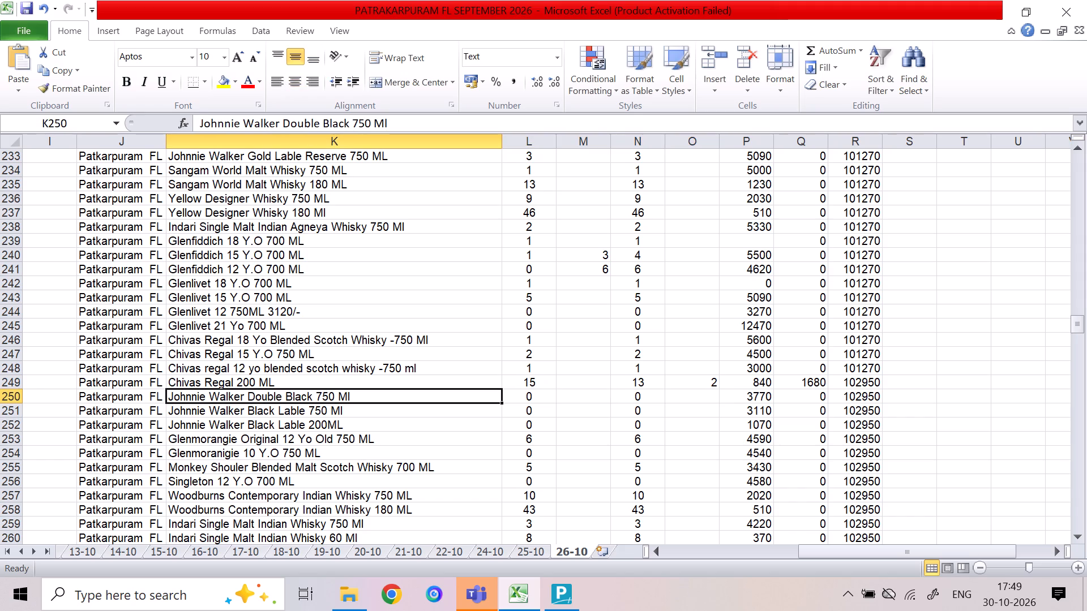
pyautogui.press('Down')
pyautogui.press('Down')
pyautogui.press('Down')
pyautogui.press('Down')
pyautogui.press('Down')
pyautogui.press('Down')
pyautogui.press('Down')
pyautogui.press('Down')
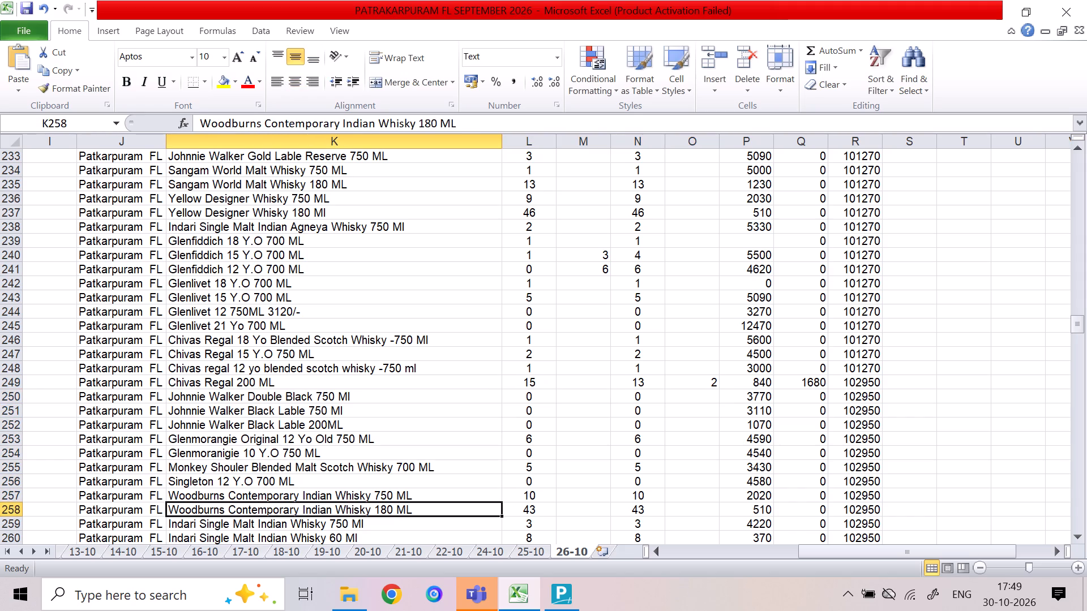
pyautogui.press('Up')
pyautogui.press('Up')
pyautogui.press('Up')
pyautogui.press('Up')
pyautogui.press('Up')
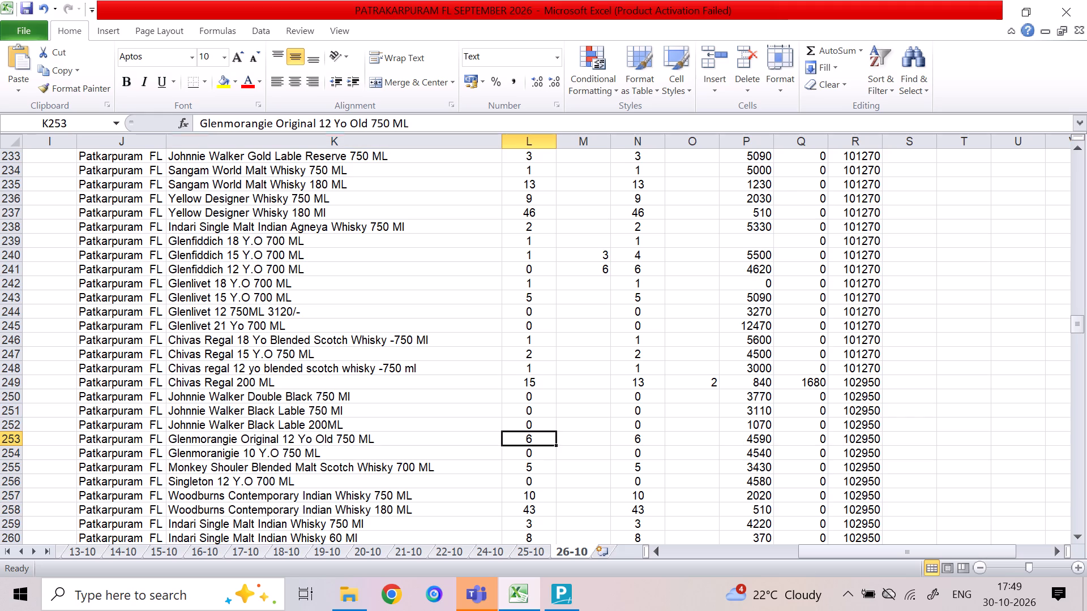
# Review the column L quantities from Glenmorangie Original 12 Yo down to Jameson Irish Whisky 750 ML in row 283.
pyautogui.press('Down')
pyautogui.press('Down')
pyautogui.press('Down')
pyautogui.press('Down')
pyautogui.press('Down')
pyautogui.press('Down')
pyautogui.press('Down')
pyautogui.press('Down')
pyautogui.press('Down')
pyautogui.press('Down')
pyautogui.press('Down')
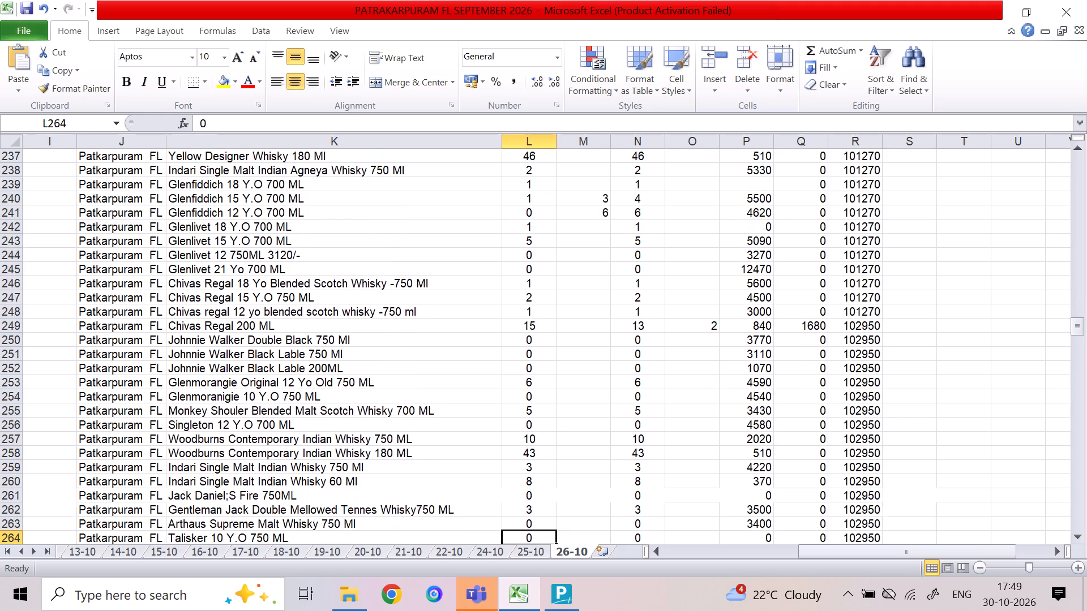
pyautogui.press('Down')
pyautogui.press('Down')
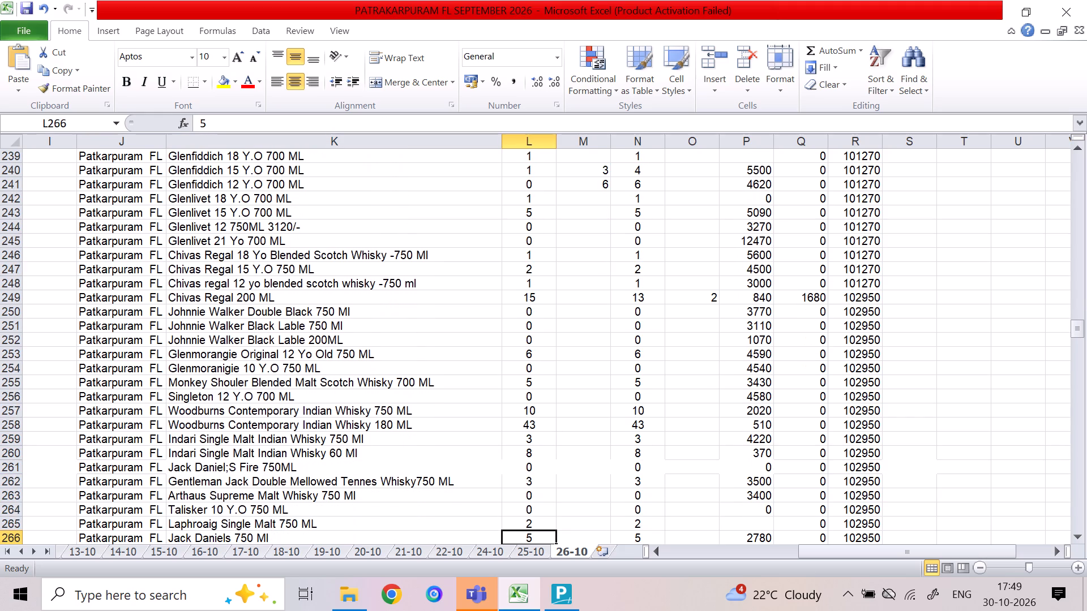
pyautogui.press('Up')
pyautogui.press('Down')
pyautogui.press('Down')
pyautogui.press('Down')
pyautogui.press('Down')
pyautogui.press('Down')
pyautogui.press('Down')
pyautogui.press('Down')
pyautogui.press('Down')
pyautogui.press('Down')
pyautogui.press('Down')
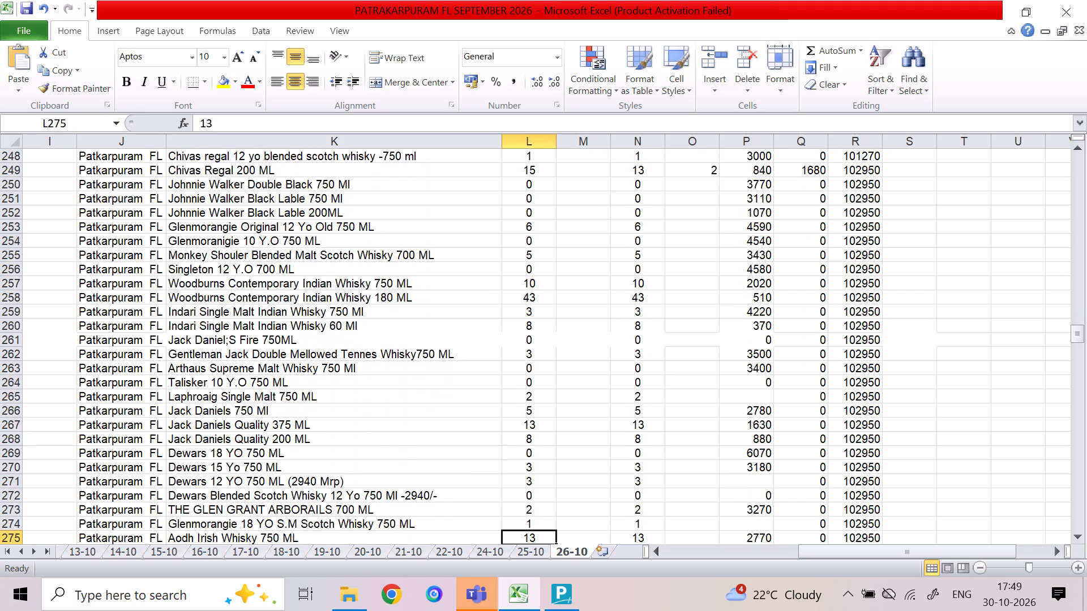
pyautogui.press('Down')
pyautogui.press('Down')
pyautogui.press('Down')
pyautogui.press('Down')
pyautogui.press('Down')
pyautogui.press('Down')
pyautogui.press('Down')
pyautogui.press('Down')
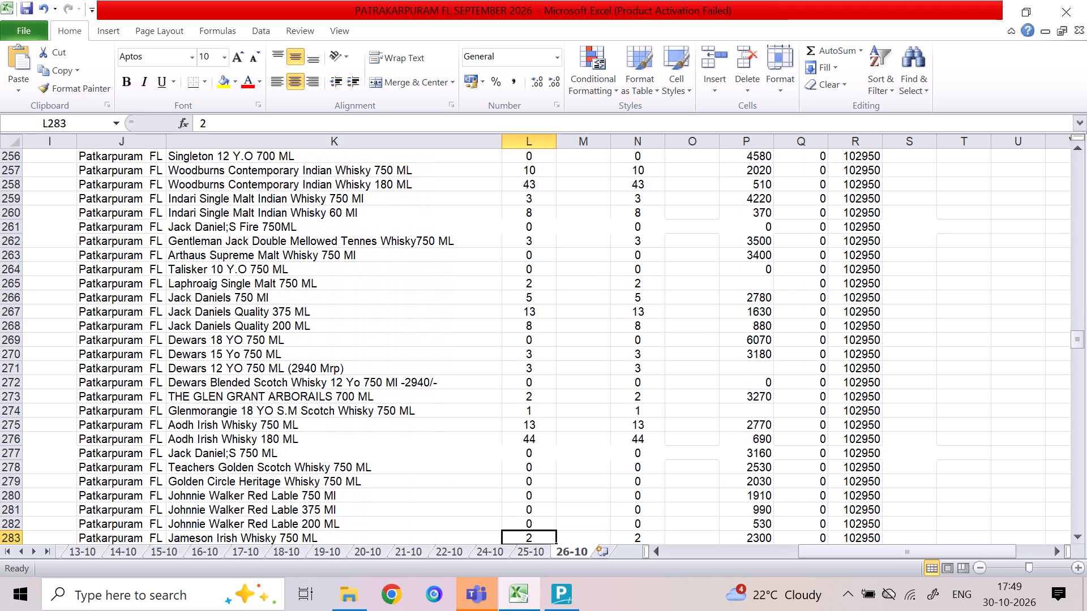
# Switch to TallyPrime and search the stock items for "DU".
pyautogui.hotkey('alt', 'Tab')
pyautogui.press('Escape')
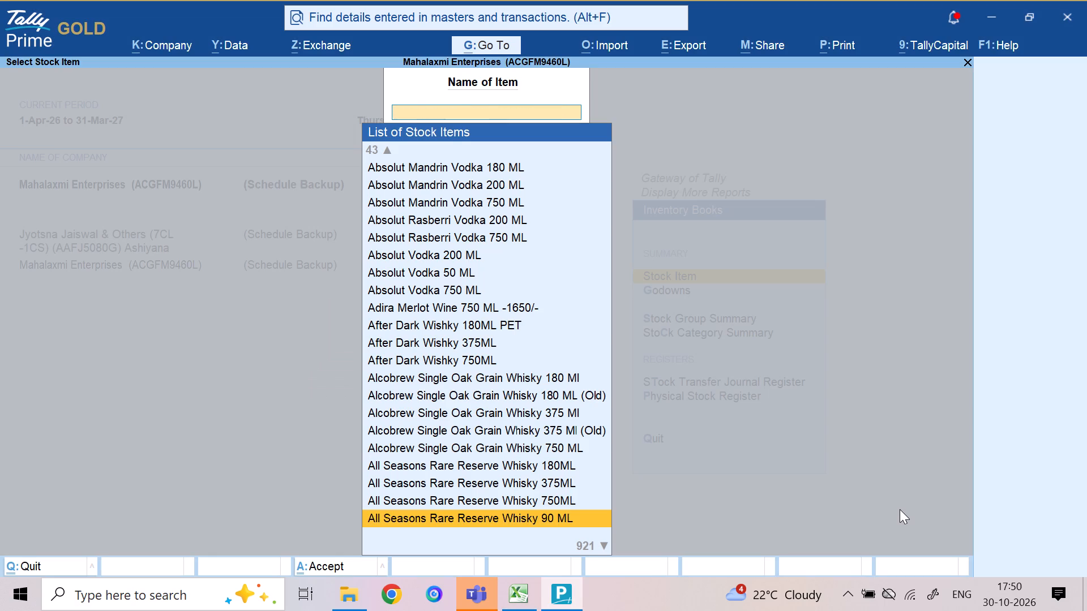
pyautogui.write('DU')
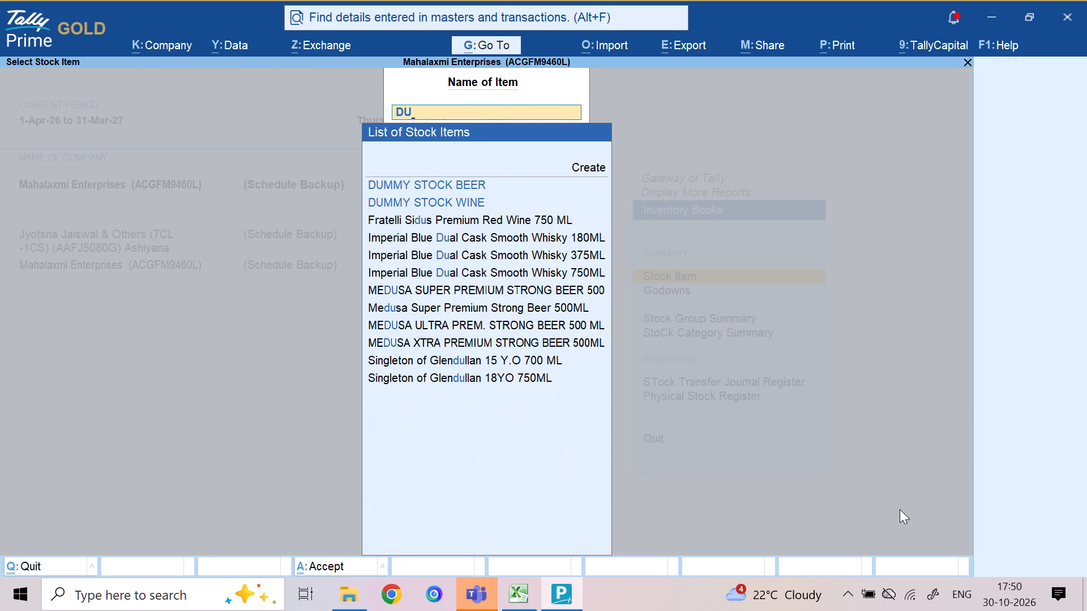
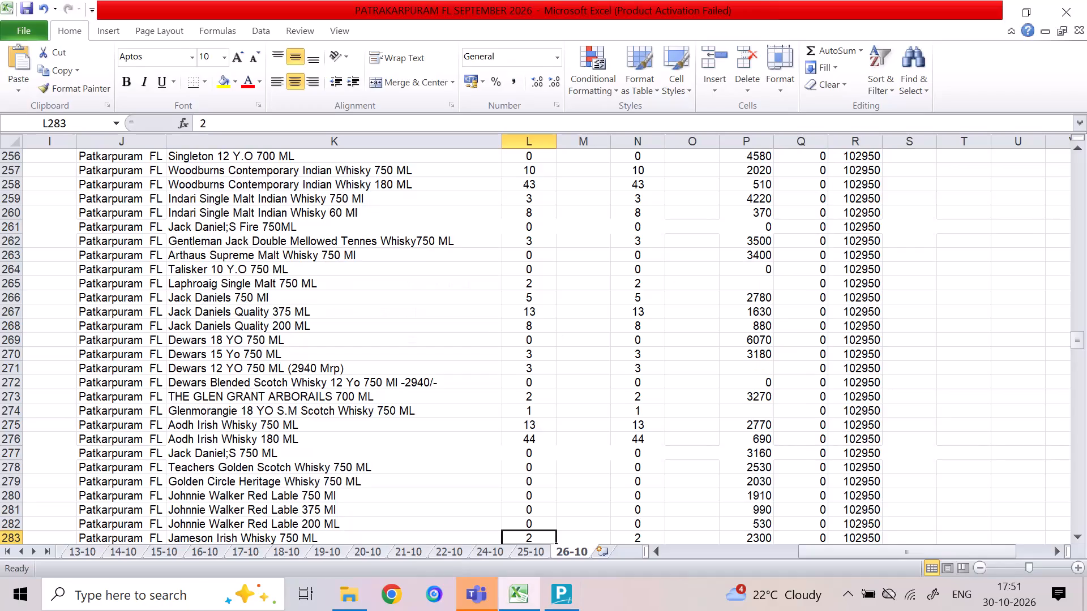
# Enter quantities in column M: 4 for Johnnie Walker Double Black 750 Ml and 8 for Johnnie Walker Black Lable 750 Ml.
pyautogui.press('Up')
pyautogui.press('Up')
pyautogui.press('Up')
pyautogui.press('Up')
pyautogui.press('Up')
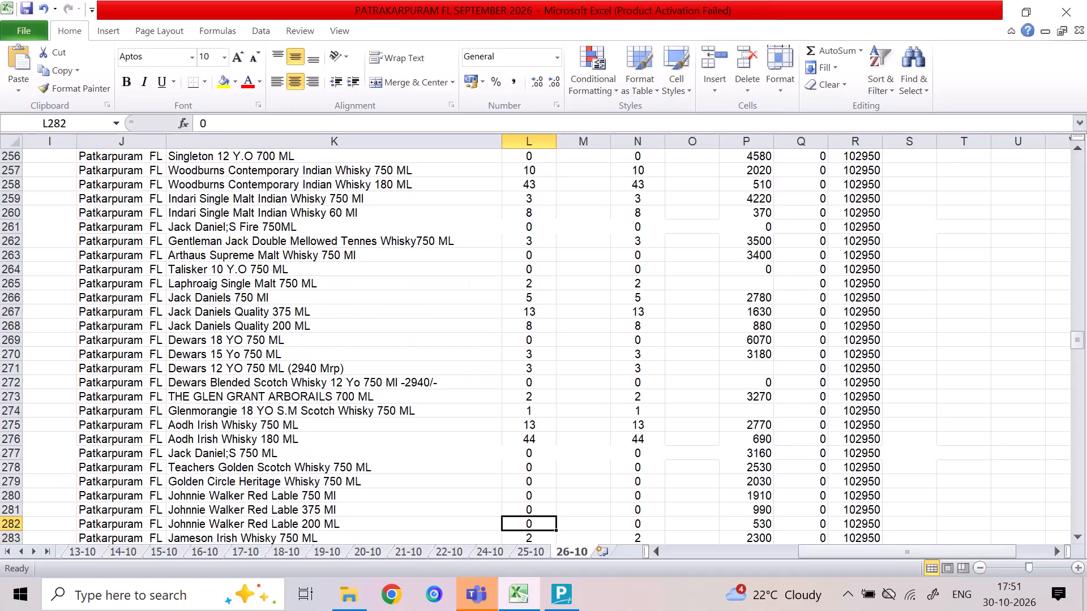
pyautogui.press('Up')
pyautogui.press('Up')
pyautogui.press('Up')
pyautogui.press('Up')
pyautogui.press('Up')
pyautogui.press('Up')
pyautogui.press('Up')
pyautogui.press('Up')
pyautogui.press('Up')
pyautogui.press('Up')
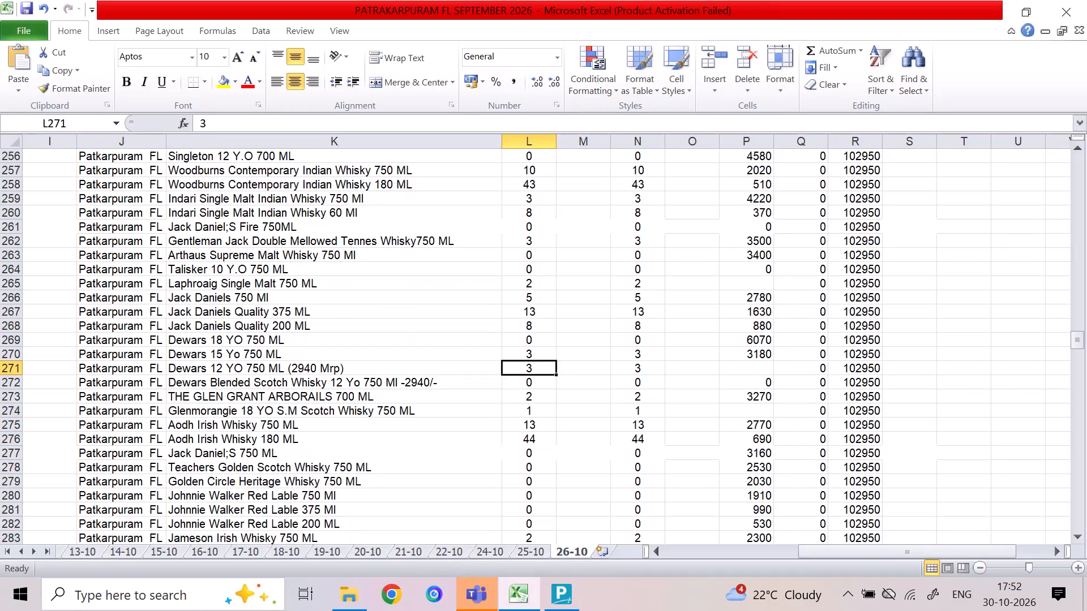
pyautogui.press('Up')
pyautogui.press('Up')
pyautogui.press('Up')
pyautogui.press('Up')
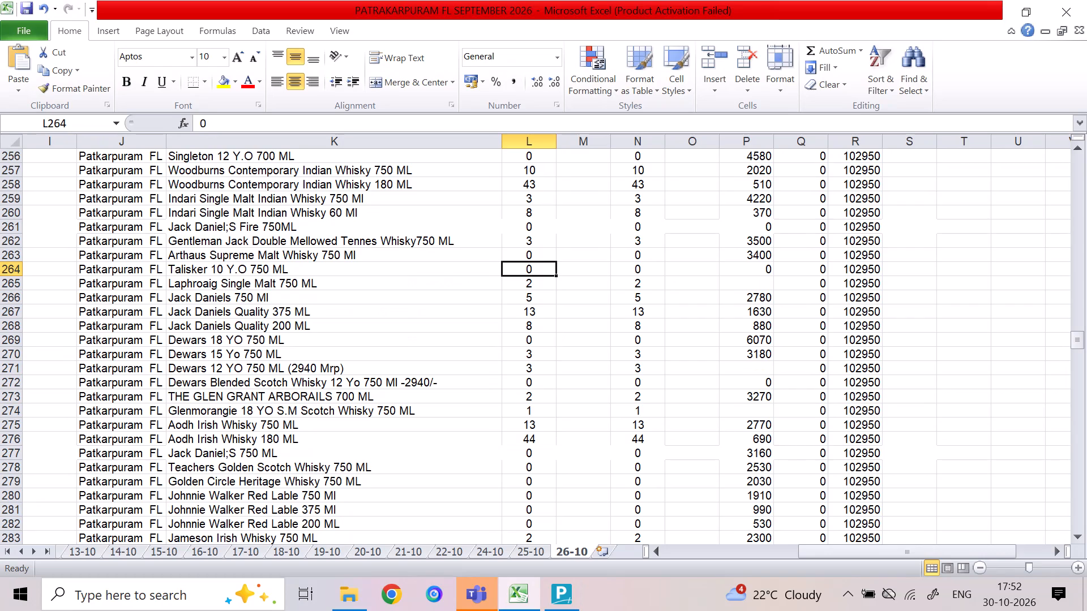
pyautogui.press('Up')
pyautogui.press('Up')
pyautogui.press('Up')
pyautogui.press('Up')
pyautogui.press('Up')
pyautogui.press('Up')
pyautogui.press('Up')
pyautogui.press('Up')
pyautogui.press('Up')
pyautogui.press('Up')
pyautogui.press('Up')
pyautogui.press('Up')
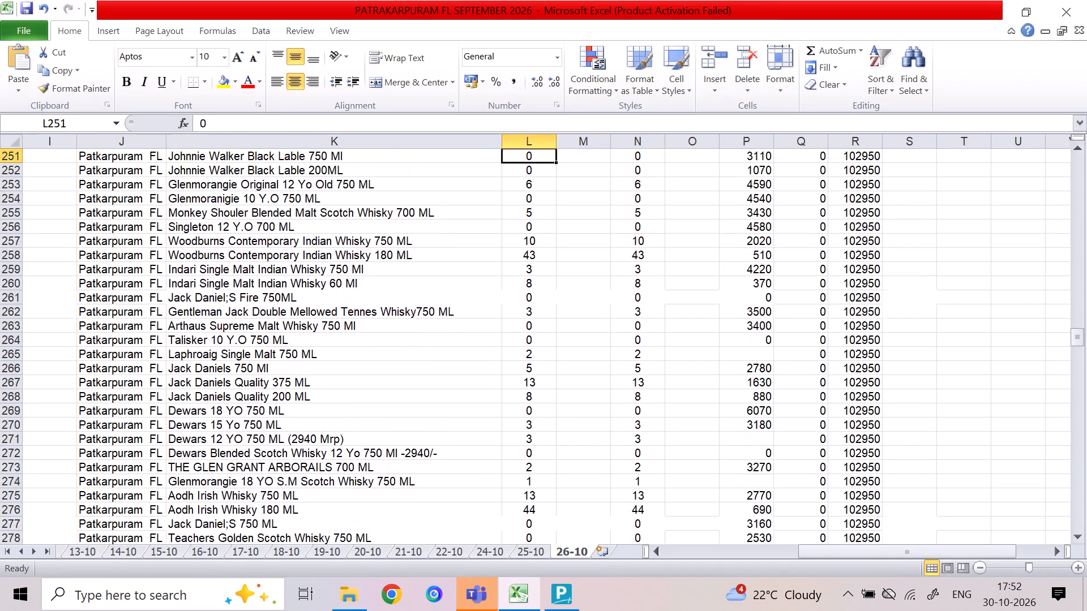
pyautogui.press('Up')
pyautogui.press('Up')
pyautogui.press('Up')
pyautogui.press('Up')
pyautogui.press('Down')
pyautogui.press('Left')
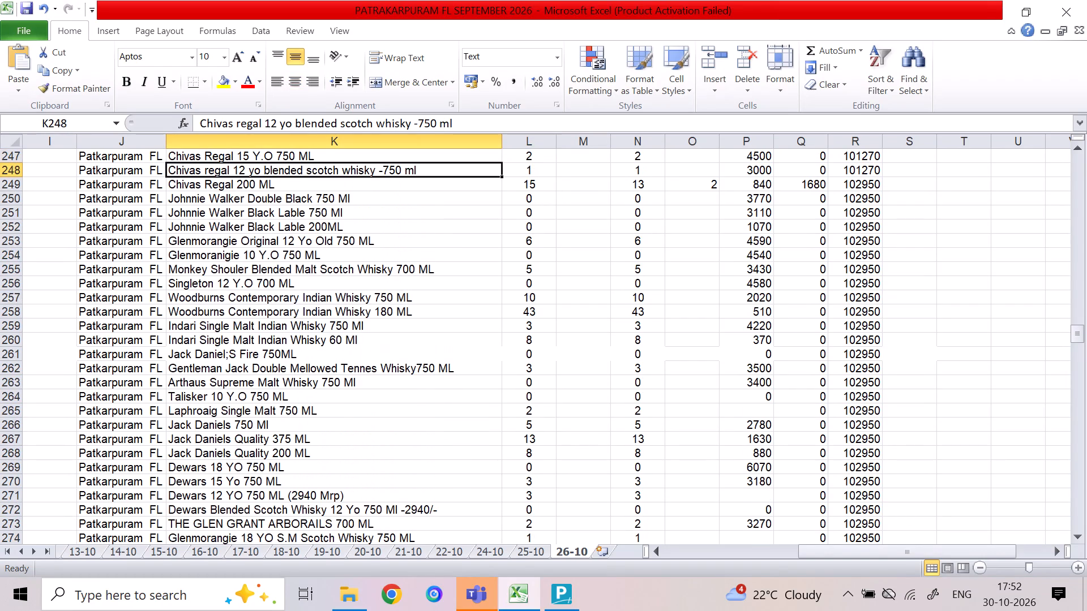
pyautogui.press('Down')
pyautogui.press('Down')
pyautogui.press('Right')
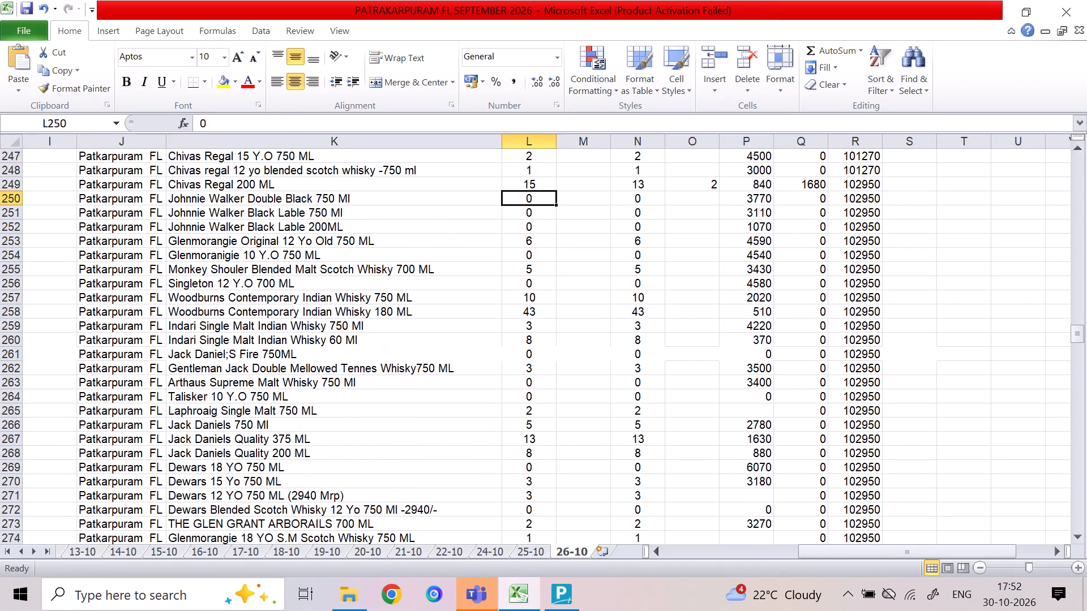
pyautogui.press('Right')
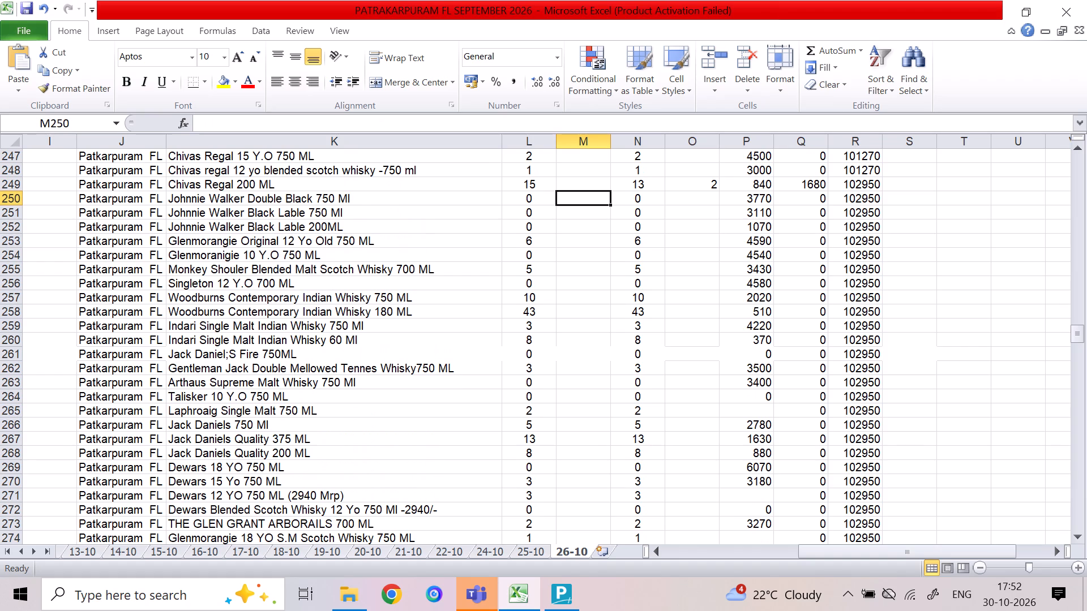
pyautogui.press('4')
pyautogui.press('Down')
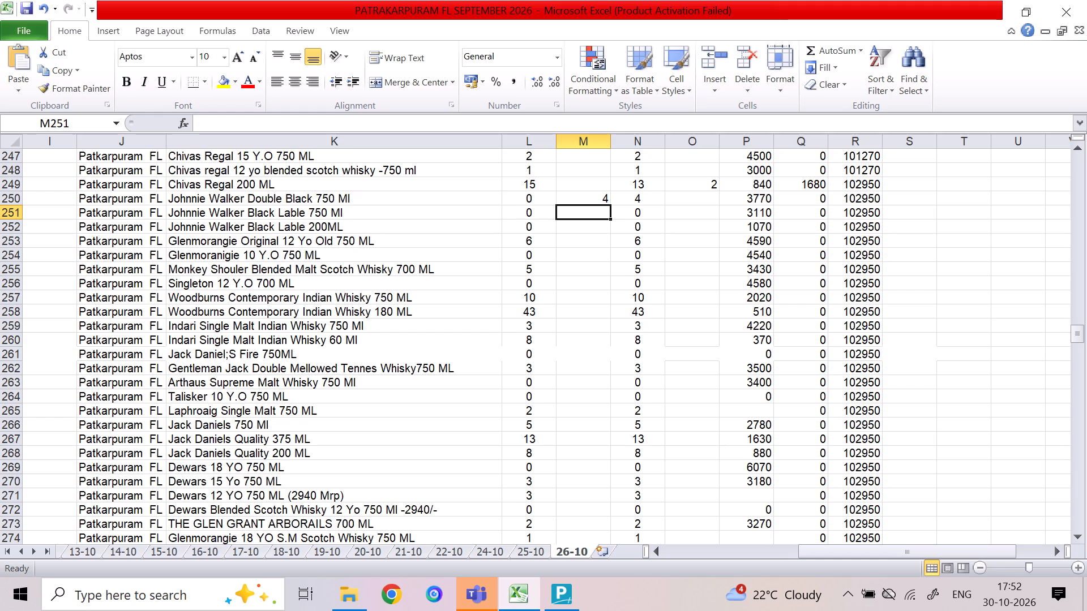
pyautogui.press('8')
pyautogui.press('Right')
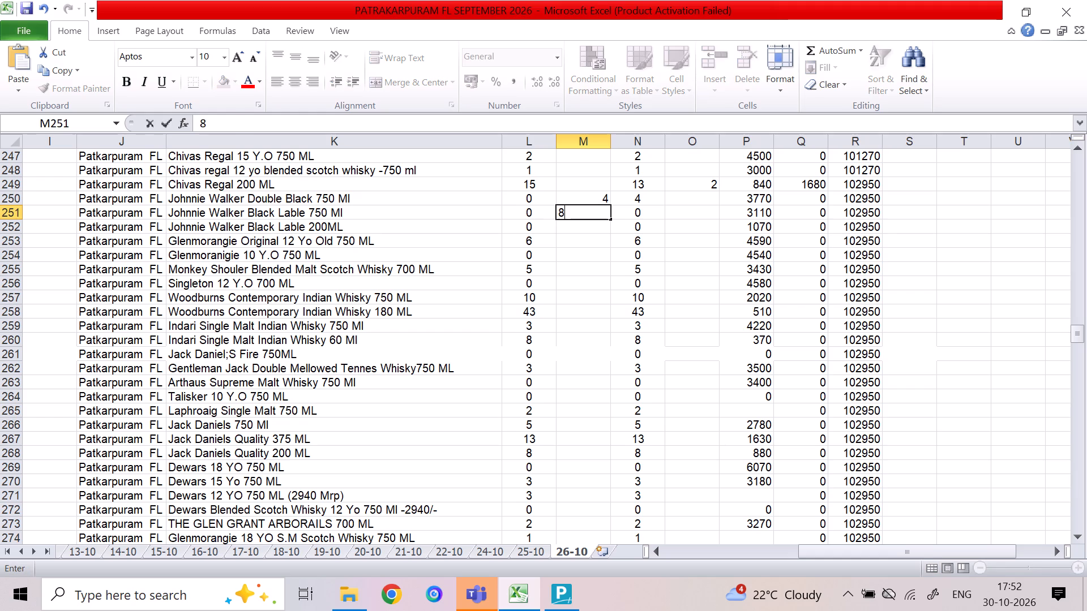
# Review the whisky entries in column O between Prestige Green Classic Whisky 375 ML and Johnnie Walker Black Lable 200ML.
pyautogui.press('Up')
pyautogui.press('Right')
pyautogui.press('Right')
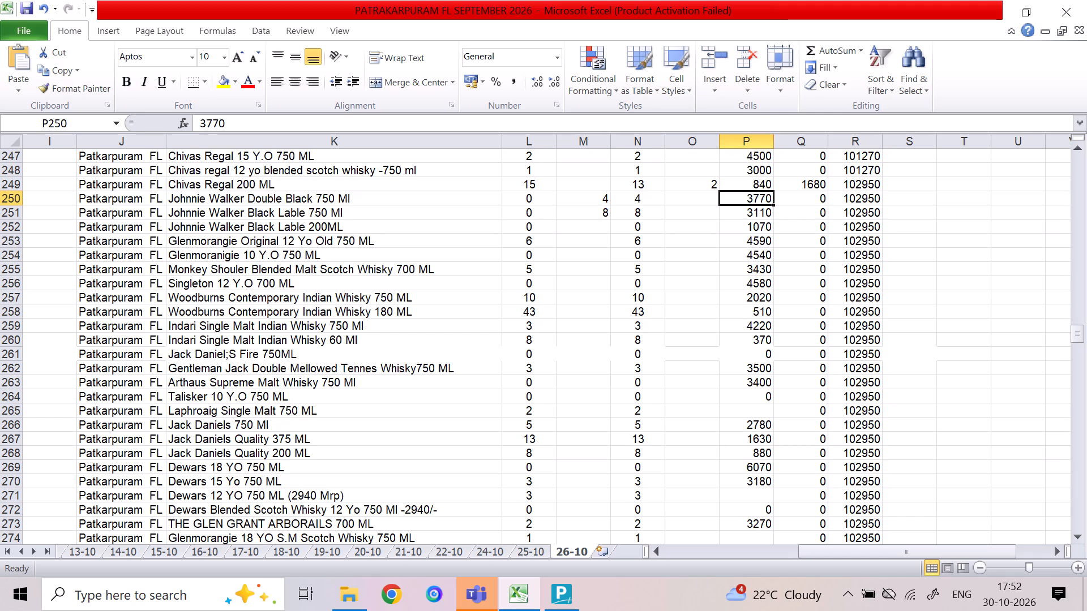
pyautogui.press('Left')
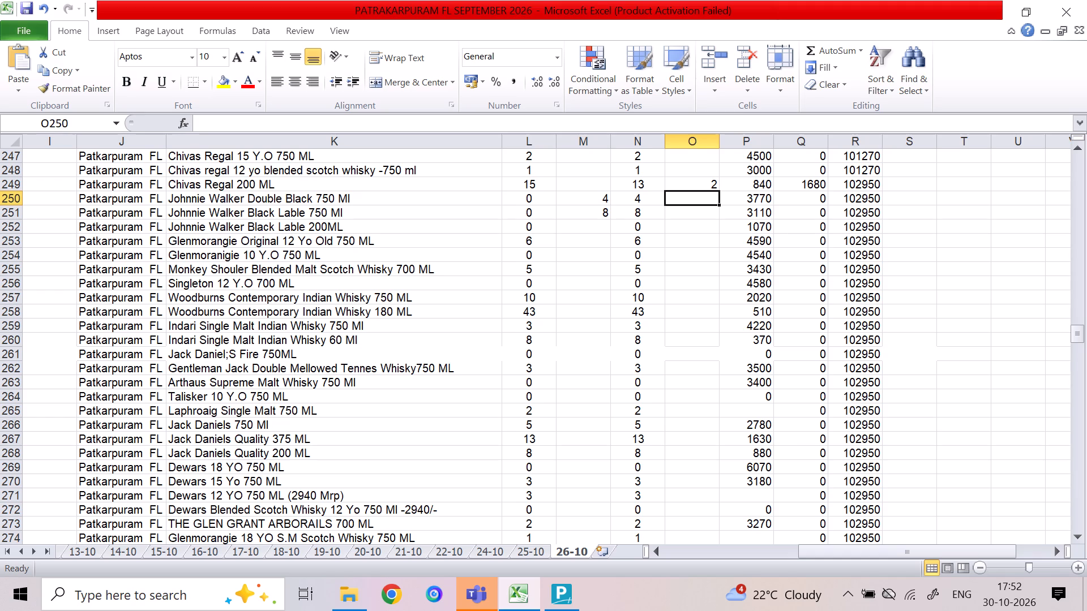
pyautogui.press('Up')
pyautogui.press('Up')
pyautogui.press('Up')
pyautogui.press('Up')
pyautogui.press('Up')
pyautogui.press('Up')
pyautogui.press('Up')
pyautogui.press('Up')
pyautogui.press('Up')
pyautogui.press('Up')
pyautogui.press('Up')
pyautogui.press('Up')
pyautogui.press('Up')
pyautogui.press('Up')
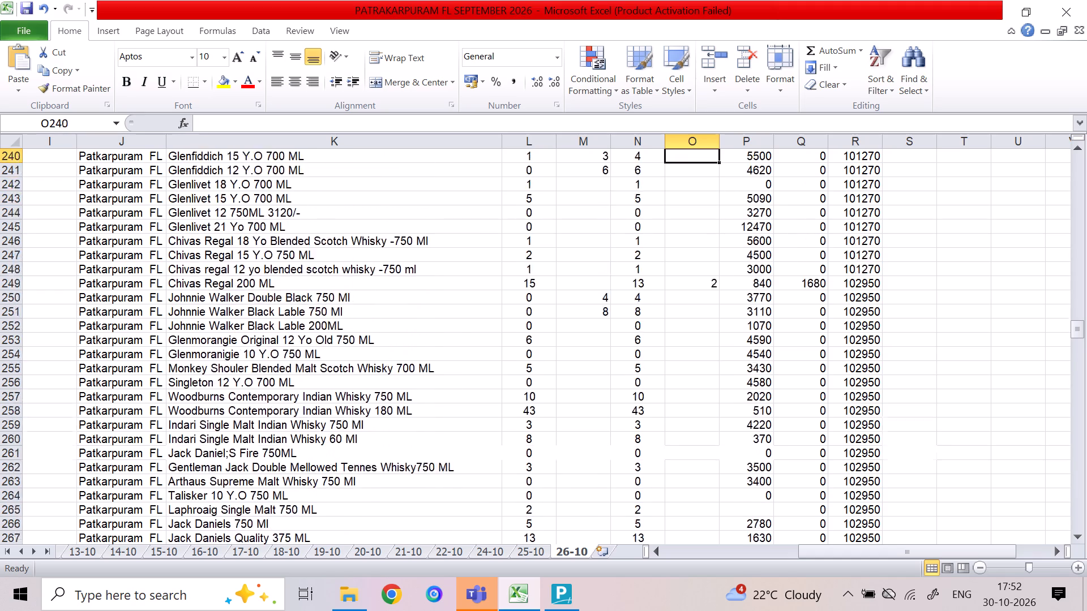
pyautogui.press('Up')
pyautogui.press('Up')
pyautogui.press('Up')
pyautogui.press('Up')
pyautogui.press('Up')
pyautogui.press('Up')
pyautogui.press('Up')
pyautogui.press('Up')
pyautogui.press('Up')
pyautogui.press('Up')
pyautogui.press('Up')
pyautogui.press('Up')
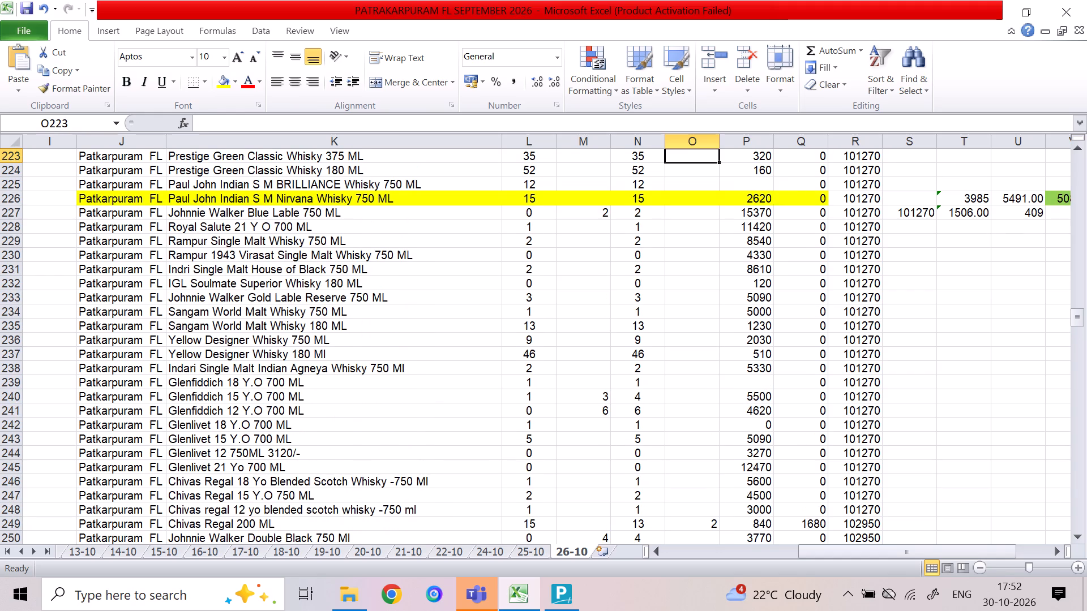
pyautogui.press('Down')
pyautogui.press('Down')
pyautogui.press('Down')
pyautogui.press('Down')
pyautogui.press('Down')
pyautogui.press('Down')
pyautogui.press('Down')
pyautogui.press('Down')
pyautogui.press('Down')
pyautogui.press('Down')
pyautogui.press('Down')
pyautogui.press('Down')
pyautogui.press('Down')
pyautogui.press('Down')
pyautogui.press('Down')
pyautogui.press('Down')
pyautogui.press('Down')
pyautogui.press('Down')
pyautogui.press('Down')
pyautogui.press('Down')
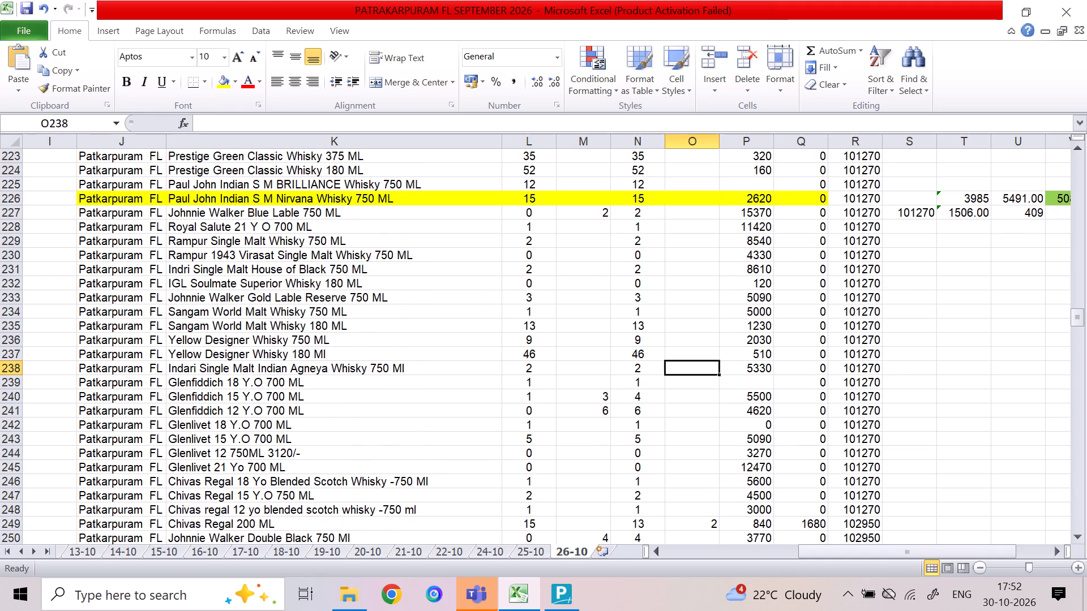
pyautogui.press('Down')
pyautogui.press('Down')
pyautogui.press('Down')
pyautogui.press('Down')
pyautogui.press('Down')
pyautogui.press('Down')
pyautogui.press('Down')
pyautogui.press('Down')
pyautogui.press('Down')
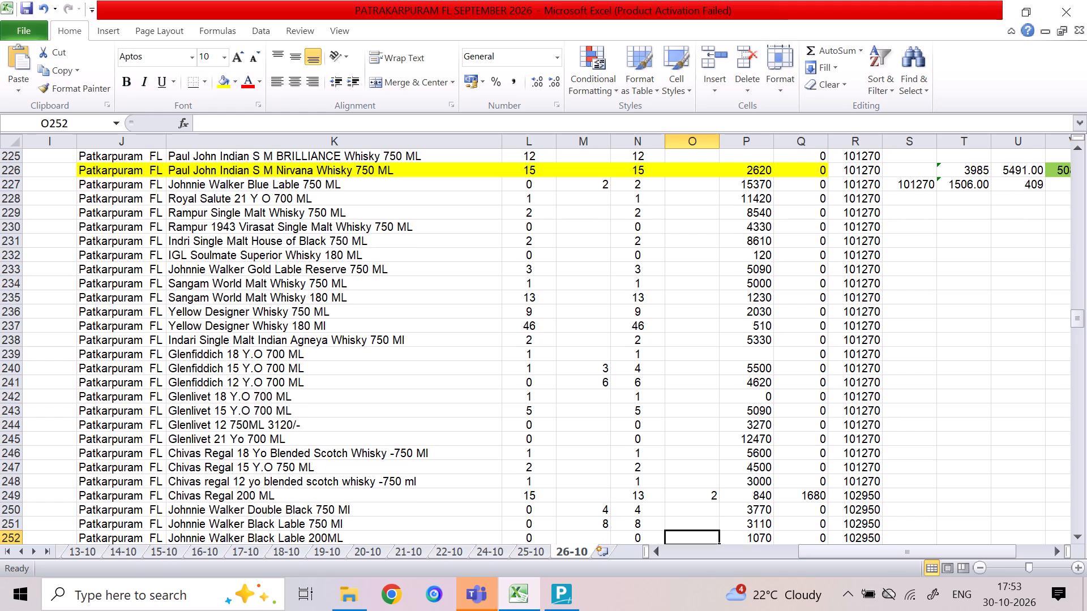
# Enter 1 in column O for Indari Single Malt Indian Whisky 750 Ml in row 259.
pyautogui.press('Down')
pyautogui.press('Down')
pyautogui.press('Down')
pyautogui.press('Down')
pyautogui.press('Down')
pyautogui.press('Down')
pyautogui.press('Down')
pyautogui.press('Down')
pyautogui.press('Down')
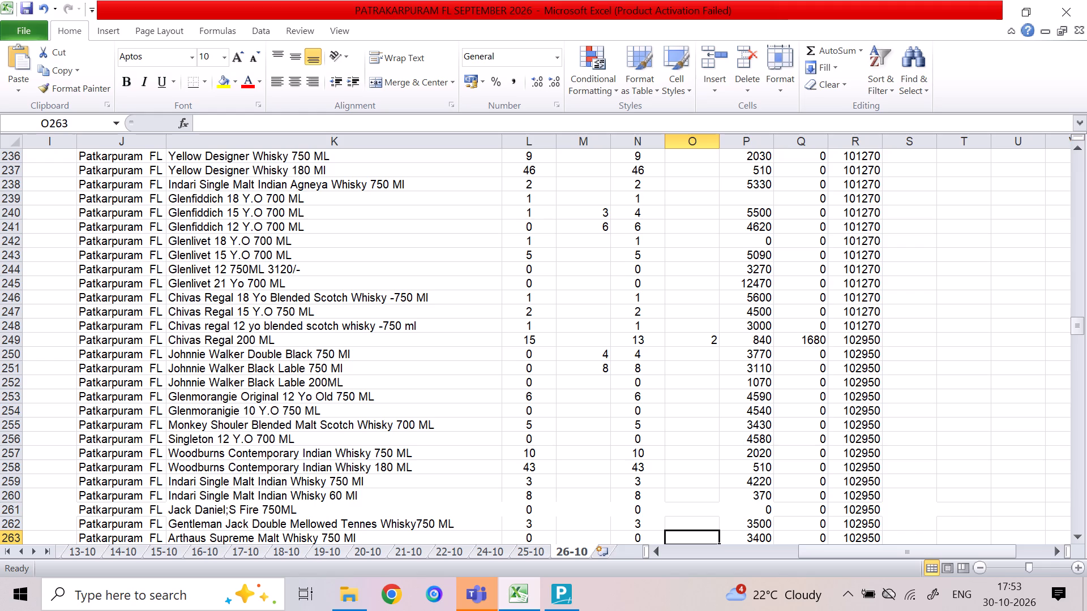
pyautogui.press('Down')
pyautogui.press('Down')
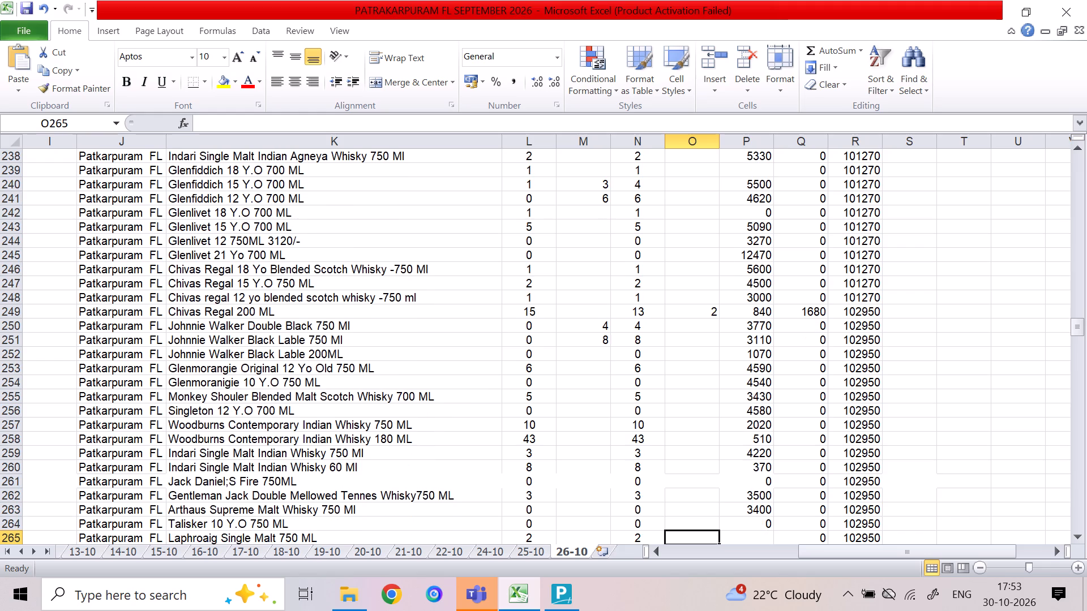
pyautogui.press('Left')
pyautogui.press('Down')
pyautogui.press('Left')
pyautogui.press('Up')
pyautogui.press('Left')
pyautogui.press('Up')
pyautogui.press('Left')
pyautogui.press('Up')
pyautogui.press('Up')
pyautogui.press('Up')
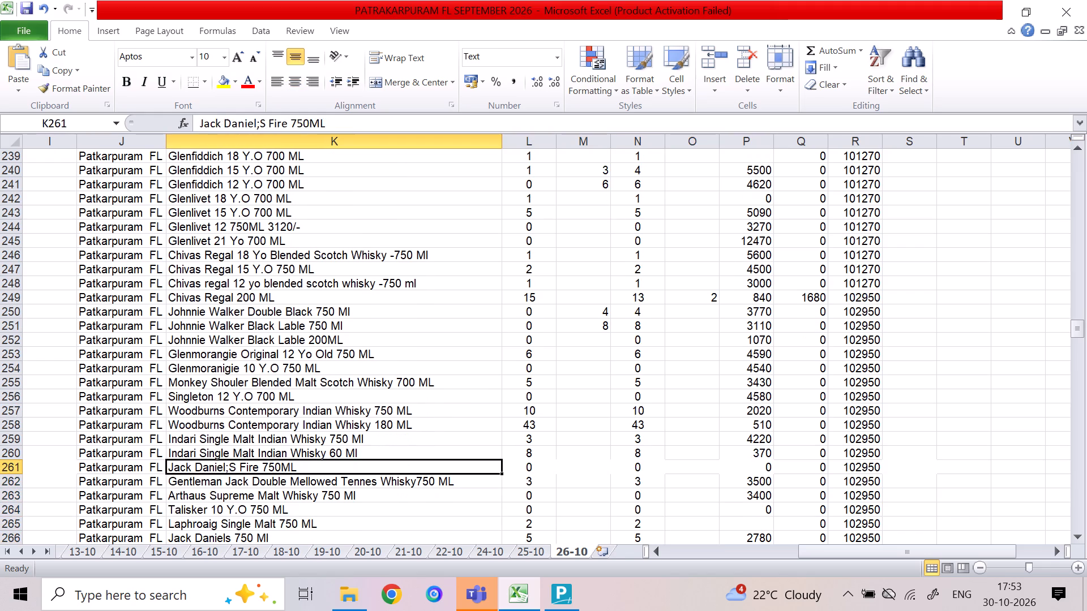
pyautogui.press('Up')
pyautogui.press('Right')
pyautogui.press('Up')
pyautogui.press('Up')
pyautogui.press('Right')
pyautogui.press('Right')
pyautogui.press('Down')
pyautogui.press('Right')
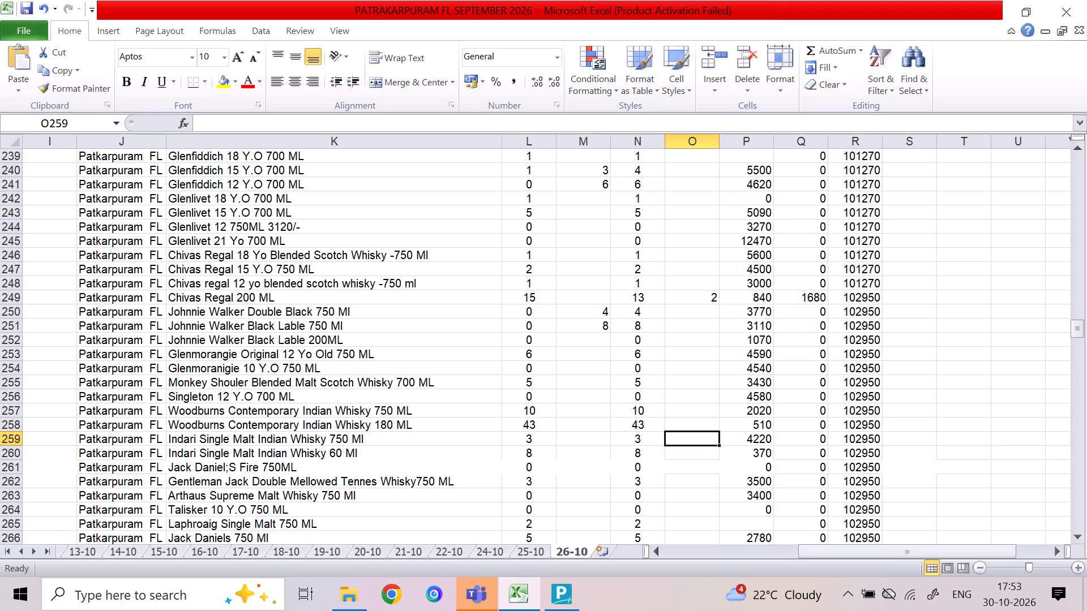
pyautogui.press('1')
pyautogui.press('Down')
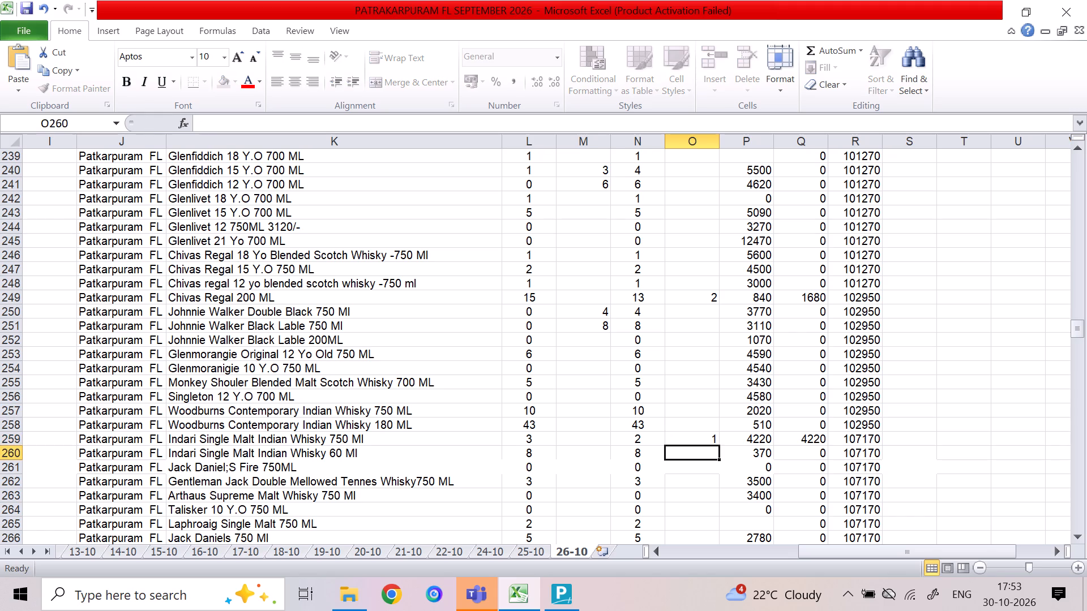
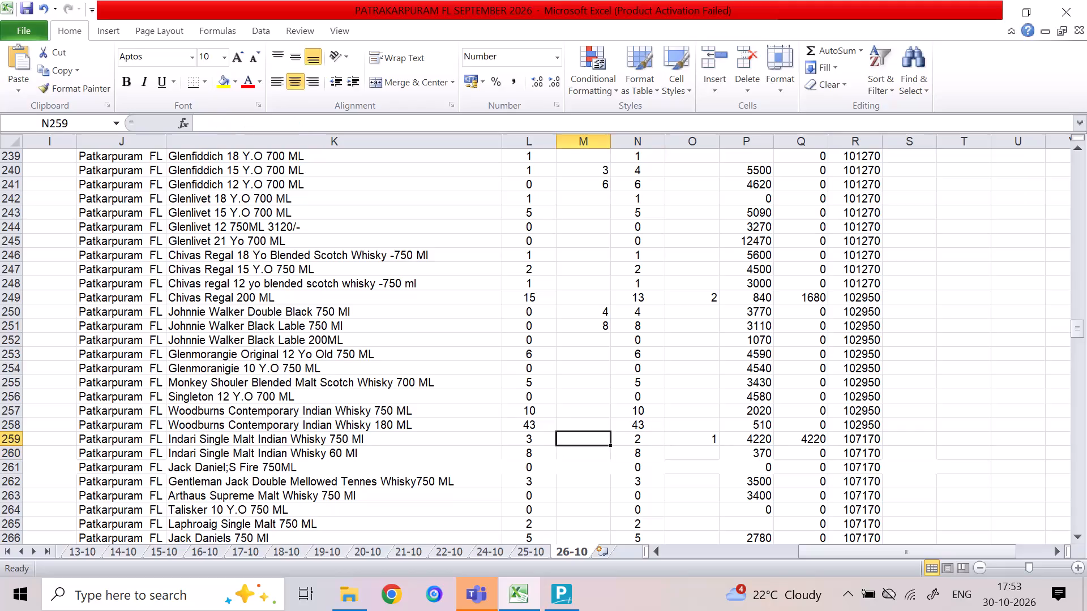
# Enter 3 in column M for Jack Daniel;S Fire 750ML in row 261.
pyautogui.press('Left')
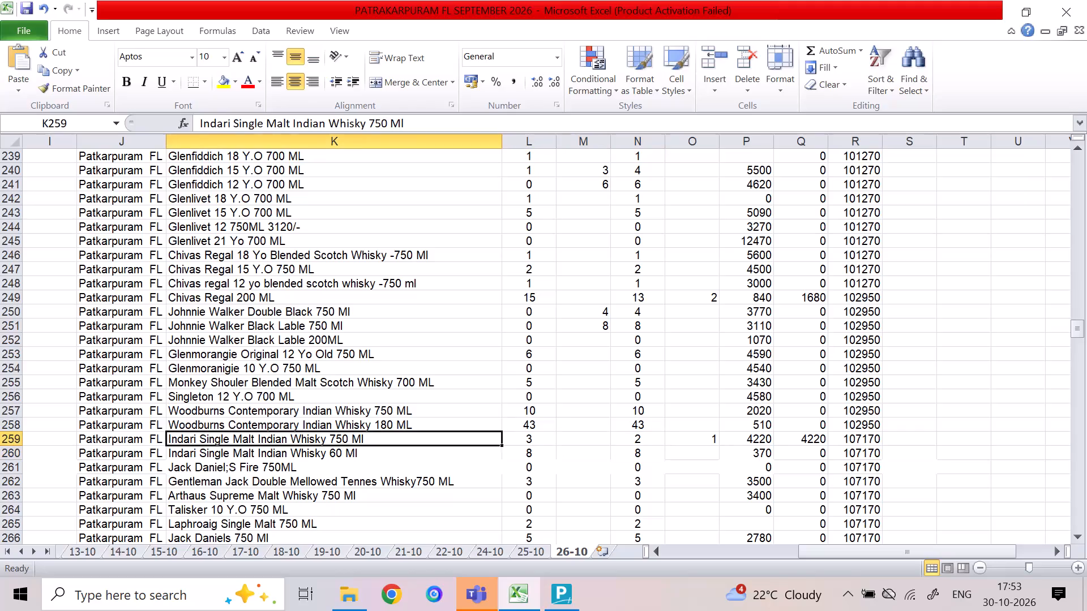
pyautogui.press('Down')
pyautogui.press('Down')
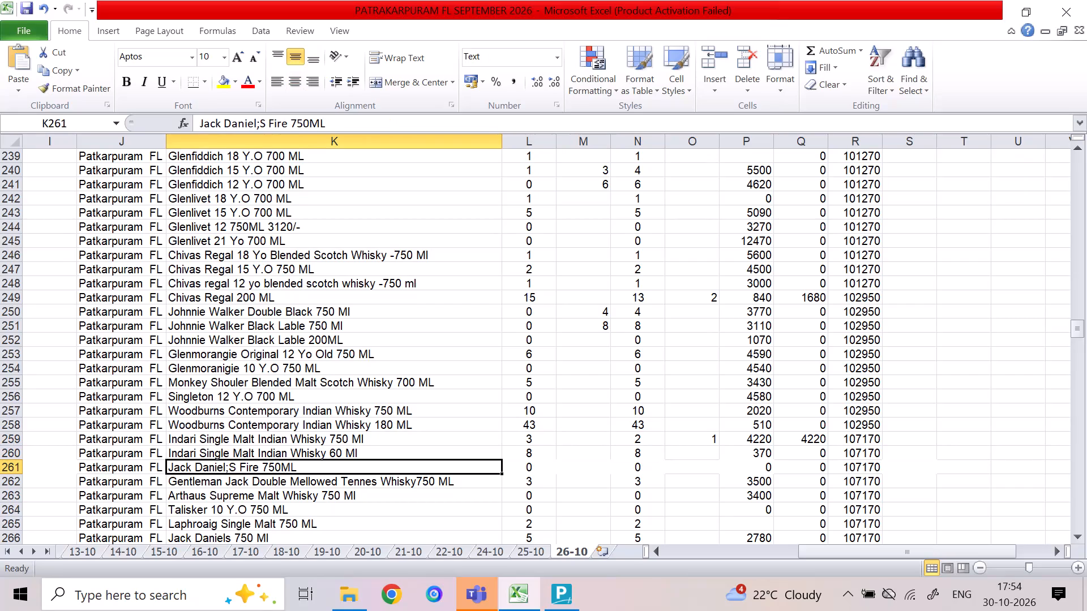
pyautogui.press('Right')
pyautogui.press('Right')
pyautogui.press('Right')
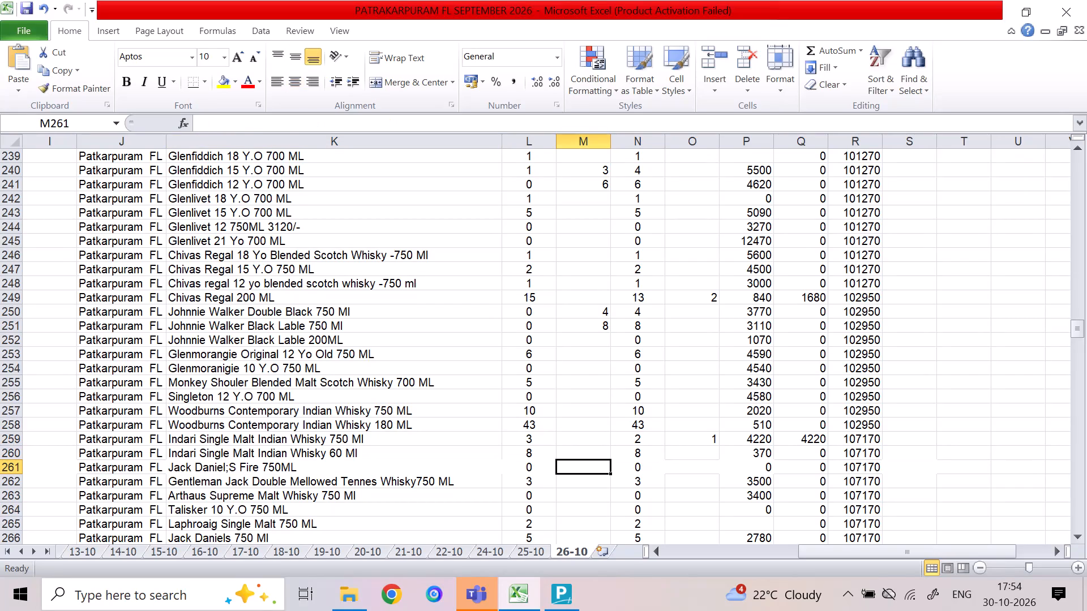
pyautogui.press('Left')
pyautogui.press('3')
pyautogui.press('Down')
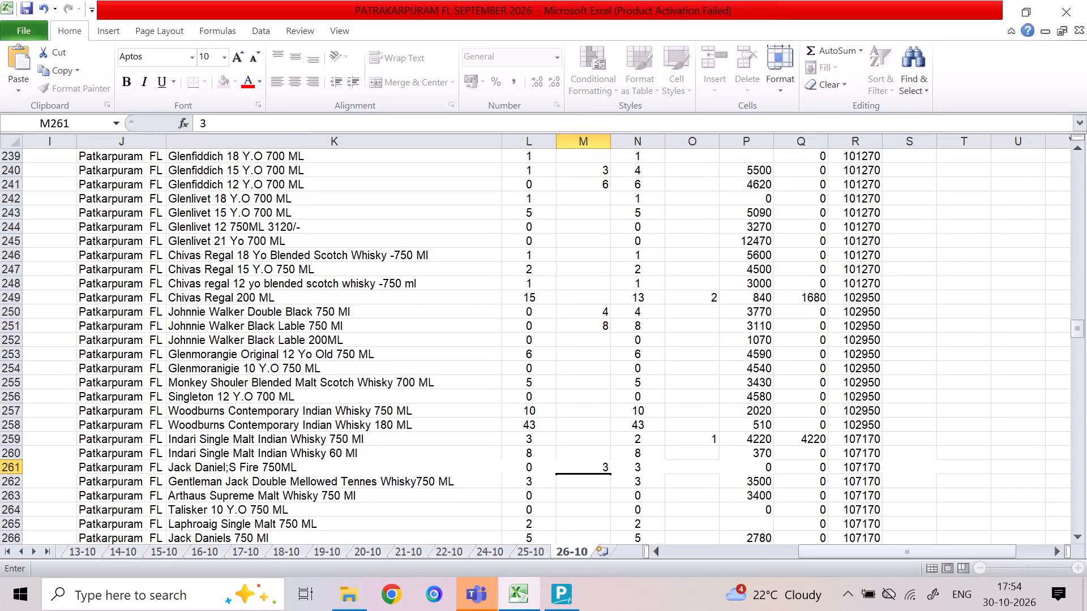
# Review the whisky rows from Indari Single Malt Indian Whisky 60 Ml down to Jack Daniels 750 Ml.
pyautogui.press('Up')
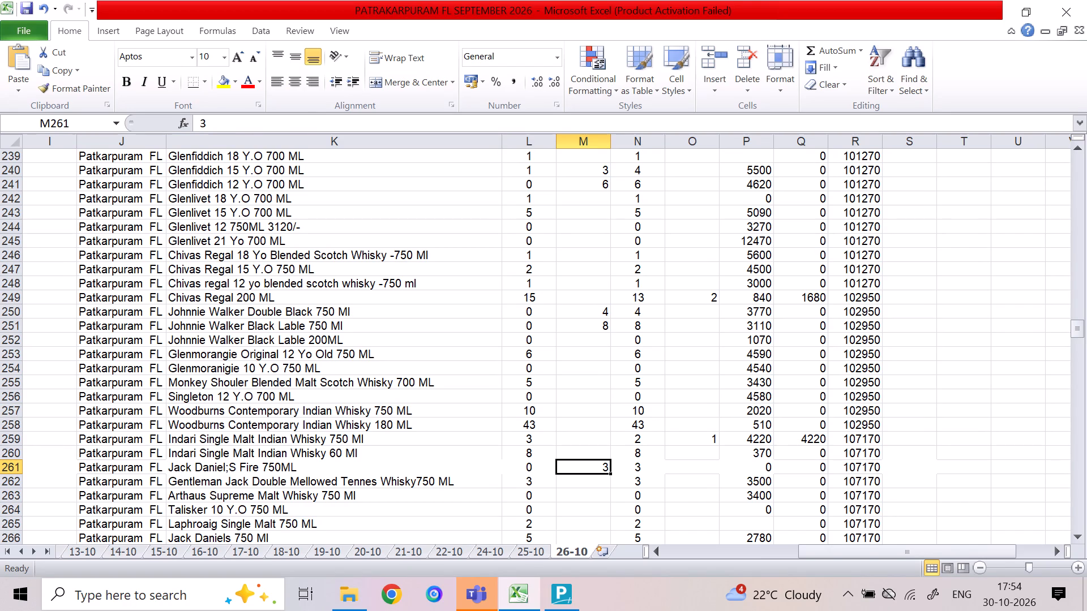
pyautogui.press('Left')
pyautogui.press('Up')
pyautogui.press('Left')
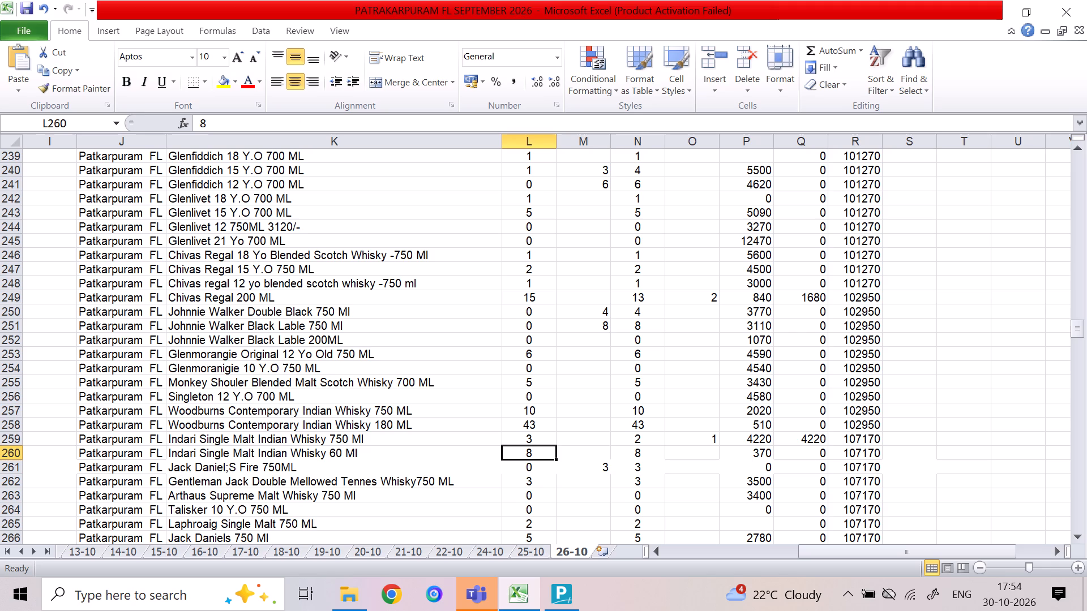
pyautogui.press('Right')
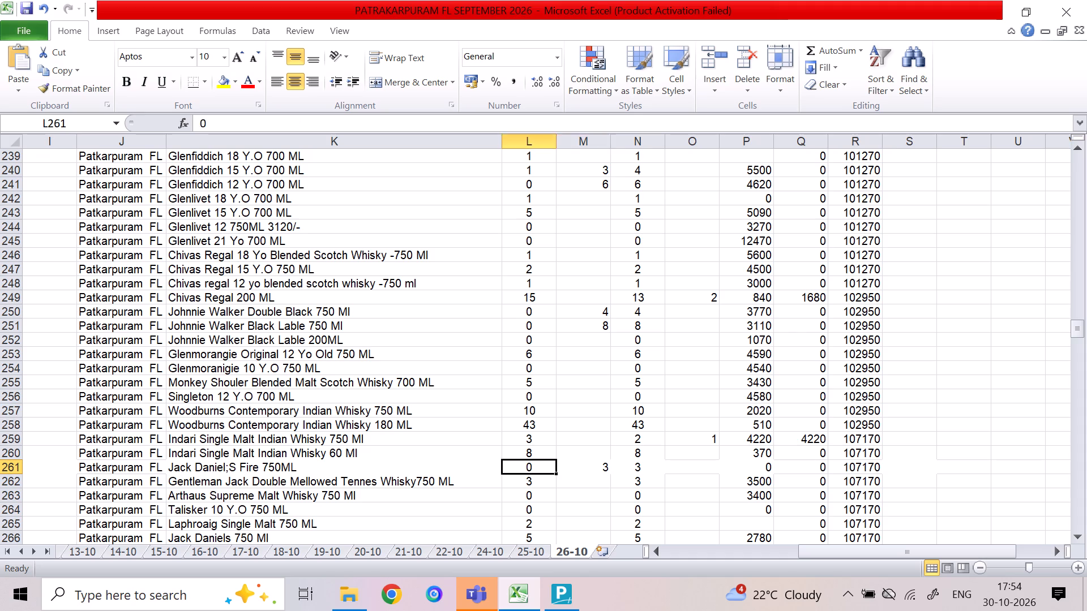
pyautogui.press('Left')
pyautogui.press('Left')
pyautogui.press('Right')
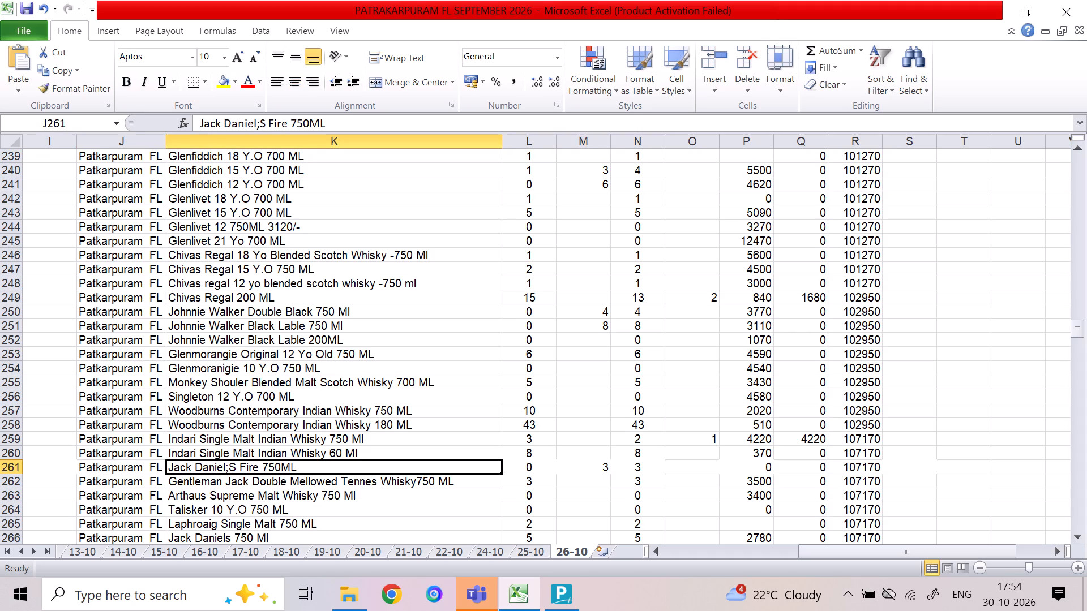
pyautogui.press('Down')
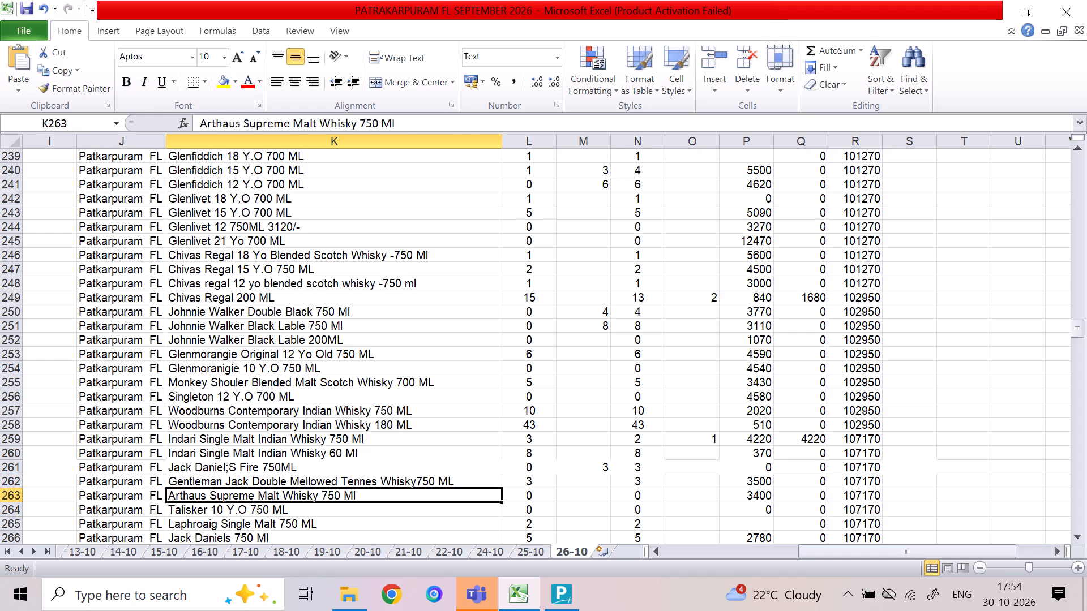
pyautogui.press('Down')
pyautogui.press('Down')
pyautogui.press('Down')
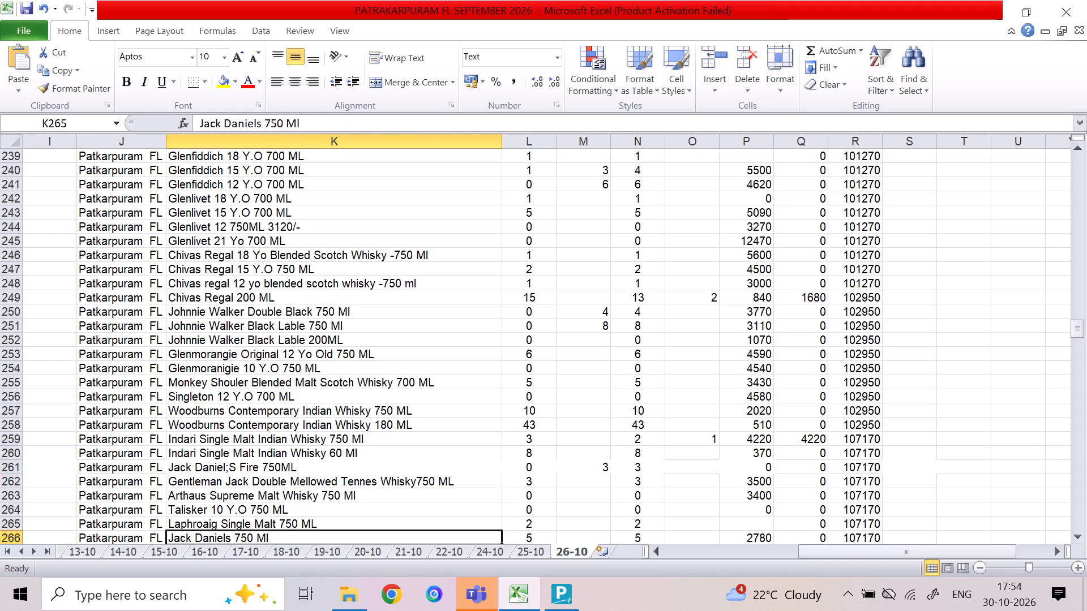
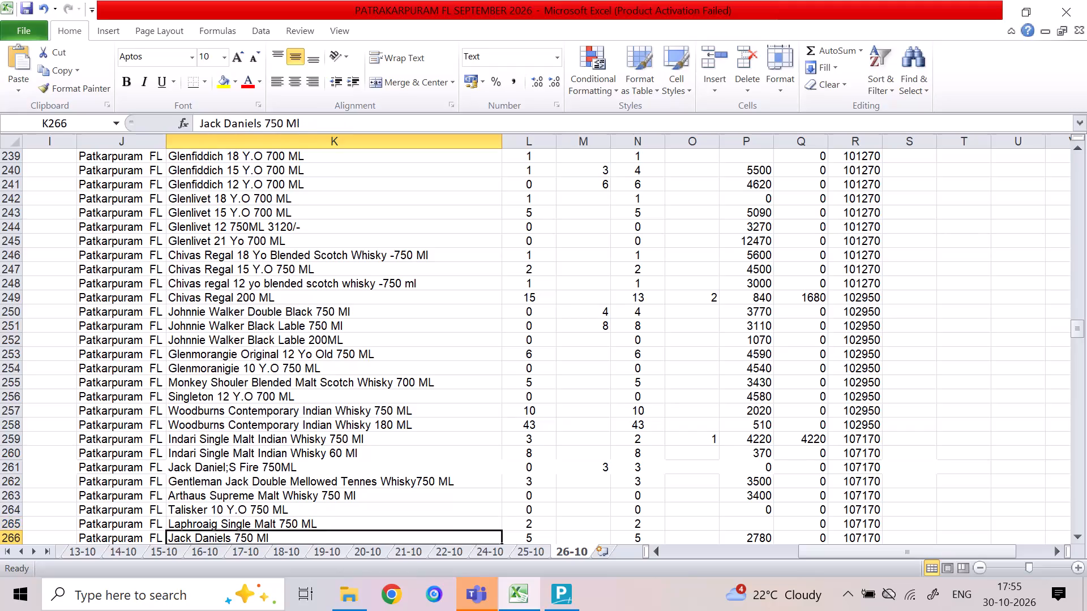
# Enter 12 in column M for Johnnie Walker Red Lable 750 Ml in row 280.
pyautogui.press('Down')
pyautogui.press('Down')
pyautogui.press('Down')
pyautogui.press('Down')
pyautogui.press('Down')
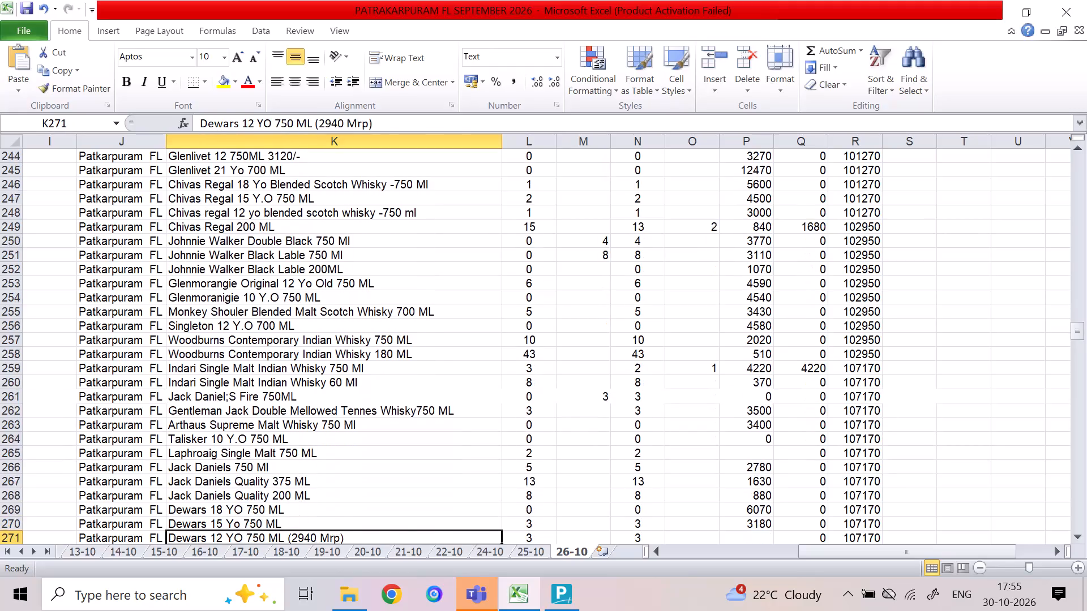
pyautogui.press('Down')
pyautogui.press('Down')
pyautogui.press('Down')
pyautogui.press('Down')
pyautogui.press('Down')
pyautogui.press('Down')
pyautogui.press('Down')
pyautogui.press('Down')
pyautogui.press('Down')
pyautogui.press('Down')
pyautogui.press('Down')
pyautogui.press('Down')
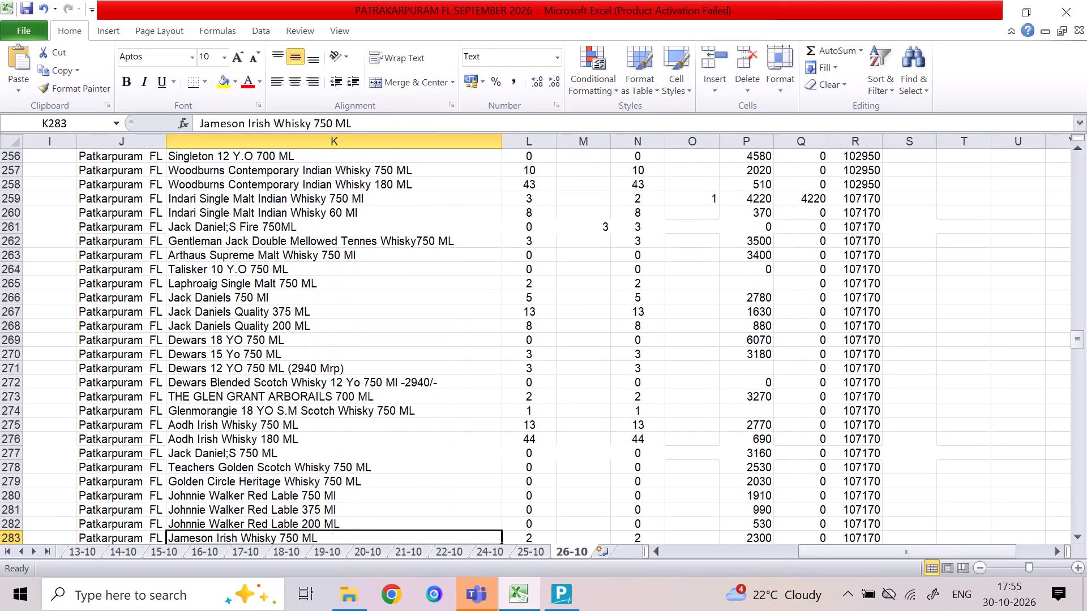
pyautogui.press('Down')
pyautogui.press('Up')
pyautogui.press('Up')
pyautogui.press('Up')
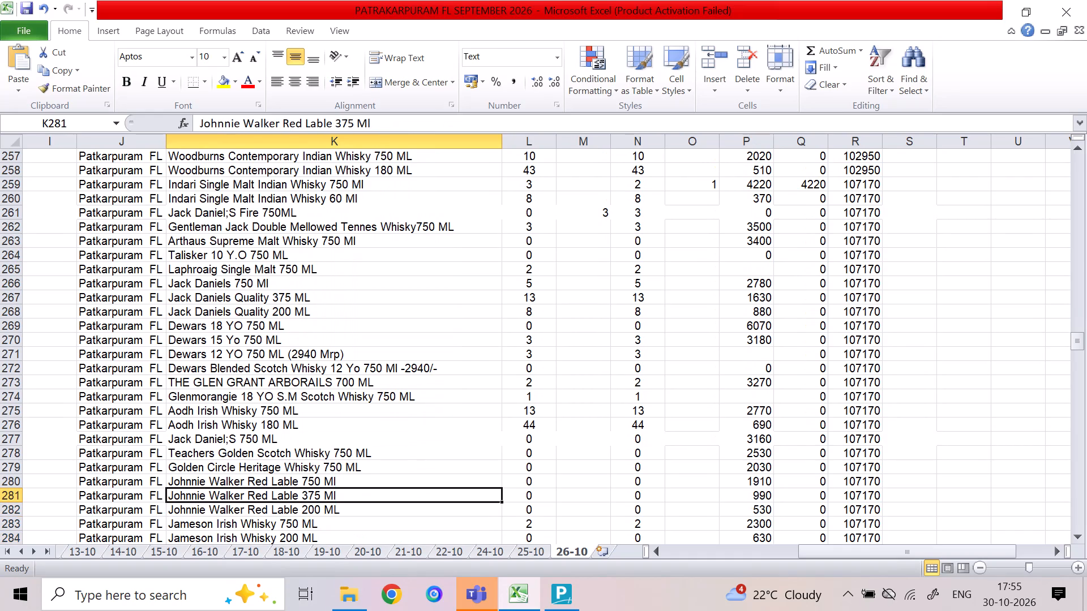
pyautogui.press('Up')
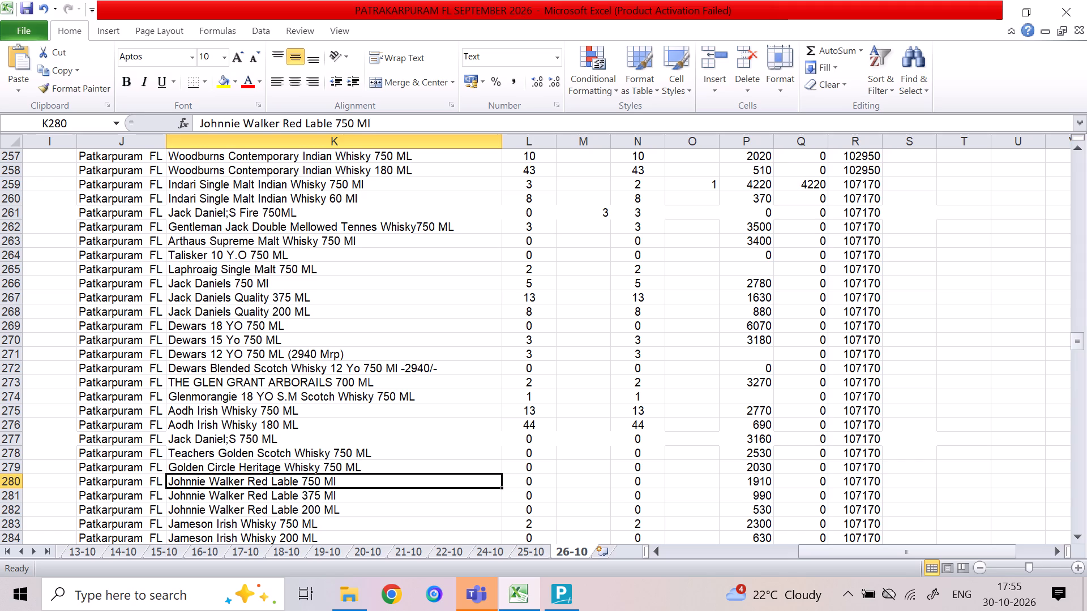
pyautogui.press('Down')
pyautogui.press('Down')
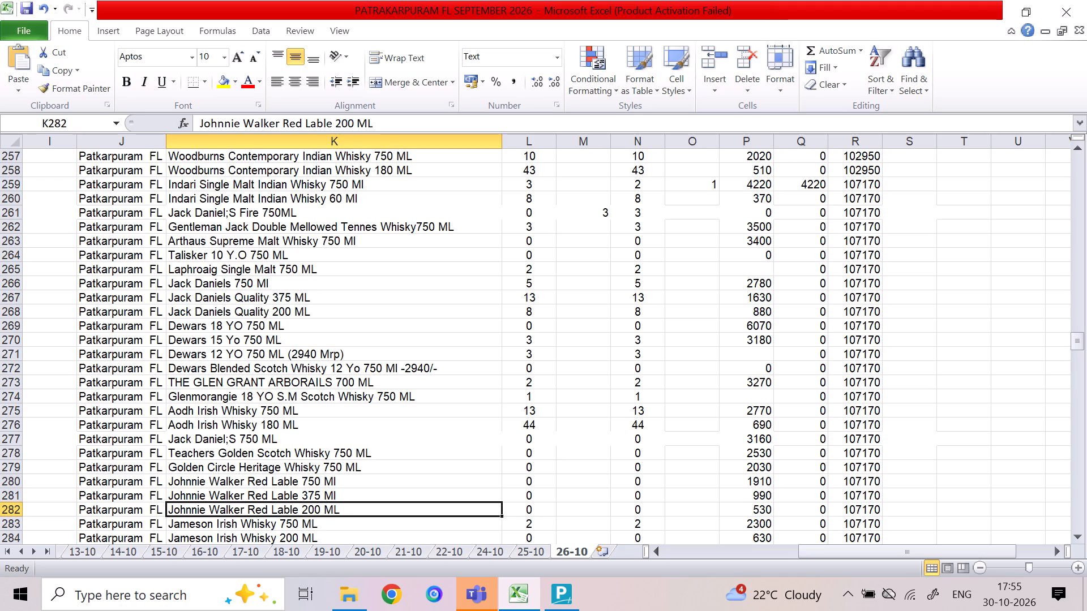
pyautogui.press('Up')
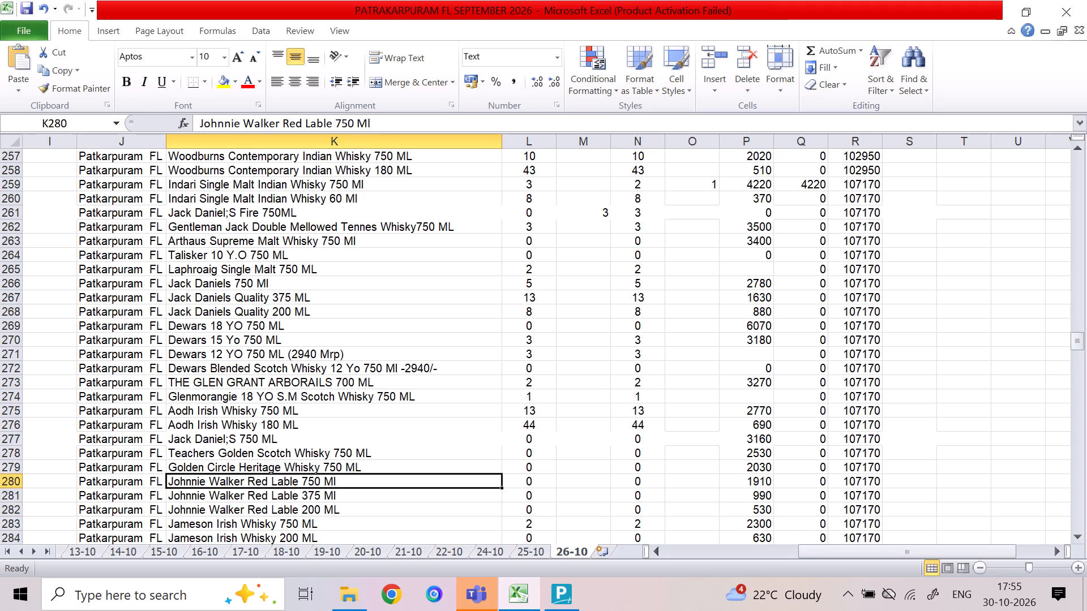
pyautogui.press('Right')
pyautogui.press('Right')
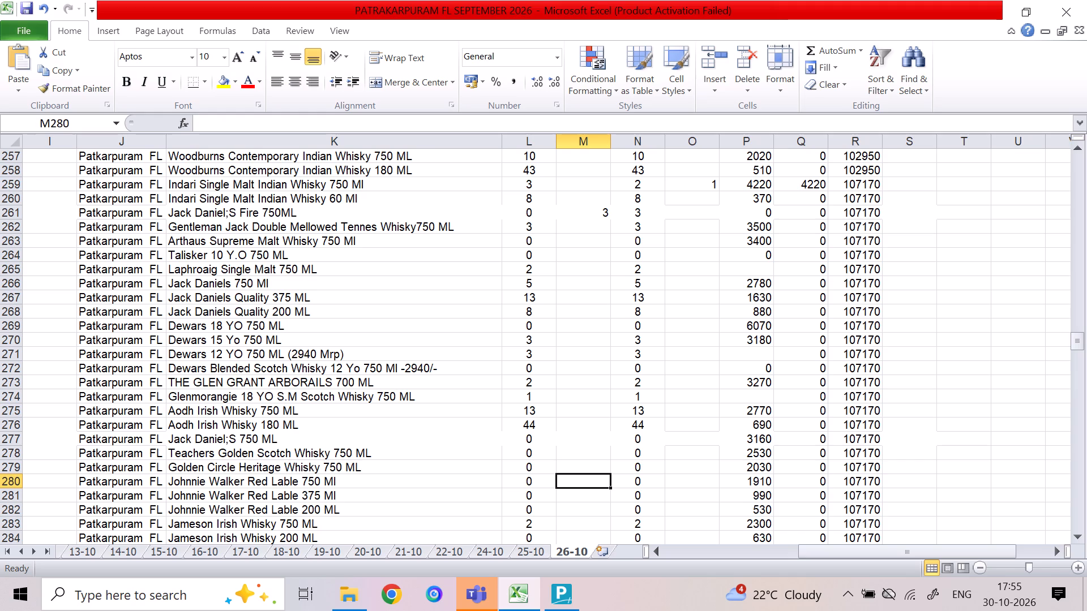
pyautogui.write('12')
pyautogui.press('Down')
# Enter 24 in column M for Johnnie Walker Red Lable 200 ML in row 282.
pyautogui.press('Down')
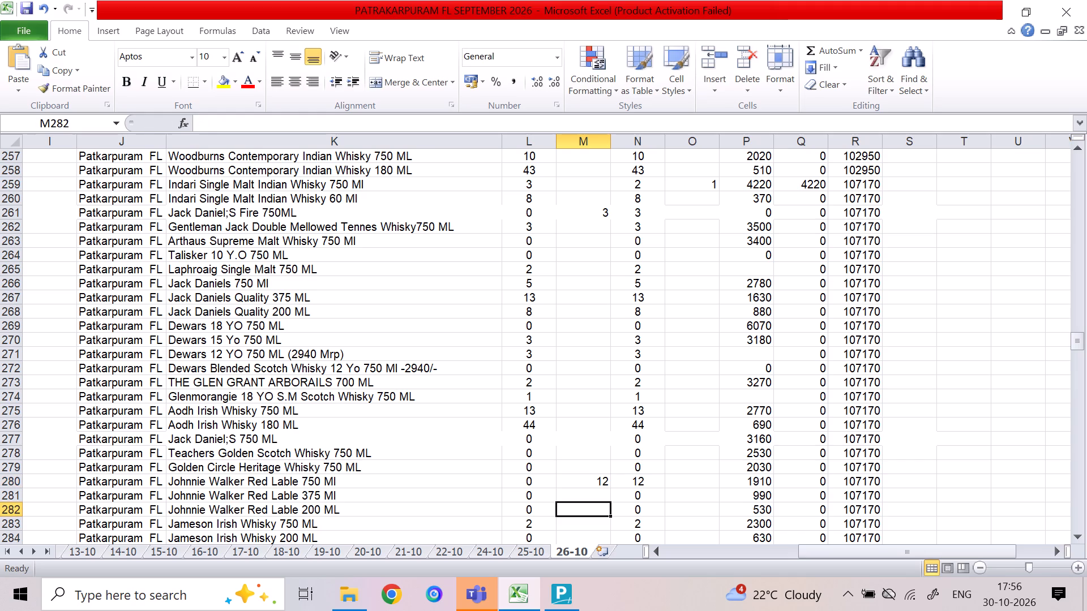
pyautogui.write('24')
pyautogui.press('Down')
# Check the Johnnie Walker Red Lable rows 280 to 282 across the name, added and sold columns.
pyautogui.press('Up')
pyautogui.press('Left')
pyautogui.press('Up')
pyautogui.press('Left')
pyautogui.press('Up')
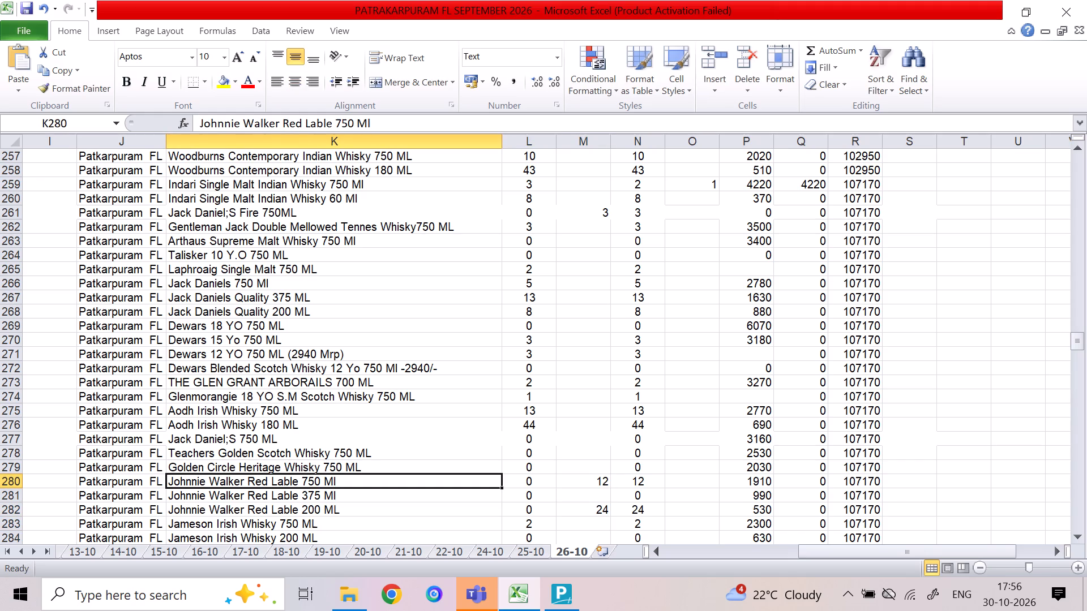
pyautogui.press('Down')
pyautogui.press('Down')
pyautogui.press('Right')
pyautogui.press('Right')
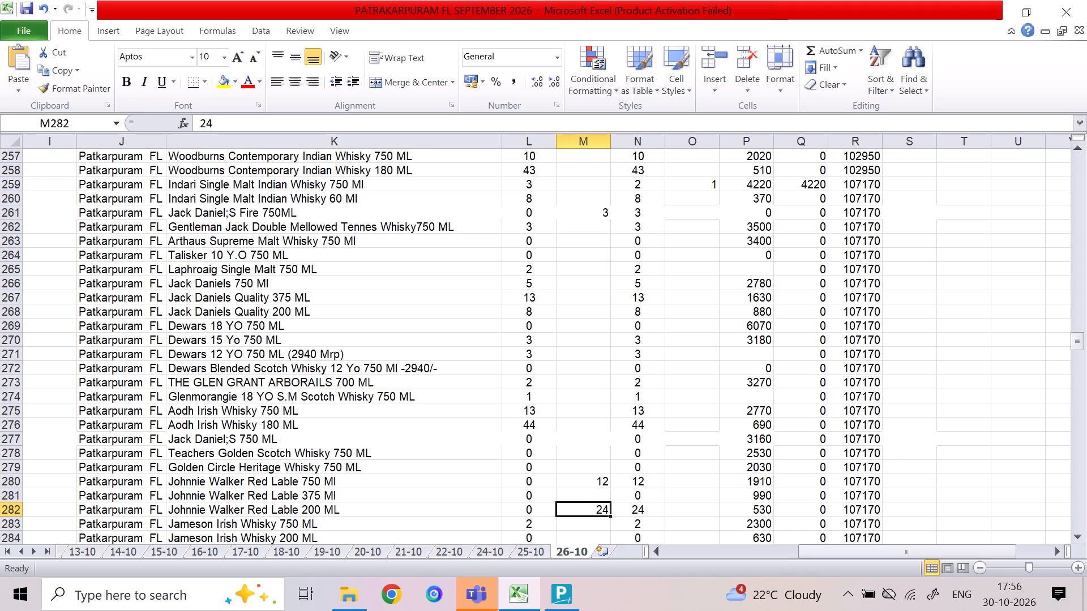
pyautogui.press('Right')
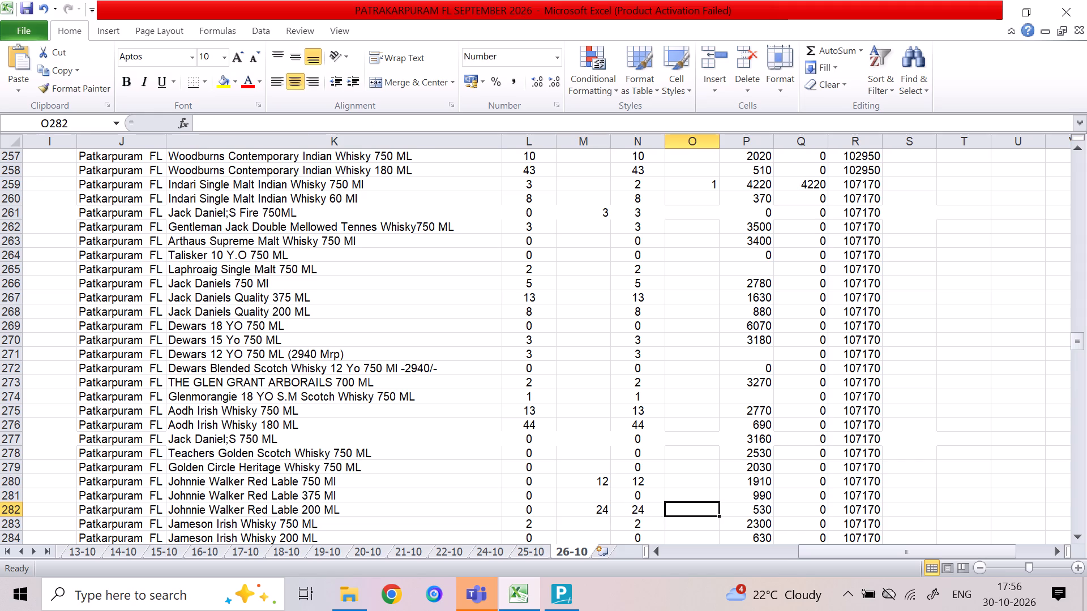
pyautogui.press('Up')
pyautogui.press('Up')
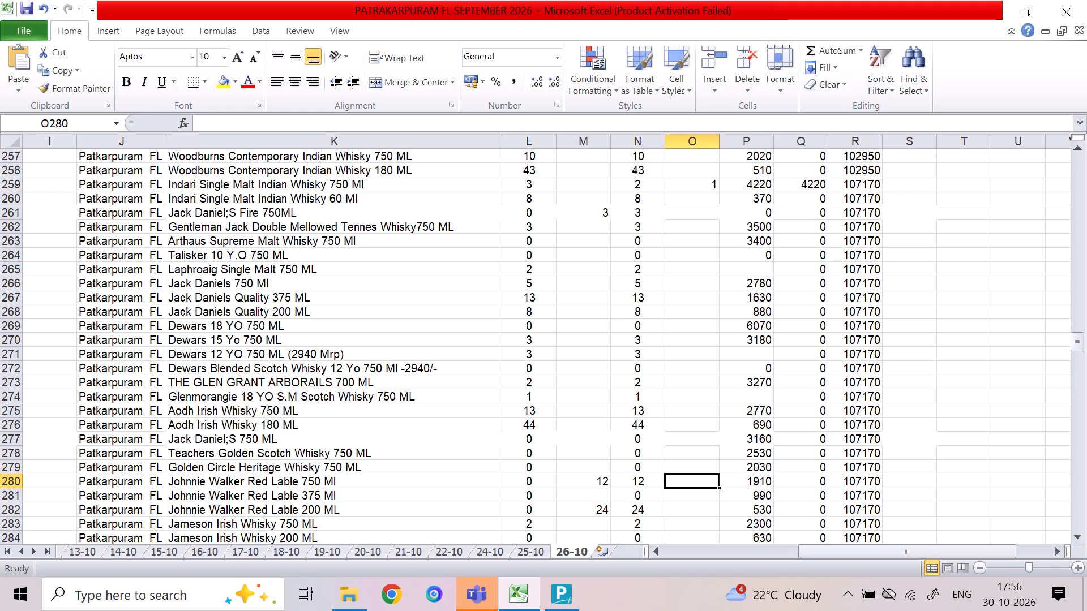
pyautogui.press('Down')
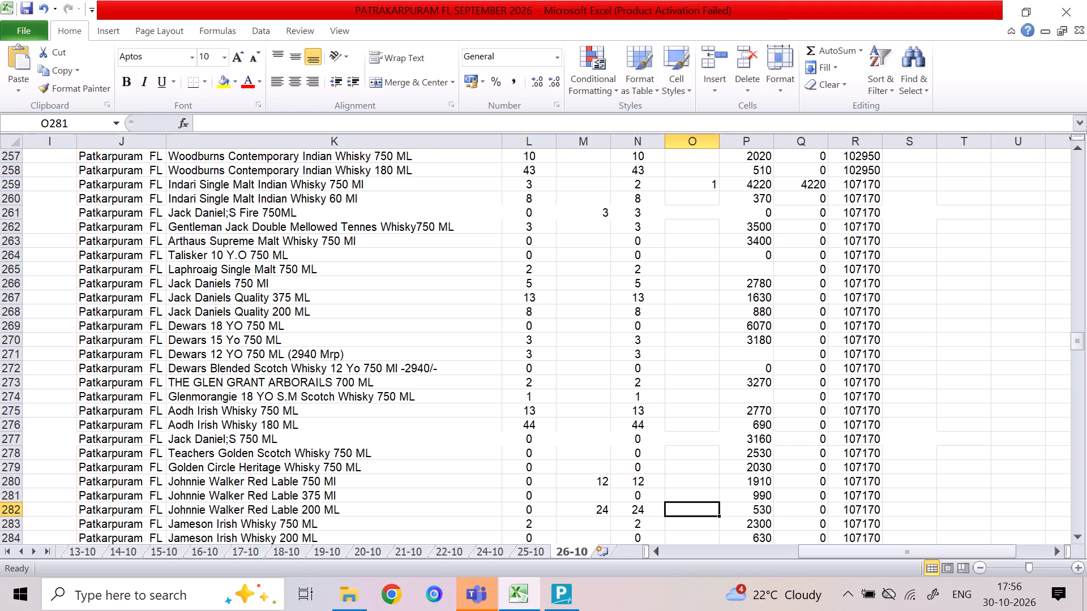
# Enter 12 in column M for Jameson Irish Whisky 750 ML in row 283.
pyautogui.press('Left')
pyautogui.press('Left')
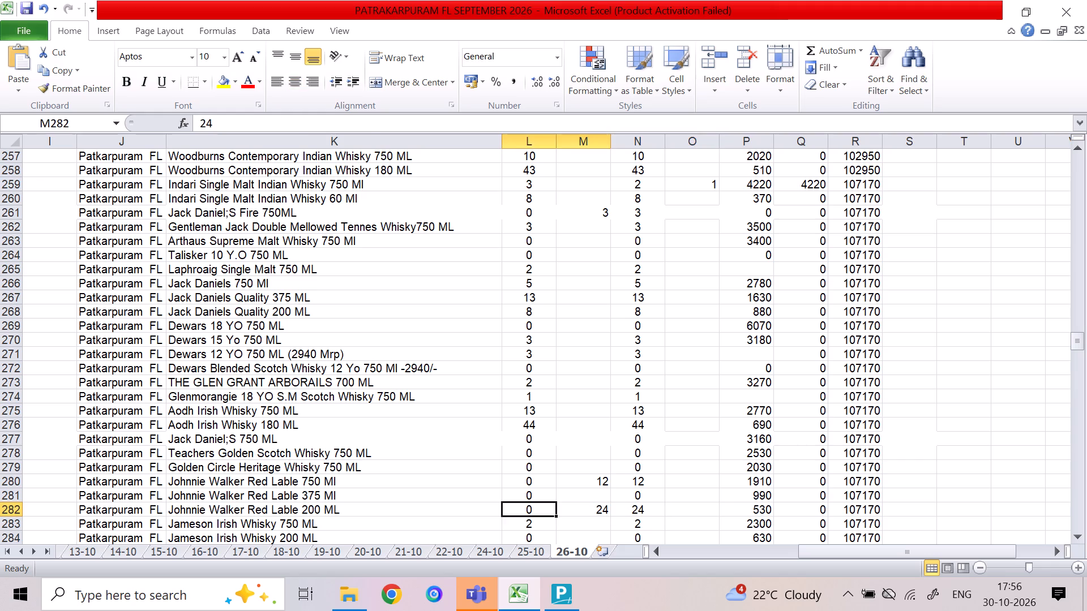
pyautogui.press('Left')
pyautogui.press('Left')
pyautogui.press('Down')
pyautogui.press('Right')
pyautogui.press('Right')
pyautogui.press('Right')
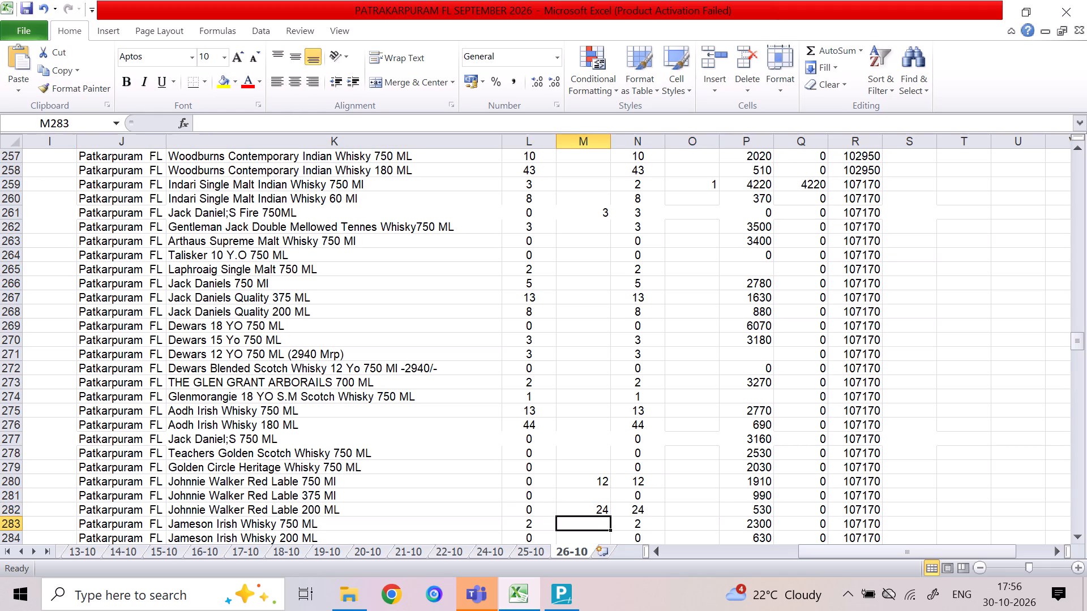
pyautogui.write('12')
pyautogui.press('Down')
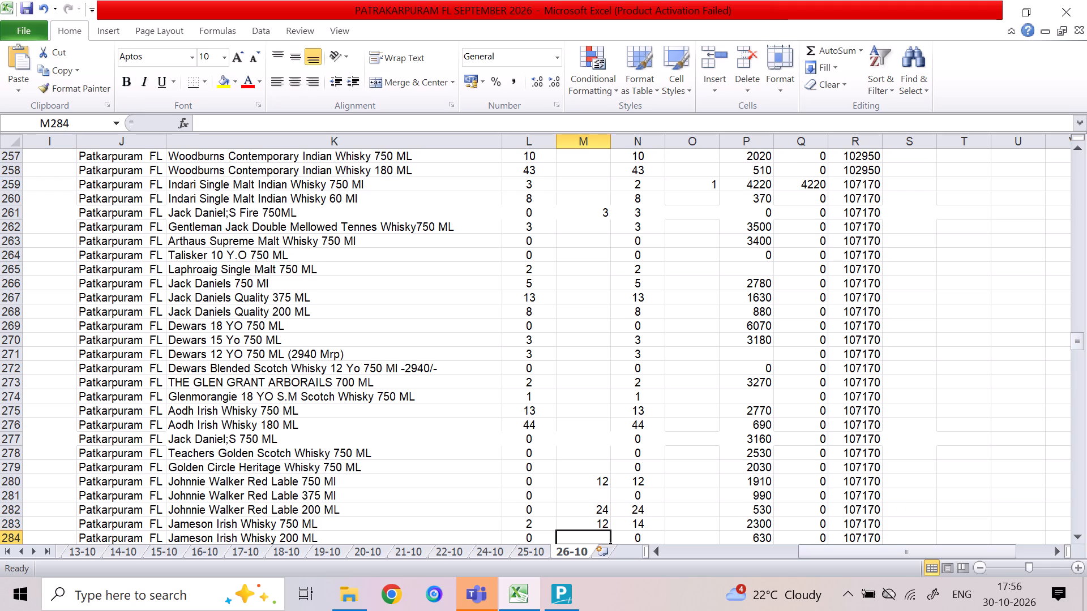
# Enter 30 in column M for Jameson Irish Whisky 200 ML in row 284.
pyautogui.press('Down')
pyautogui.press('Up')
pyautogui.press('Up')
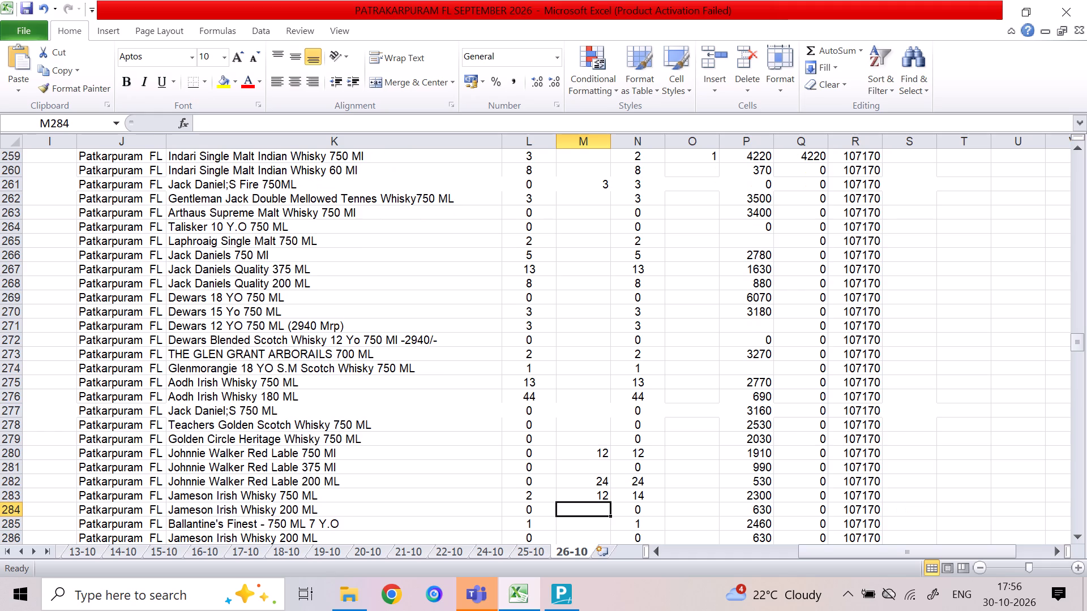
pyautogui.write('30')
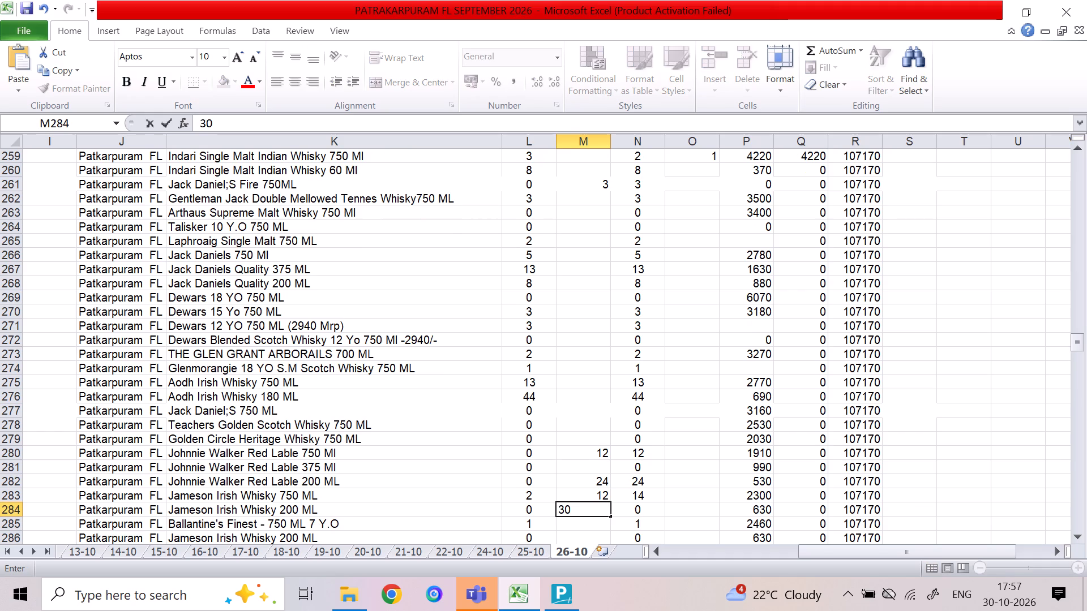
pyautogui.press('Down')
# Enter 4 in column O for Jameson Irish Whisky 200 ML in row 284.
pyautogui.press('Up')
pyautogui.press('Up')
pyautogui.press('Right')
pyautogui.press('Right')
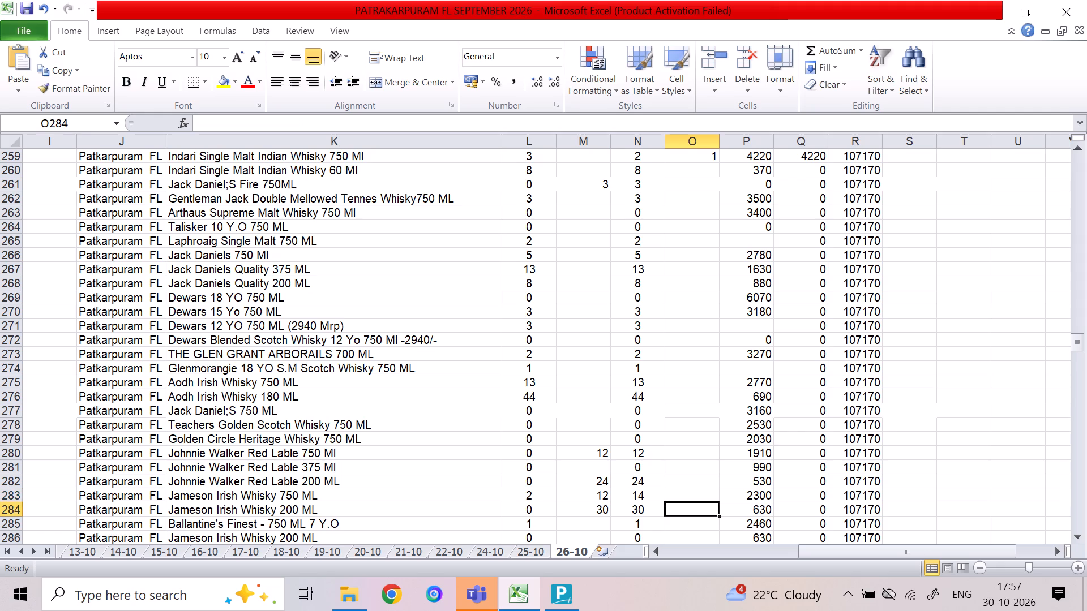
pyautogui.press('4')
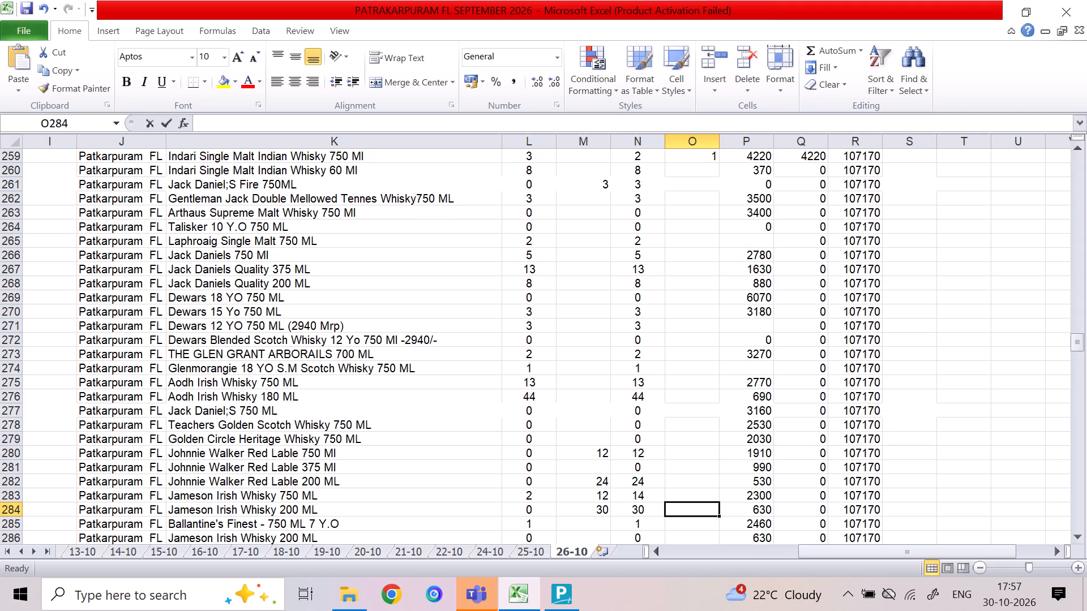
pyautogui.press('Down')
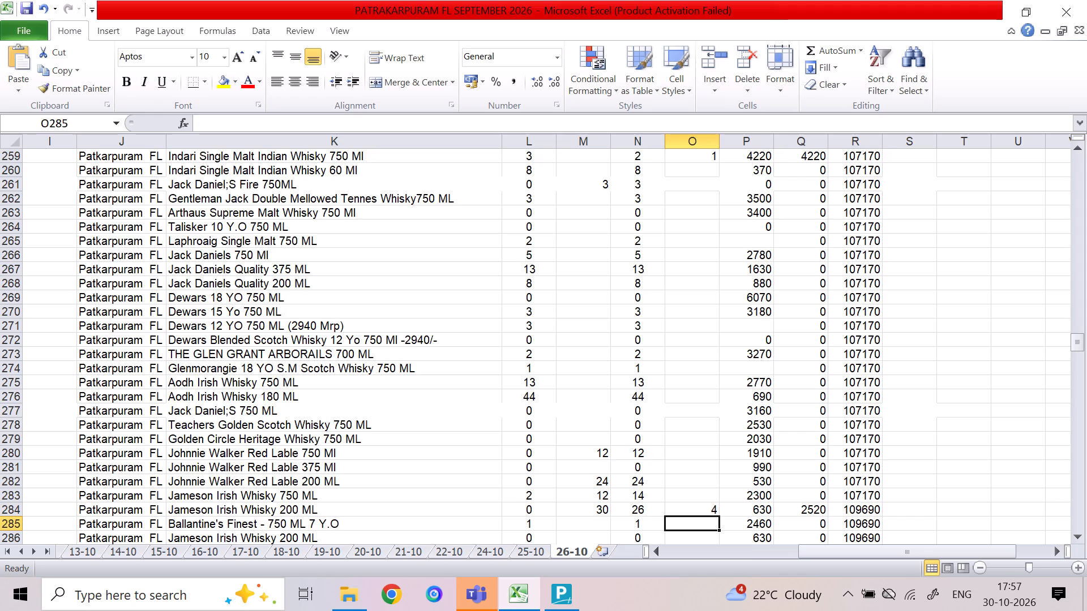
# Enter 24 in column M for Ballantine's finest - 375 ML in row 288.
pyautogui.press('Left')
pyautogui.press('Down')
pyautogui.press('Down')
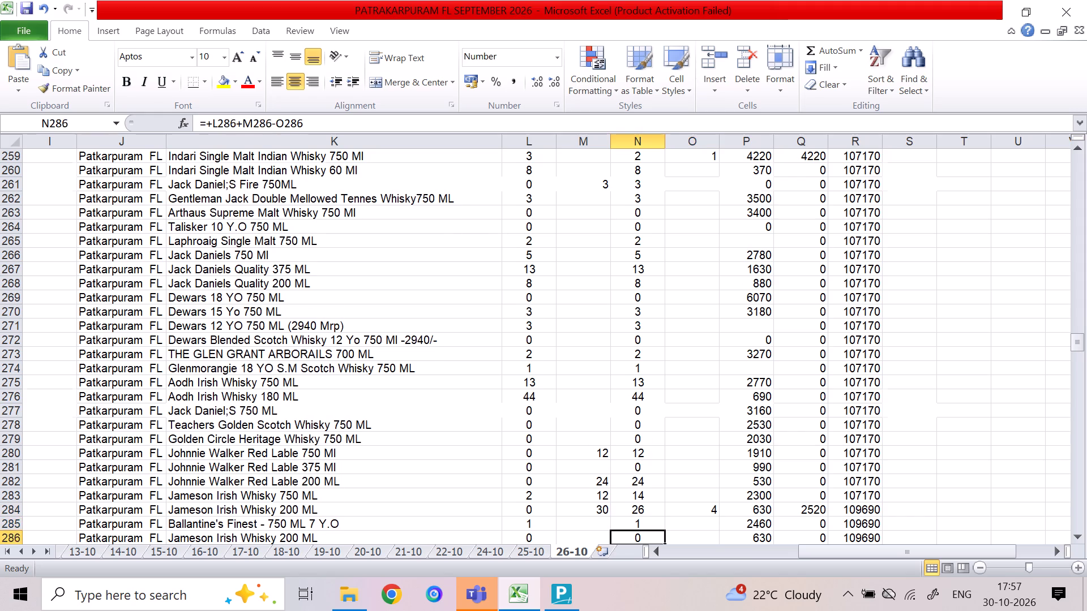
pyautogui.press('Down')
pyautogui.press('Down')
pyautogui.press('Up')
pyautogui.press('Up')
pyautogui.press('Left')
pyautogui.press('Left')
pyautogui.press('Left')
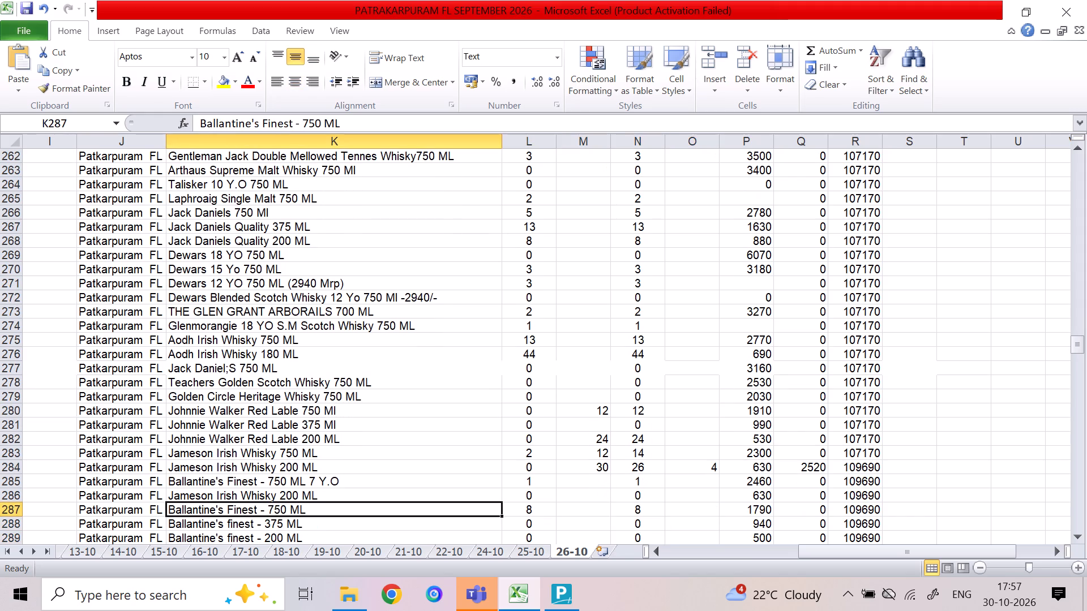
pyautogui.press('Right')
pyautogui.press('Right')
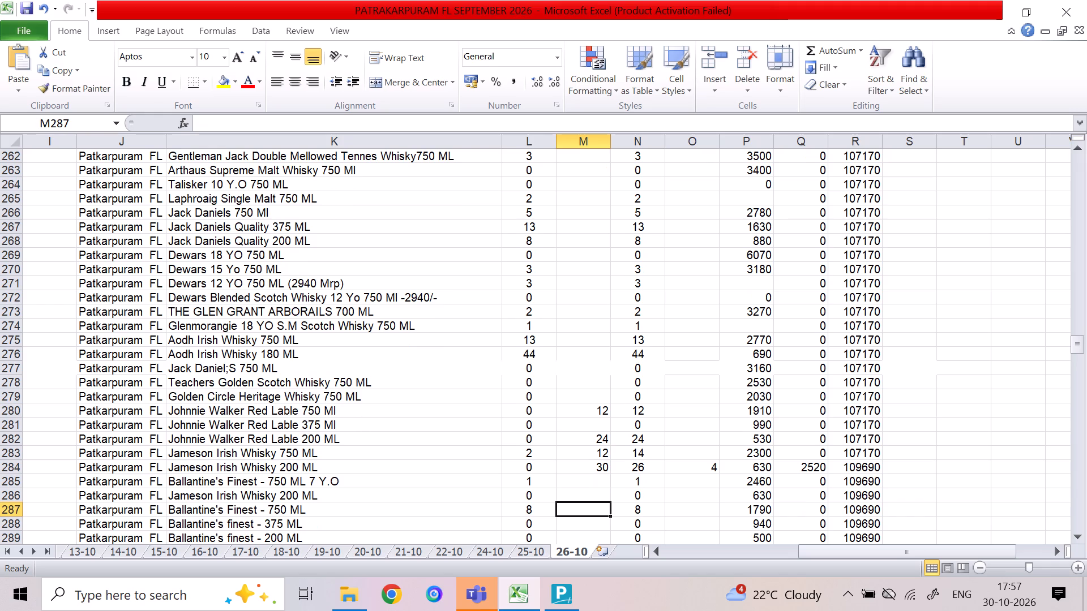
pyautogui.press('Down')
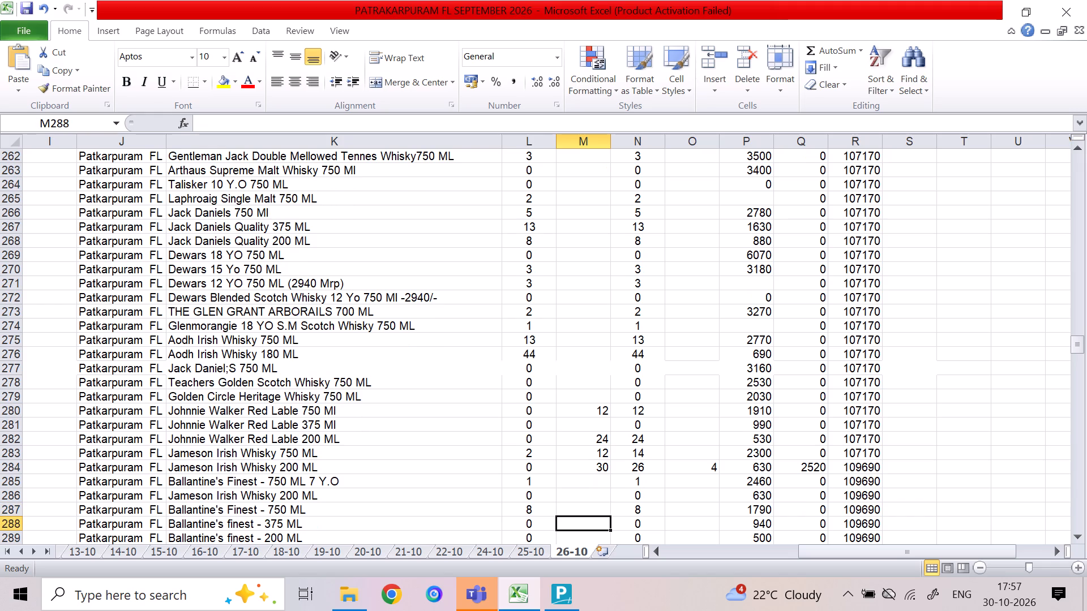
pyautogui.write('24')
pyautogui.press('Right')
# Enter 2 in column O for Bushmills The Original Irish Whisky 700ML in row 292.
pyautogui.press('Right')
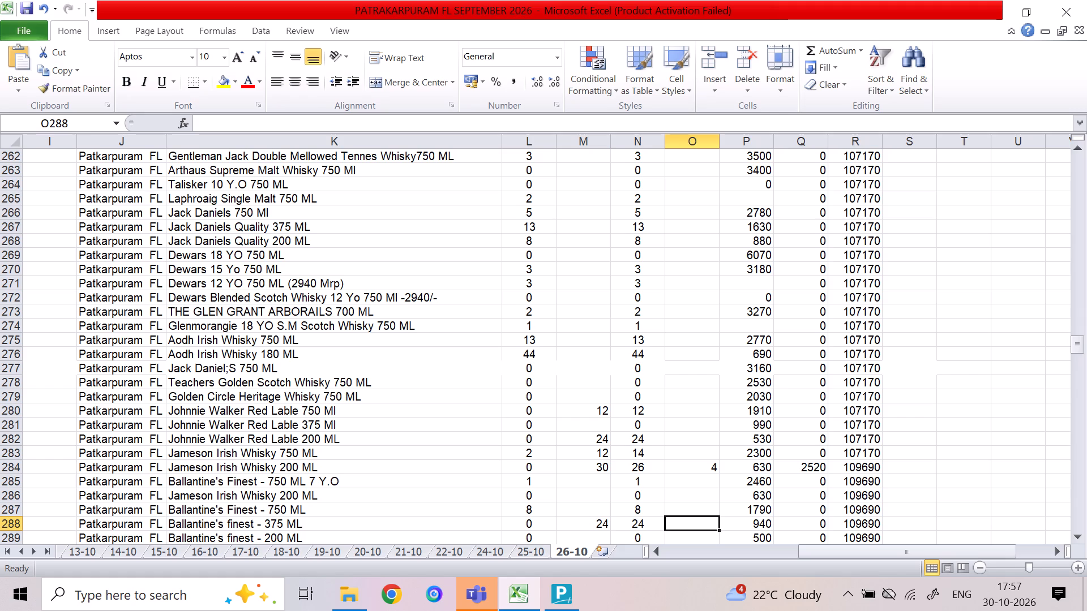
pyautogui.press('Down')
pyautogui.press('Down')
pyautogui.press('Down')
pyautogui.press('Down')
pyautogui.press('Down')
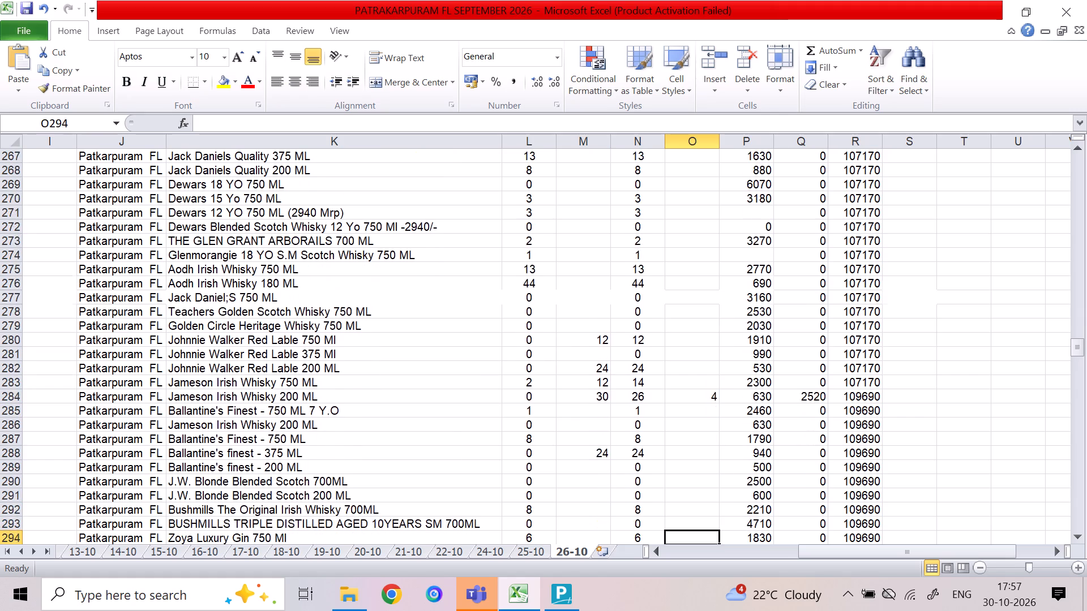
pyautogui.press('Down')
pyautogui.press('Down')
pyautogui.press('Up')
pyautogui.press('Up')
pyautogui.press('Up')
pyautogui.press('Up')
pyautogui.press('Left')
pyautogui.press('Left')
pyautogui.press('Left')
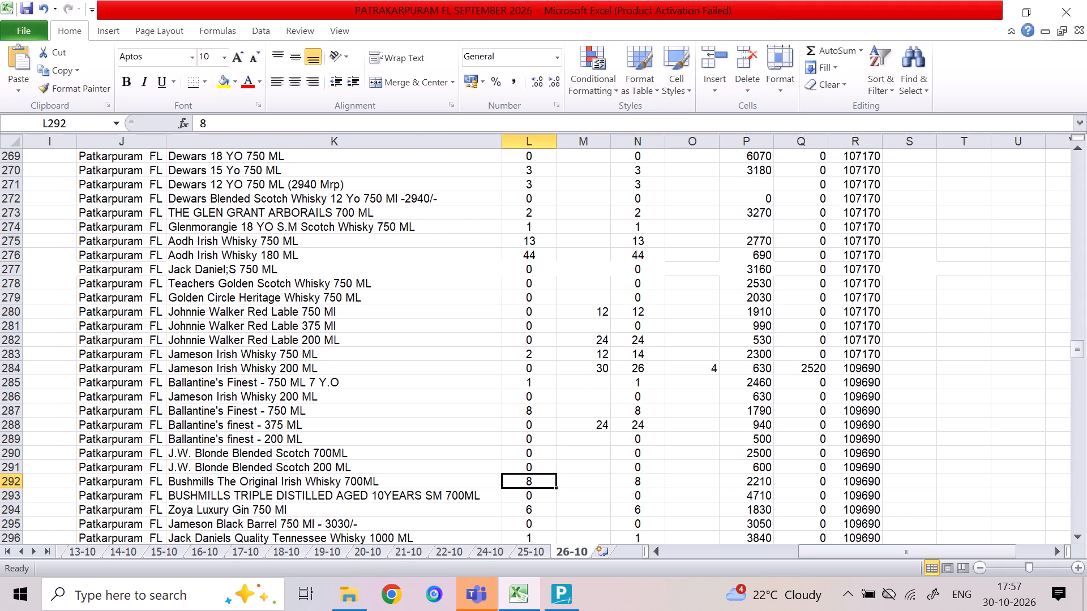
pyautogui.press('Left')
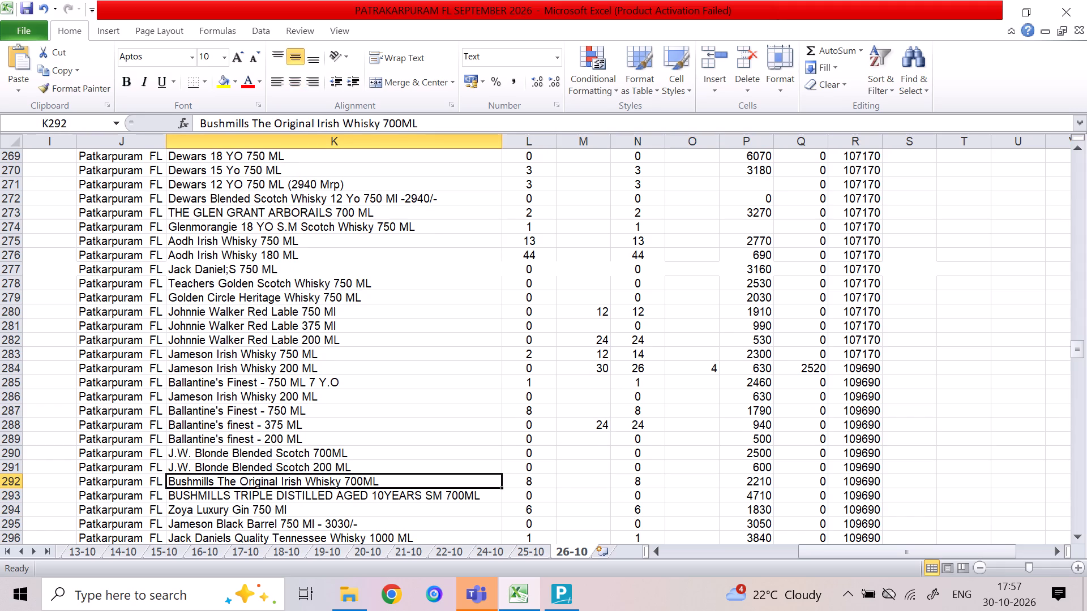
pyautogui.press('Right')
pyautogui.press('Right')
pyautogui.press('Right')
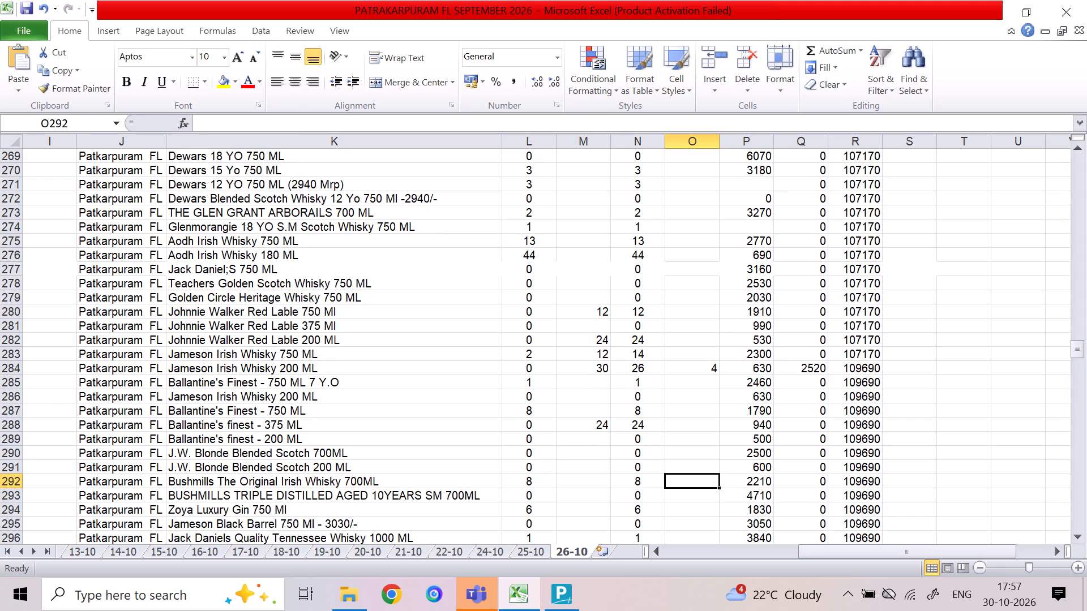
pyautogui.press('2')
pyautogui.press('Down')
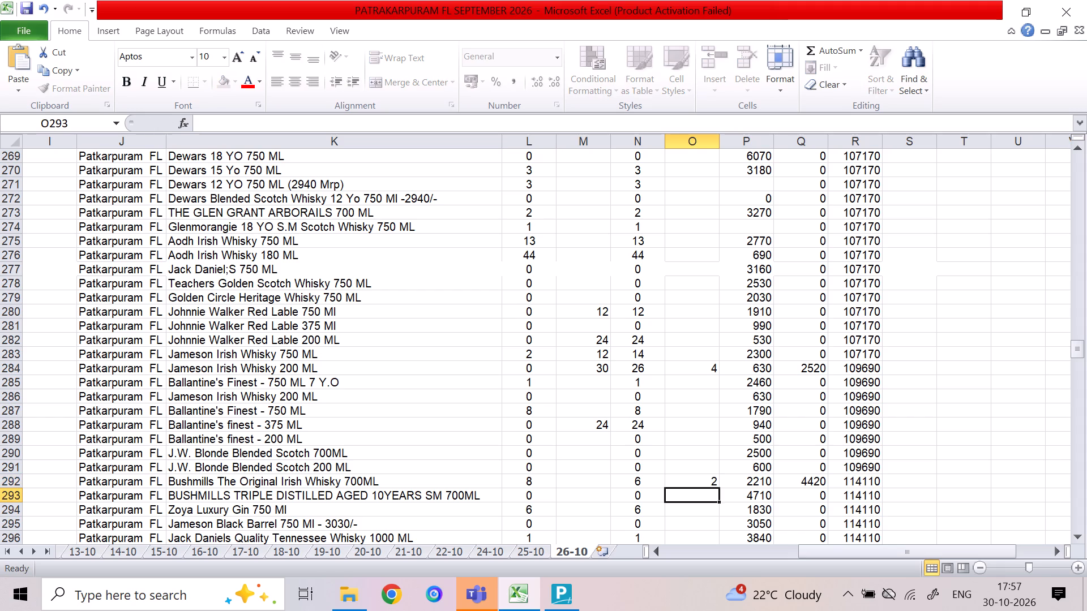
# Enter 1 in column O for Bombay Sapphire Dist London Dry Gin 750 ML in row 304.
pyautogui.press('Down')
pyautogui.press('Down')
pyautogui.press('Up')
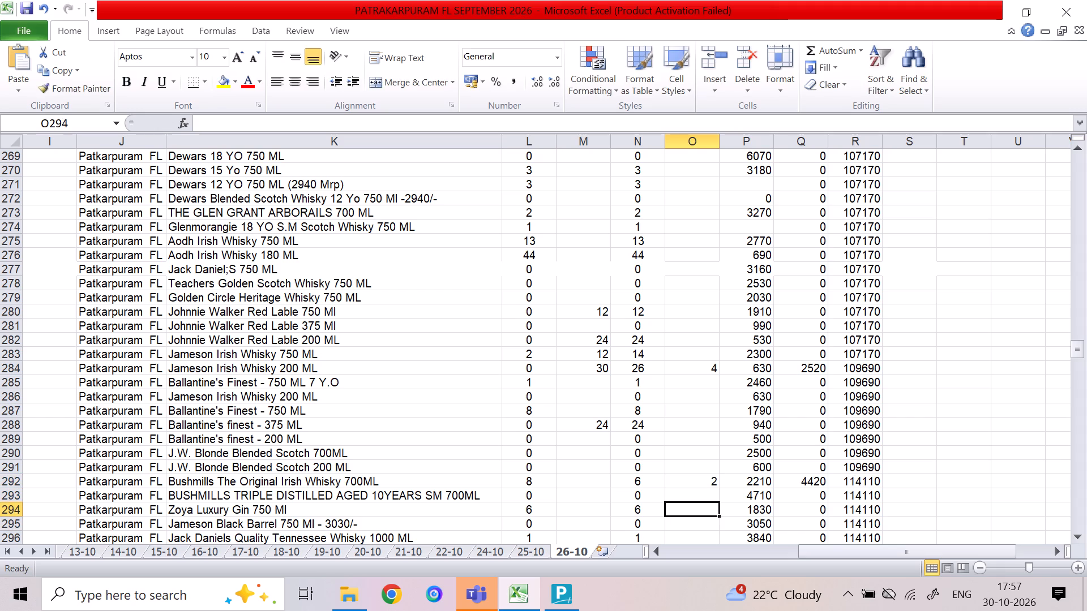
pyautogui.press('Down')
pyautogui.press('Down')
pyautogui.press('Down')
pyautogui.press('Down')
pyautogui.press('Down')
pyautogui.press('Down')
pyautogui.press('Down')
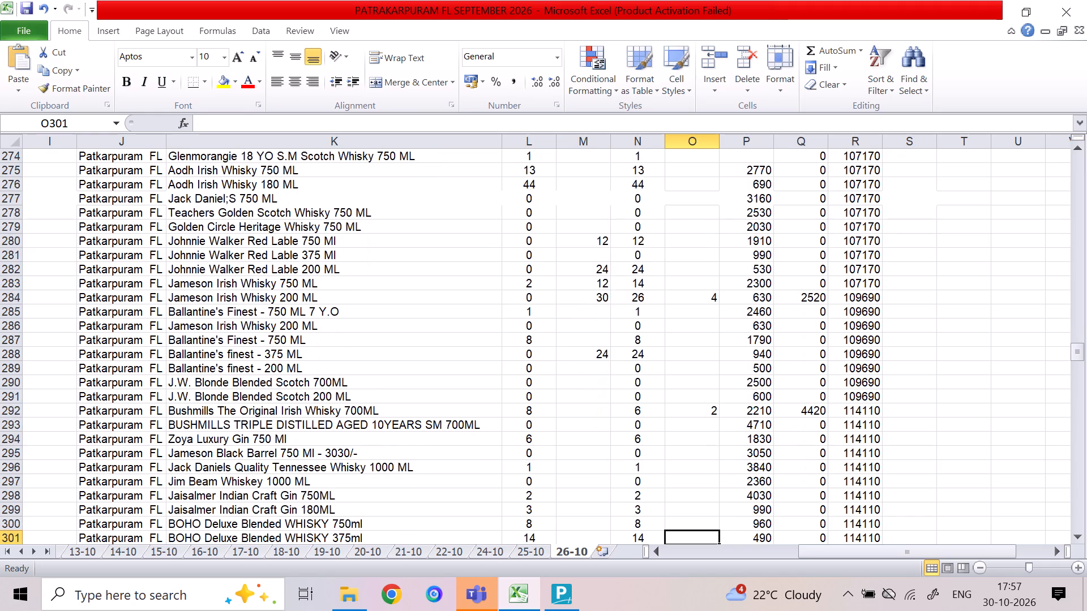
pyautogui.press('Down')
pyautogui.press('Down')
pyautogui.press('Down')
pyautogui.press('Down')
pyautogui.press('Down')
pyautogui.press('Up')
pyautogui.press('Up')
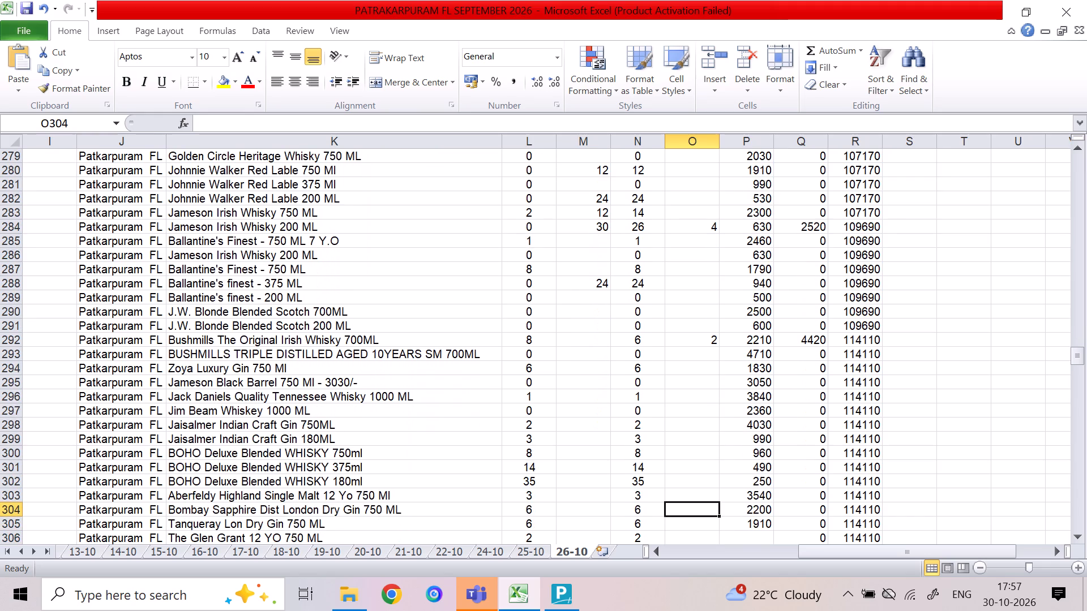
pyautogui.press('1')
pyautogui.press('Down')
pyautogui.press('Down')
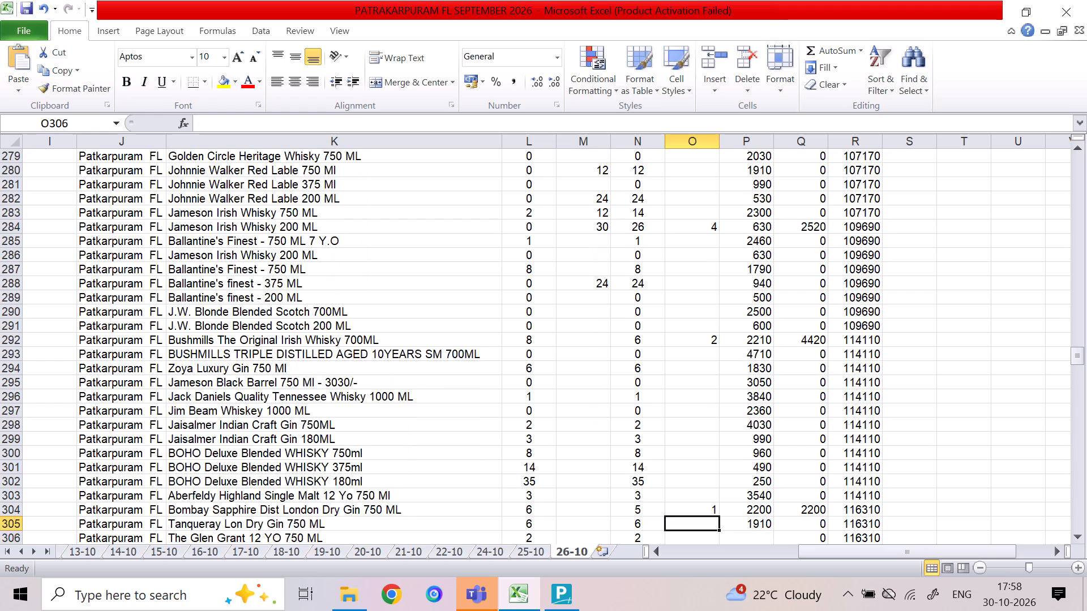
# Enter 2 in column O for Tanqueray Lon Dry Gin 750 ML in row 305.
pyautogui.press('2')
pyautogui.press('Down')
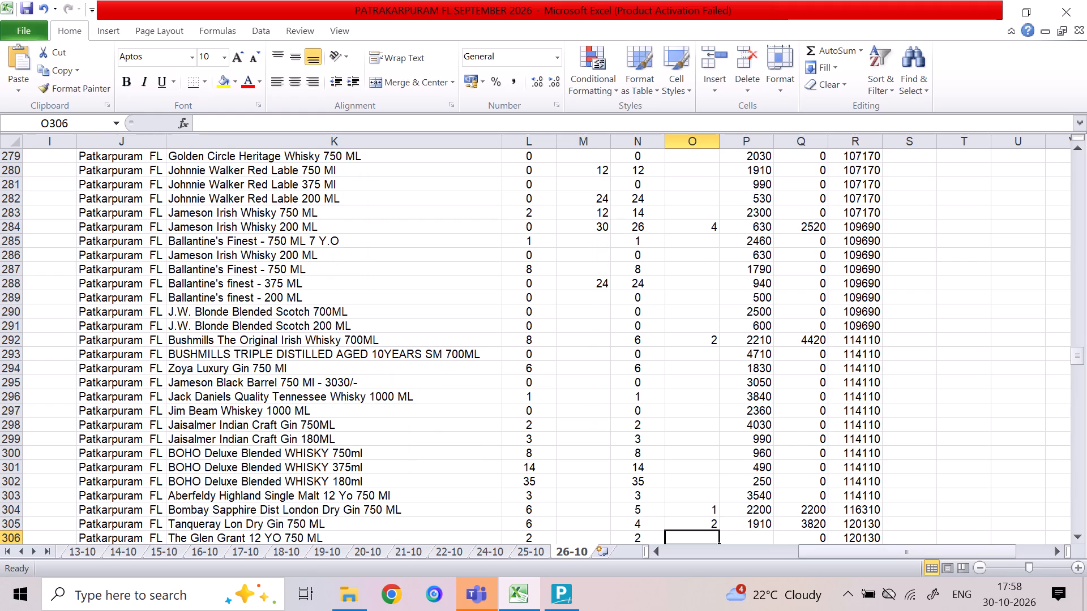
# Enter 1 in column O for BOHO Deluxe Blended WHISKY 750ml in row 300.
pyautogui.press('Down')
pyautogui.press('Down')
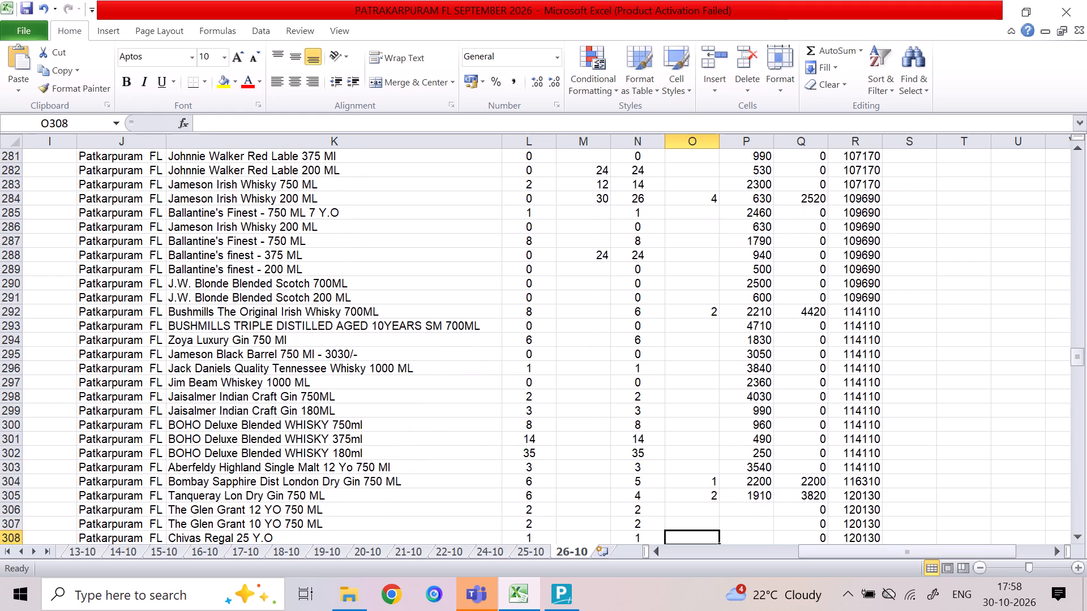
pyautogui.press('Down')
pyautogui.press('Down')
pyautogui.press('Down')
pyautogui.press('Down')
pyautogui.press('Down')
pyautogui.press('Up')
pyautogui.press('Up')
pyautogui.press('Down')
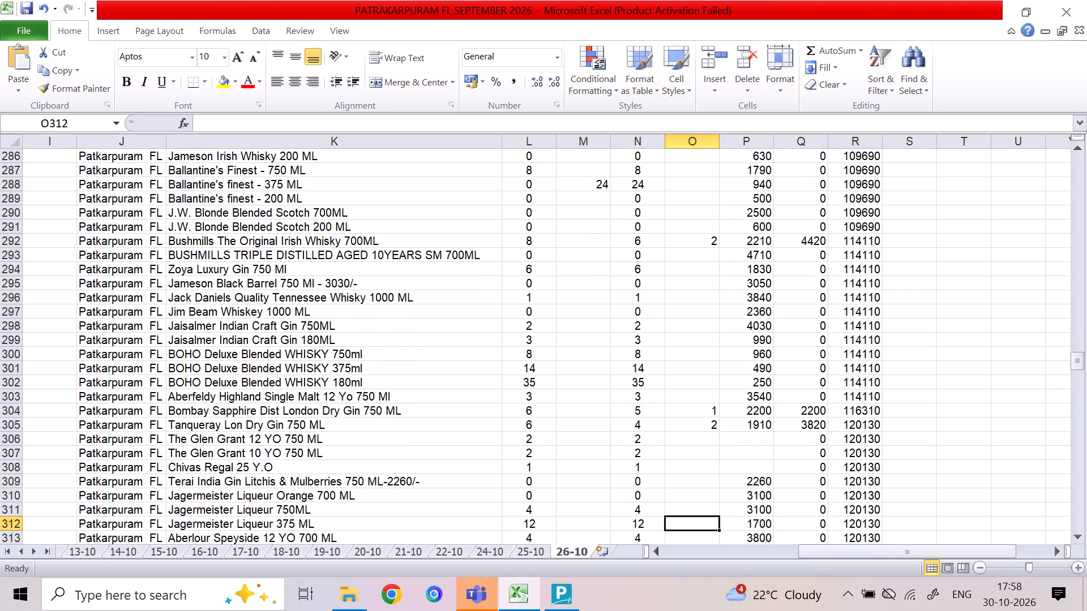
pyautogui.press('Down')
pyautogui.press('Down')
pyautogui.press('Down')
pyautogui.press('Down')
pyautogui.press('Down')
pyautogui.press('Down')
pyautogui.press('Down')
pyautogui.press('Down')
pyautogui.press('Down')
pyautogui.press('Down')
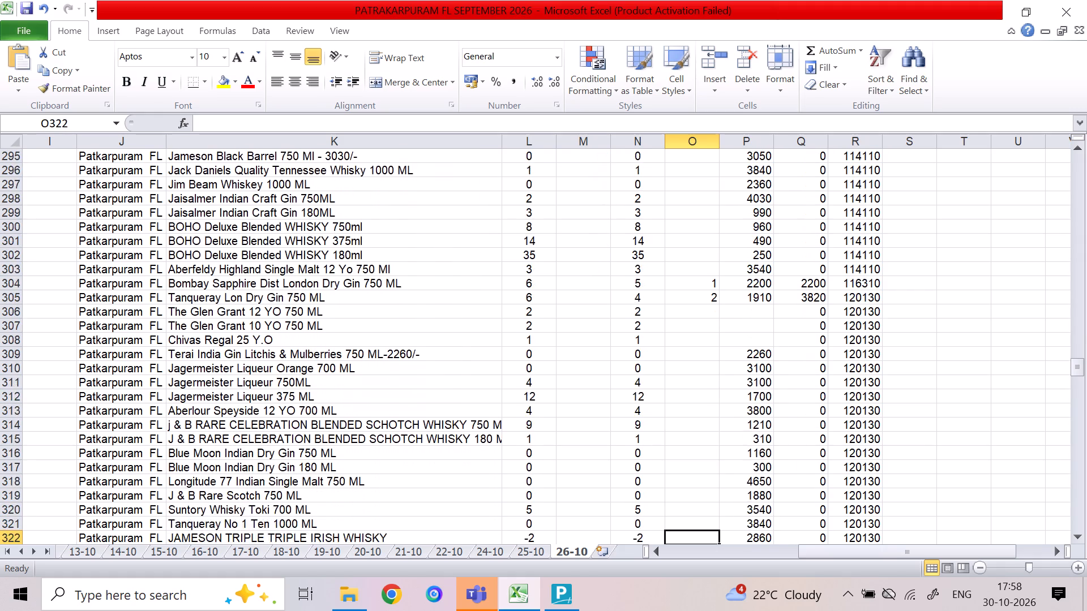
pyautogui.press('Down')
pyautogui.press('Down')
pyautogui.press('Up')
pyautogui.press('Up')
pyautogui.press('Up')
pyautogui.press('Up')
pyautogui.press('Up')
pyautogui.press('Up')
pyautogui.press('Up')
pyautogui.press('Up')
pyautogui.press('Up')
pyautogui.press('Up')
pyautogui.press('Up')
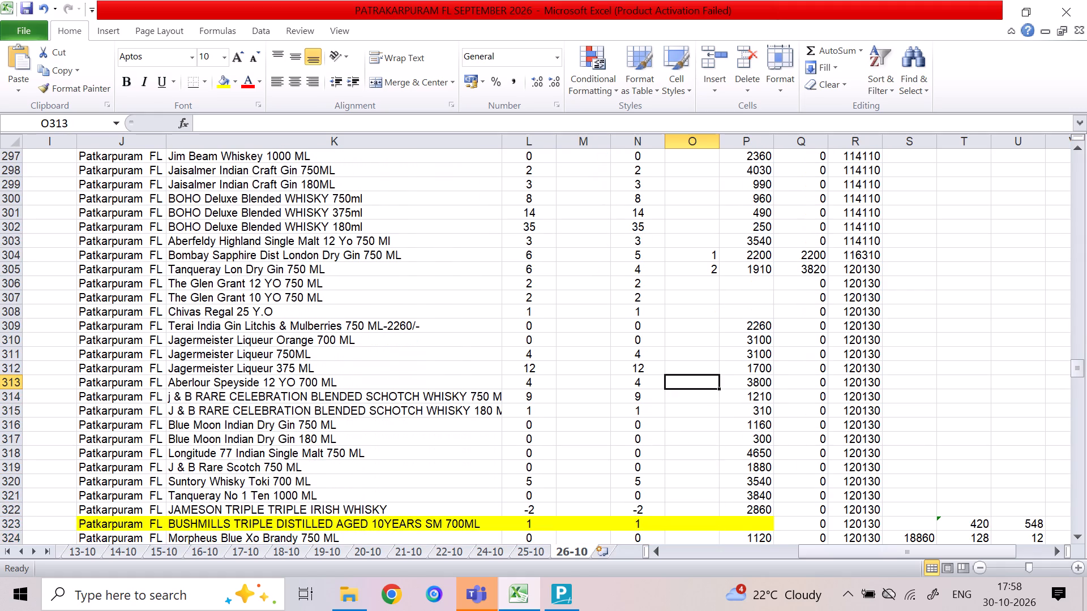
pyautogui.press('Up')
pyautogui.press('Up')
pyautogui.press('Up')
pyautogui.press('Up')
pyautogui.press('Up')
pyautogui.press('Up')
pyautogui.press('Up')
pyautogui.press('Up')
pyautogui.press('Up')
pyautogui.press('Up')
pyautogui.press('Up')
pyautogui.press('Up')
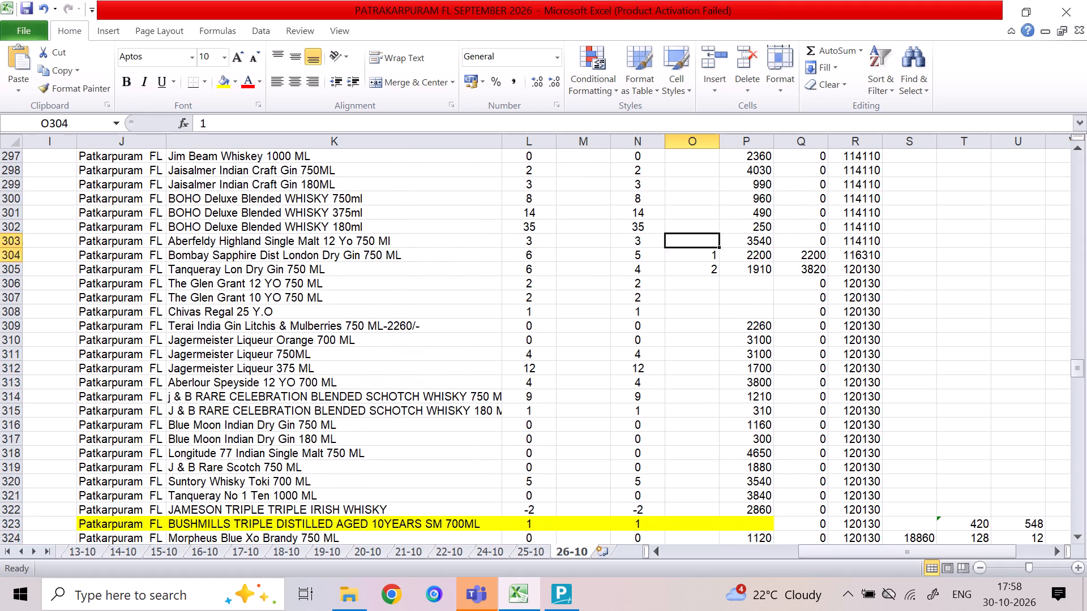
pyautogui.press('Up')
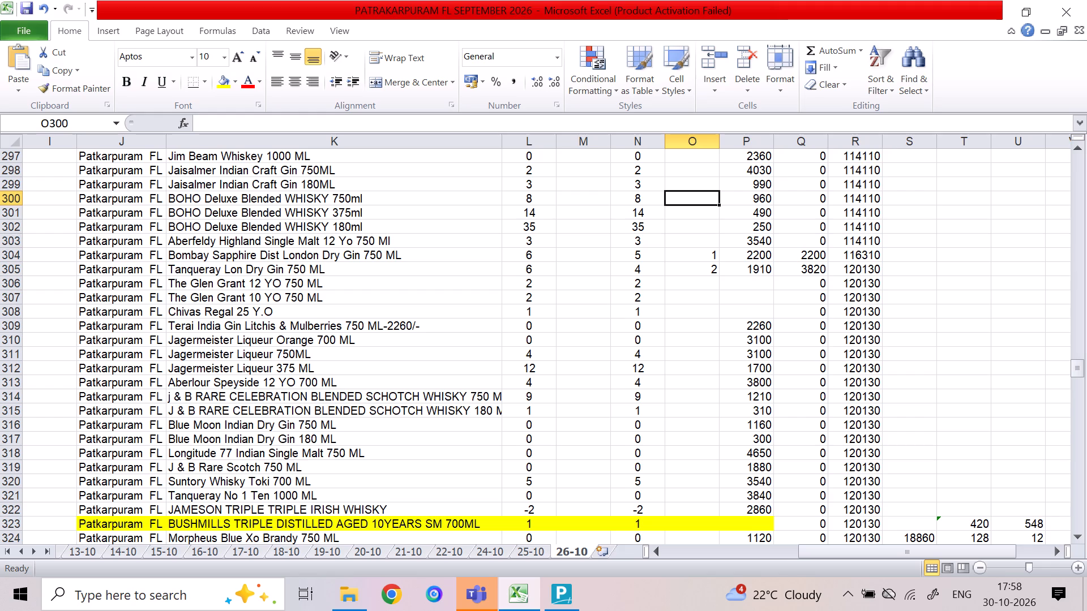
pyautogui.press('1')
pyautogui.press('Down')
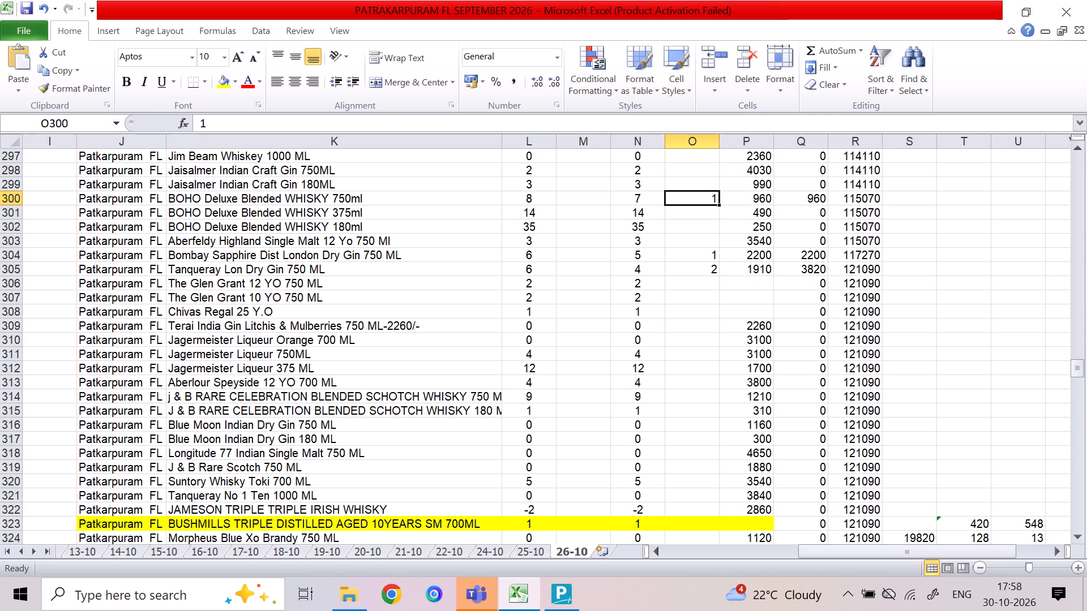
# Enter 2 in column O for the 750 ML J & B Rare Celebration Blended Schotch Whisky in row 314.
pyautogui.press('Down')
pyautogui.press('Down')
pyautogui.press('Down')
pyautogui.press('Down')
pyautogui.press('Down')
pyautogui.press('Down')
pyautogui.press('Down')
pyautogui.press('Down')
pyautogui.press('Down')
pyautogui.press('Down')
pyautogui.press('Down')
pyautogui.press('Down')
pyautogui.press('Down')
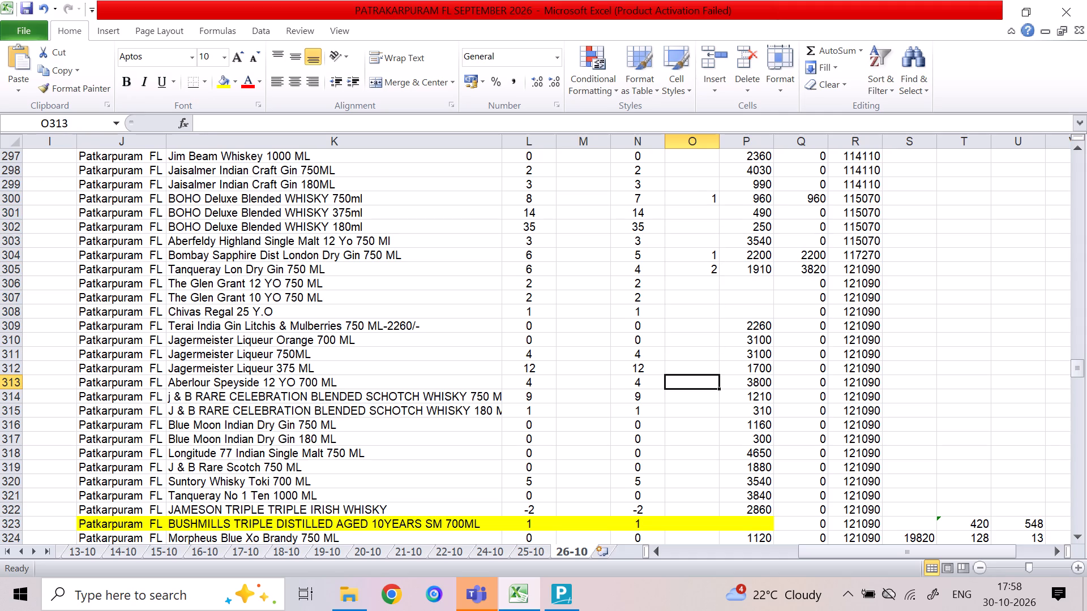
pyautogui.press('Up')
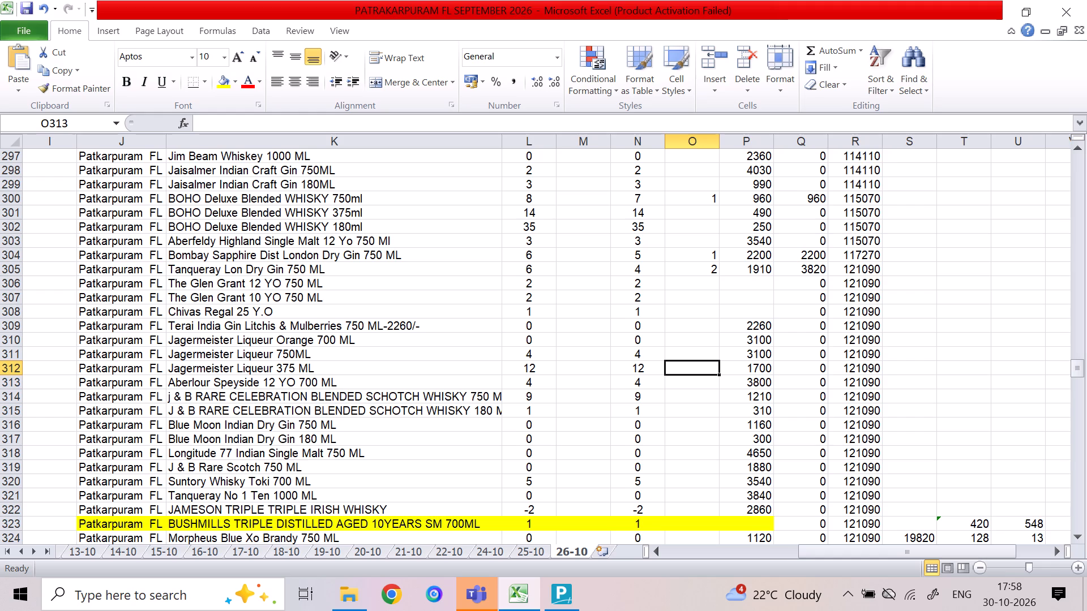
pyautogui.press('Down')
pyautogui.press('Down')
pyautogui.press('Up')
pyautogui.press('Down')
pyautogui.press('Down')
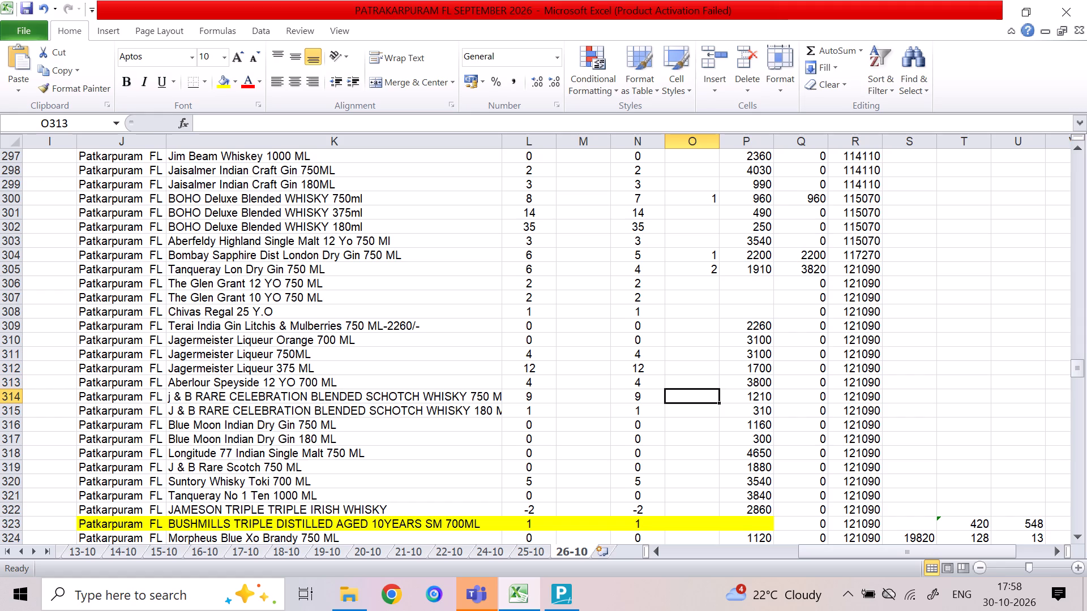
pyautogui.press('2')
pyautogui.press('Down')
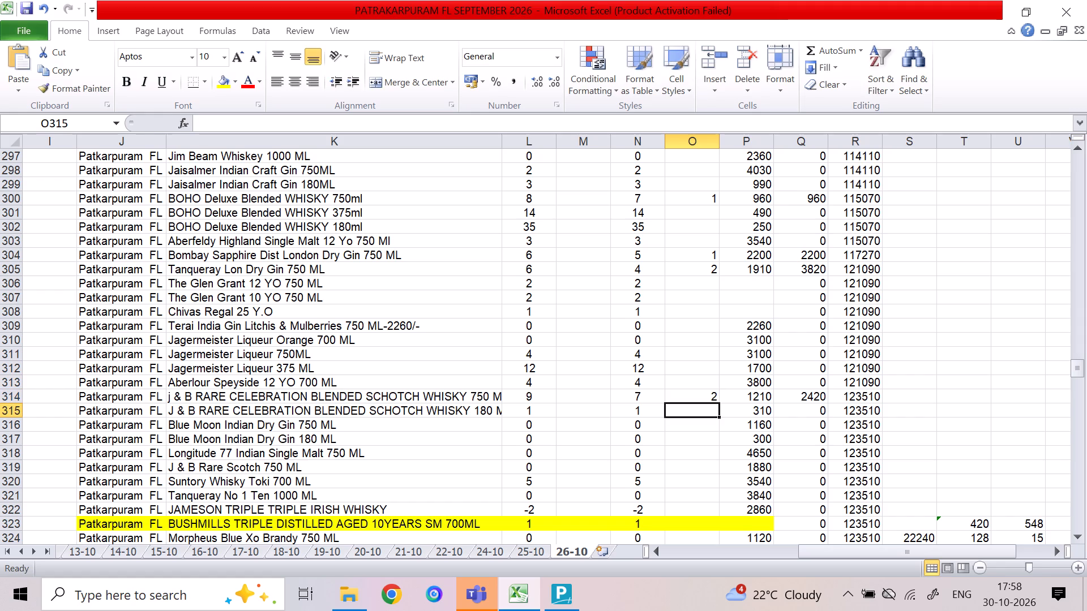
# Enter 48 in column M and 4 in column O for the 180 ML J & B Rare Celebration whisky in row 315.
pyautogui.press('Left')
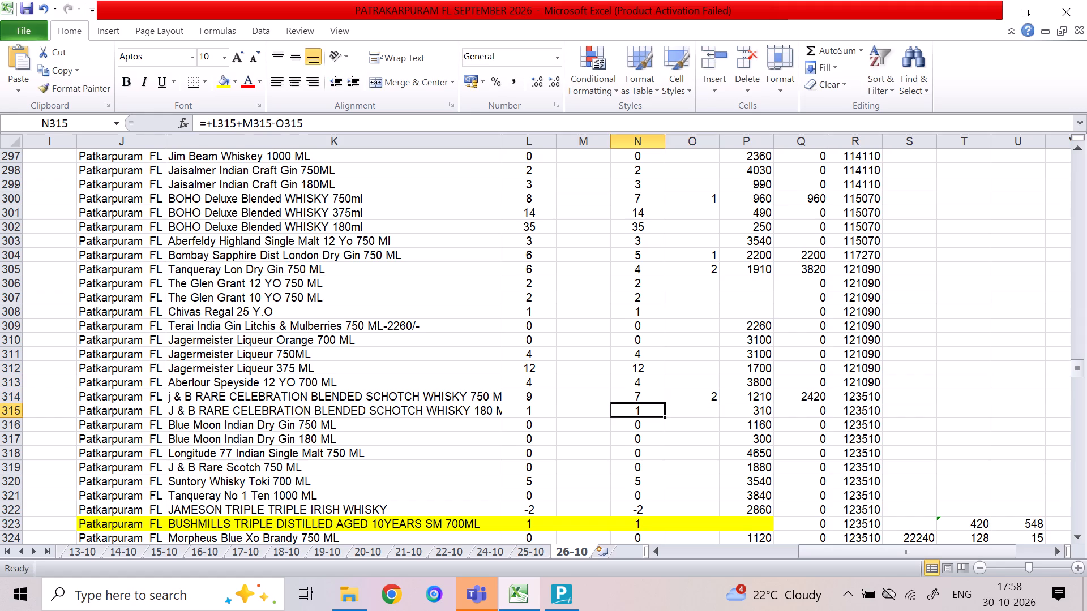
pyautogui.press('Left')
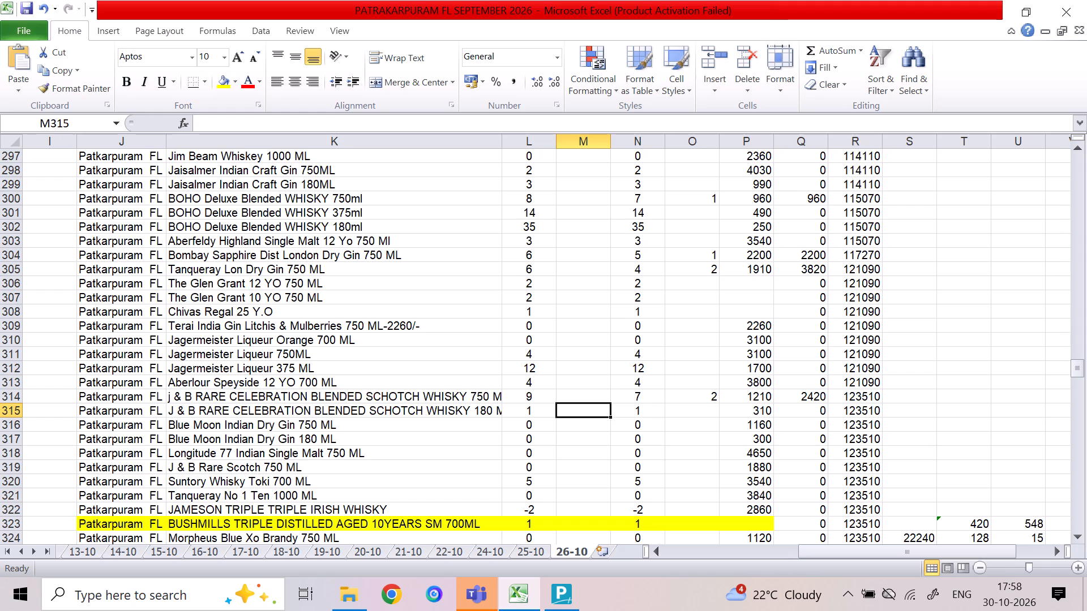
pyautogui.write('48')
pyautogui.press('Right')
pyautogui.press('Right')
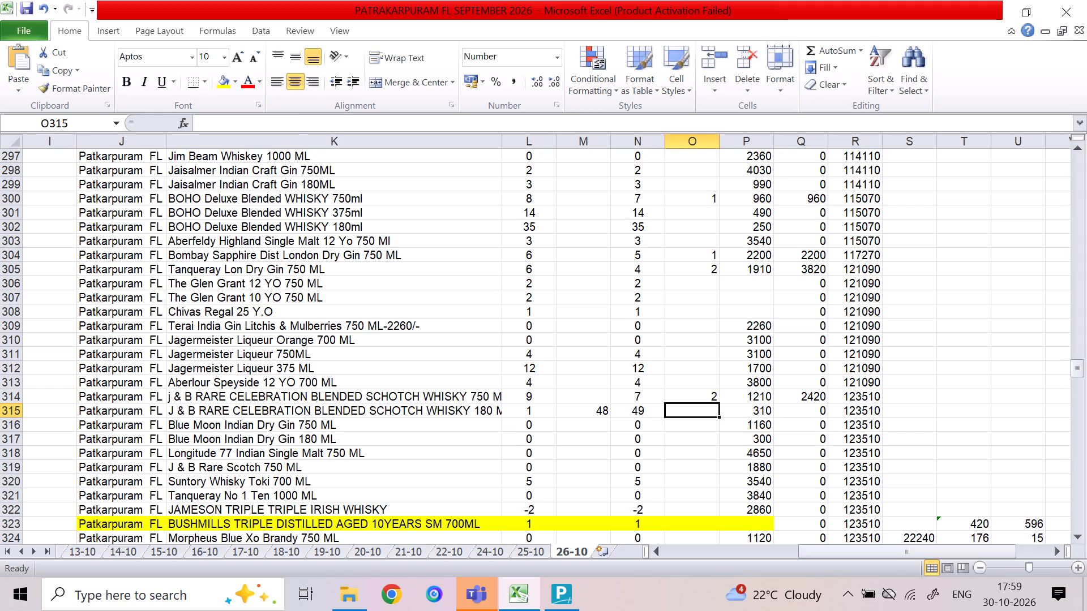
pyautogui.press('4')
pyautogui.press('Down')
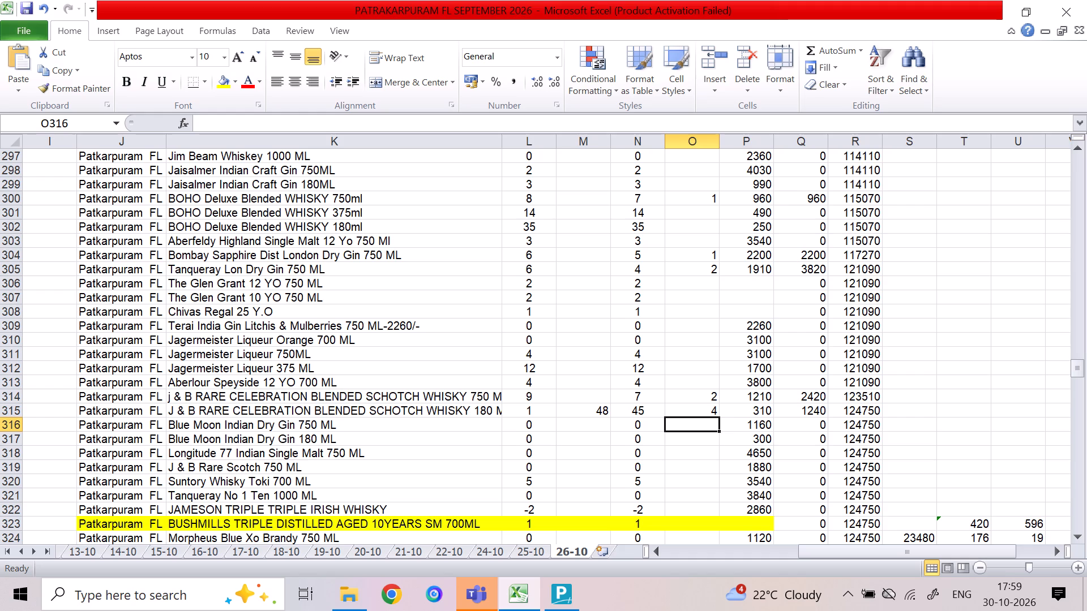
# Enter 1 in column O for JAMESON TRIPLE TRIPLE IRISH WHISKY in row 322.
pyautogui.press('Down')
pyautogui.press('Down')
pyautogui.press('Down')
pyautogui.press('Down')
pyautogui.press('Down')
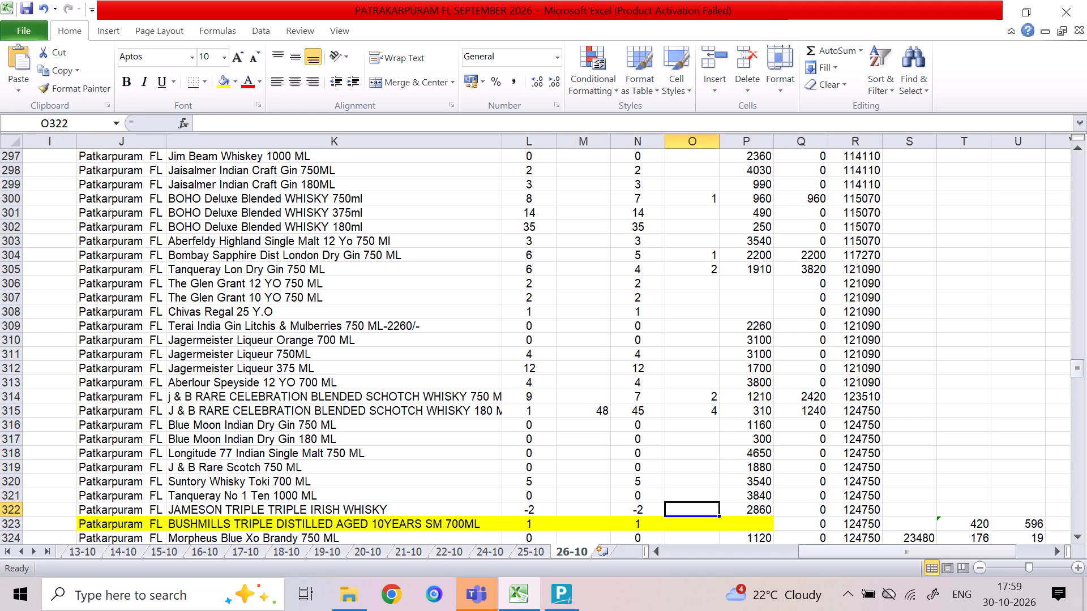
pyautogui.press('1')
pyautogui.press('Down')
pyautogui.press('Up')
pyautogui.press('Right')
pyautogui.press('Left')
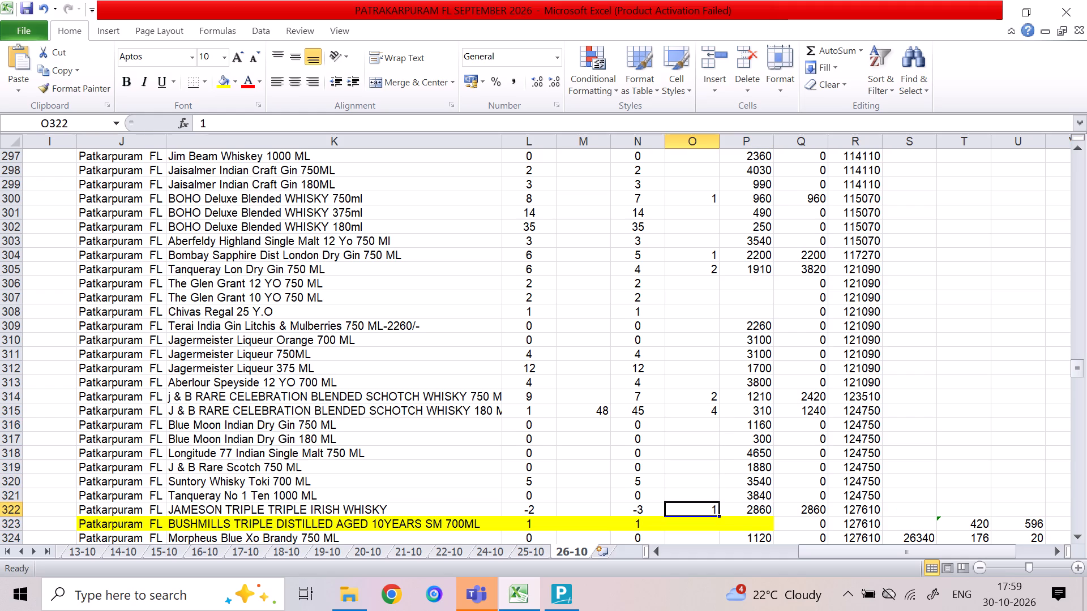
# Save the workbook.
pyautogui.press('Up')
pyautogui.press('Up')
pyautogui.hotkey('ctrl', 's')
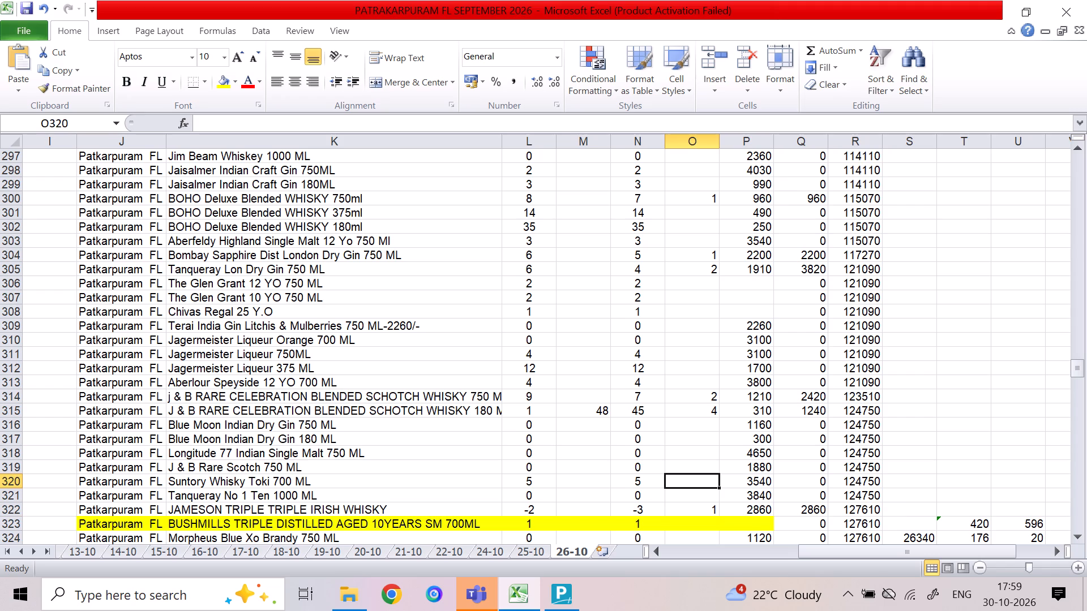
# Copy the name JAMESON TRIPLE TRIPLE IRISH WHISKY from row 322 and search for it on the 25-10 sheet.
pyautogui.doubleClick(457, 506)
pyautogui.moveTo(457, 506); pyautogui.dragTo(215, 497)
pyautogui.moveTo(213, 497); pyautogui.dragTo(182, 506)
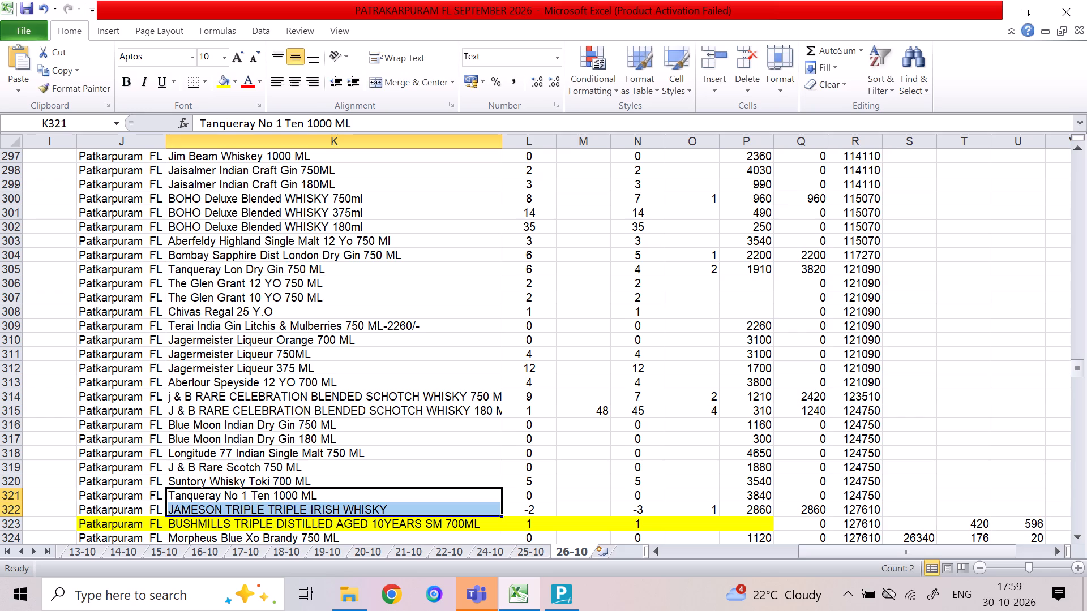
pyautogui.click(253, 515)
pyautogui.click(397, 514)
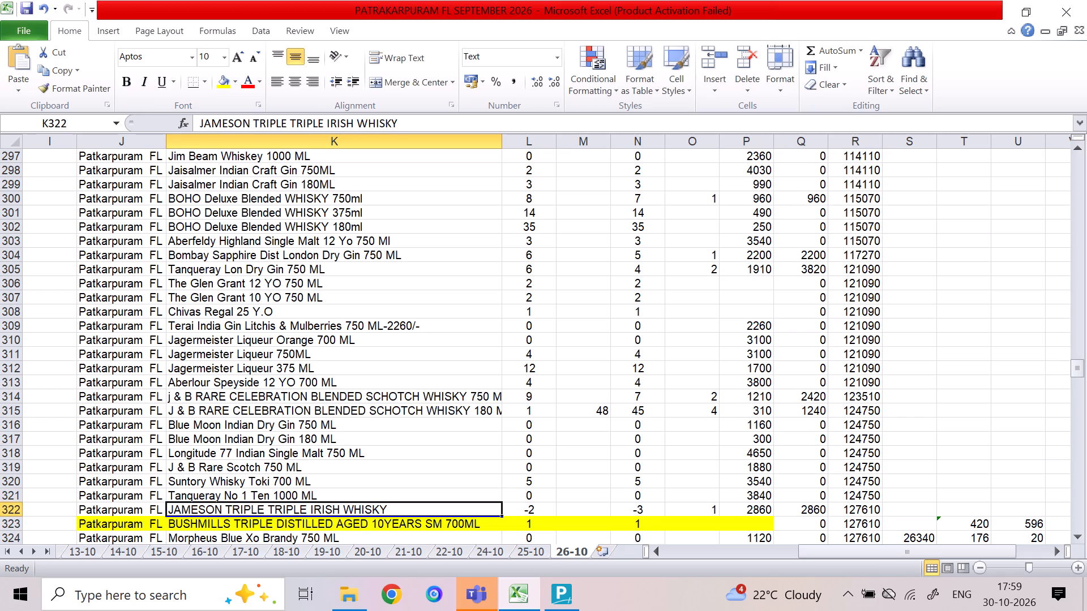
pyautogui.doubleClick(418, 510)
pyautogui.moveTo(418, 510); pyautogui.dragTo(118, 511)
pyautogui.hotkey('ctrl', 'c')
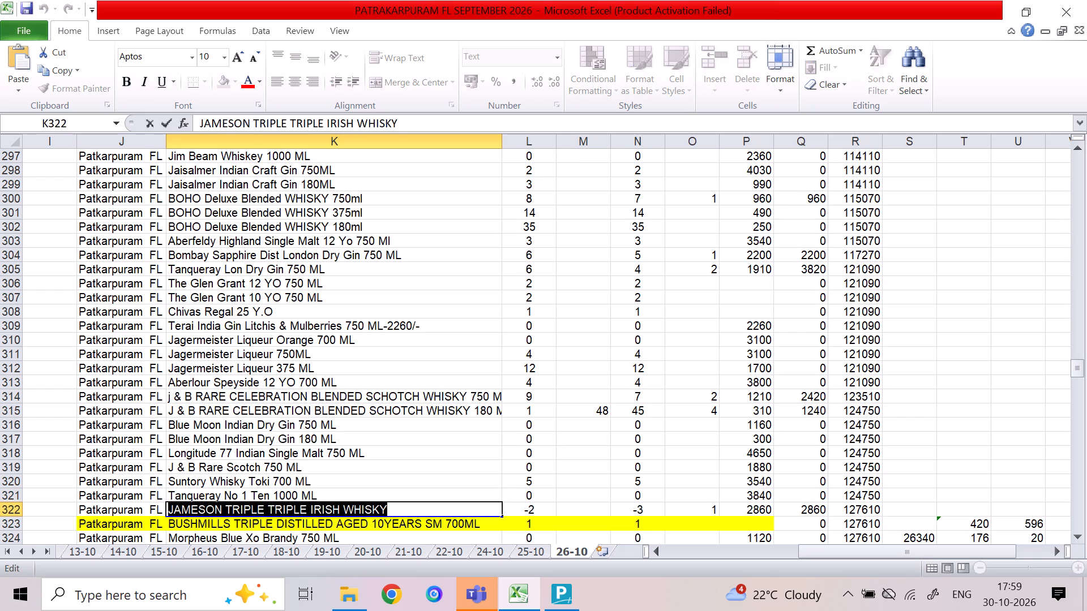
pyautogui.click(548, 550)
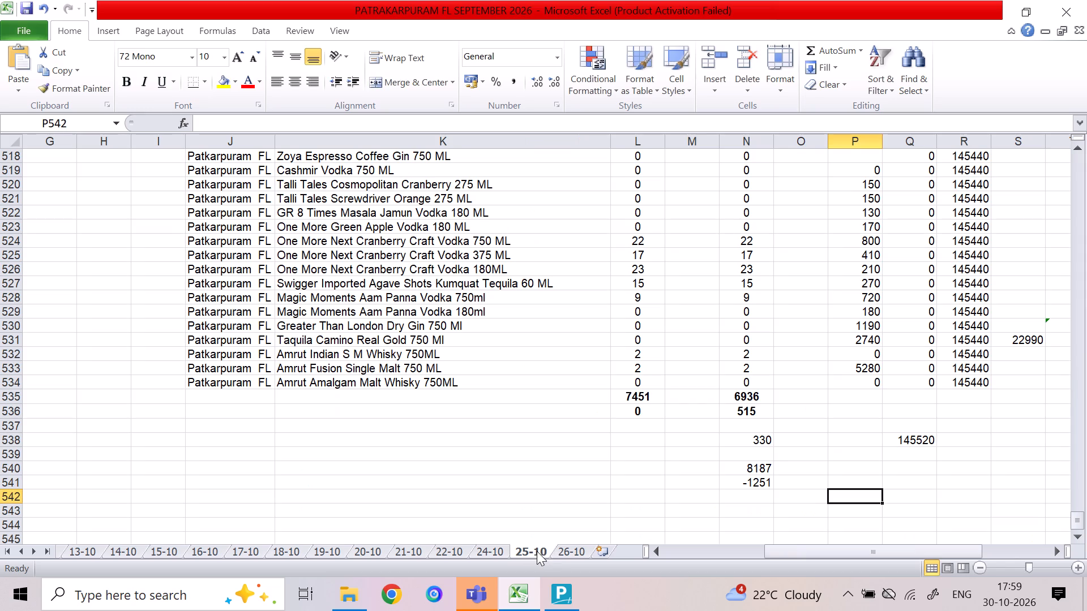
pyautogui.click(514, 474)
pyautogui.hotkey('ctrl', 'f')
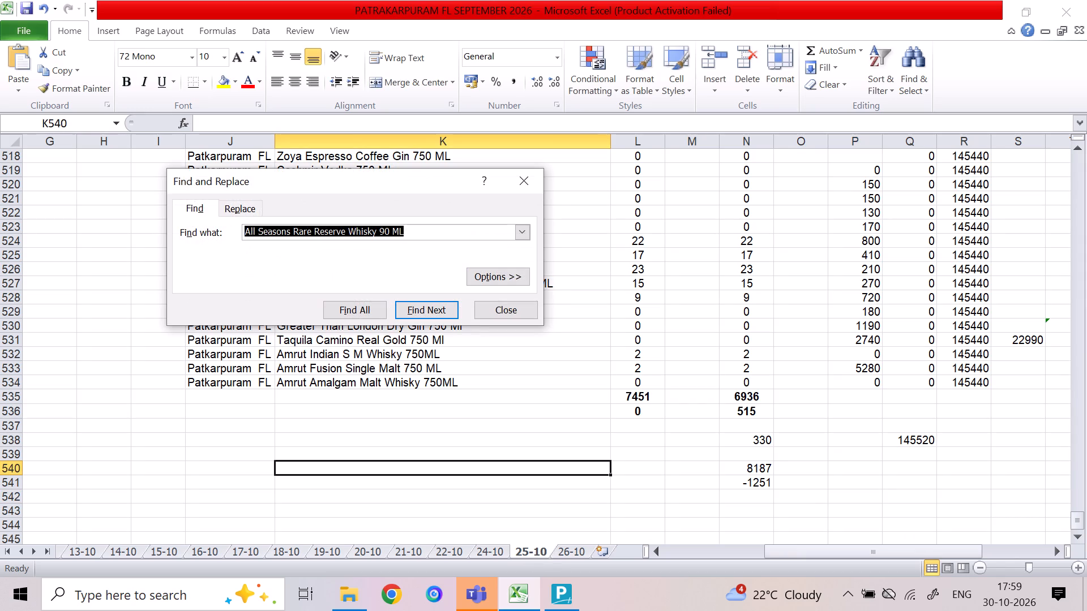
pyautogui.hotkey('ctrl', 'v')
pyautogui.click(425, 313)
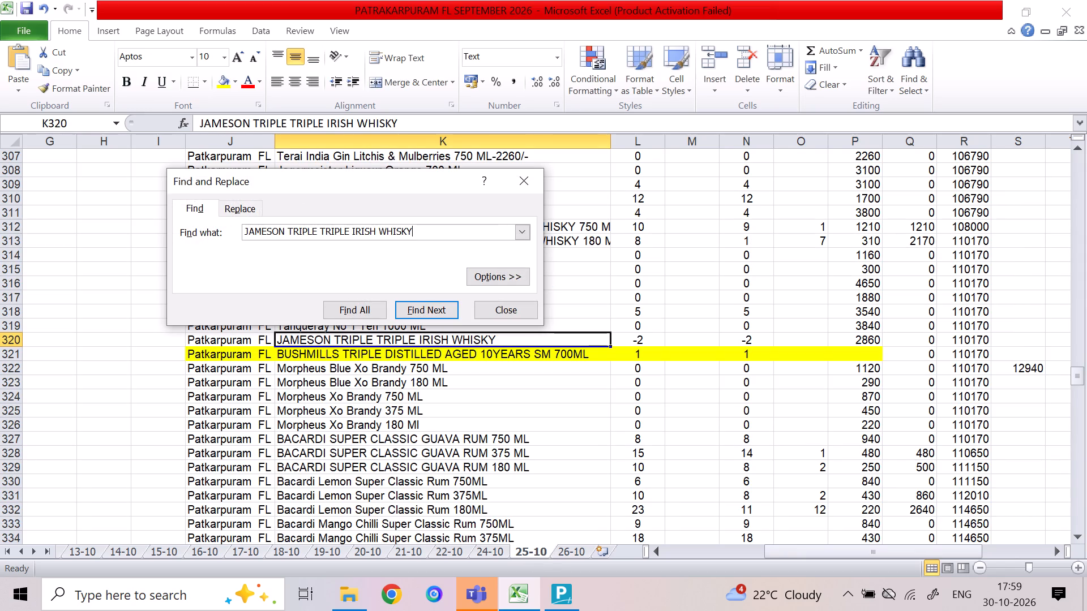
# Find JAMESON TRIPLE TRIPLE IRISH WHISKY on the 24-10, 22-10 and 21-10 sheets to check its stock and sales.
pyautogui.click(482, 545)
pyautogui.click(440, 472)
pyautogui.click(417, 313)
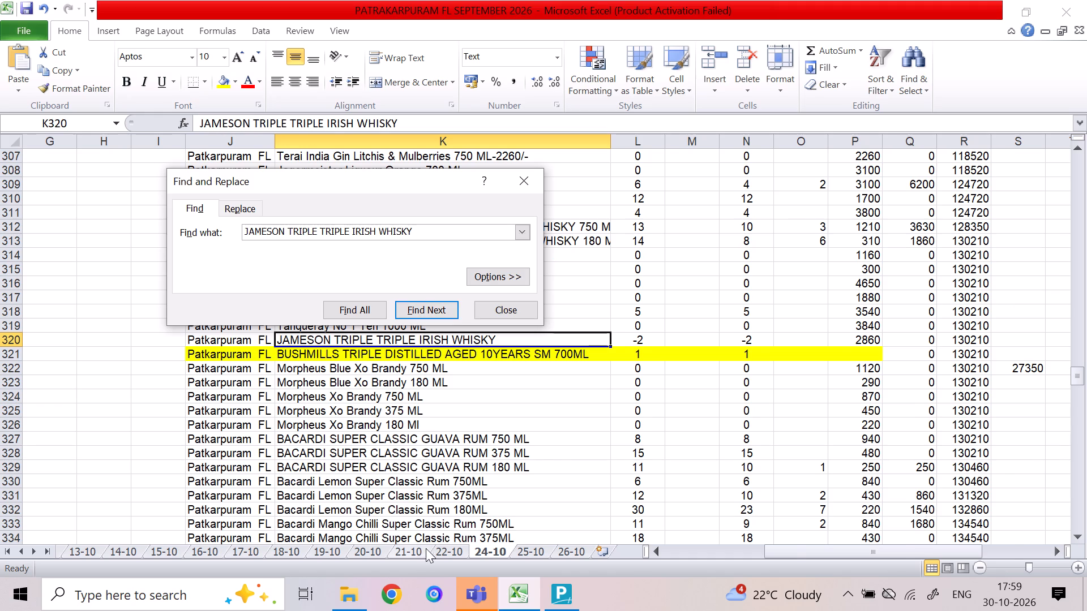
pyautogui.click(440, 550)
pyautogui.click(442, 445)
pyautogui.click(418, 305)
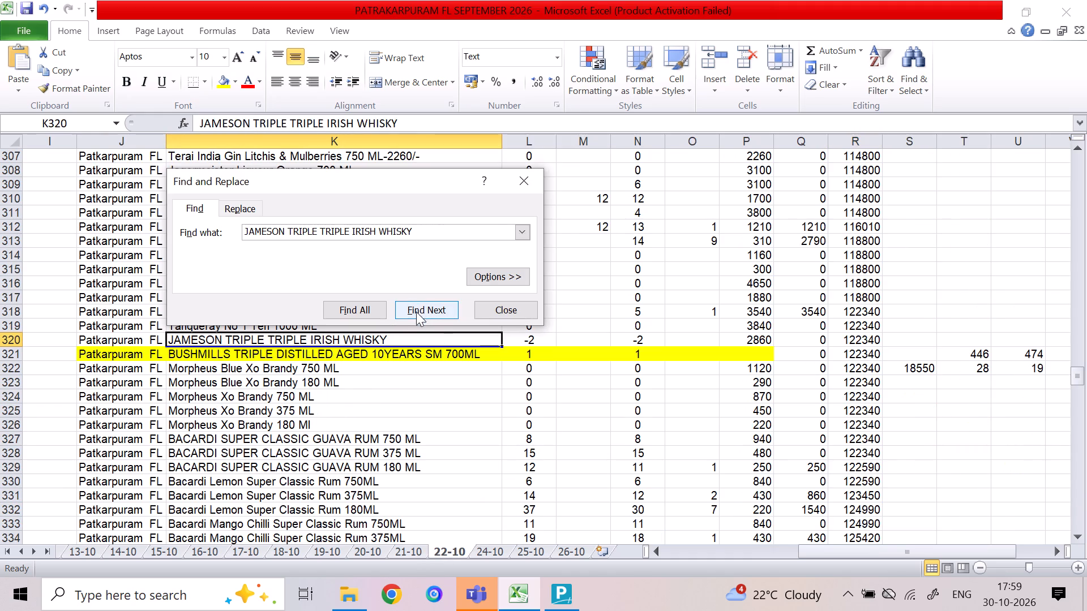
pyautogui.click(418, 556)
pyautogui.click(432, 460)
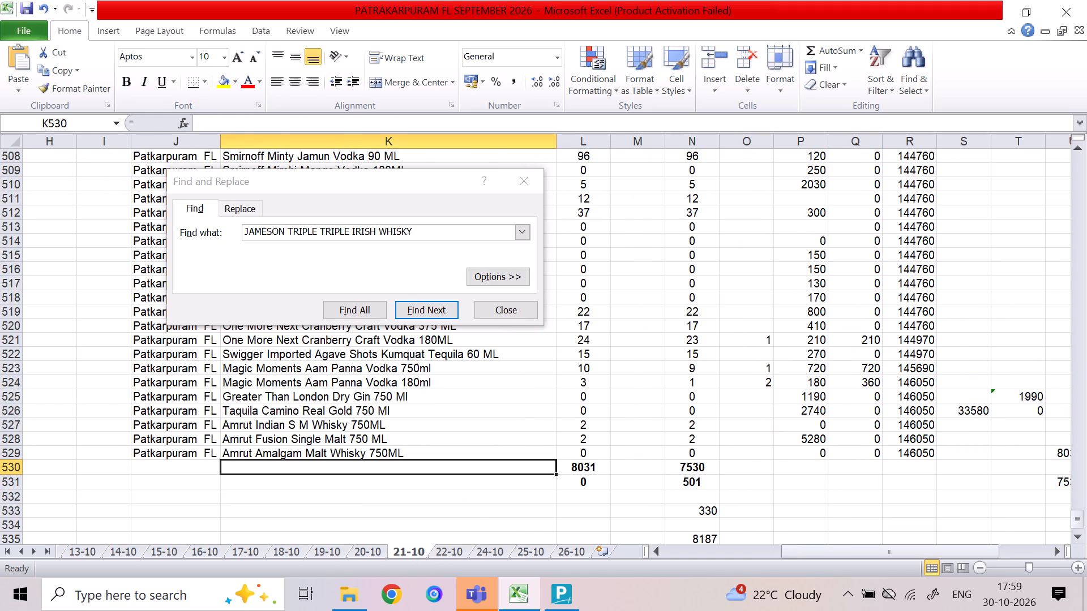
pyautogui.click(431, 315)
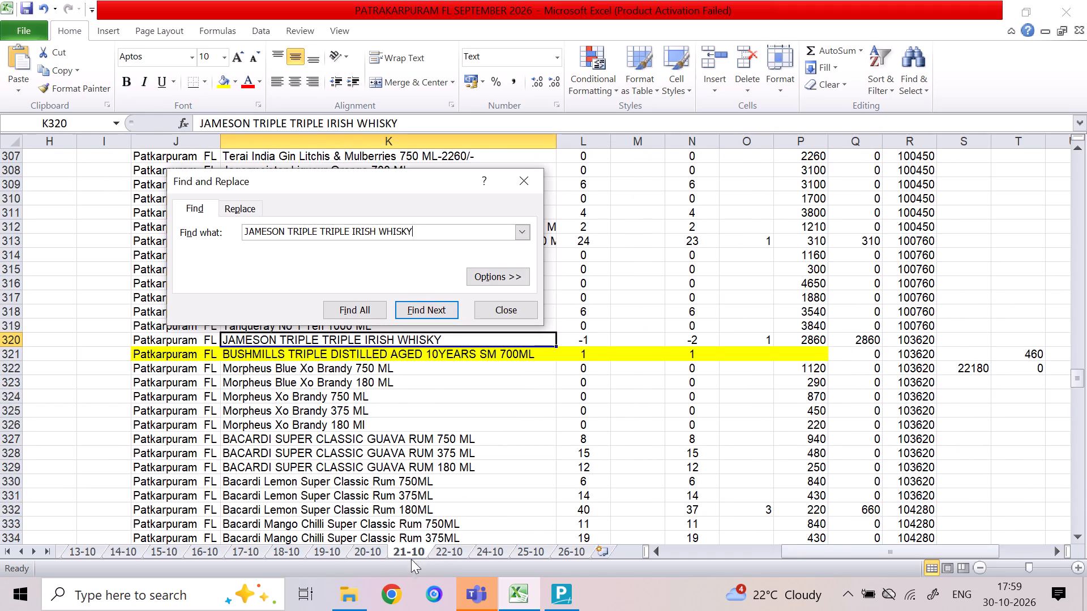
# Find JAMESON TRIPLE TRIPLE IRISH WHISKY on the 20-10, 19-10 and 18-10 sheets to check its stock and sales.
pyautogui.click(365, 550)
pyautogui.click(408, 457)
pyautogui.click(414, 312)
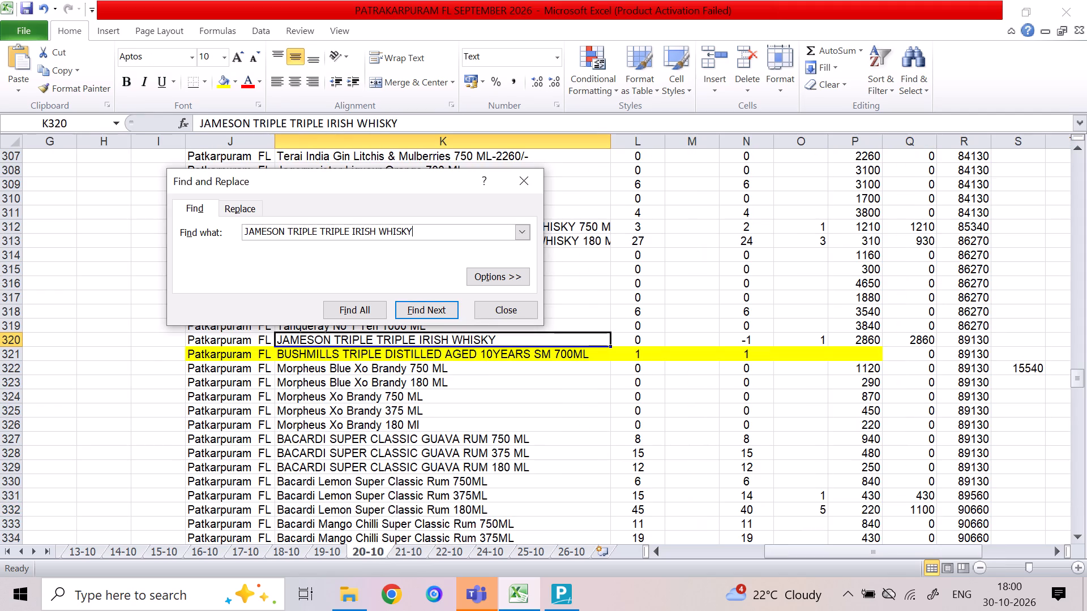
pyautogui.click(335, 548)
pyautogui.click(362, 455)
pyautogui.click(430, 311)
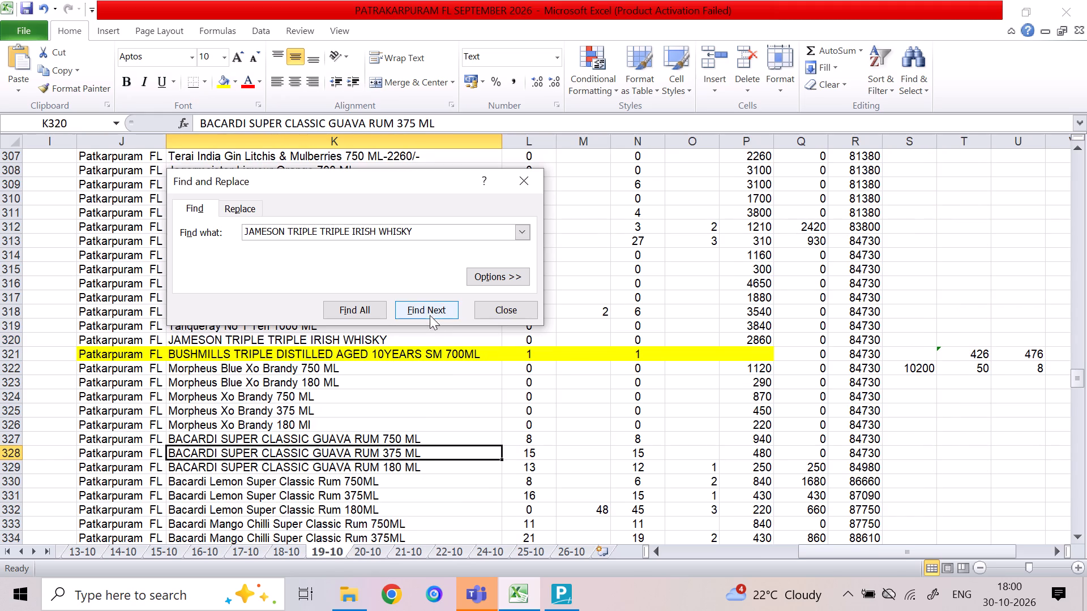
pyautogui.click(296, 548)
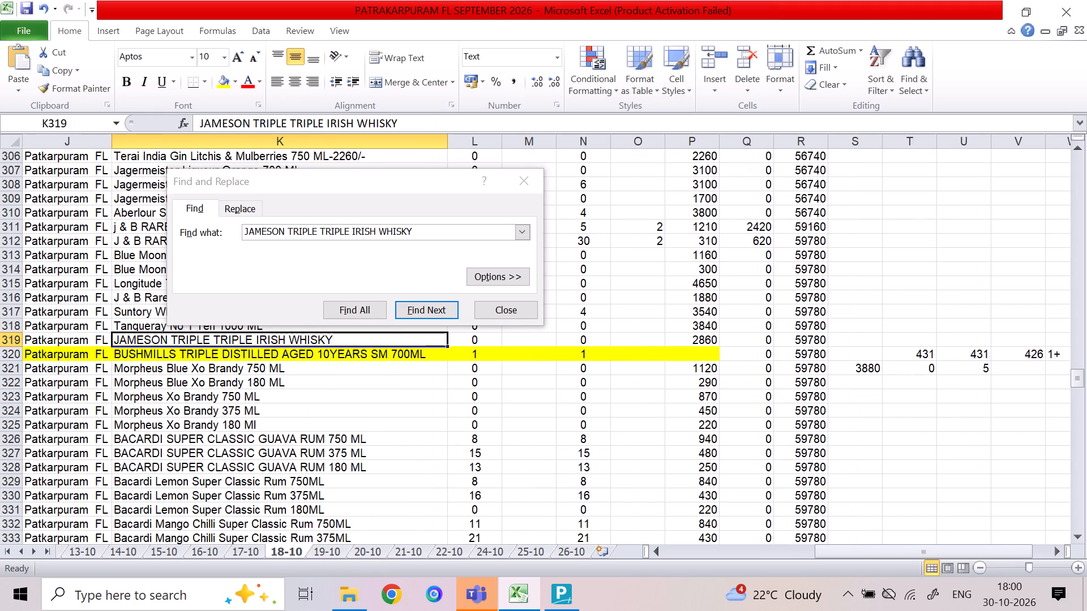
pyautogui.click(375, 441)
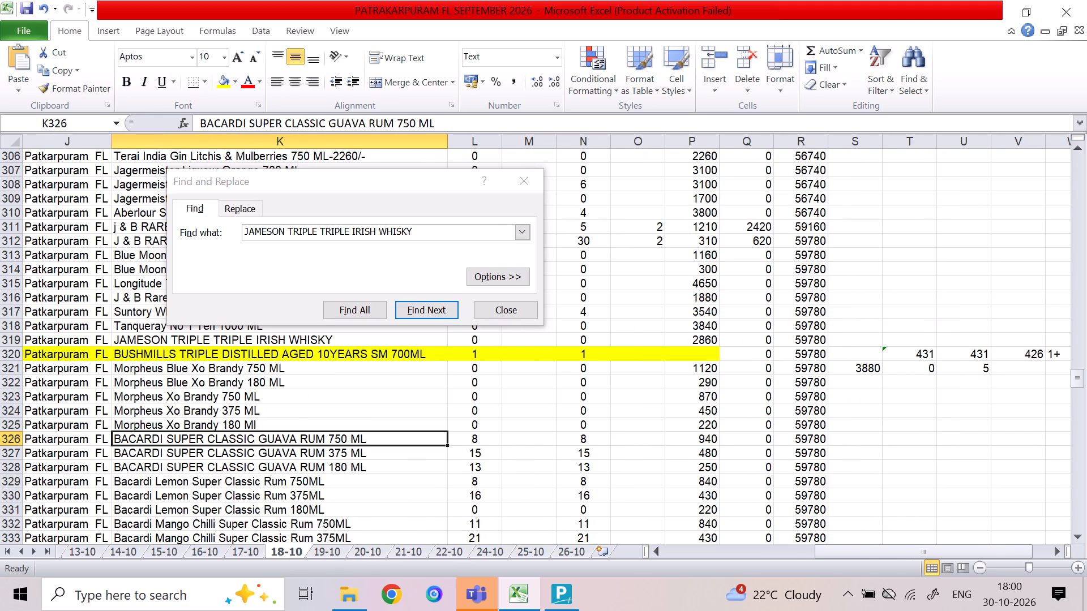
pyautogui.click(435, 315)
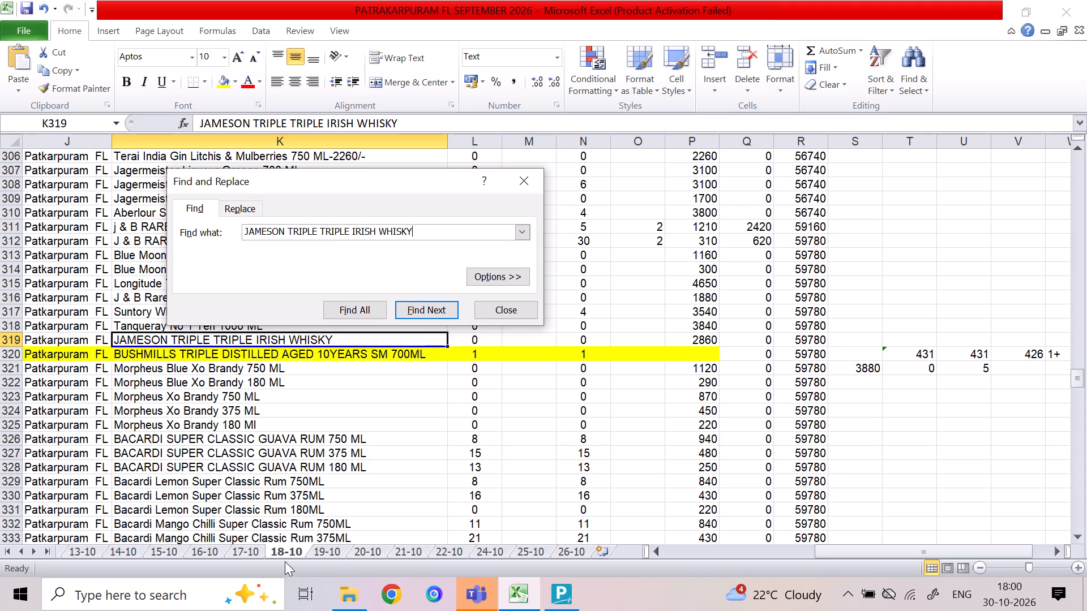
# Find JAMESON TRIPLE TRIPLE IRISH WHISKY on the 17-10 and 16-10 sheets to check its stock and sales.
pyautogui.click(244, 552)
pyautogui.click(329, 448)
pyautogui.click(427, 314)
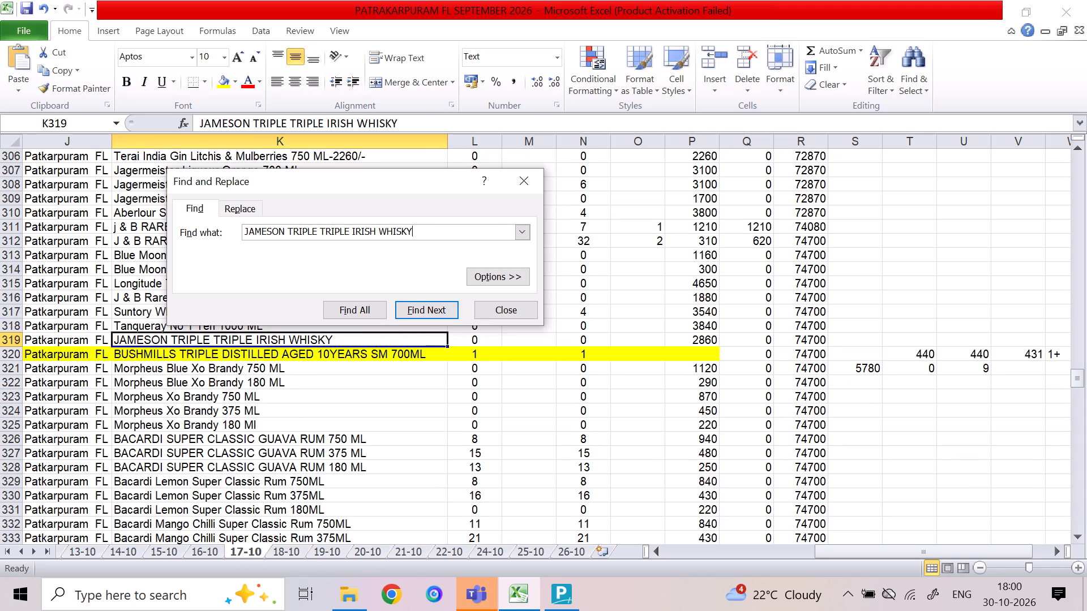
pyautogui.click(214, 552)
pyautogui.click(305, 449)
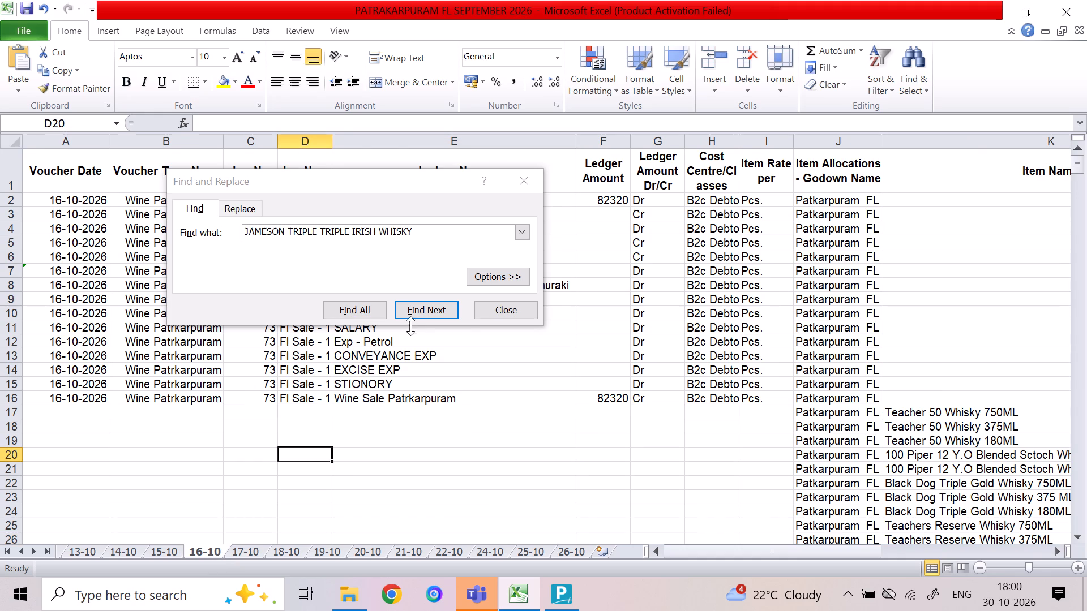
pyautogui.click(415, 322)
pyautogui.click(421, 312)
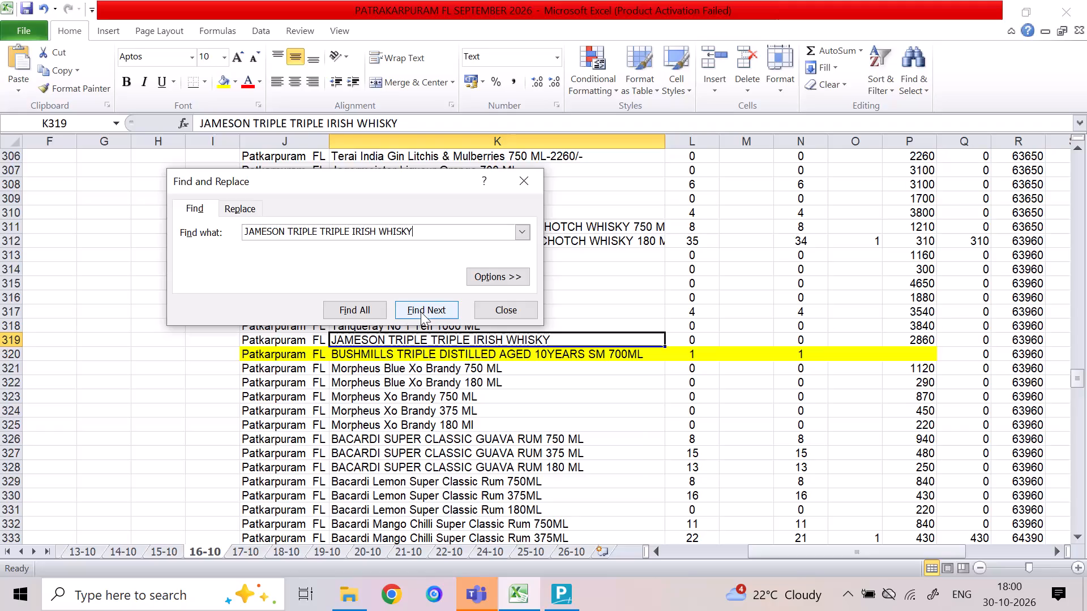
# Find JAMESON TRIPLE TRIPLE IRISH WHISKY on the 15-10 and 14-10 sheets to check its stock and sales.
pyautogui.click(170, 549)
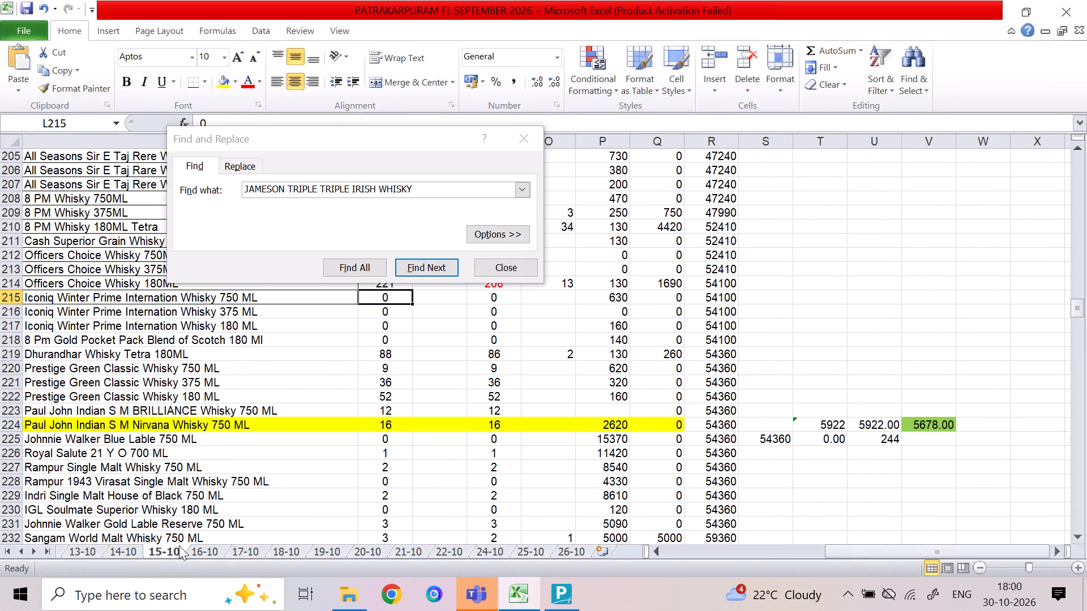
pyautogui.click(298, 450)
pyautogui.click(409, 266)
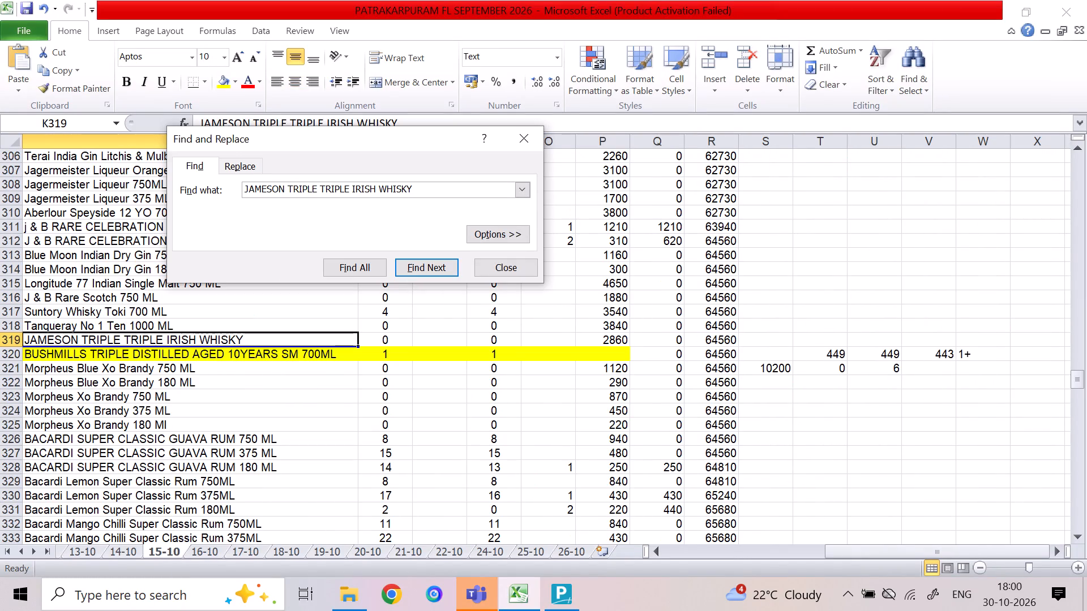
pyautogui.click(113, 541)
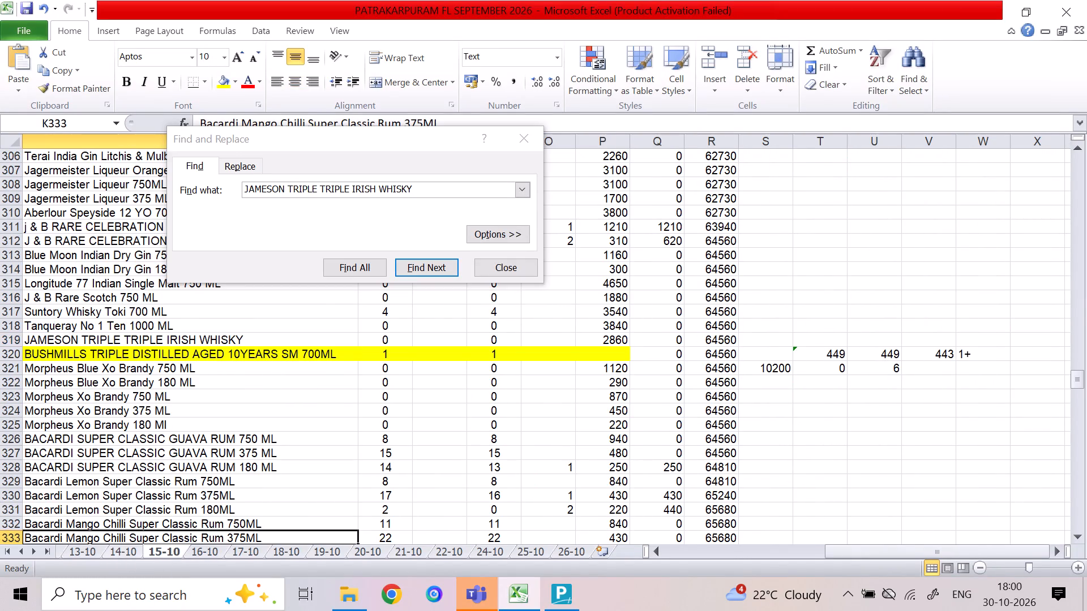
pyautogui.click(122, 553)
pyautogui.click(211, 459)
pyautogui.click(425, 273)
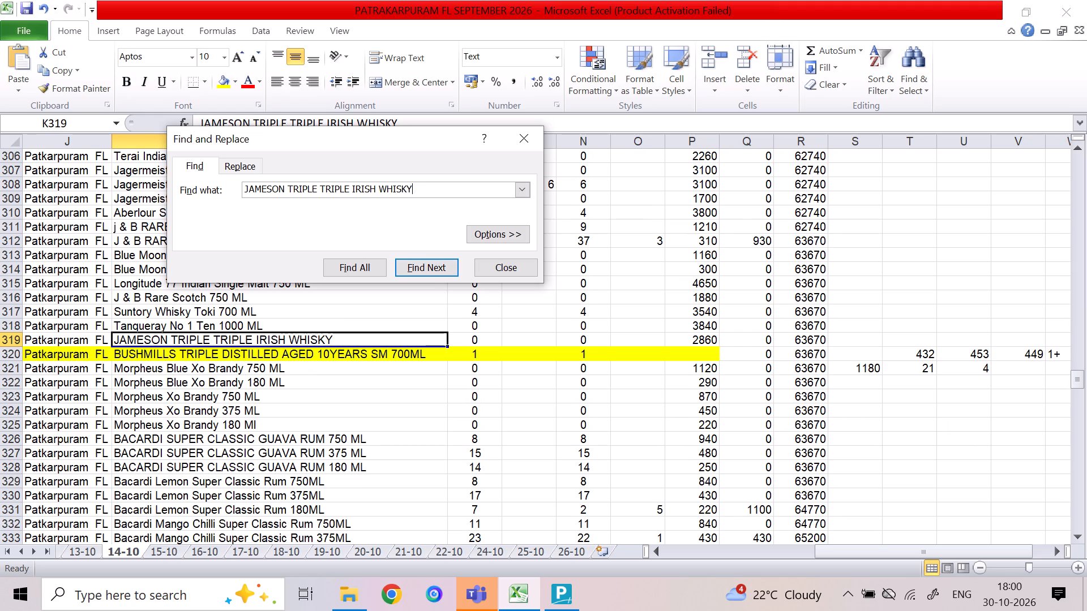
# Switch to TallyPrime and open the October vouchers of stock item JAMESON TRIPLE TRIPLE IRISH WHISKY.
pyautogui.hotkey('alt', 'Tab')
pyautogui.press('Escape')
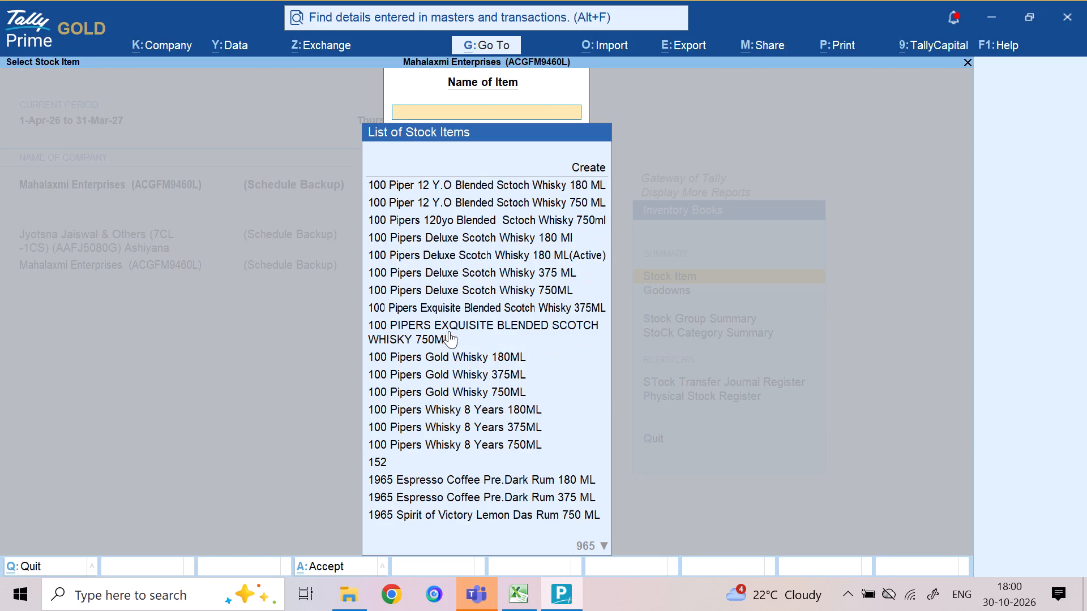
pyautogui.hotkey('ctrl', 'v')
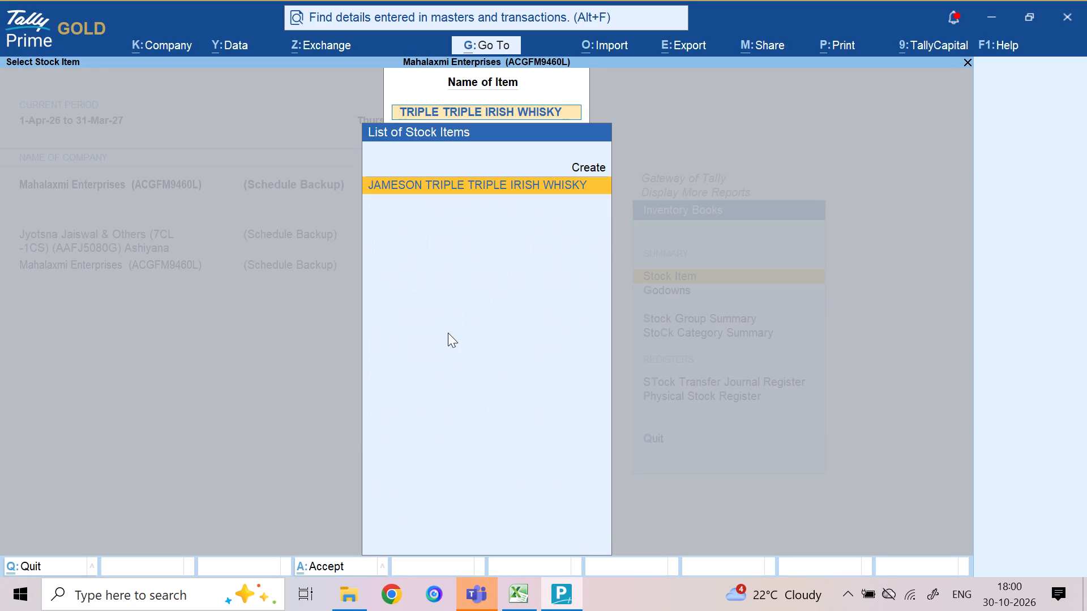
pyautogui.press('Return')
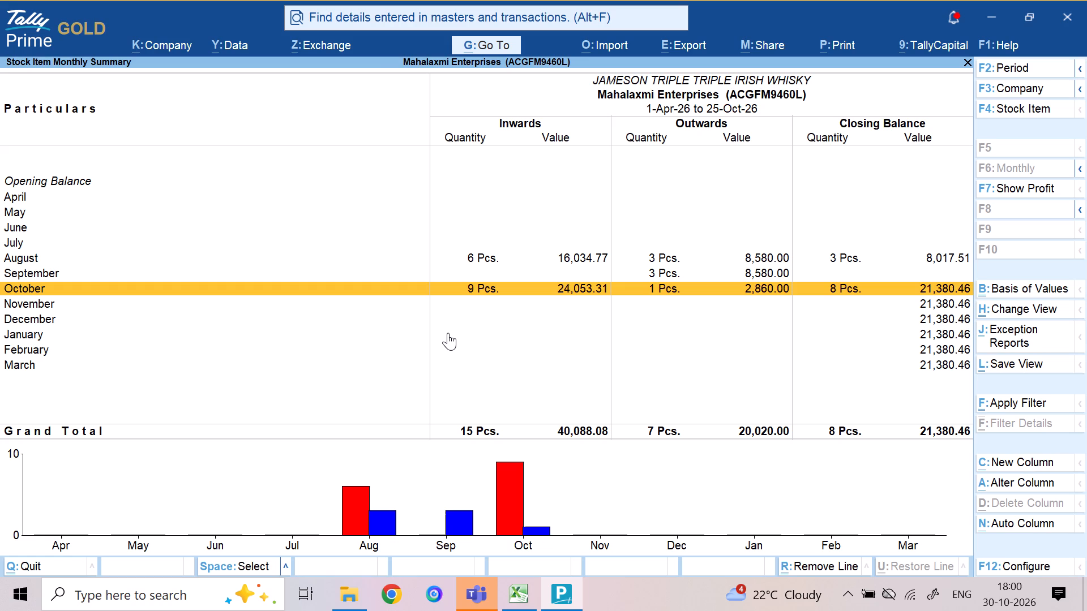
pyautogui.press('Return')
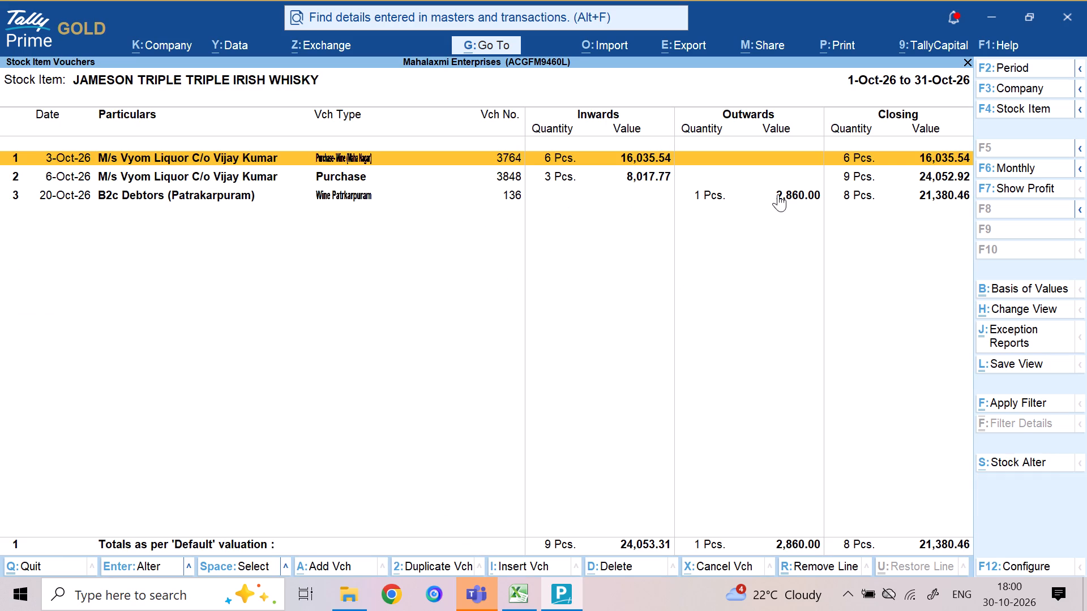
# View purchase voucher 3848 of 6-Oct-26 and return to the item's voucher list.
pyautogui.click(241, 192)
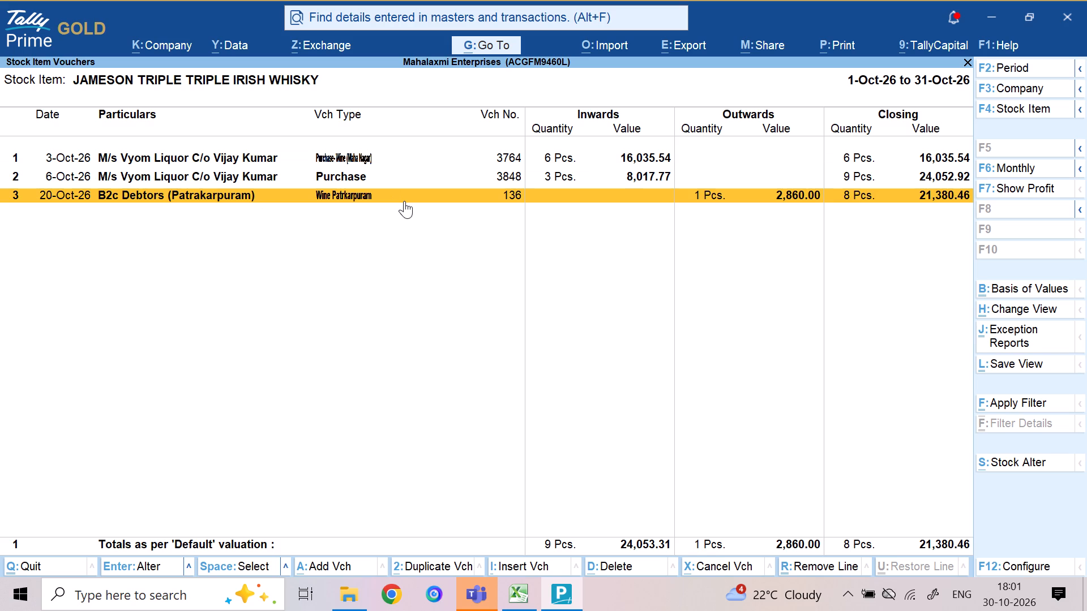
pyautogui.press('Up')
pyautogui.press('Return')
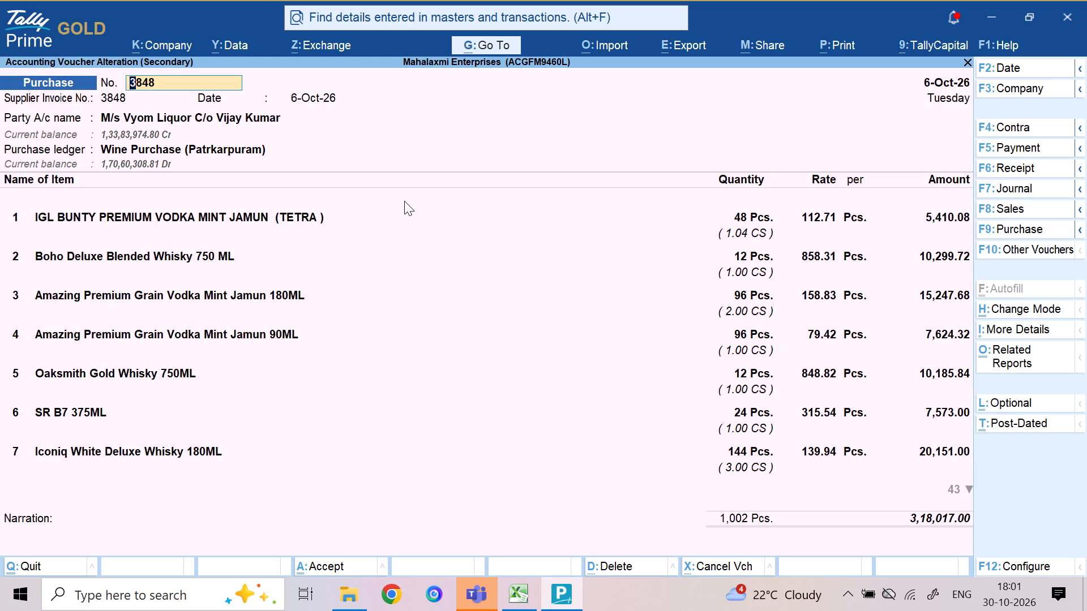
pyautogui.press('Escape')
pyautogui.press('Escape')
pyautogui.press('Escape')
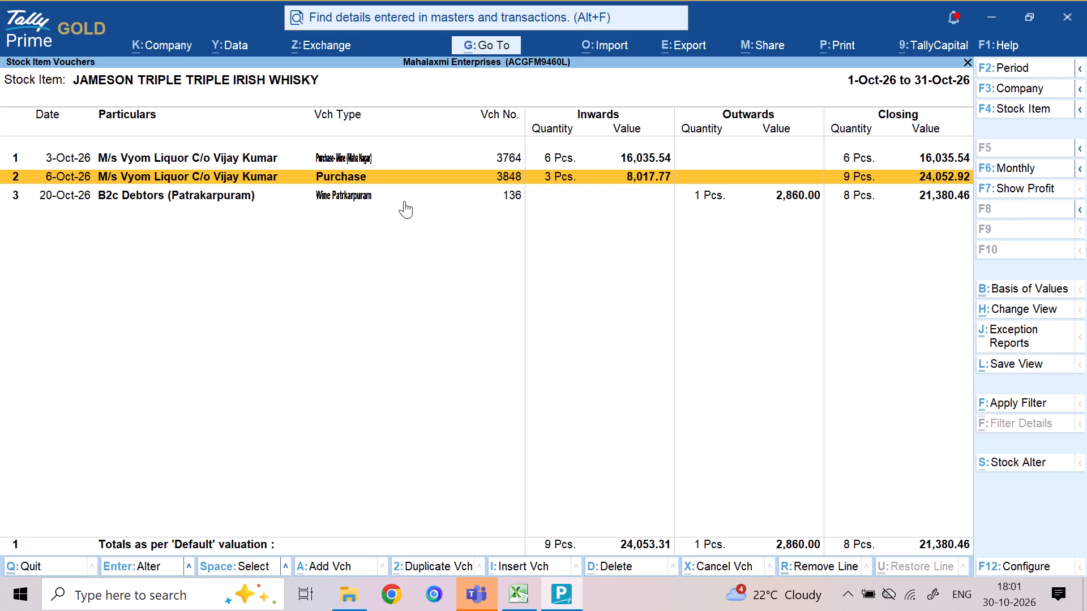
# Switch back to Excel and find JAMESON TRIPLE TRIPLE IRISH WHISKY on the 13-10 and 12-10 sheets to check its stock and sales.
pyautogui.hotkey('alt', 'Tab')
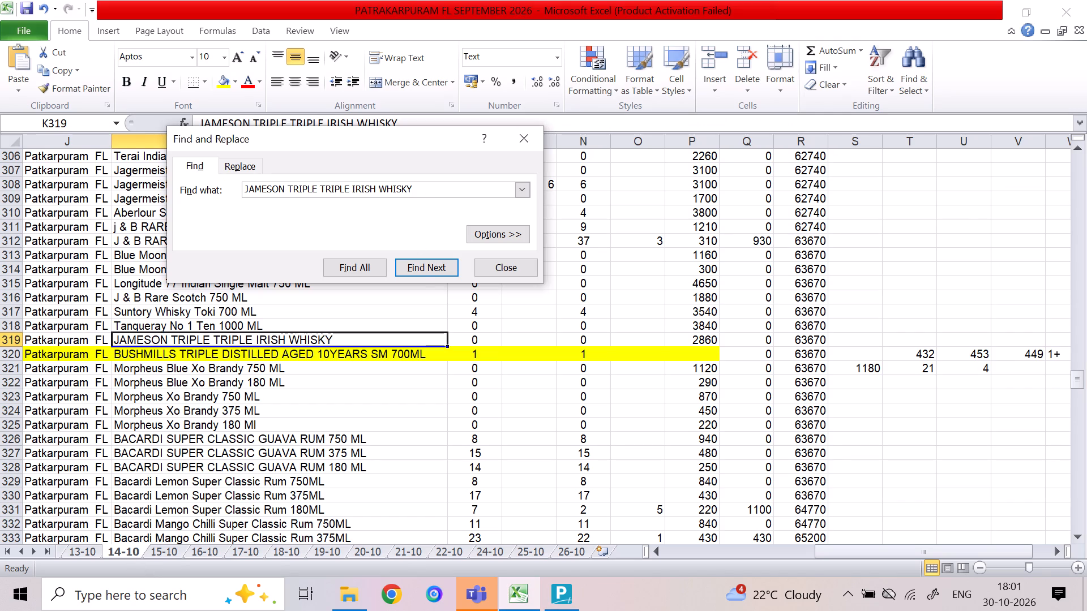
pyautogui.click(76, 545)
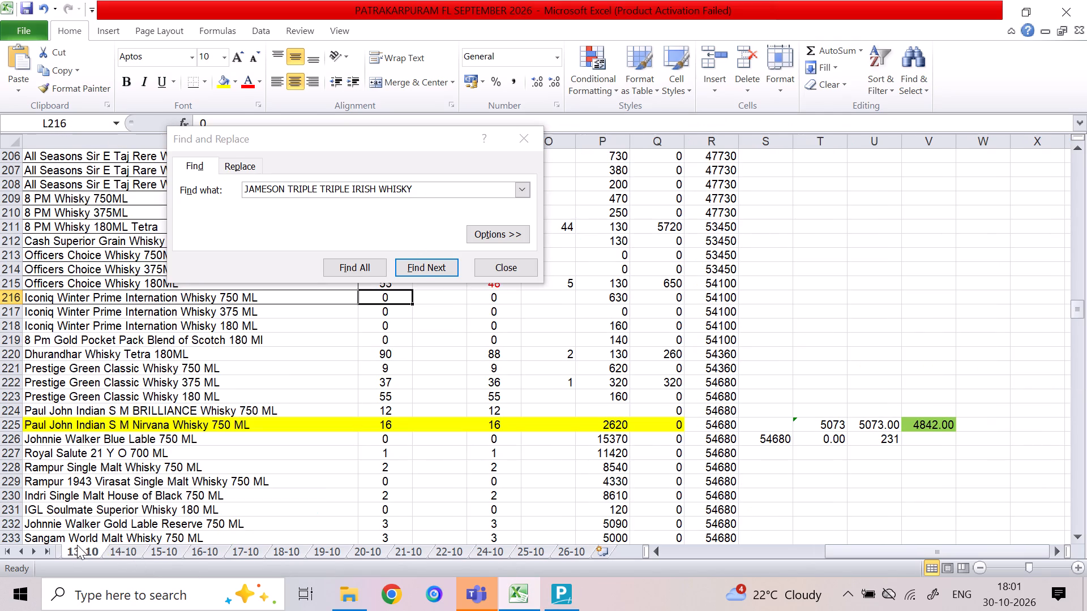
pyautogui.click(238, 410)
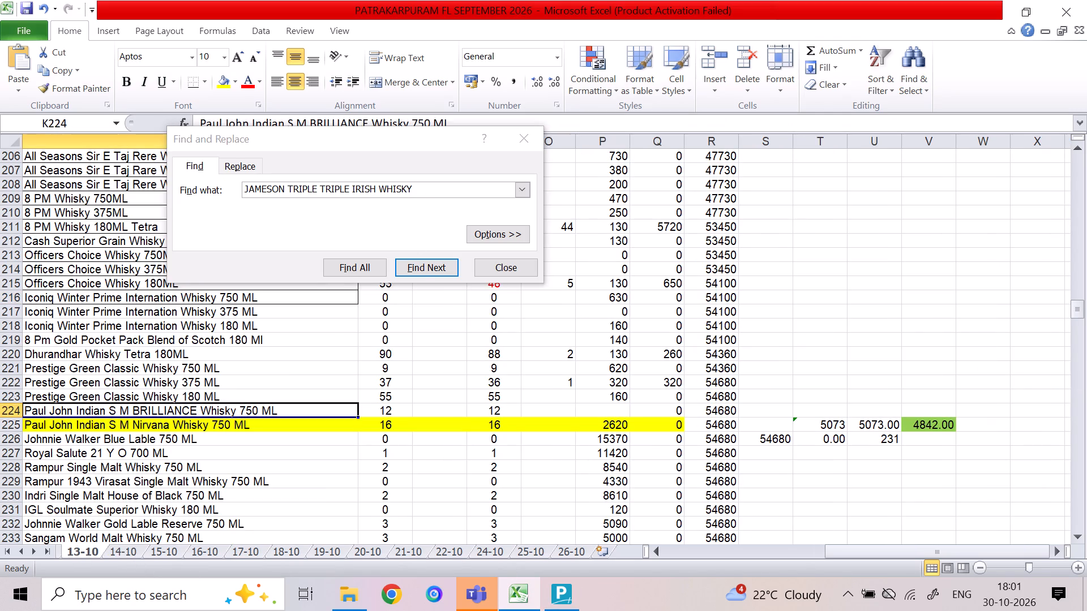
pyautogui.click(418, 264)
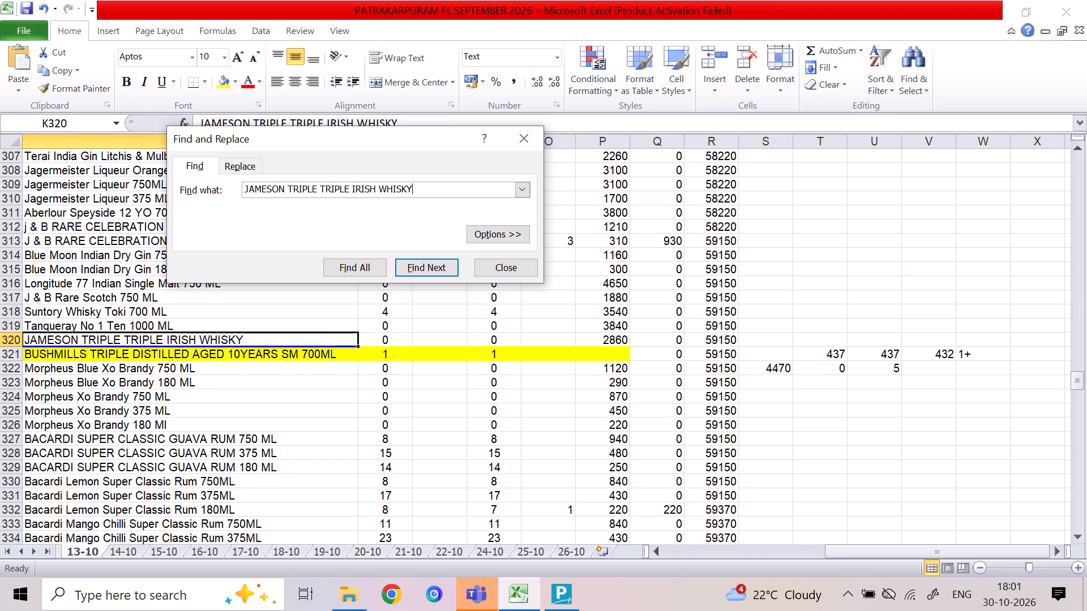
pyautogui.tripleClick(16, 549)
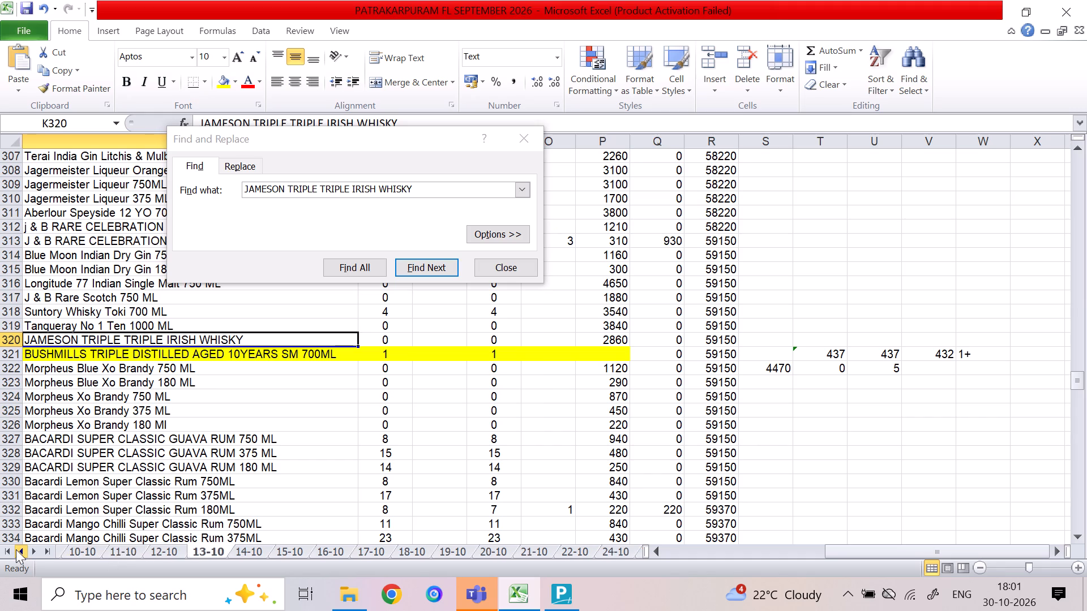
pyautogui.tripleClick(16, 549)
pyautogui.click(264, 554)
pyautogui.click(296, 490)
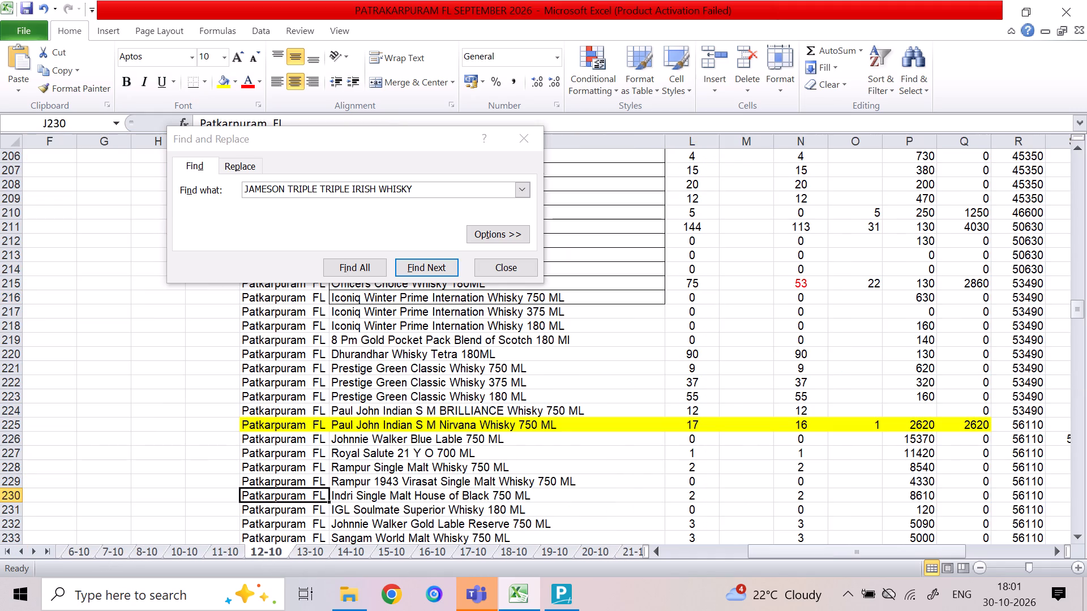
pyautogui.click(414, 270)
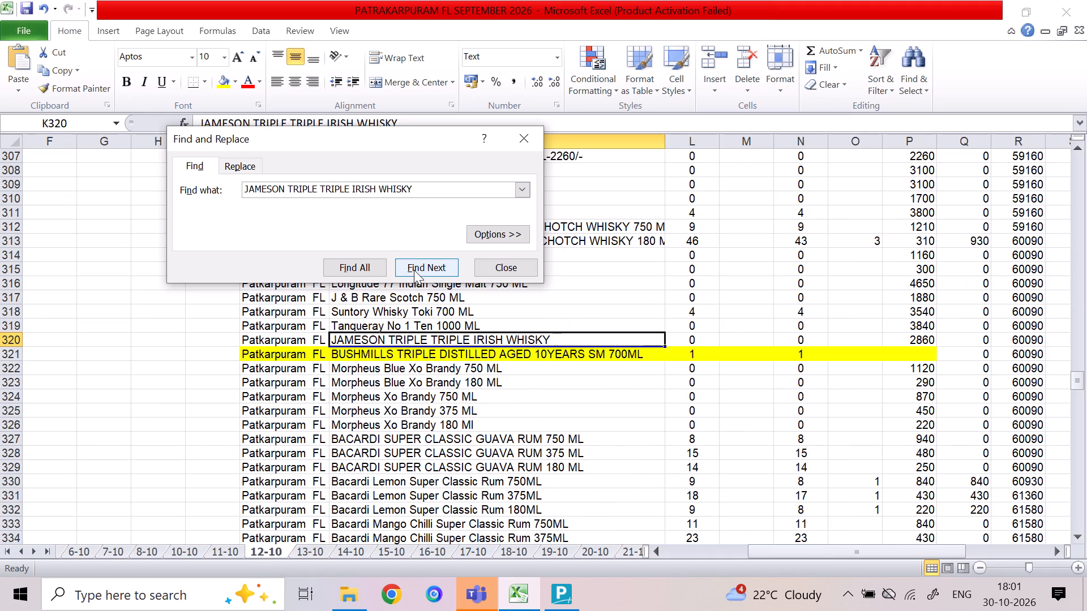
# Find JAMESON TRIPLE TRIPLE IRISH WHISKY on the 11-10, 10-10 and 8-10 sheets to check its stock and sales.
pyautogui.click(233, 553)
pyautogui.click(318, 447)
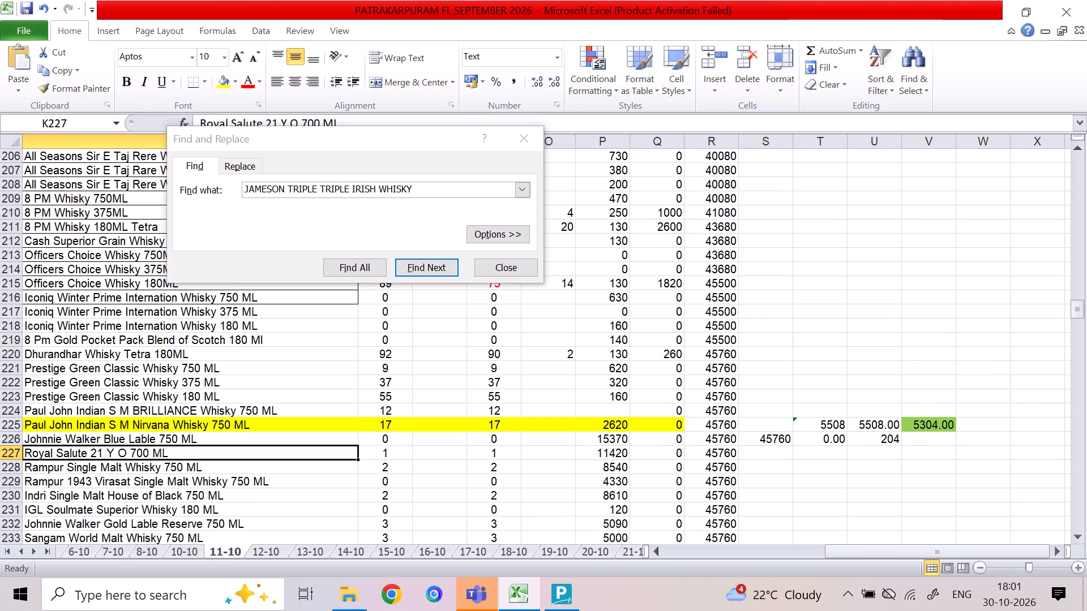
pyautogui.click(413, 269)
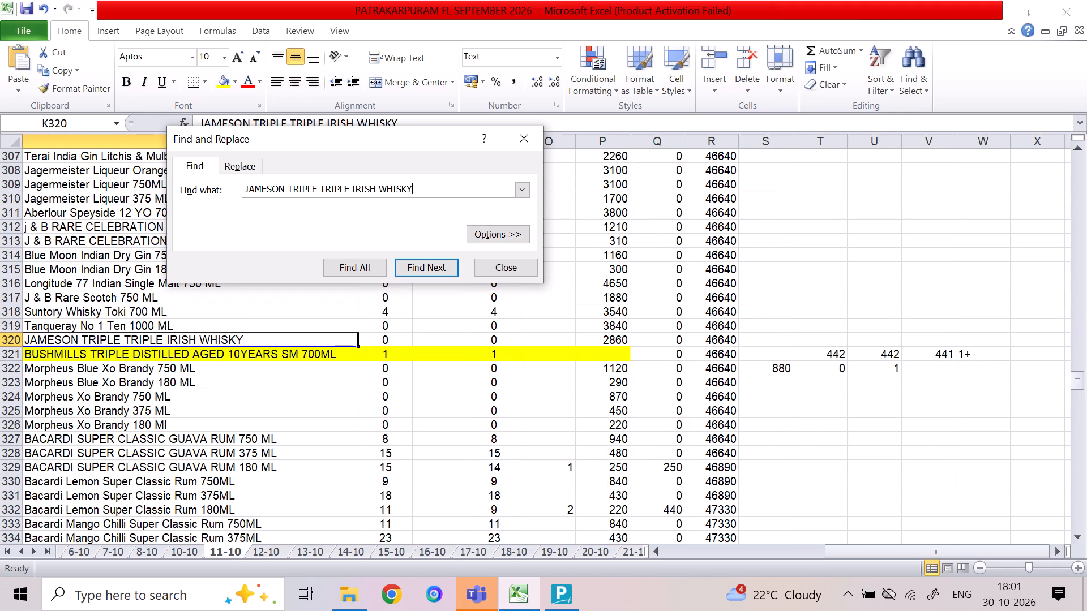
pyautogui.click(194, 556)
pyautogui.click(268, 433)
pyautogui.click(414, 269)
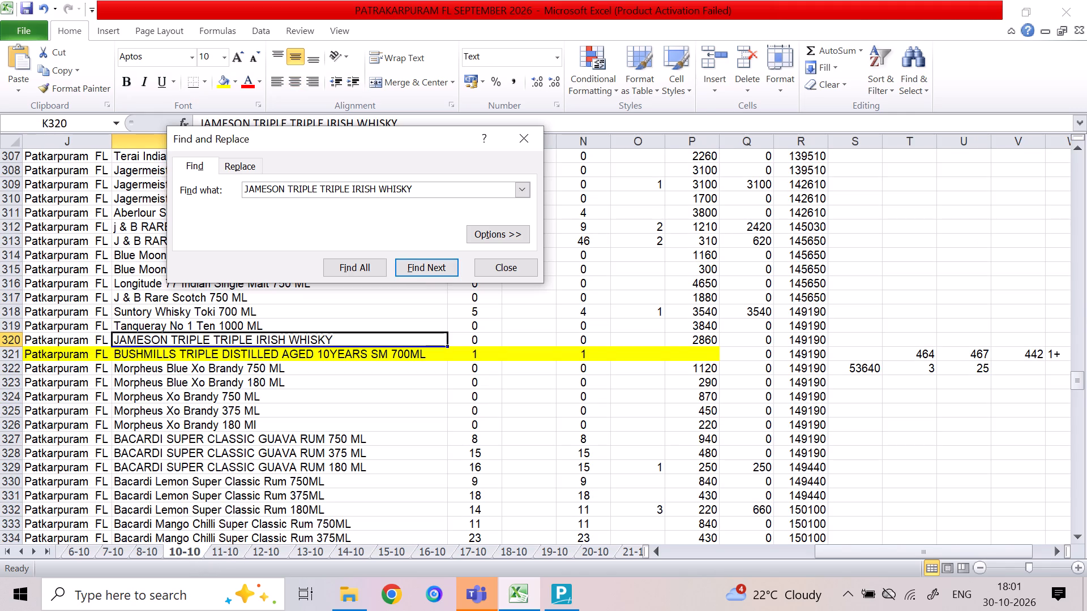
pyautogui.click(152, 549)
pyautogui.click(238, 424)
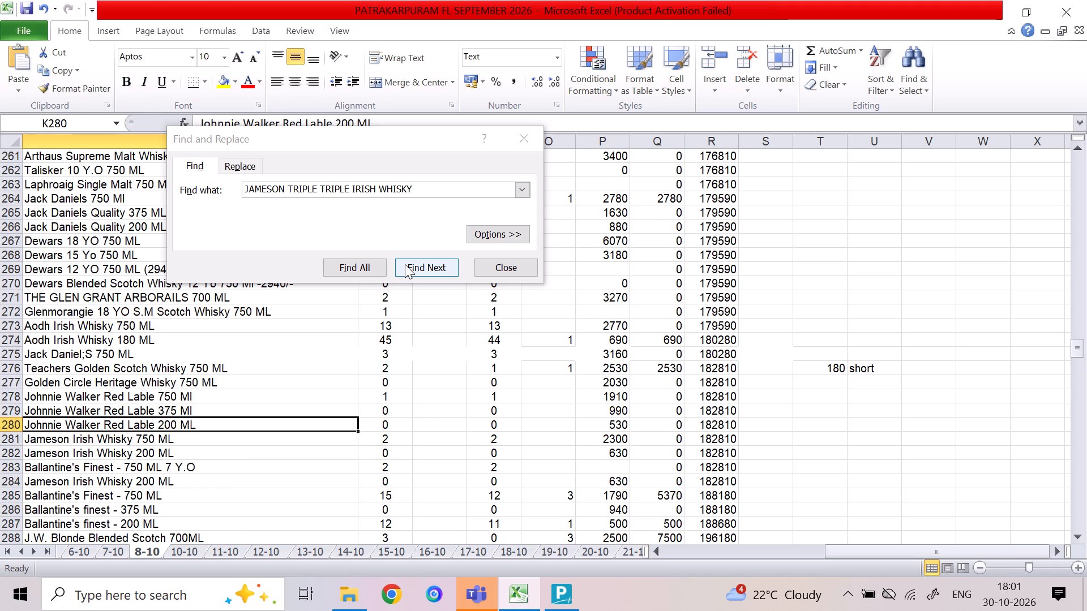
pyautogui.click(405, 264)
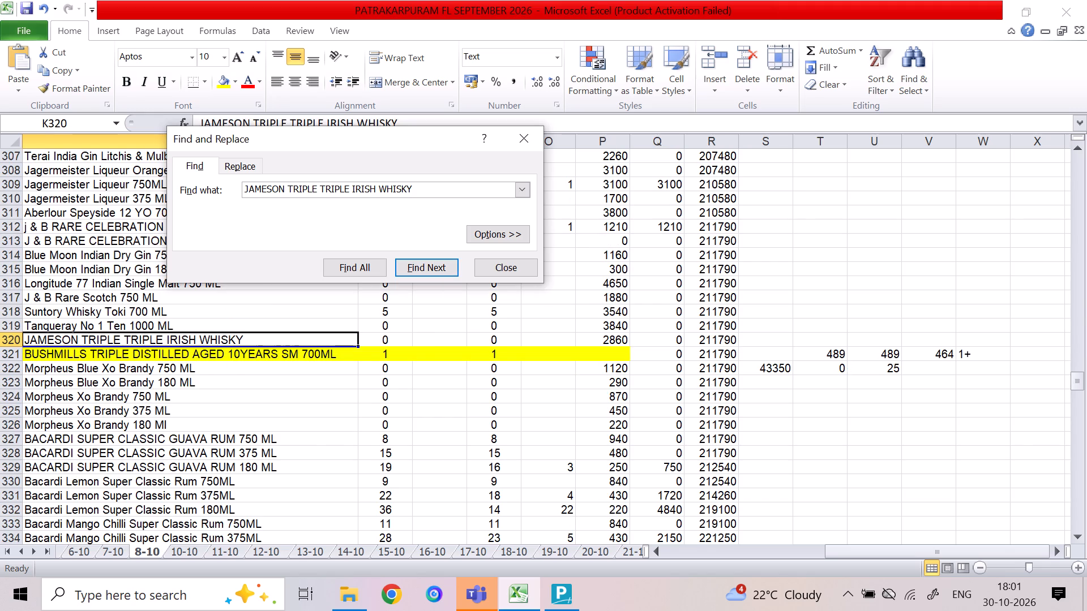
# Find JAMESON TRIPLE TRIPLE IRISH WHISKY on the 7-10, 6-10 and 5-10 sheets to check its additions and stock.
pyautogui.click(116, 547)
pyautogui.click(305, 371)
pyautogui.click(407, 267)
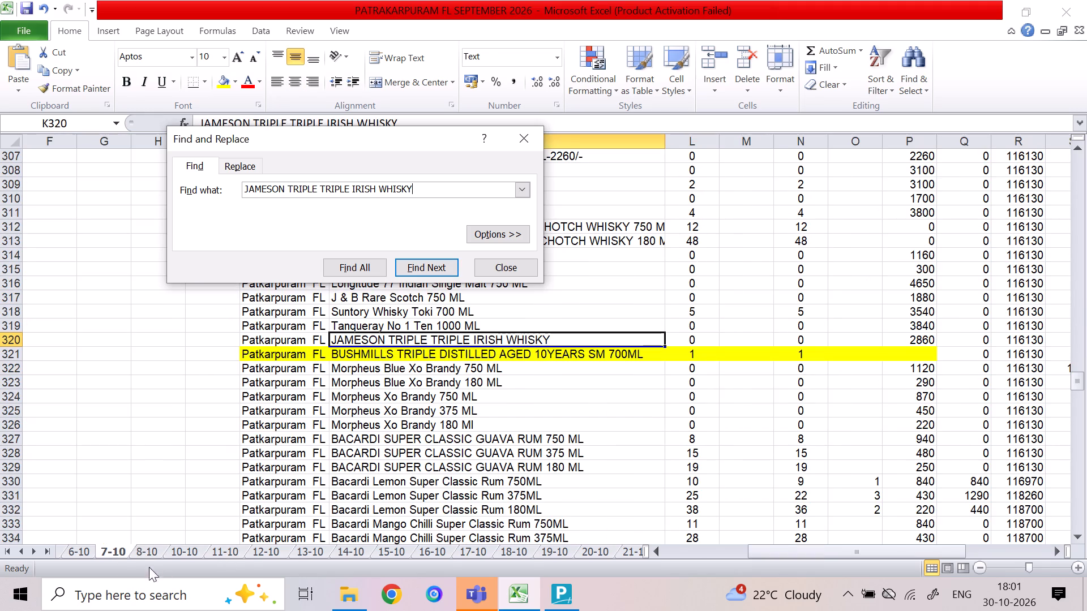
pyautogui.click(82, 550)
pyautogui.click(271, 415)
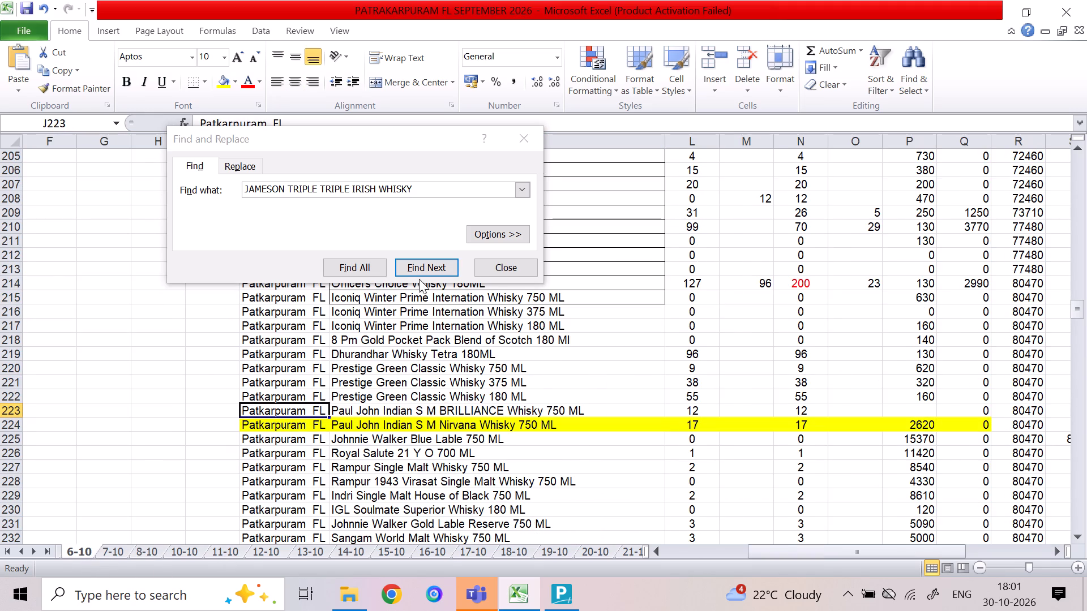
pyautogui.click(423, 271)
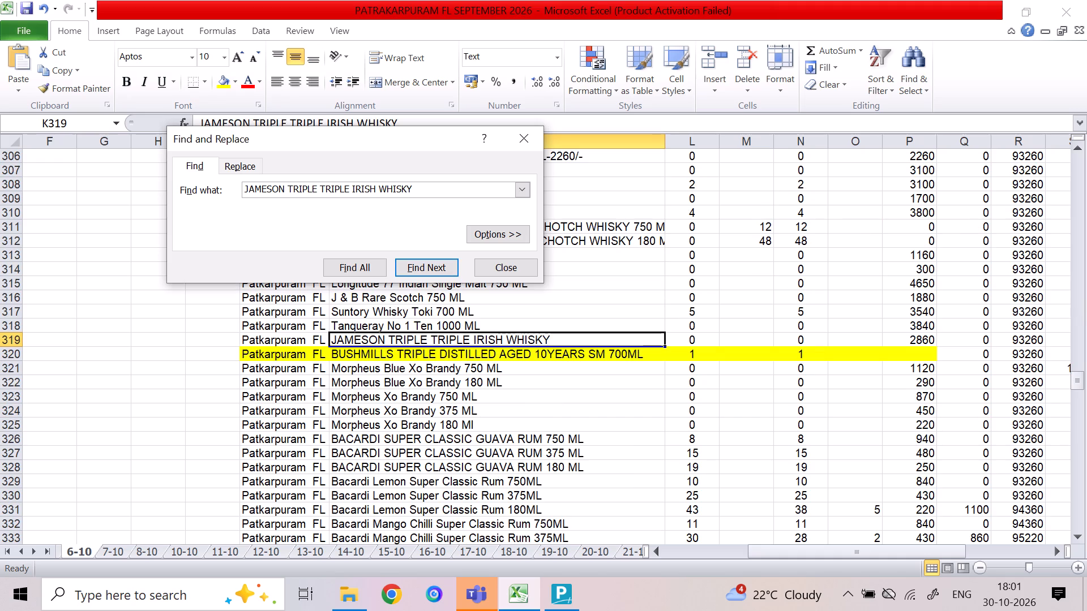
pyautogui.click(22, 547)
pyautogui.click(84, 547)
pyautogui.click(299, 381)
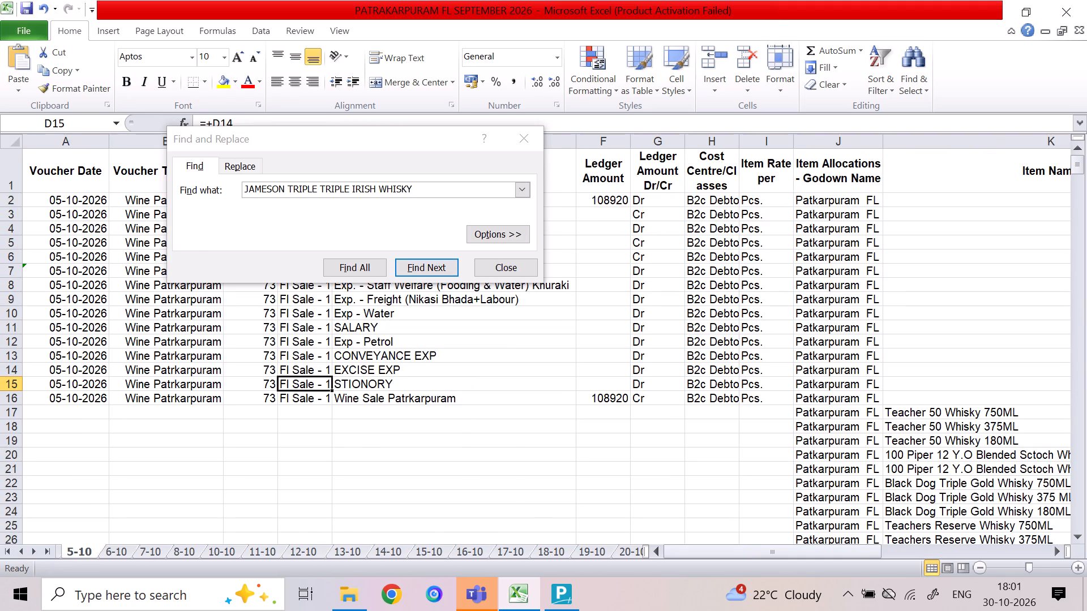
pyautogui.click(422, 272)
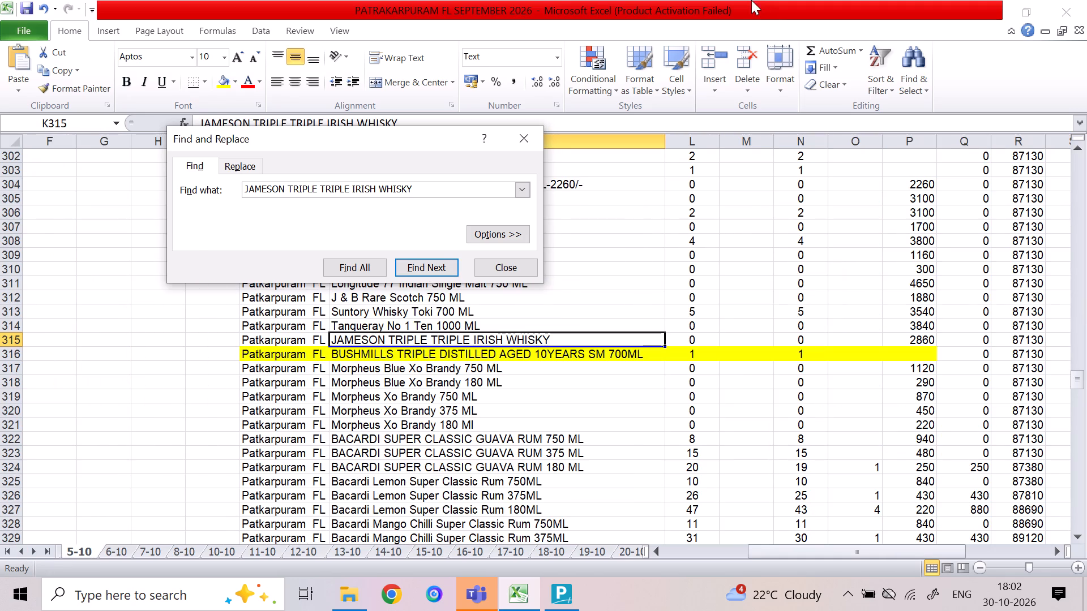
# Find JAMESON TRIPLE TRIPLE IRISH WHISKY on the 4-10, 3-10 and 1-10 sheets to check its stock and additions.
pyautogui.tripleClick(18, 553)
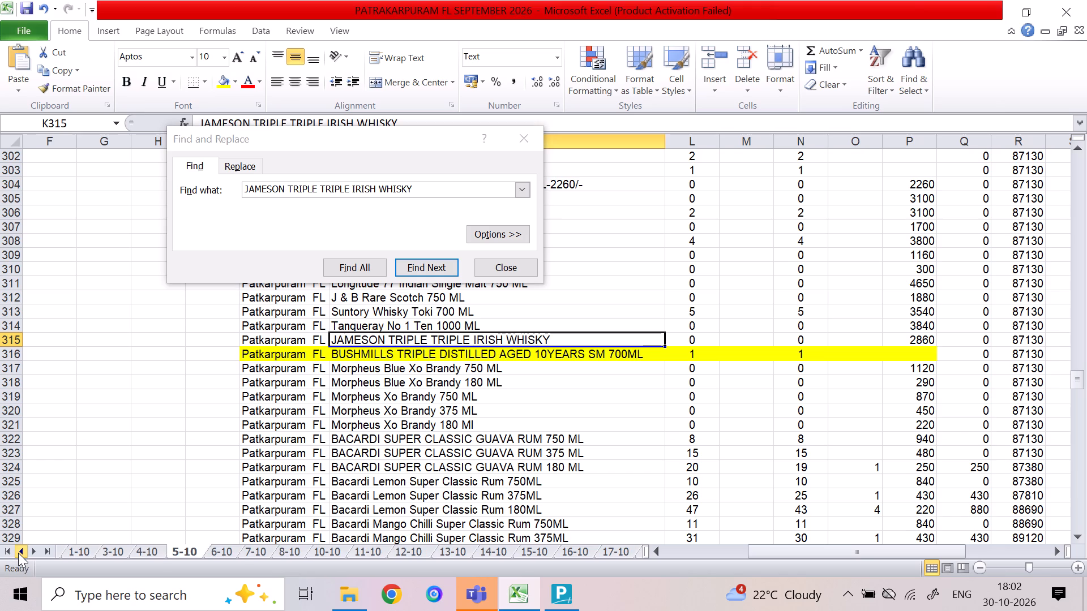
pyautogui.click(143, 551)
pyautogui.click(222, 451)
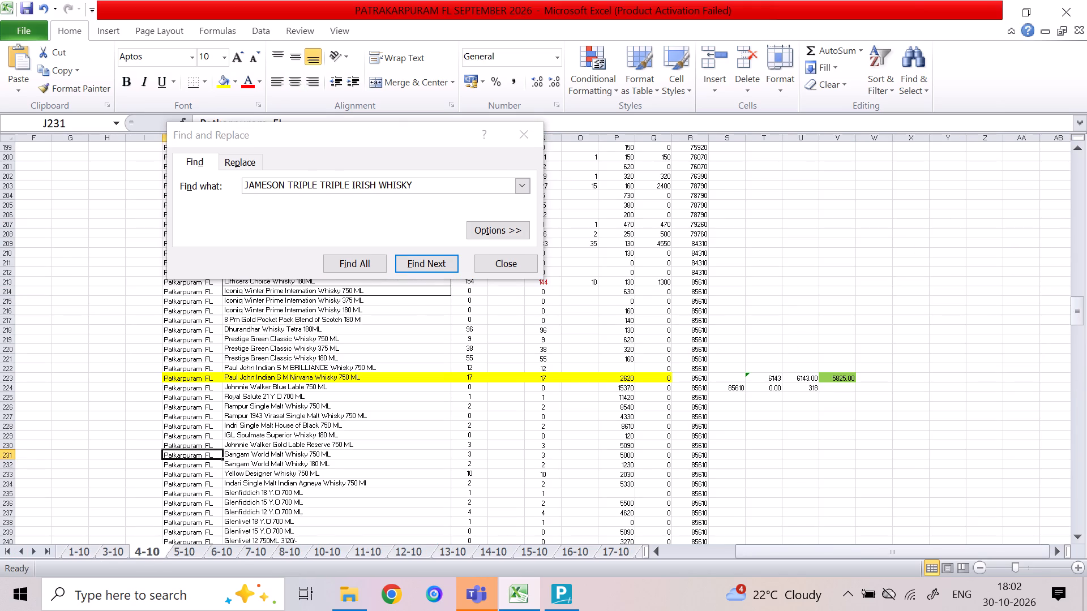
pyautogui.click(422, 261)
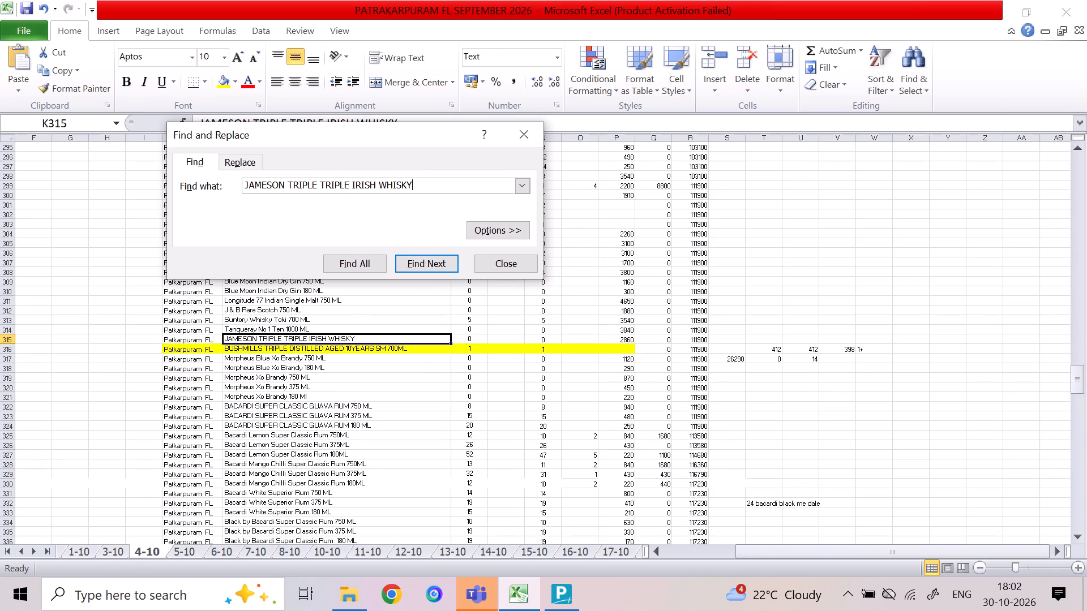
pyautogui.click(108, 553)
pyautogui.click(192, 441)
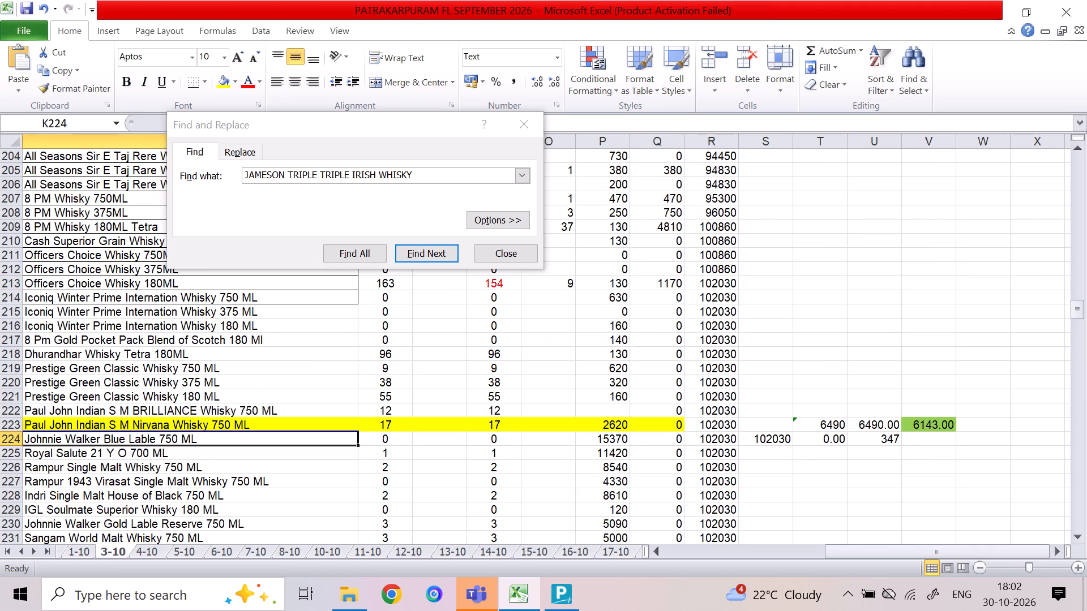
pyautogui.click(395, 265)
pyautogui.click(412, 253)
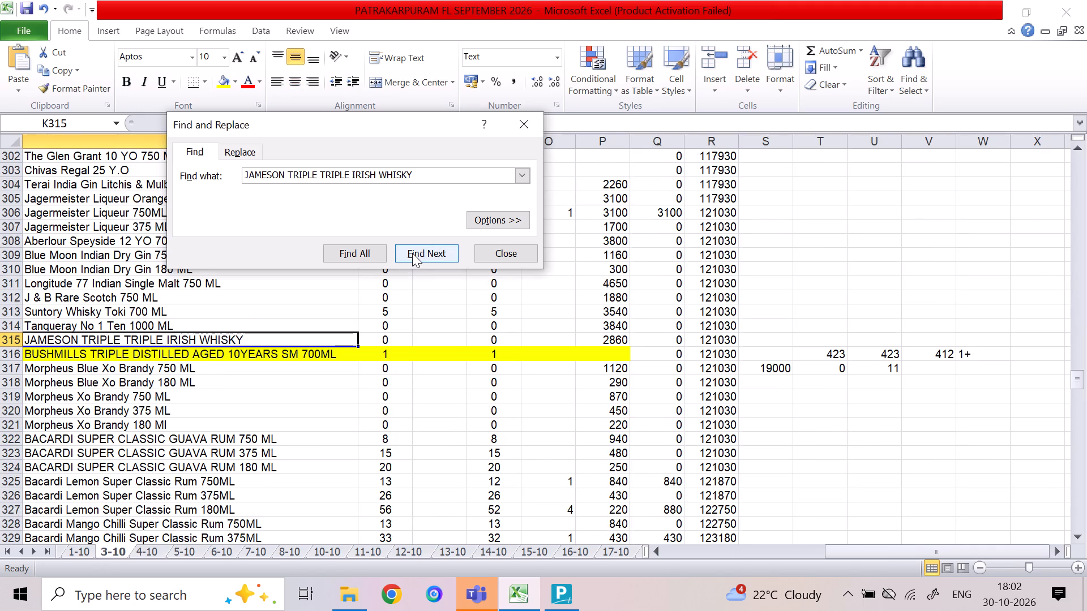
pyautogui.click(86, 550)
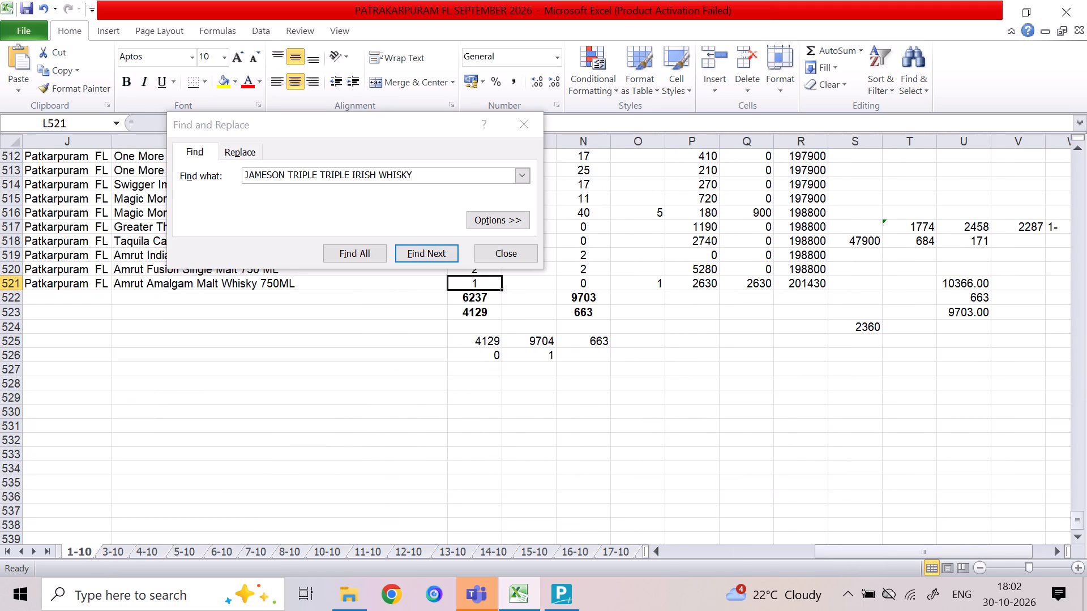
pyautogui.click(224, 398)
pyautogui.click(398, 263)
pyautogui.click(414, 257)
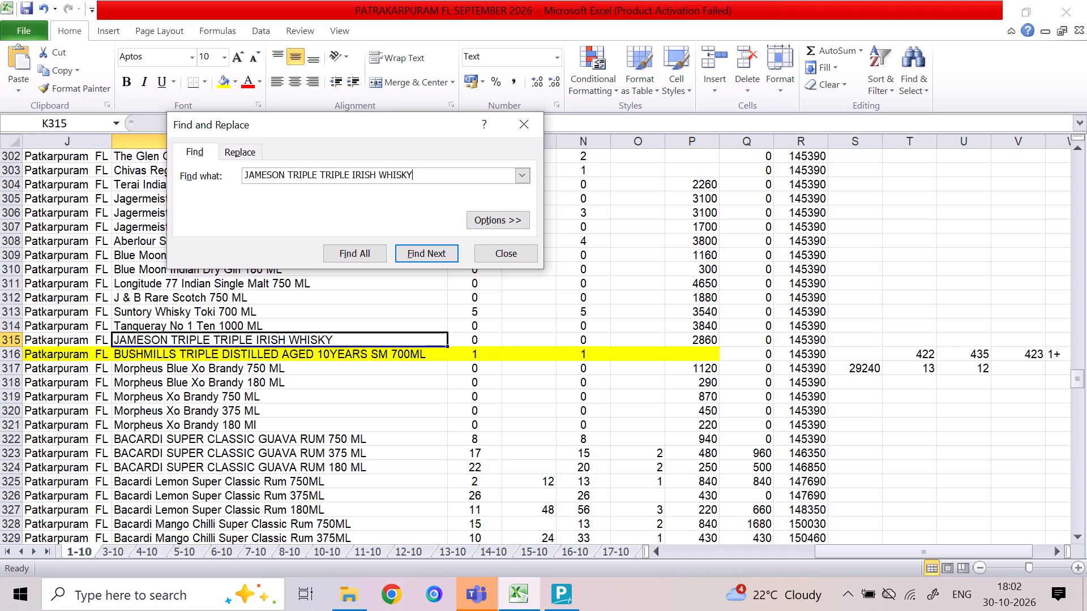
# Find JAMESON TRIPLE TRIPLE IRISH WHISKY again on the 6-10 sheet to recheck its additions.
pyautogui.click(192, 552)
pyautogui.click(226, 553)
pyautogui.click(316, 461)
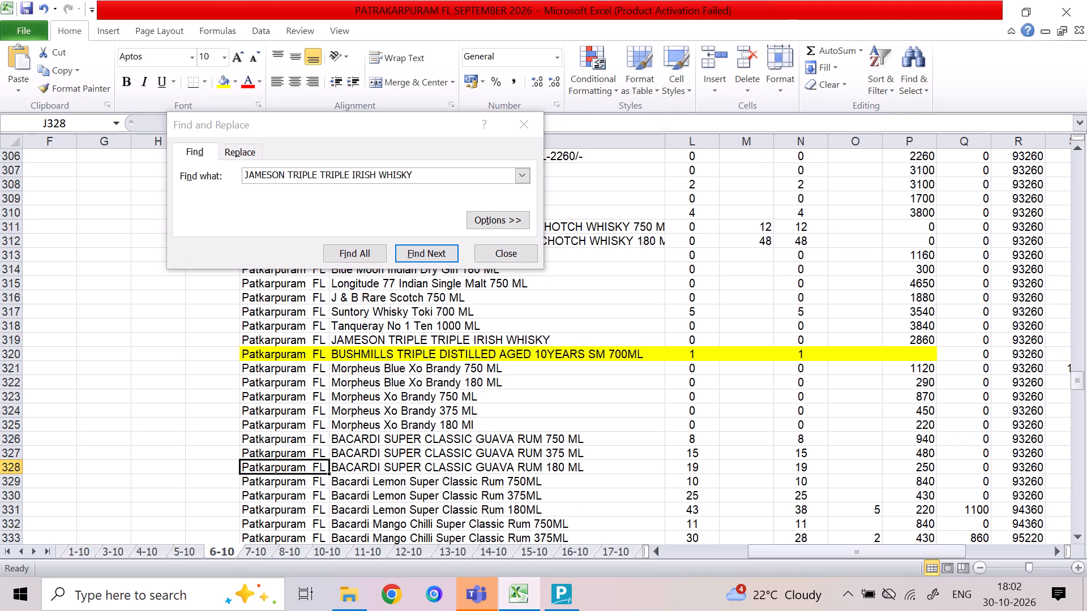
pyautogui.click(440, 259)
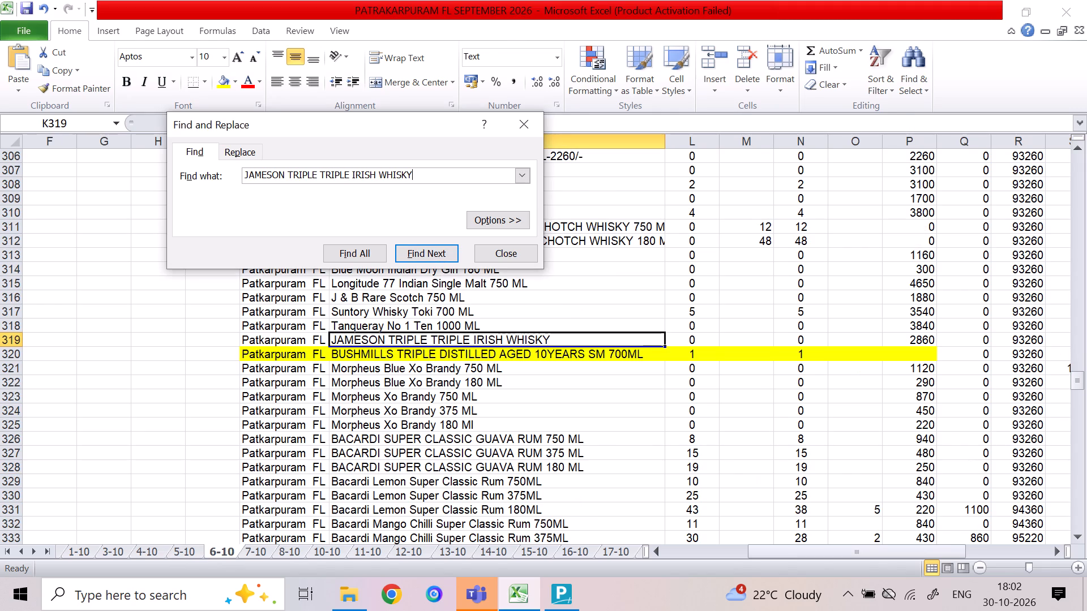
# Switch to TallyPrime, view purchase voucher 3764 of 3-Oct-26 for the item, and return to the Gateway of Tally.
pyautogui.hotkey('alt', 'Tab')
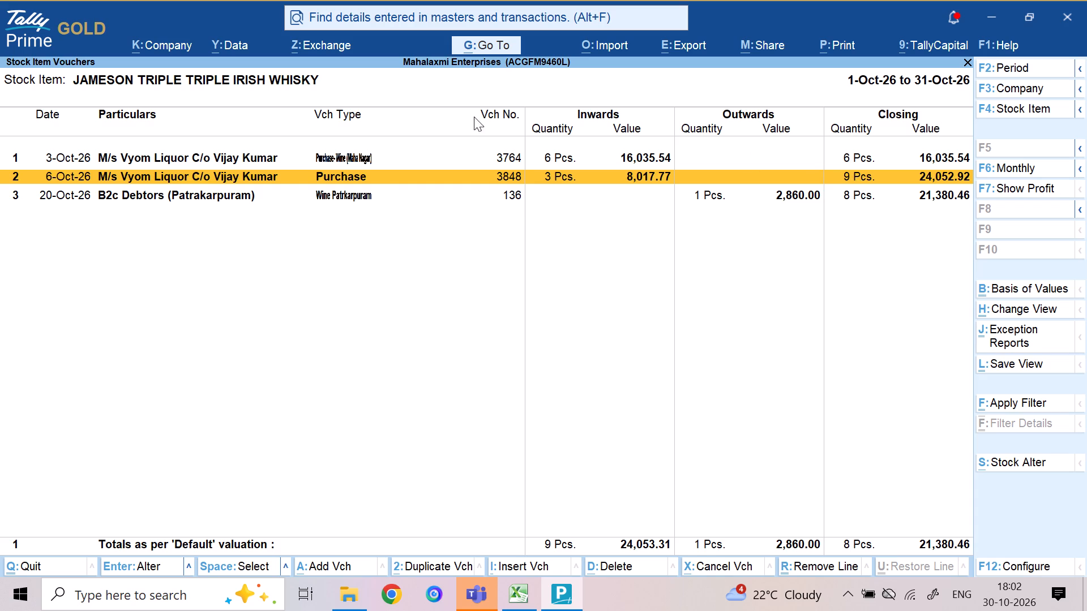
pyautogui.click(500, 158)
pyautogui.press('Return')
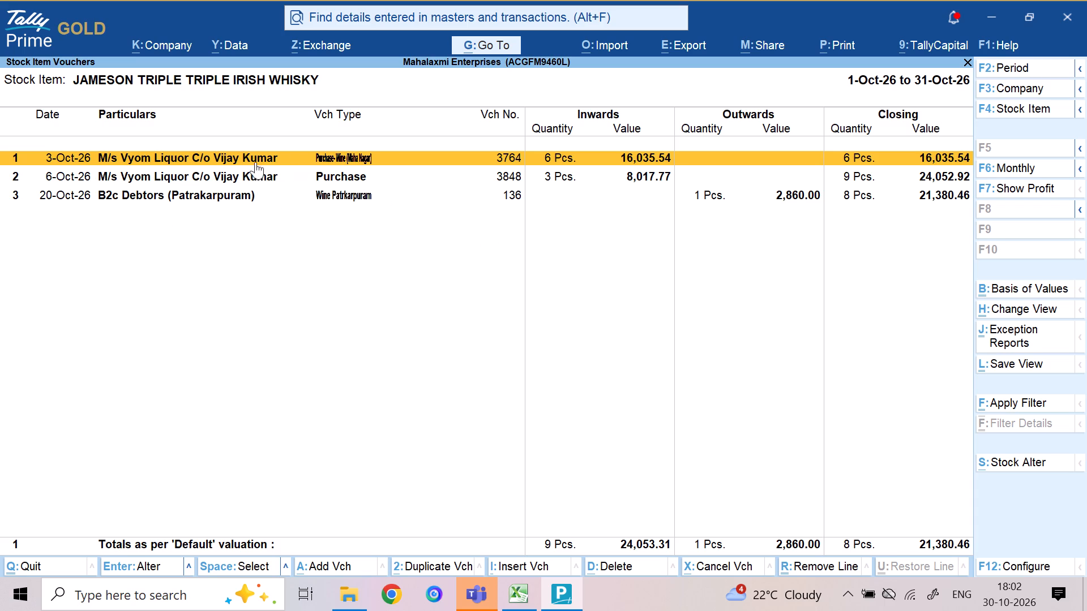
pyautogui.click(288, 308)
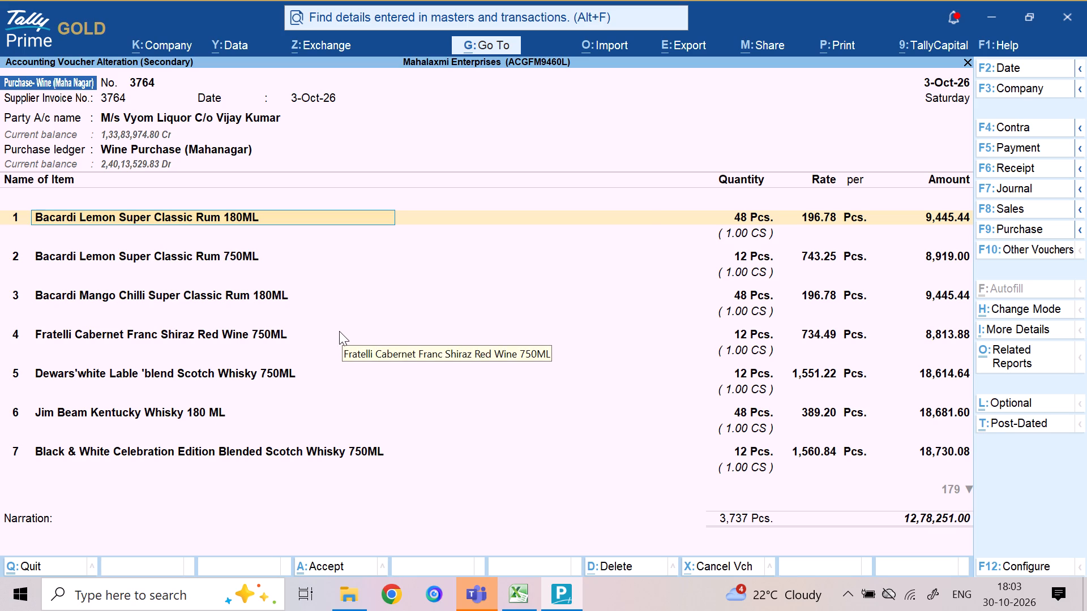
pyautogui.press('Escape')
pyautogui.press('Escape')
pyautogui.press('Escape')
pyautogui.press('Escape')
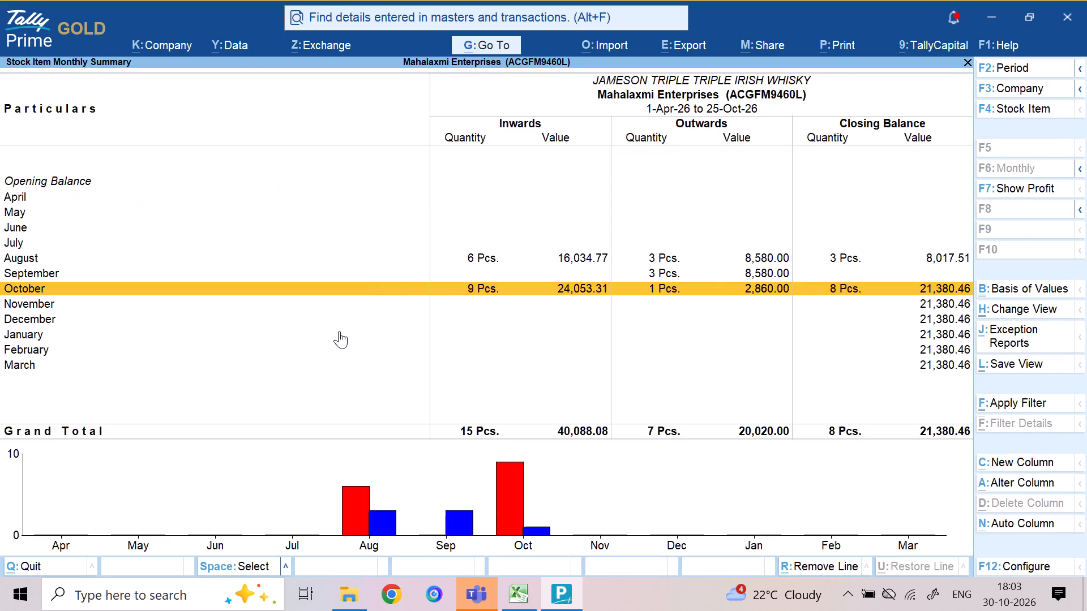
pyautogui.press('Escape')
pyautogui.press('Escape')
pyautogui.press('Escape')
pyautogui.press('Escape')
pyautogui.press('Escape')
pyautogui.press('Escape')
pyautogui.press('Escape')
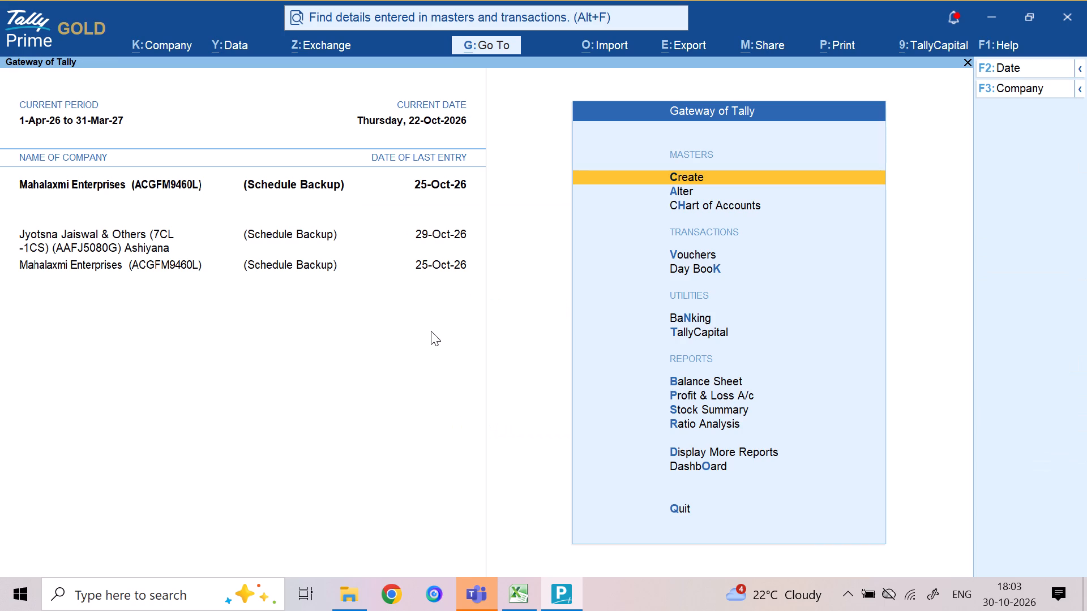
# Switch back to Excel, end the item search and view the totals at the end of the 6-10 sheet.
pyautogui.hotkey('alt', 'Tab')
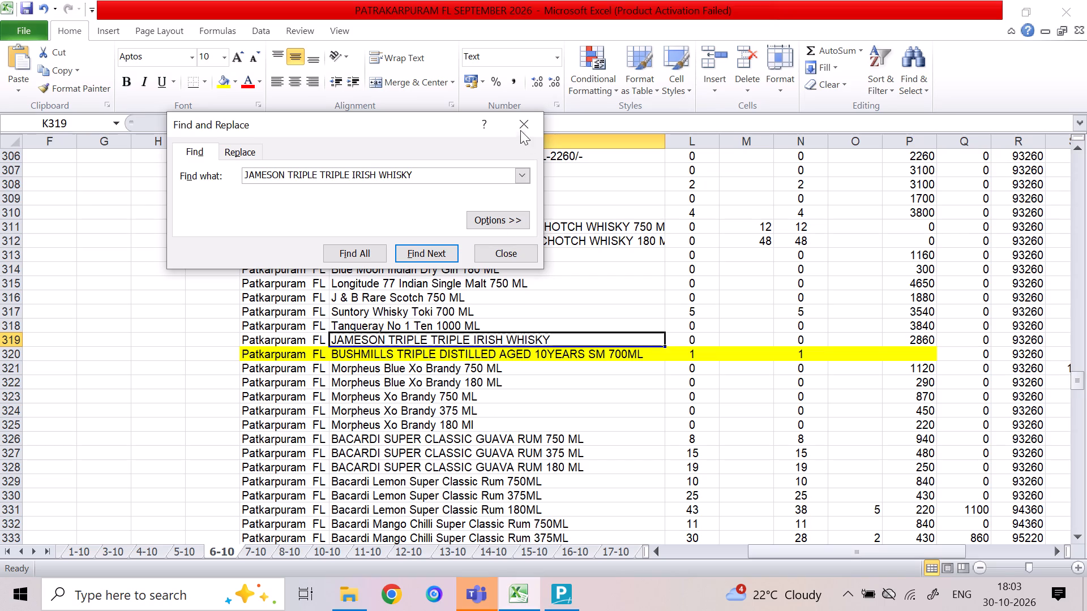
pyautogui.click(522, 130)
pyautogui.click(572, 333)
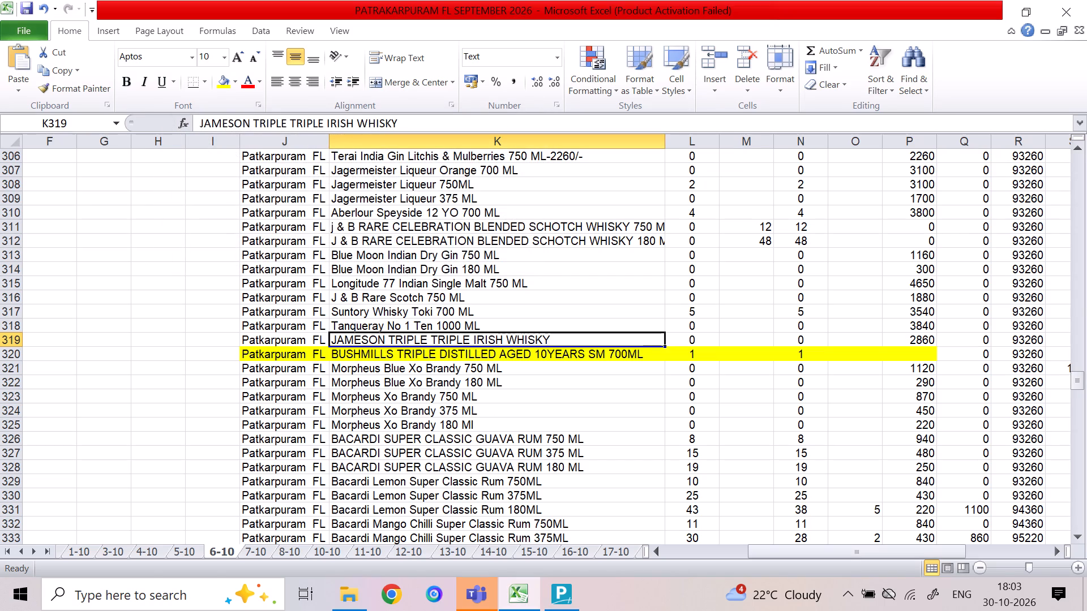
pyautogui.moveTo(1079, 376); pyautogui.dragTo(1086, 520)
pyautogui.moveTo(922, 547); pyautogui.dragTo(948, 550)
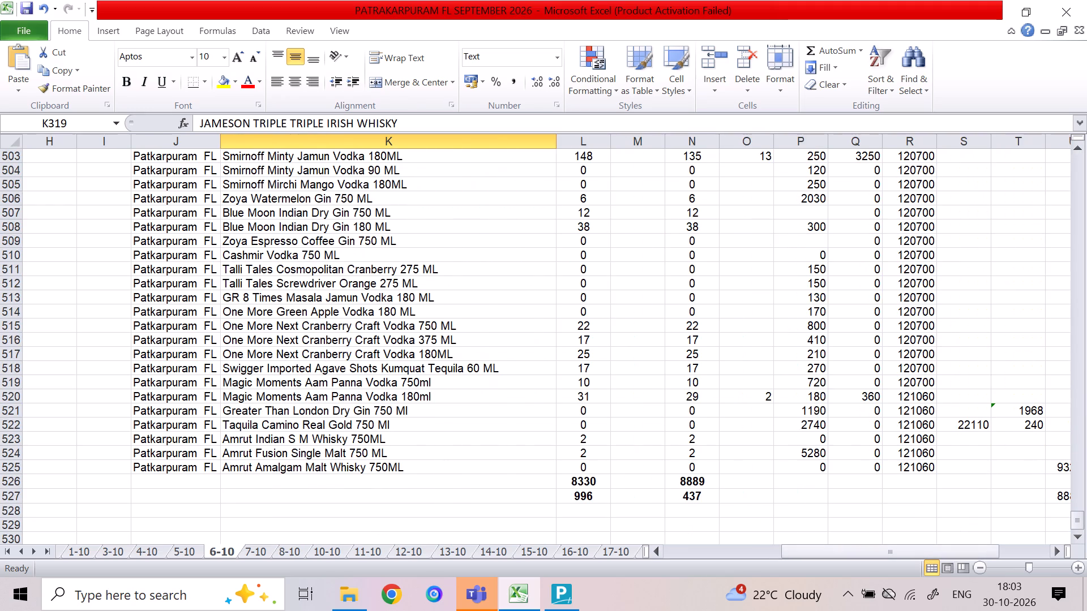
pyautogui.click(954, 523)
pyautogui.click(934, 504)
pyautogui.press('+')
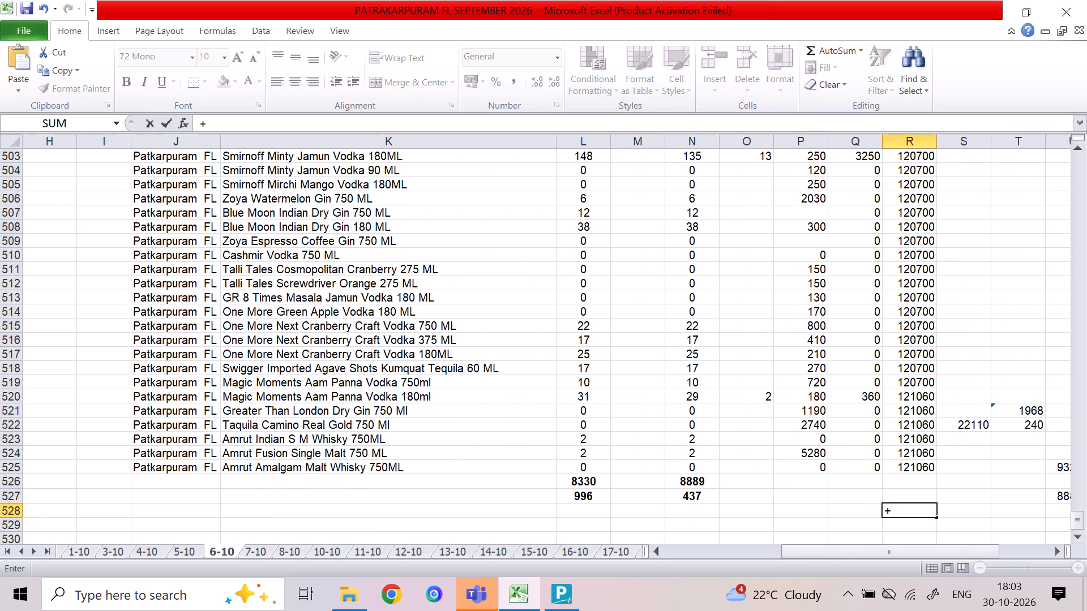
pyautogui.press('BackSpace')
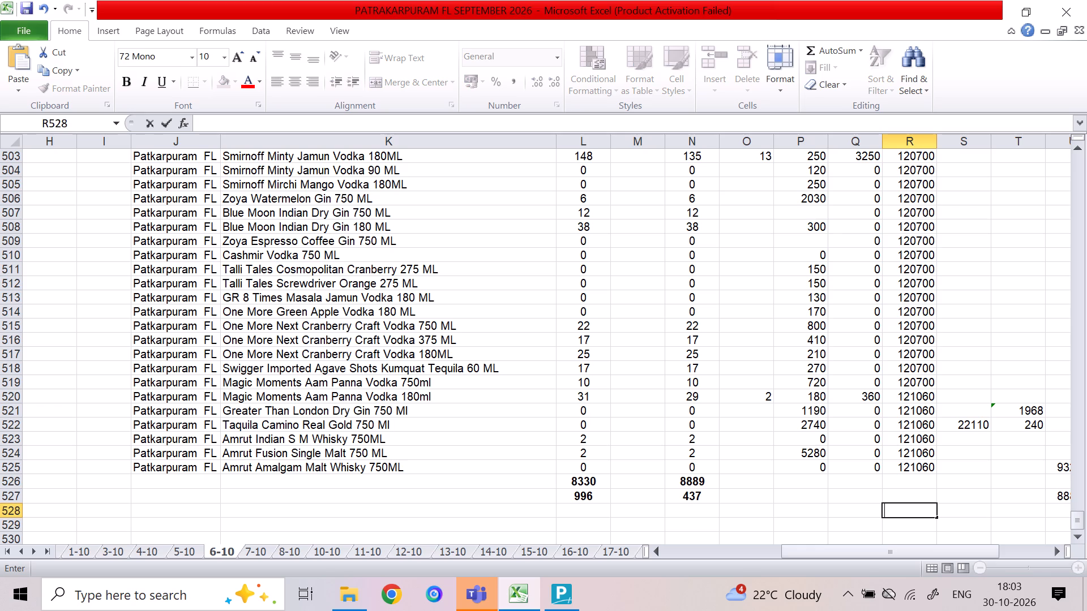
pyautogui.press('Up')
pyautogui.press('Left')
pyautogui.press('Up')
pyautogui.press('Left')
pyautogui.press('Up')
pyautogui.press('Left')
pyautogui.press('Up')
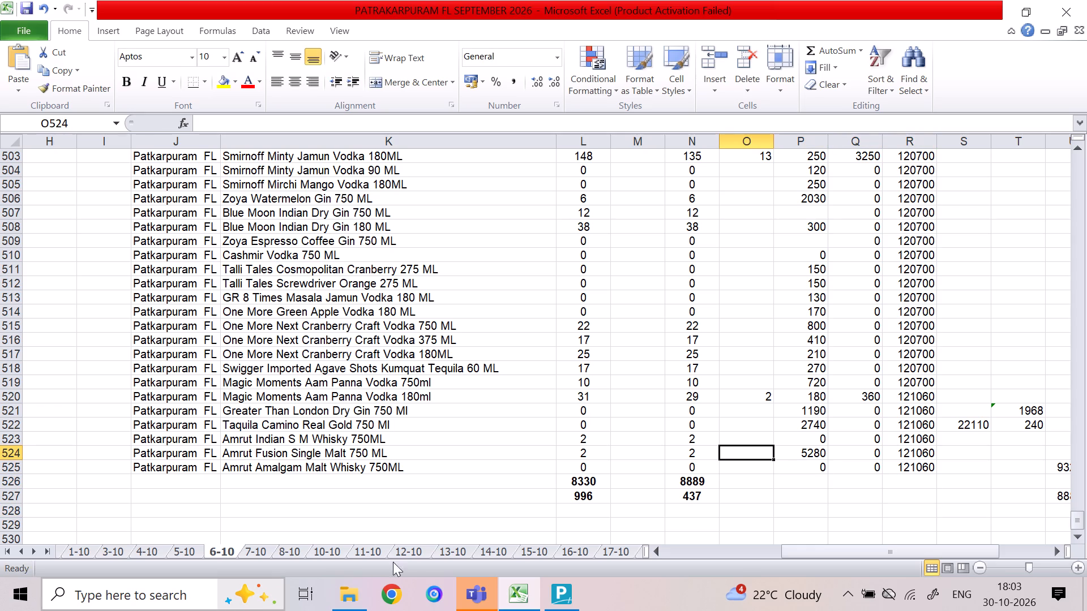
# On the 26-10 sheet, enter additions in column M of 24 for Bacardi Lemon Super Classic Rum 375ML and 48 for the 180ML.
pyautogui.click(41, 547)
pyautogui.tripleClick(44, 550)
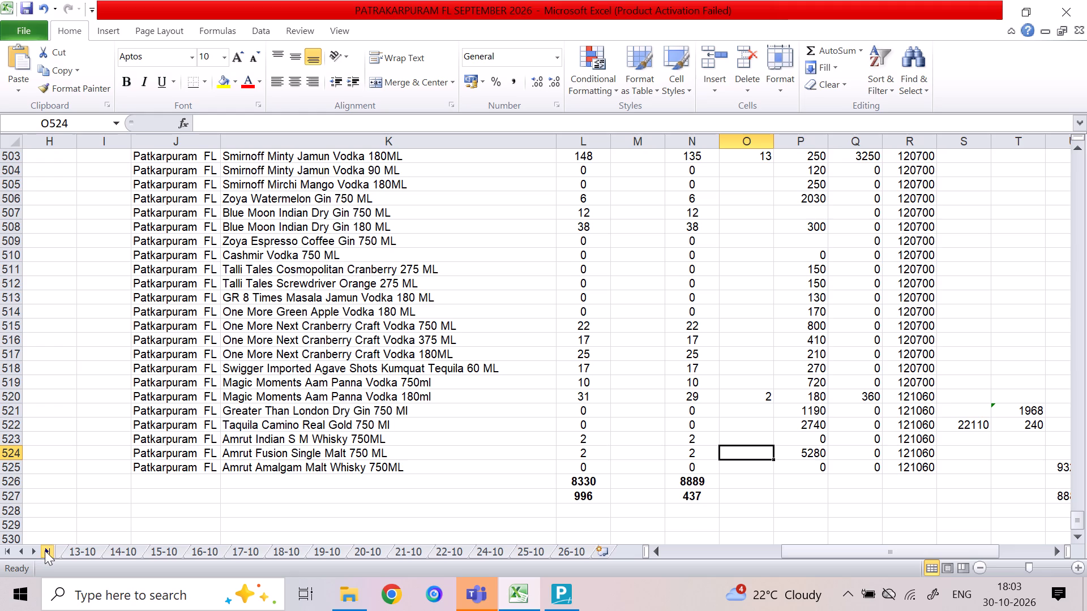
pyautogui.click(556, 553)
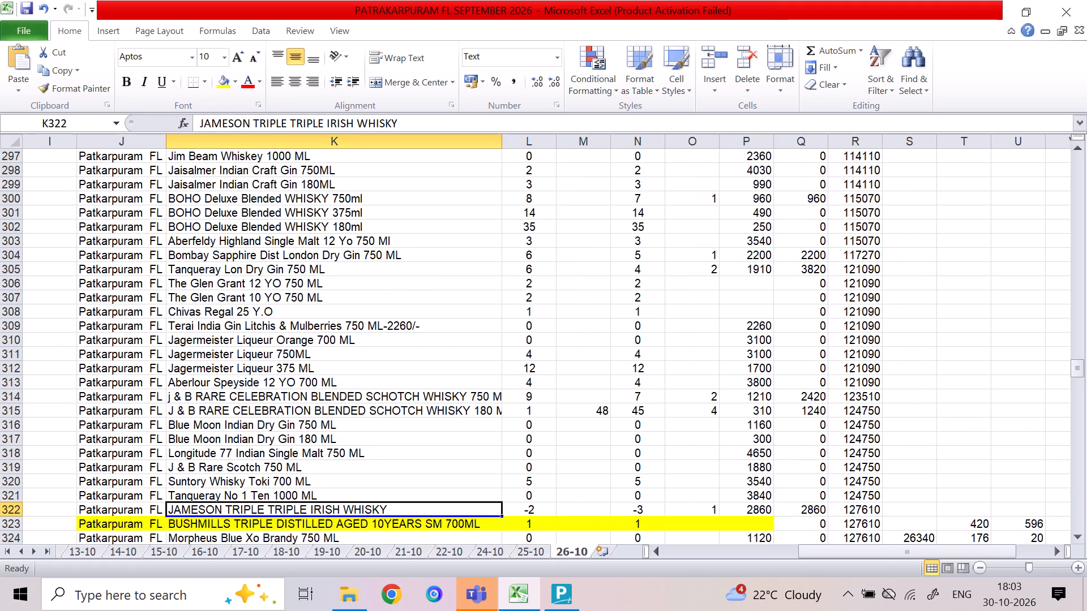
pyautogui.press('Down')
pyautogui.press('Down')
pyautogui.press('Down')
pyautogui.press('Down')
pyautogui.press('Down')
pyautogui.press('Down')
pyautogui.press('Down')
pyautogui.press('Down')
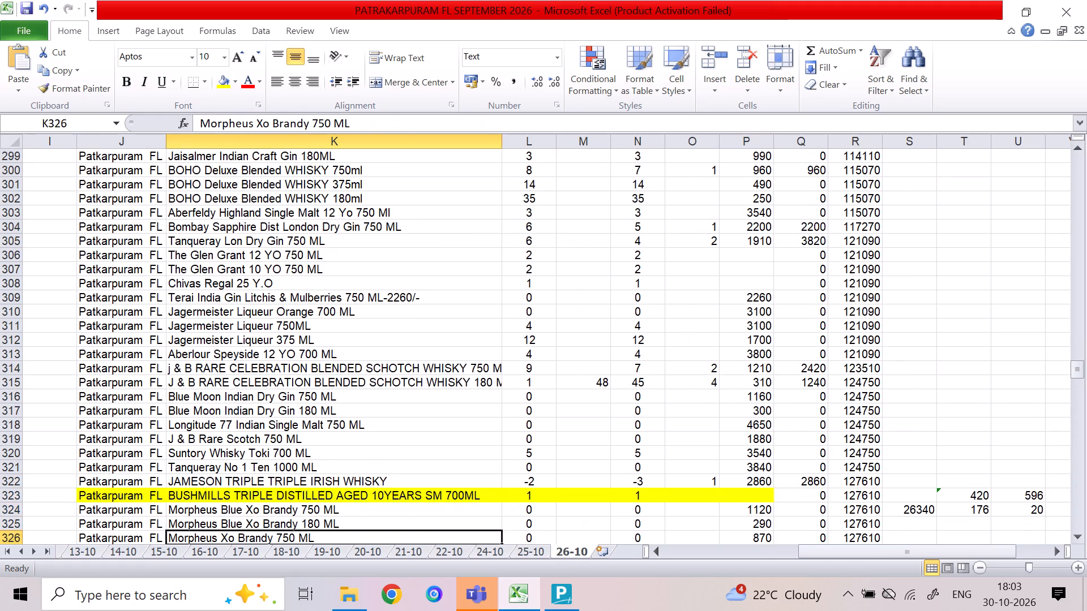
pyautogui.press('Down')
pyautogui.press('Right')
pyautogui.press('Right')
pyautogui.press('Up')
pyautogui.press('Right')
pyautogui.press('Up')
pyautogui.press('Right')
pyautogui.press('Up')
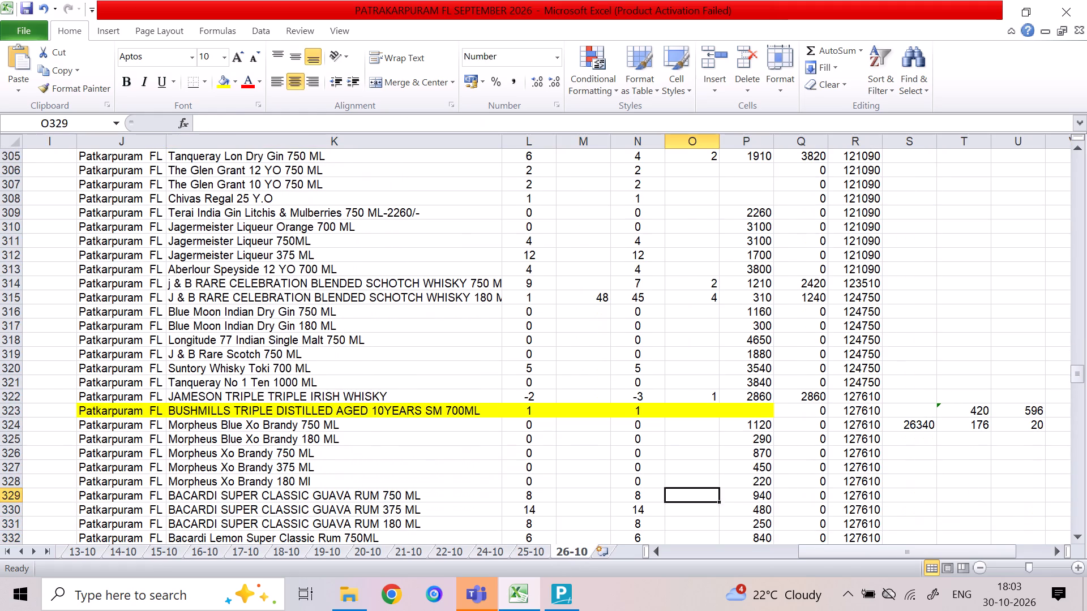
pyautogui.press('Up')
pyautogui.press('Up')
pyautogui.press('Up')
pyautogui.press('Up')
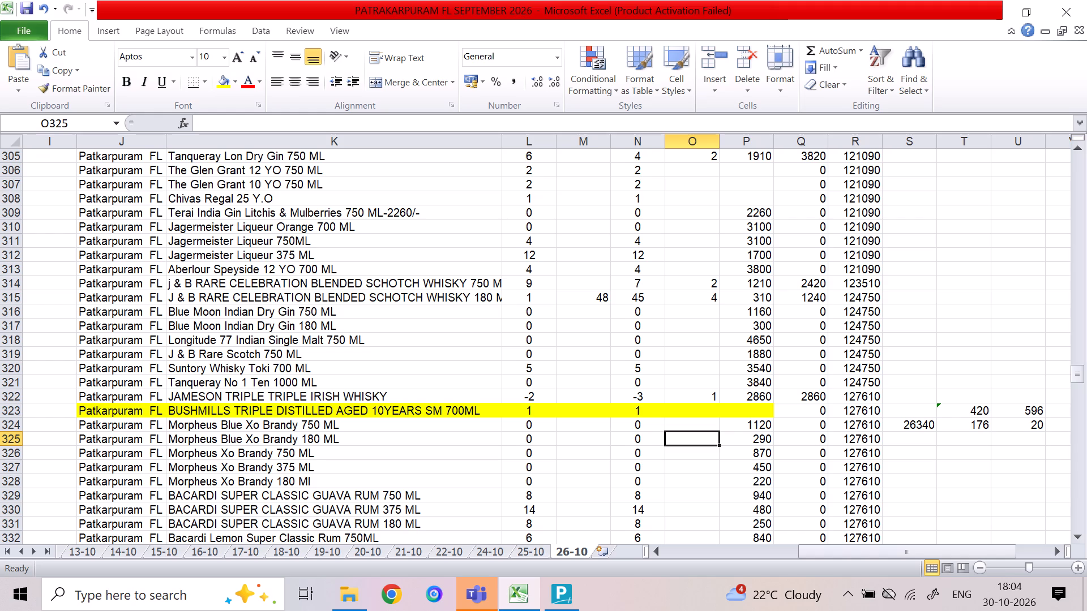
pyautogui.press('Up')
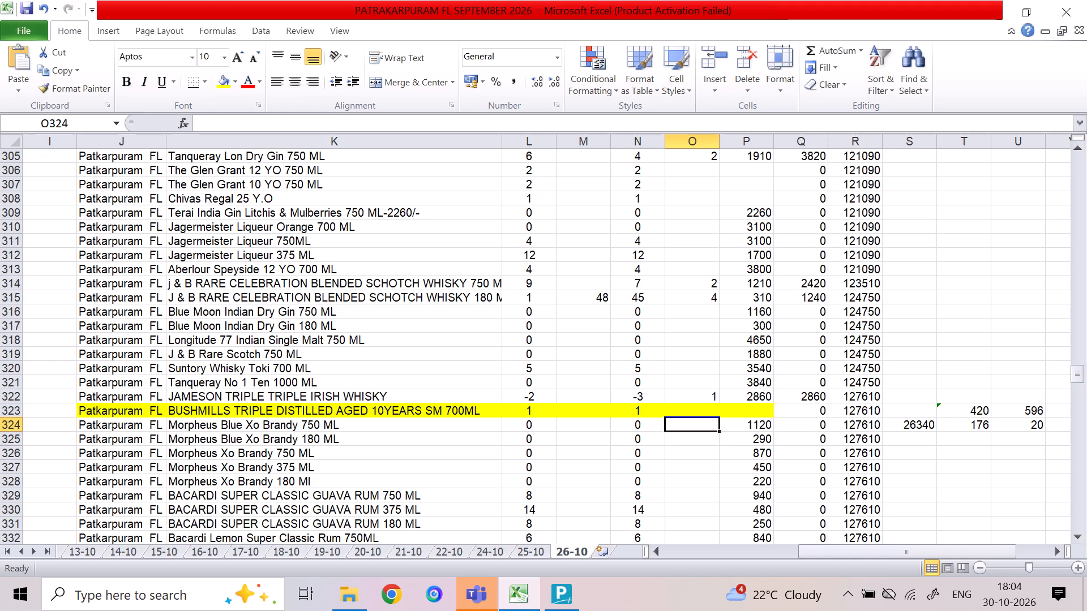
pyautogui.press('Down')
pyautogui.press('Down')
pyautogui.press('Down')
pyautogui.press('Down')
pyautogui.press('Down')
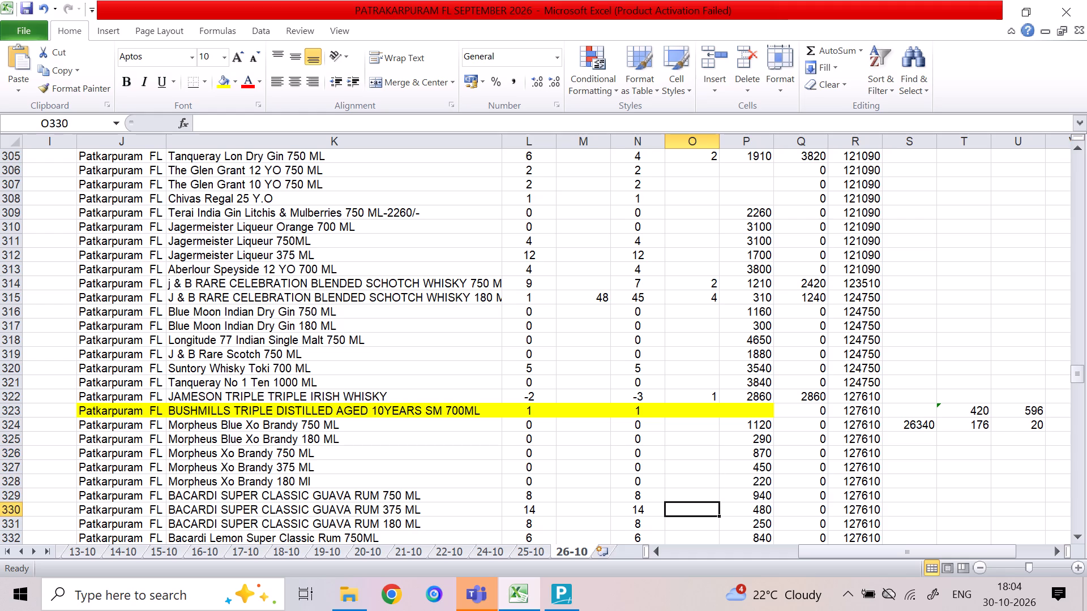
pyautogui.press('Down')
pyautogui.press('Down')
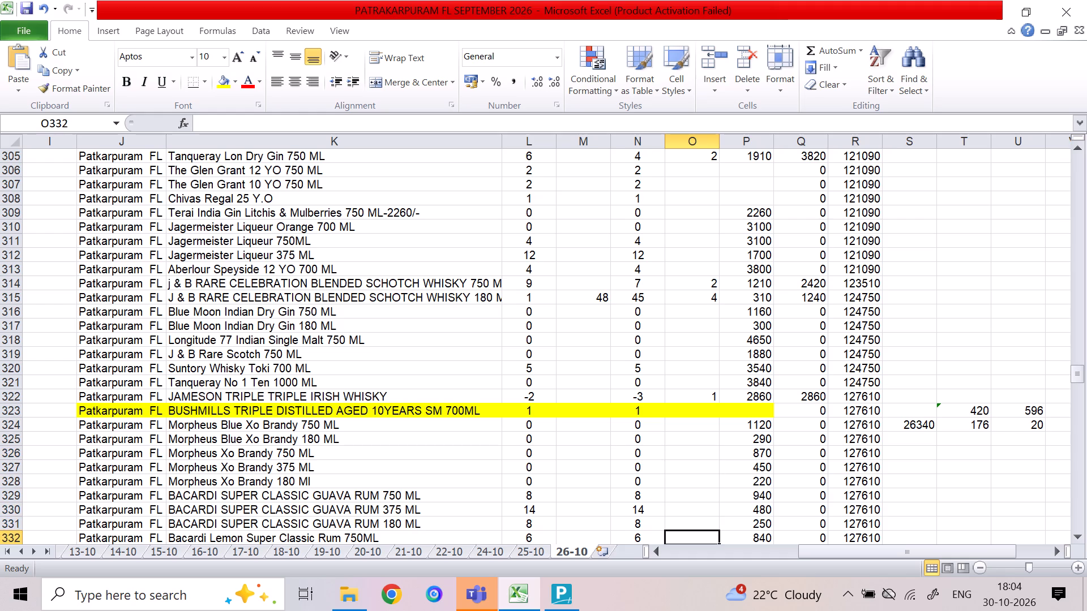
pyautogui.press('Down')
pyautogui.press('Left')
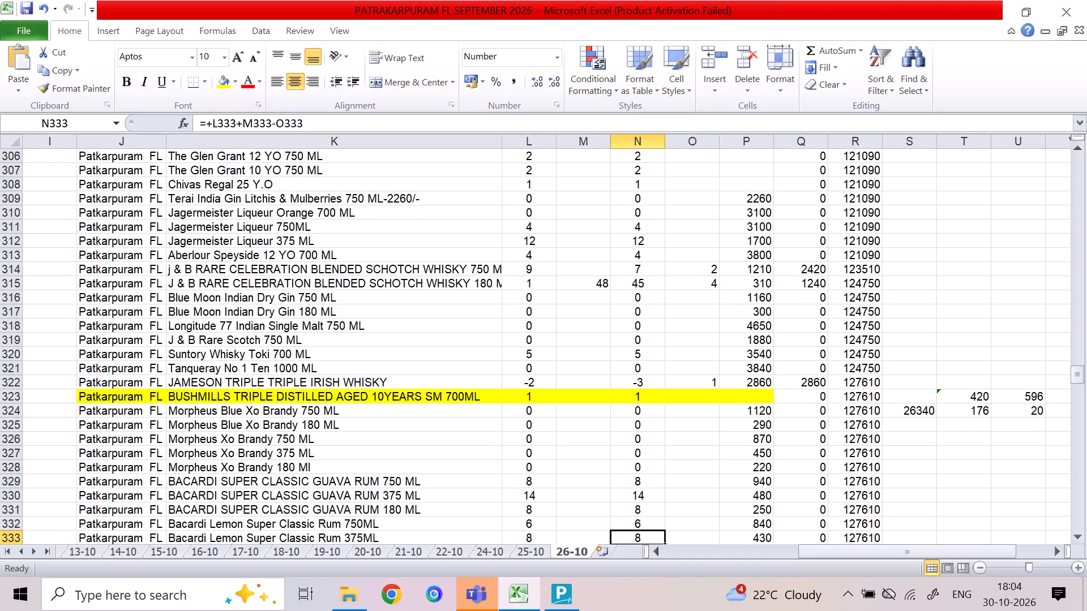
pyautogui.press('Left')
pyautogui.write('24')
pyautogui.press('Down')
pyautogui.write('48')
pyautogui.press('Right')
# Enter sales in column O of 3 for Bacardi Lemon Super Classic Rum 375ML and 7 for the 180ML.
pyautogui.press('Right')
pyautogui.press('Up')
pyautogui.press('Right')
pyautogui.press('Left')
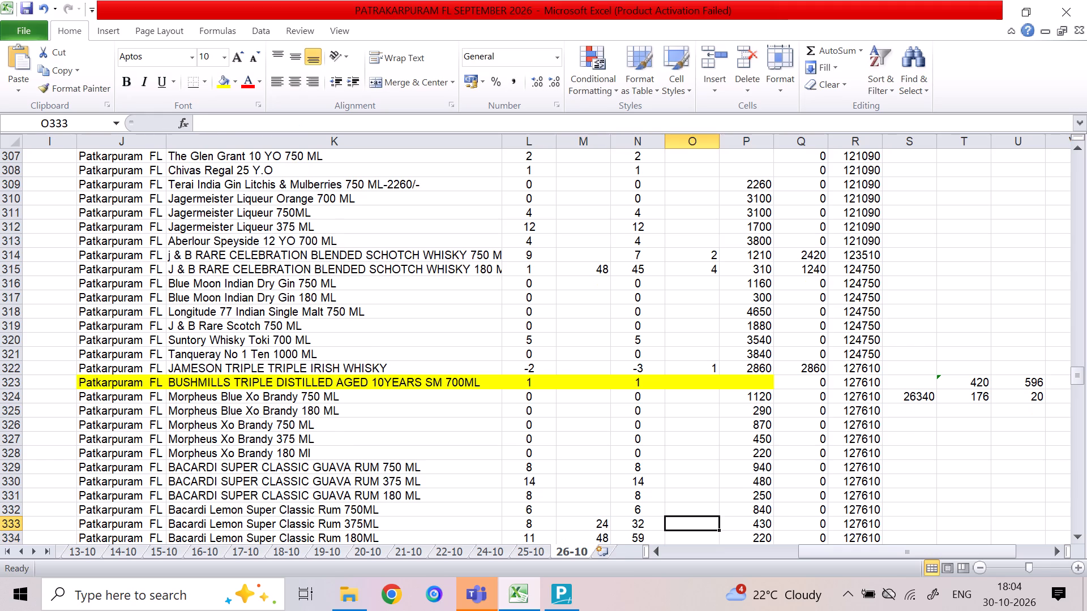
pyautogui.press('3')
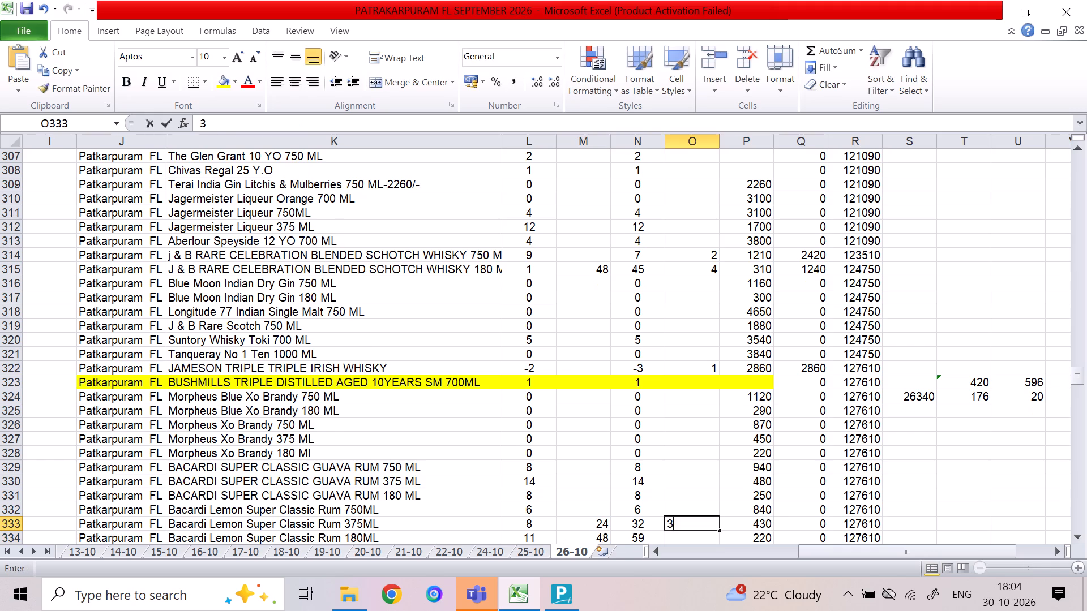
pyautogui.press('Down')
pyautogui.press('7')
pyautogui.press('Down')
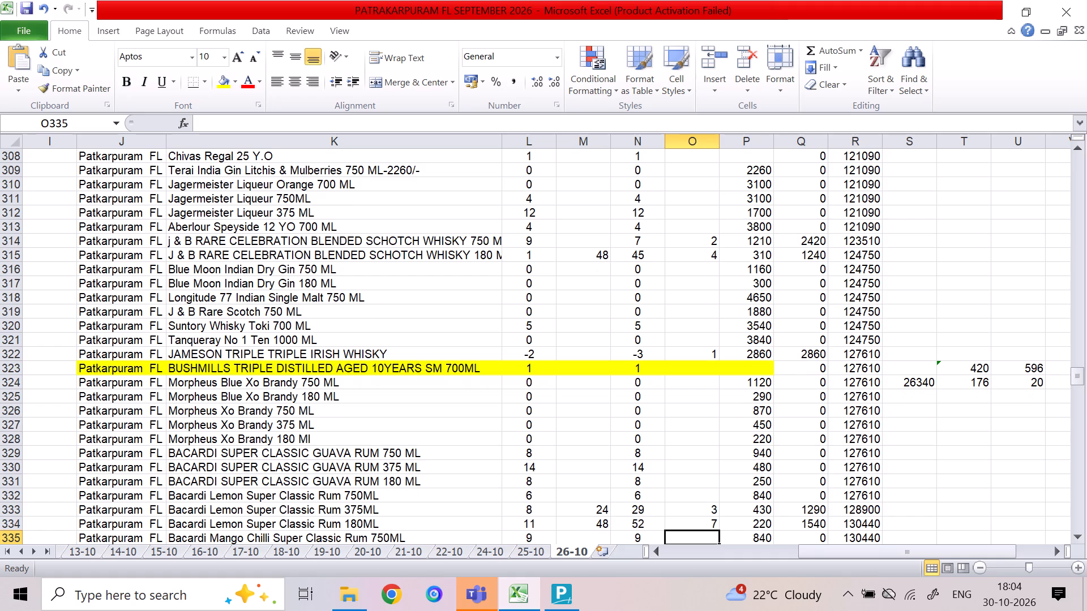
# Enter sales of 1 for Bacardi Mango Chilli Super Classic Rum 750ML and 3 for the 180ML.
pyautogui.press('1')
pyautogui.press('Down')
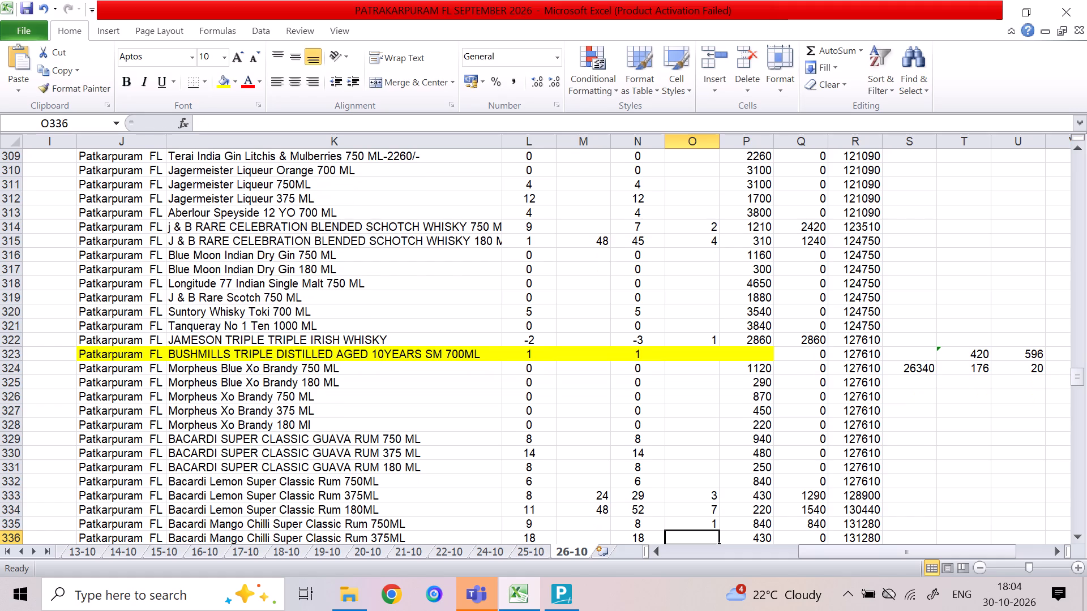
pyautogui.press('Down')
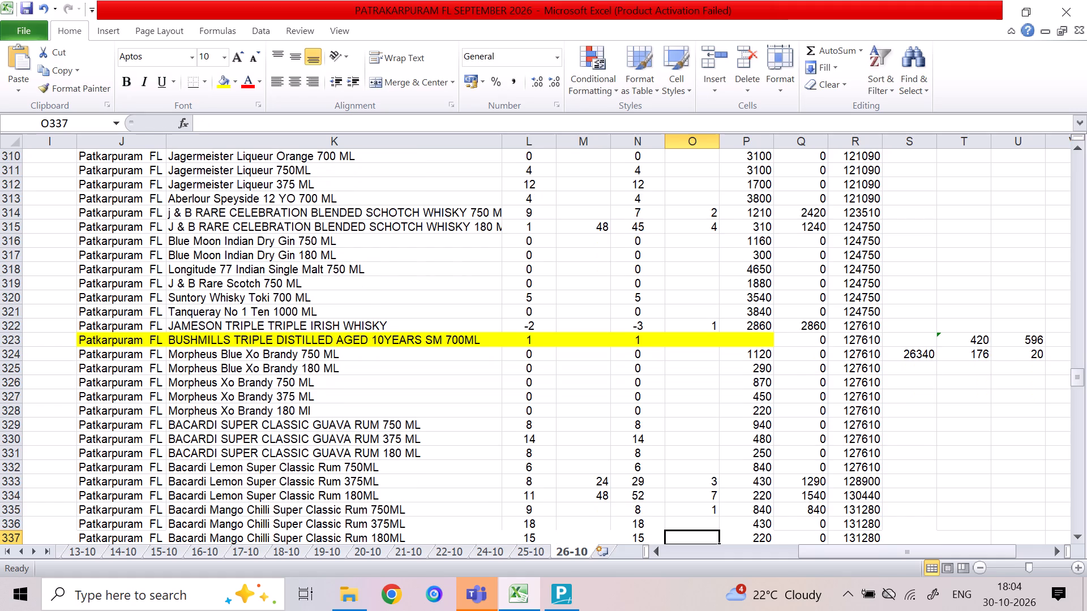
pyautogui.press('3')
pyautogui.press('Down')
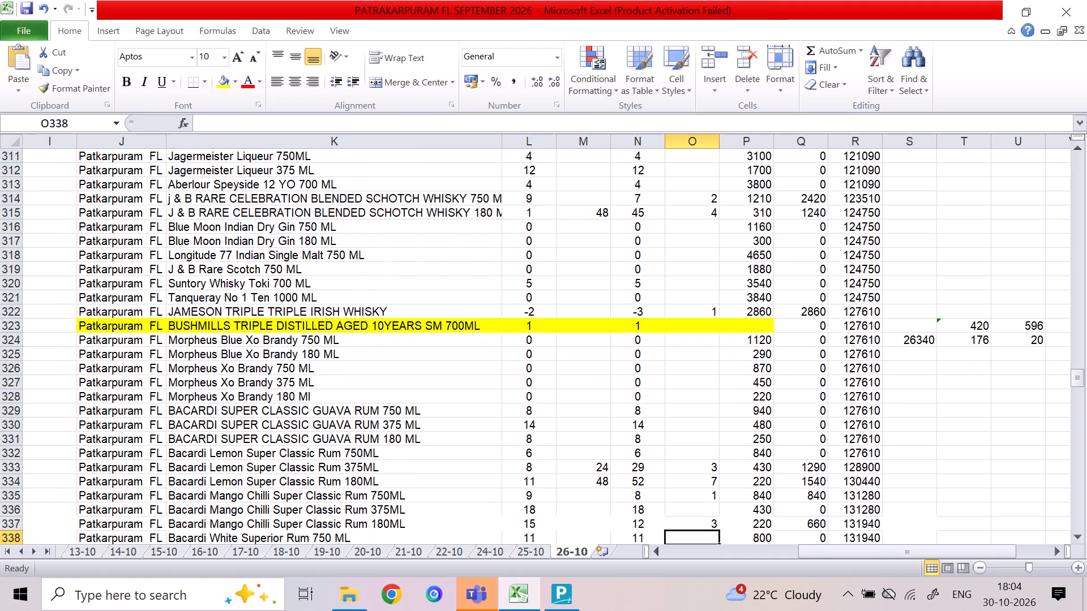
# Enter sales of 1 each in column O for Bacardi White Superior Rum 375 ML and Black by Bacardi Super Classic Rum 375 ML and 180 ML.
pyautogui.press('Down')
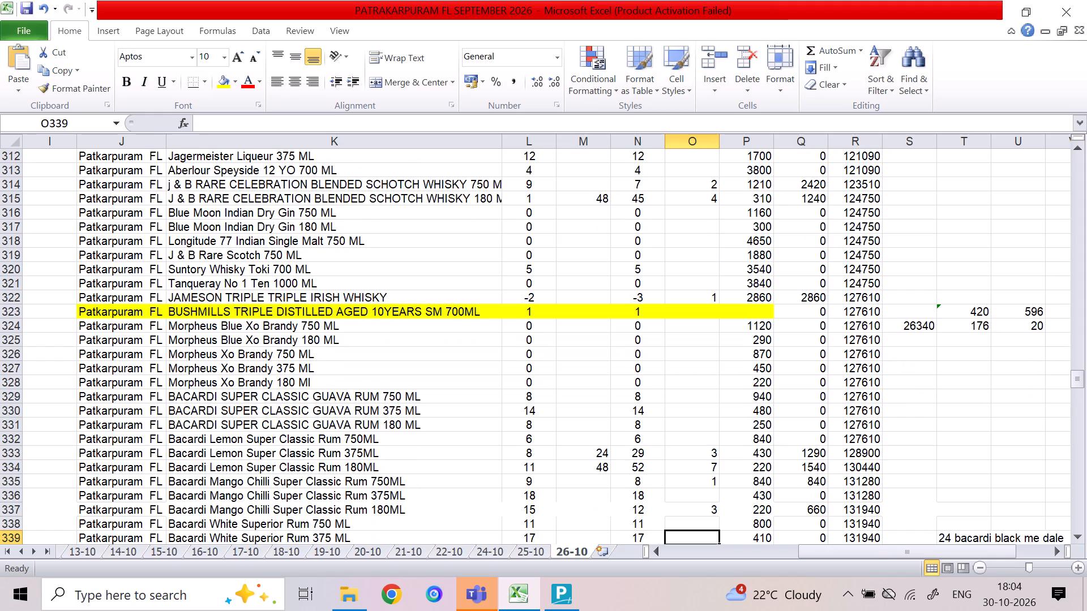
pyautogui.press('1')
pyautogui.press('Down')
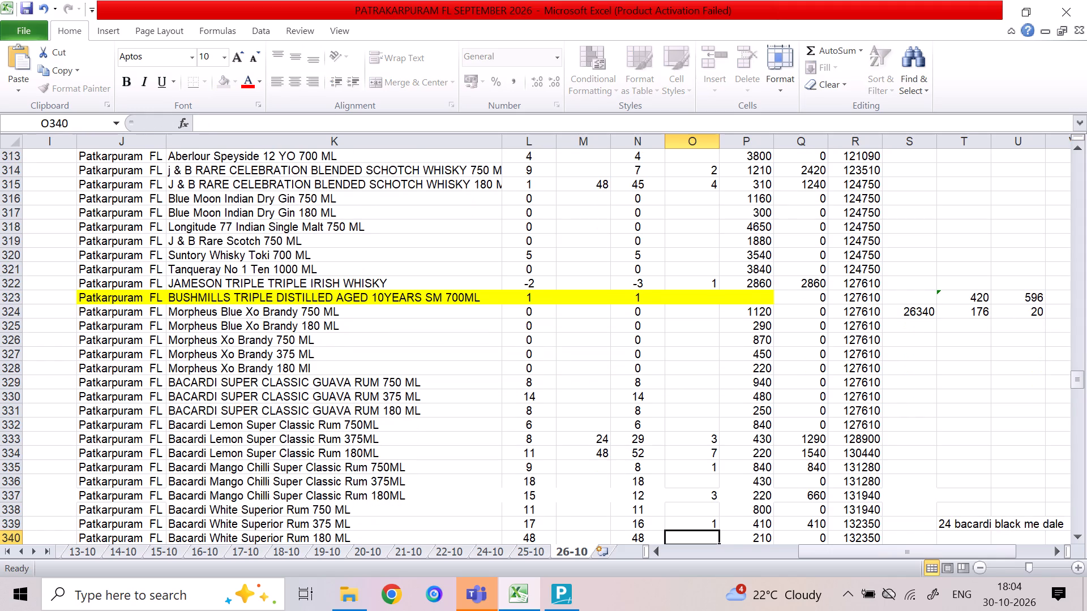
pyautogui.press('Down')
pyautogui.press('Down')
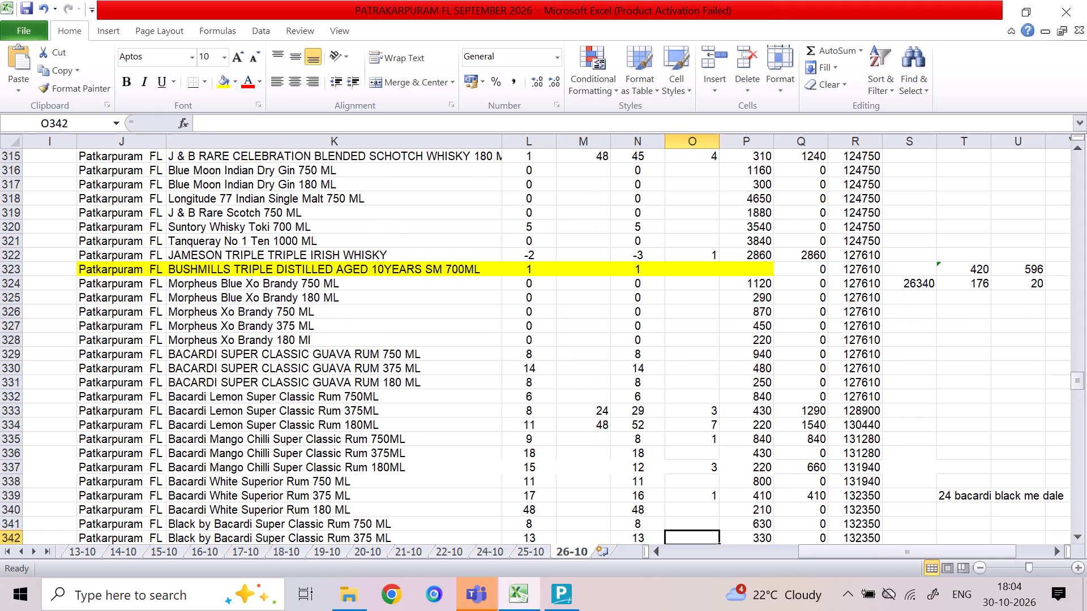
pyautogui.press('1')
pyautogui.press('Down')
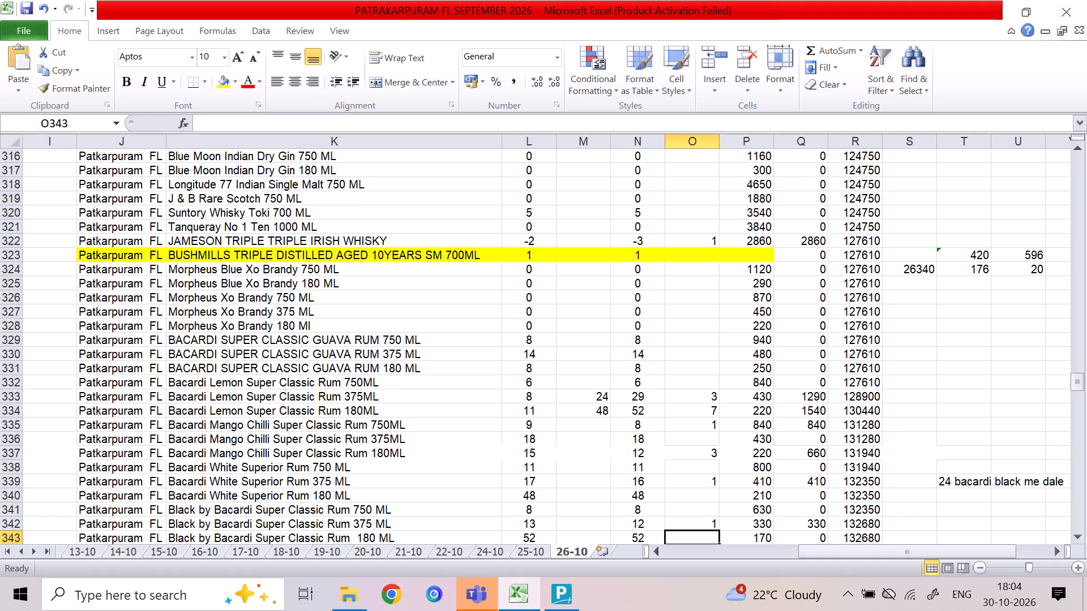
pyautogui.press('1')
pyautogui.press('Down')
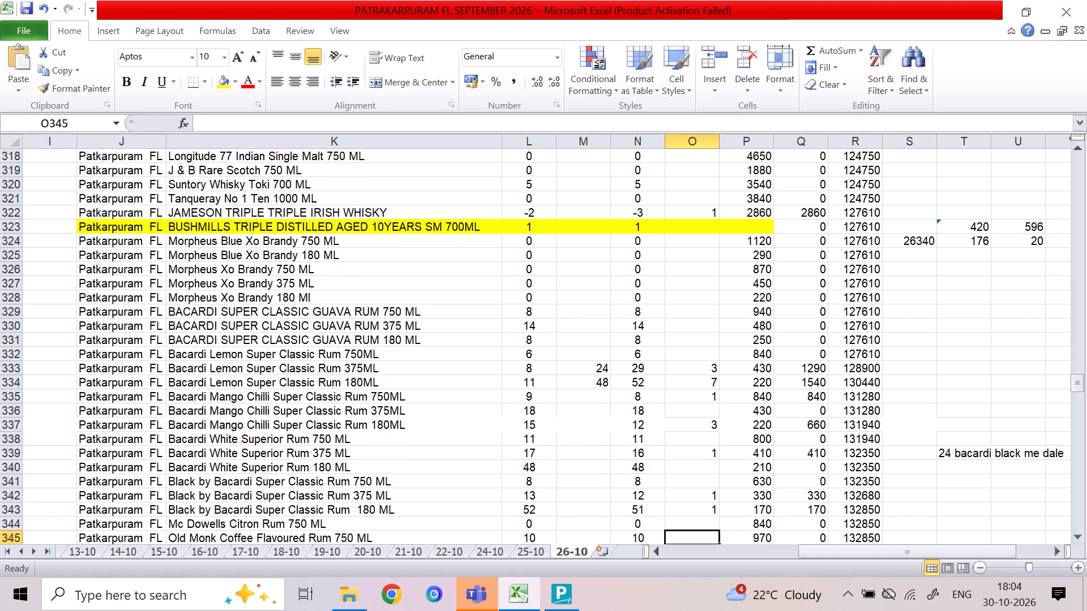
# Enter sales of 2 in column O for Old Monk the Legend Rum 180 ML.
pyautogui.press('Down')
pyautogui.press('Up')
pyautogui.press('Down')
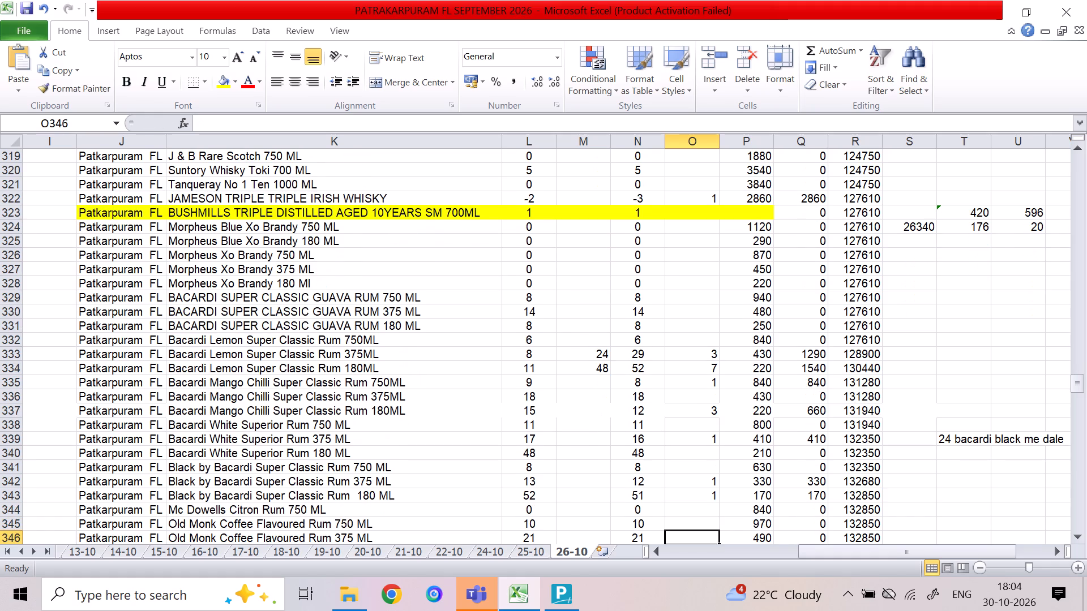
pyautogui.press('Down')
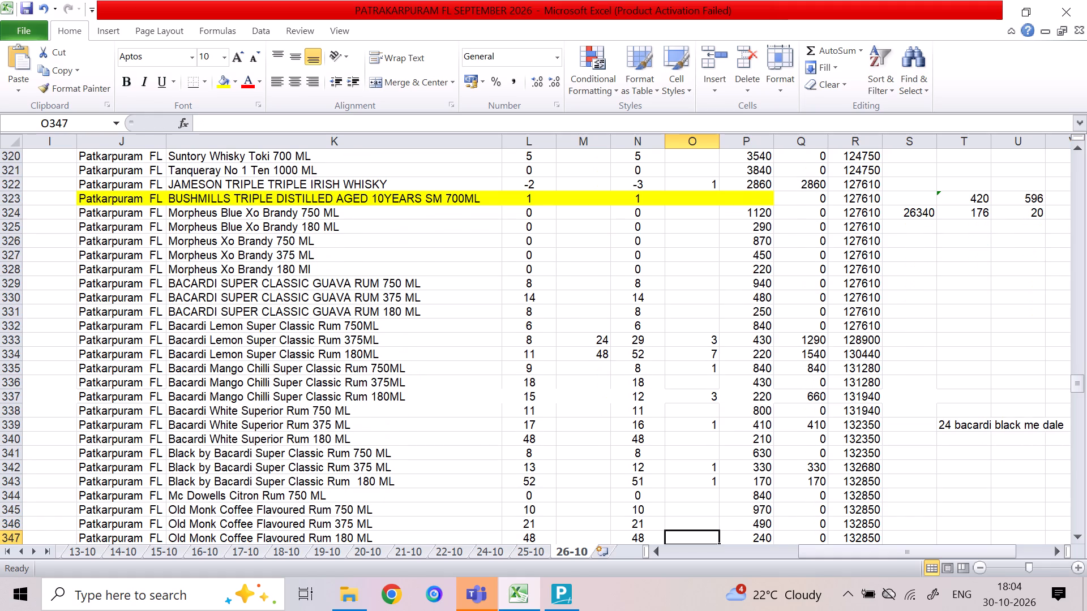
pyautogui.press('Down')
pyautogui.press('Down')
pyautogui.press('Down')
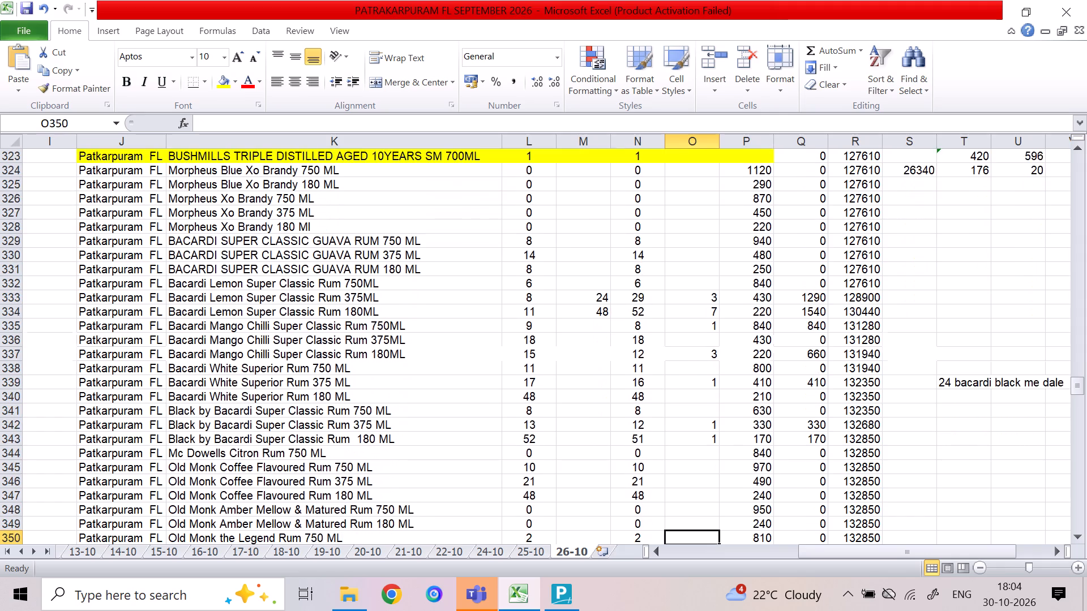
pyautogui.press('Down')
pyautogui.press('Down')
pyautogui.press('Up')
pyautogui.press('Up')
pyautogui.press('Down')
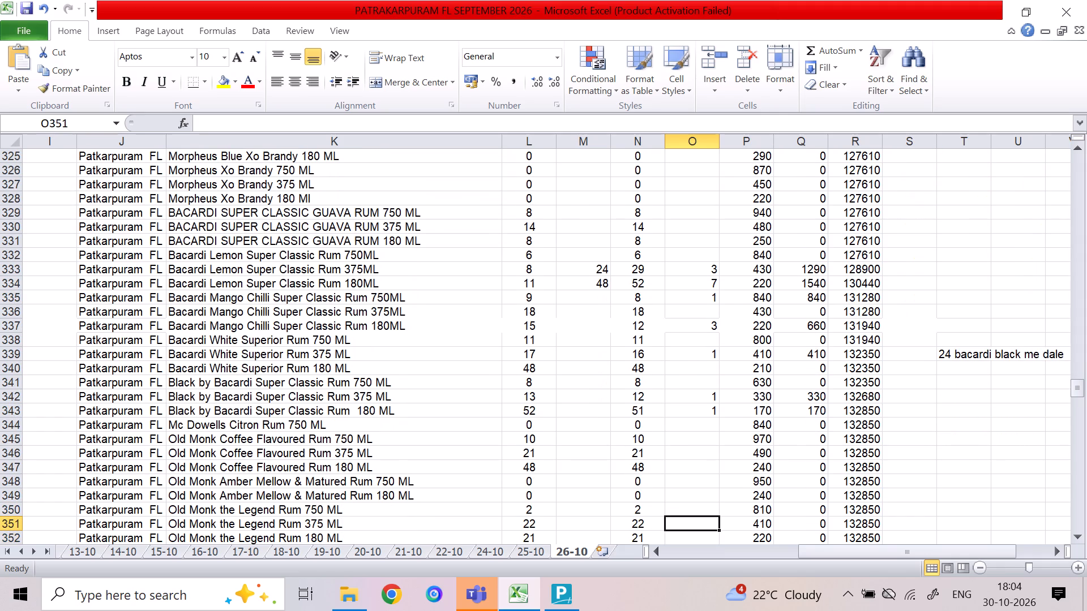
pyautogui.press('Down')
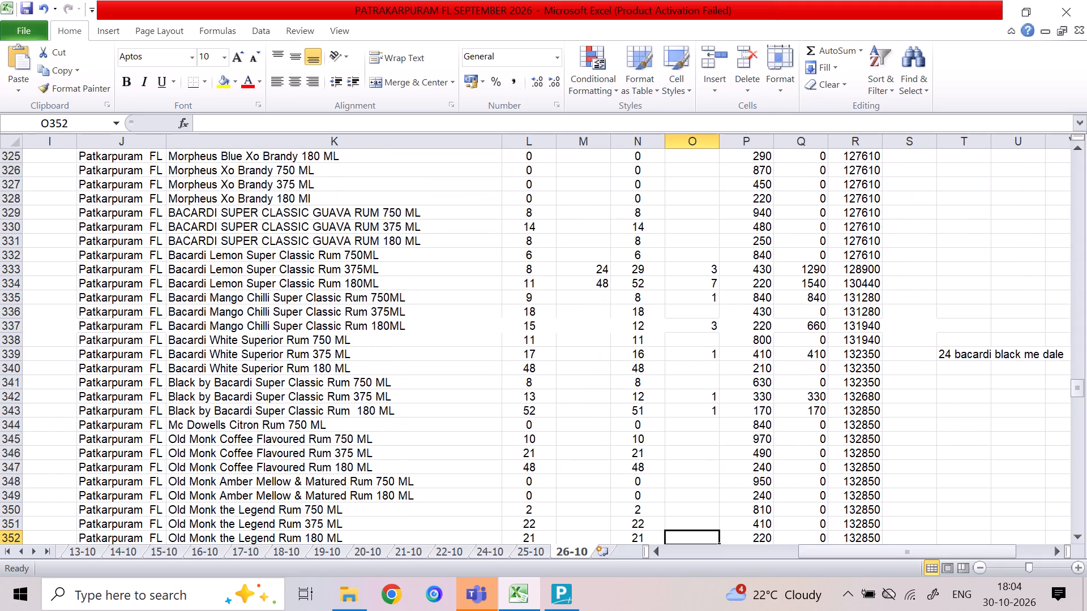
pyautogui.press('1')
pyautogui.press('BackSpace')
pyautogui.press('2')
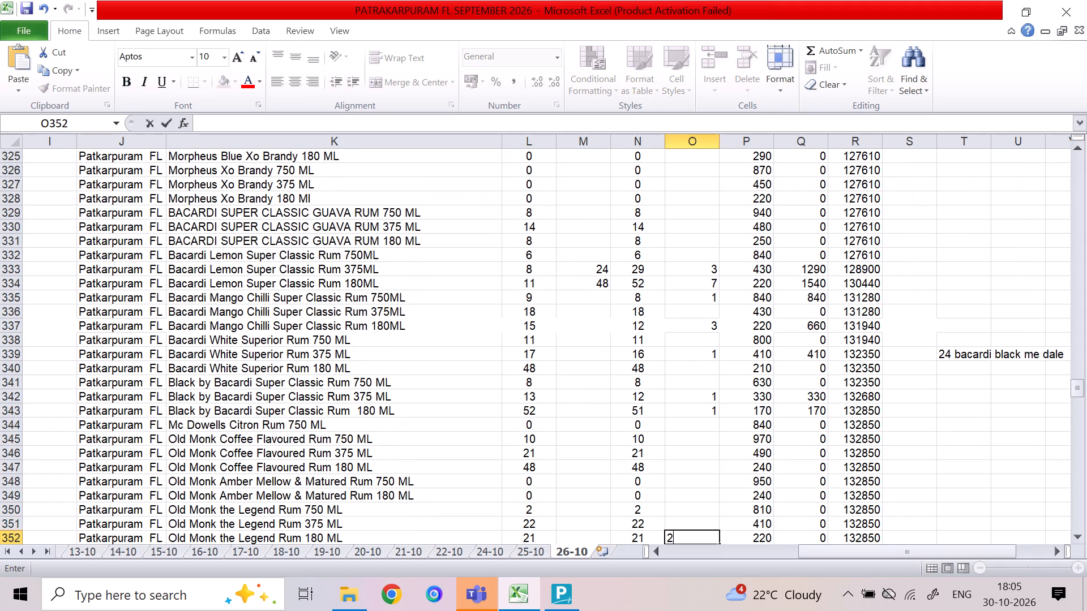
pyautogui.press('Down')
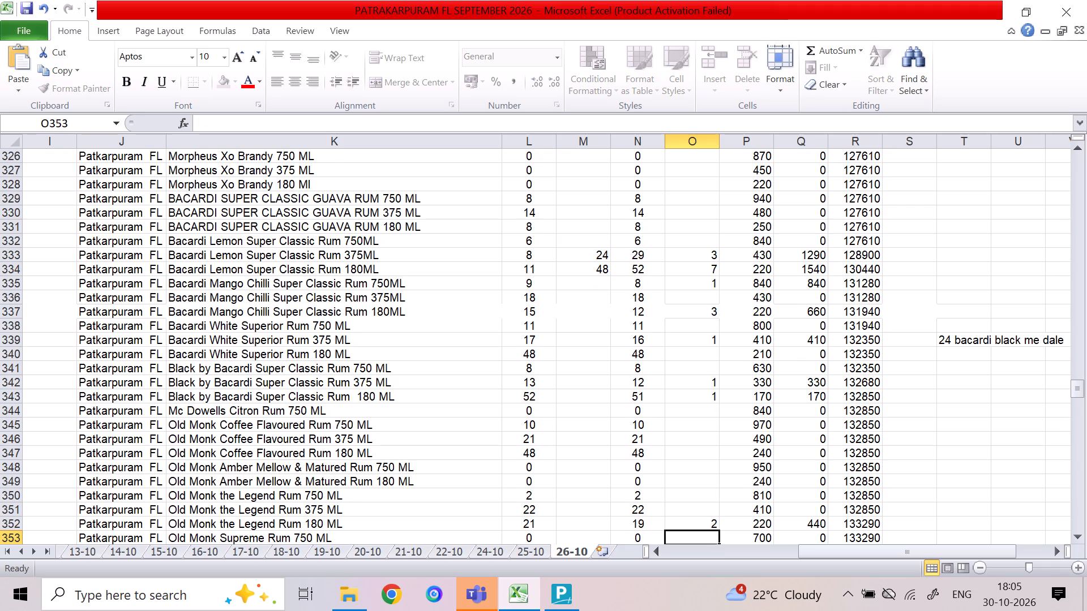
# Enter sales of 2 for Very Old Vatted Old Monk Matured Rum 375 ML and 7 for the 180 ML.
pyautogui.press('Down')
pyautogui.press('Down')
pyautogui.press('Down')
pyautogui.press('Down')
pyautogui.press('Down')
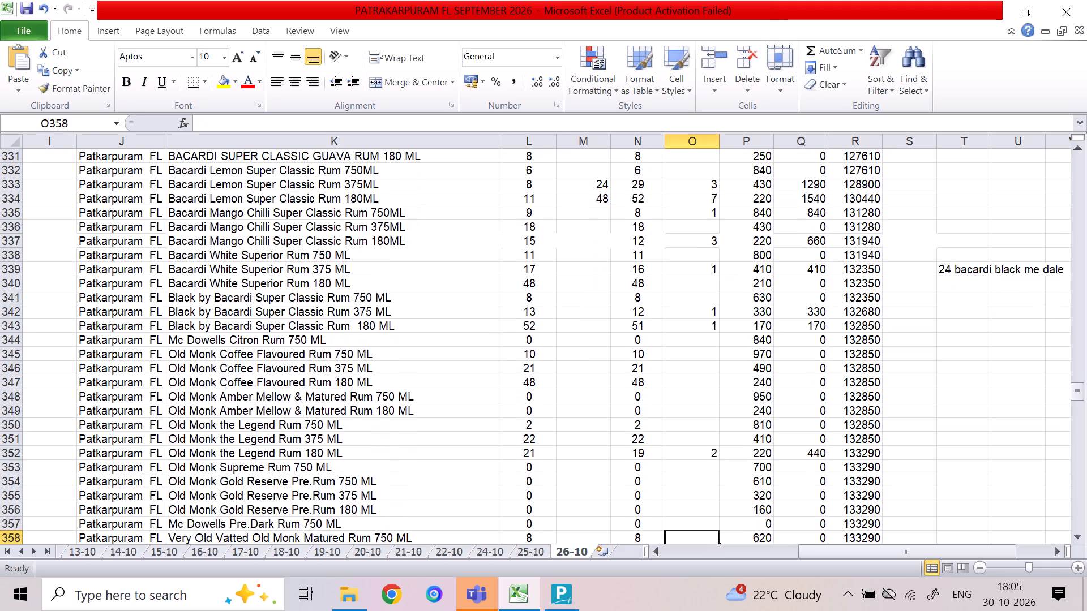
pyautogui.press('Down')
pyautogui.press('Up')
pyautogui.press('Down')
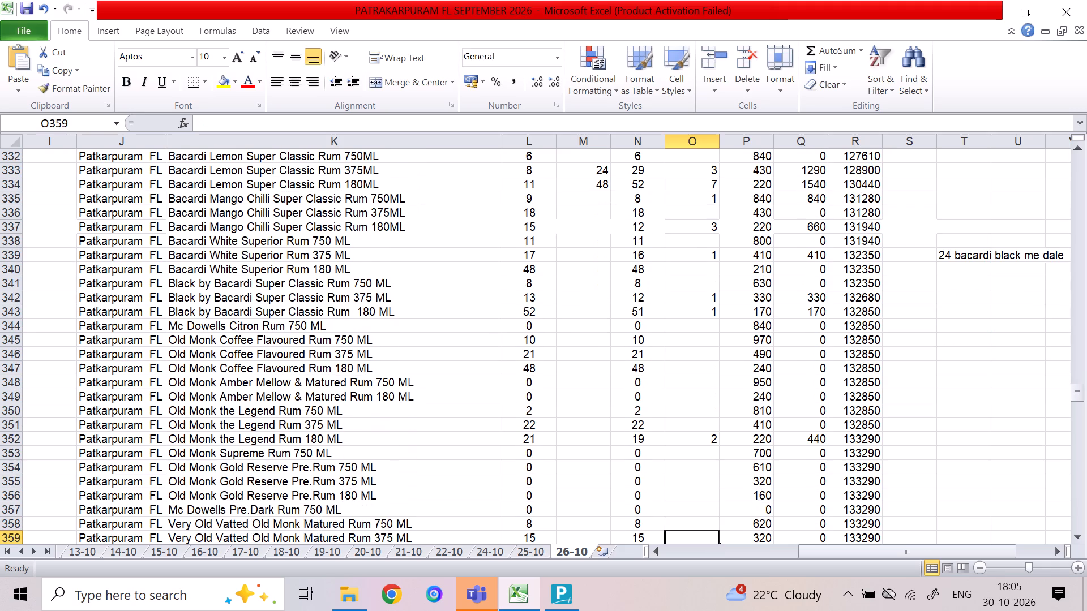
pyautogui.press('2')
pyautogui.press('Down')
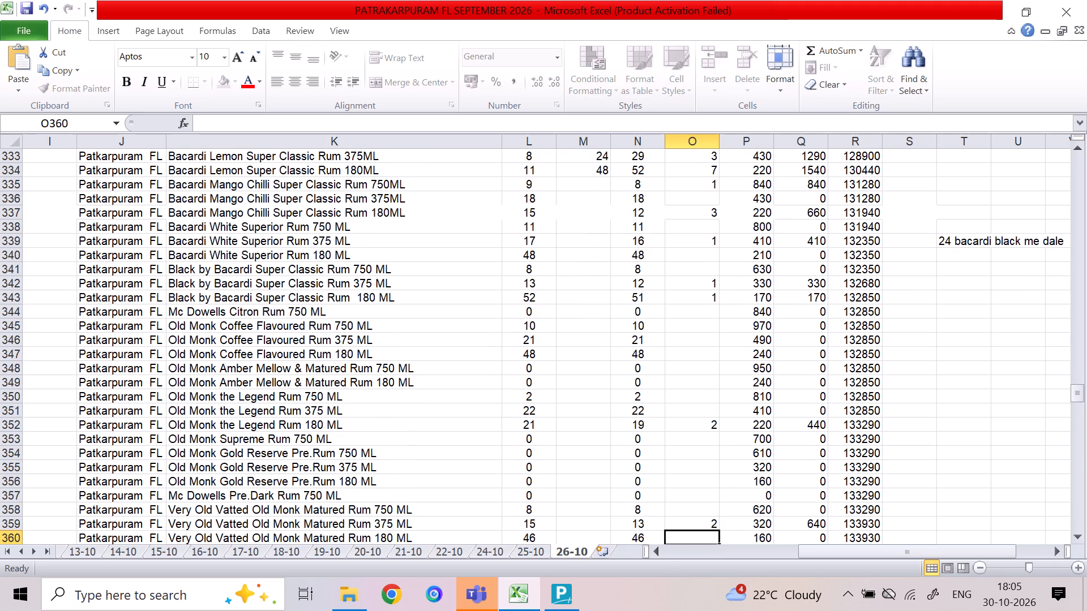
pyautogui.press('7')
pyautogui.press('Down')
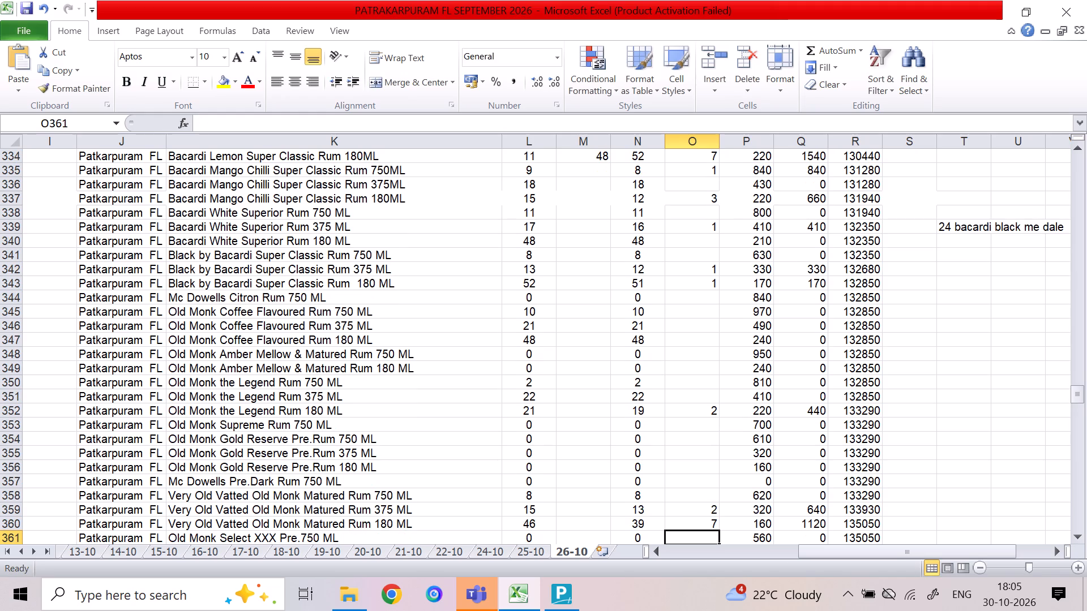
# Enter sales of 1 in column O for Captain Morgan Select Org. Rum 180 ML.
pyautogui.press('Down')
pyautogui.press('Down')
pyautogui.press('Down')
pyautogui.press('Down')
pyautogui.press('Down')
pyautogui.press('Down')
pyautogui.press('Down')
pyautogui.press('Down')
pyautogui.press('Up')
pyautogui.press('Up')
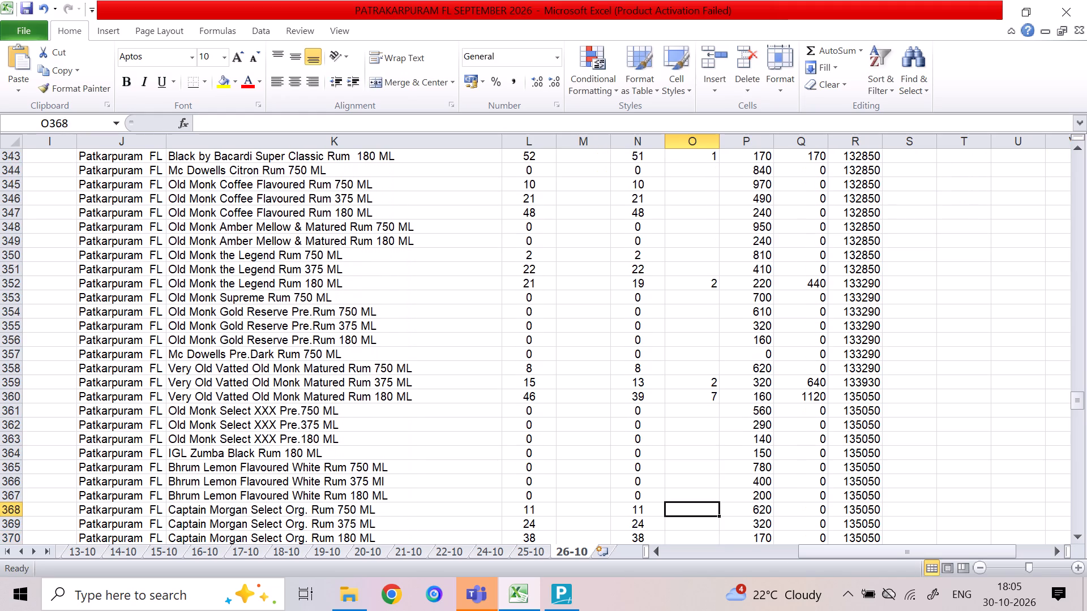
pyautogui.press('Down')
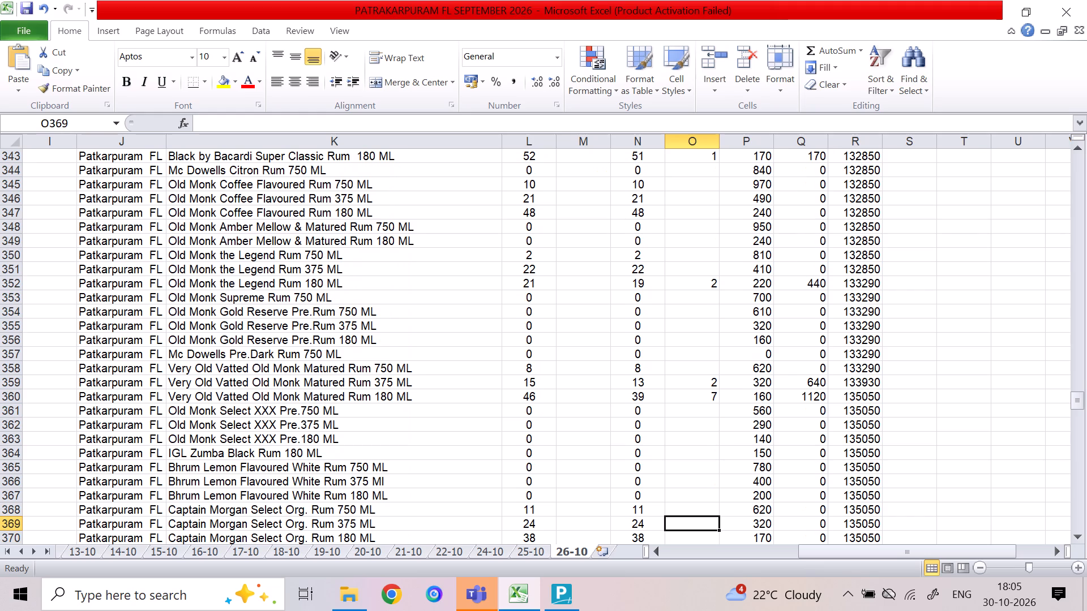
pyautogui.press('Down')
pyautogui.press('1')
pyautogui.press('Down')
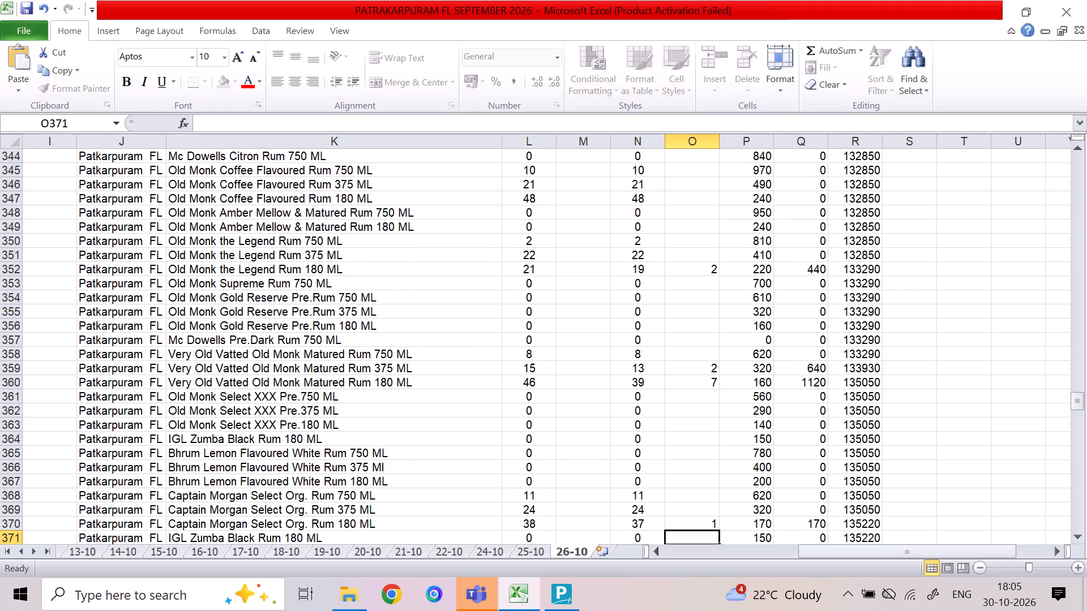
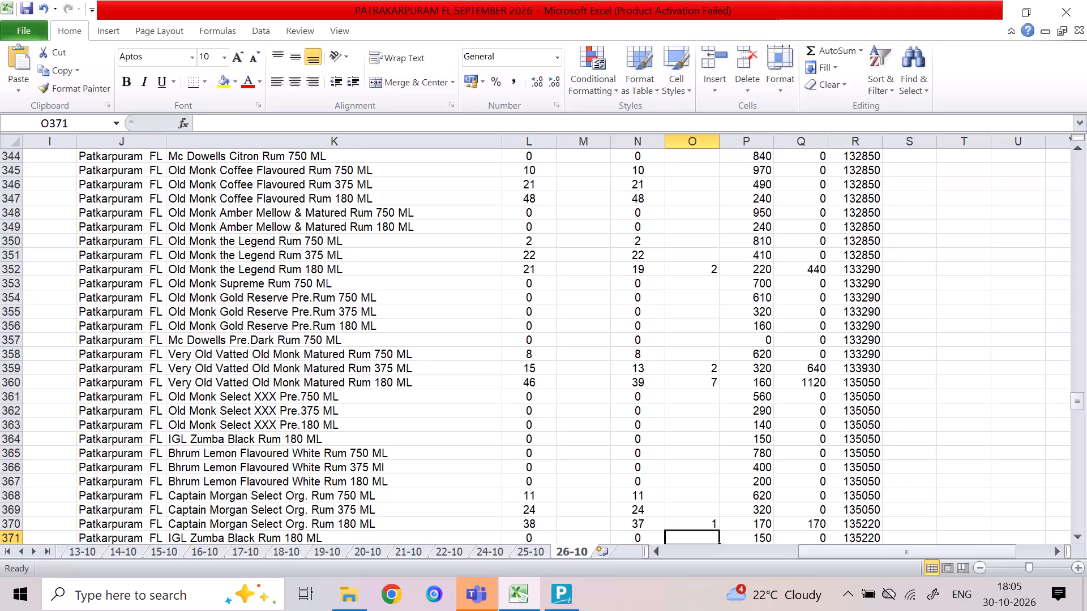
# Examine the closing stock of the items below Captain Morgan Select Org. Rum 180 ML, through the wine rows to the Grey Goose rows.
pyautogui.press('Down')
pyautogui.press('Down')
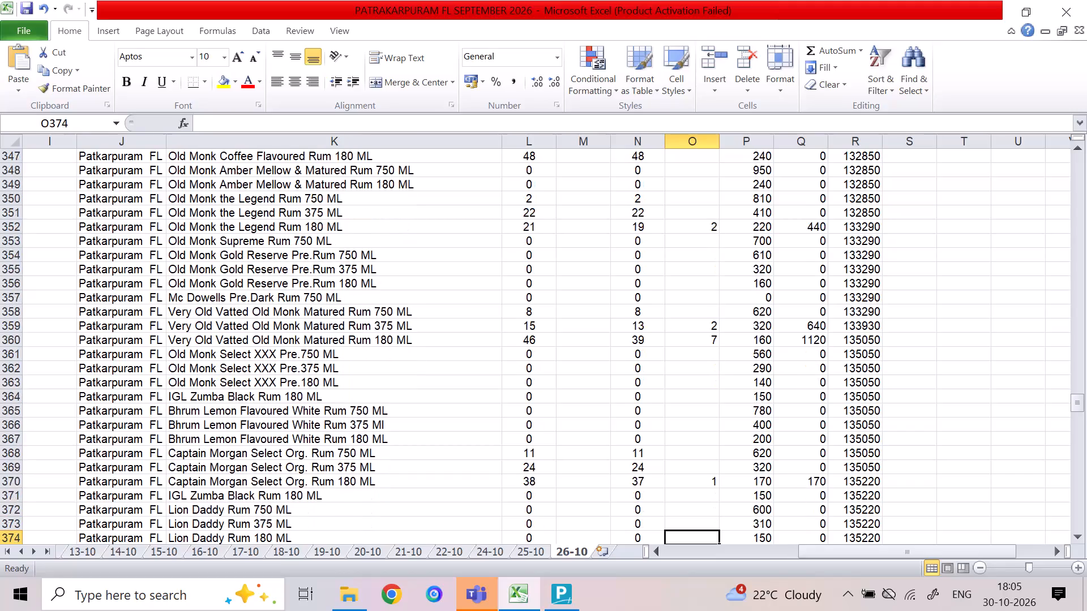
pyautogui.press('Down')
pyautogui.press('Down')
pyautogui.press('Down')
pyautogui.press('Down')
pyautogui.press('Down')
pyautogui.press('Down')
pyautogui.press('Down')
pyautogui.press('Down')
pyautogui.press('Down')
pyautogui.press('Down')
pyautogui.press('Down')
pyautogui.press('Down')
pyautogui.press('Up')
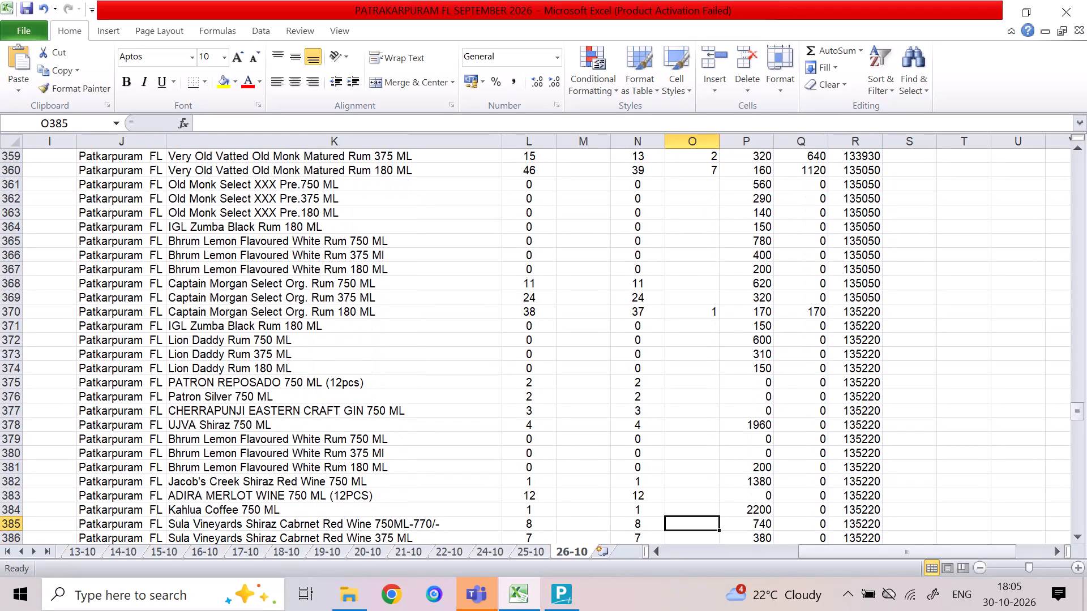
pyautogui.press('Up')
pyautogui.press('Up')
pyautogui.press('Left')
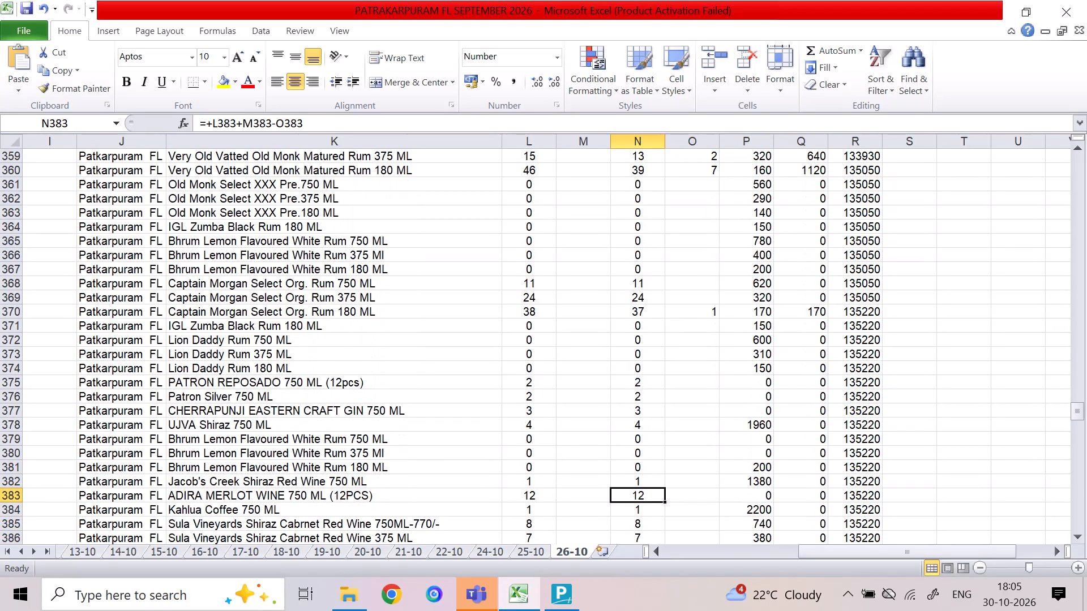
pyautogui.press('Down')
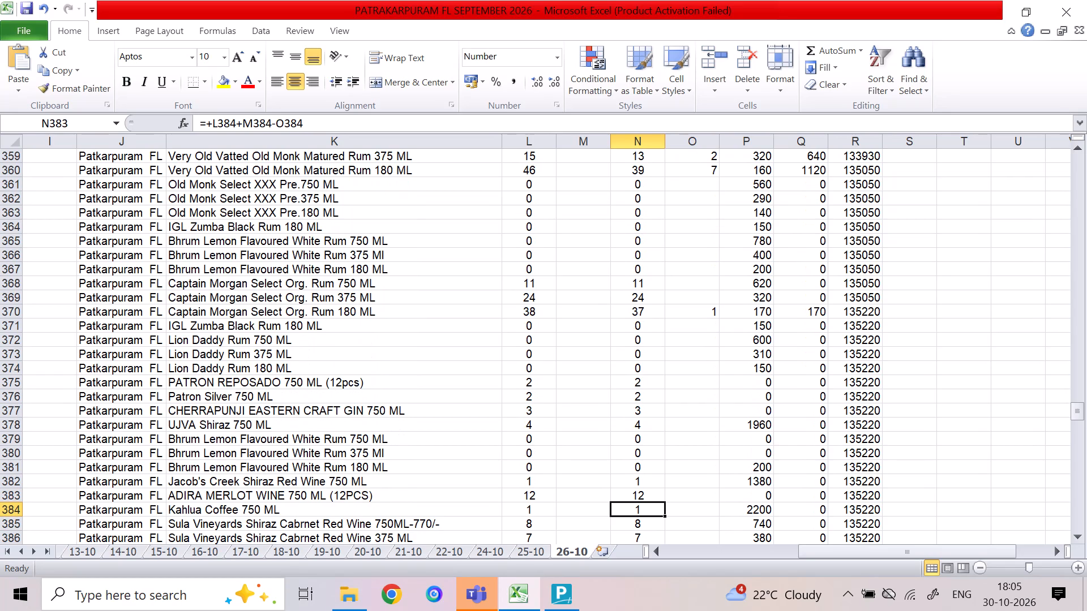
pyautogui.press('Up')
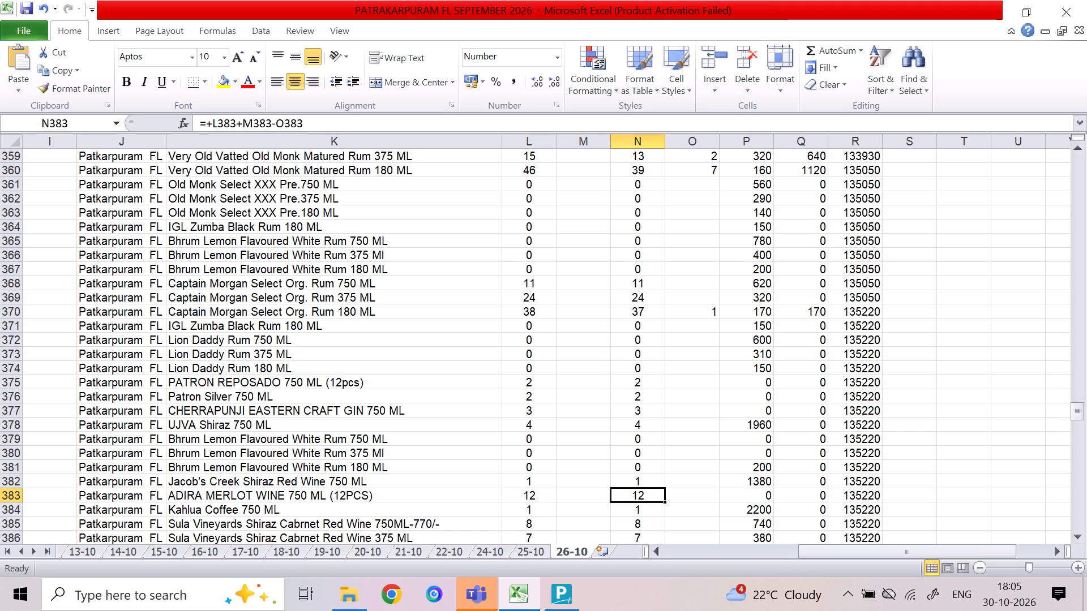
pyautogui.press('Down')
pyautogui.press('Down')
pyautogui.press('Down')
pyautogui.press('Down')
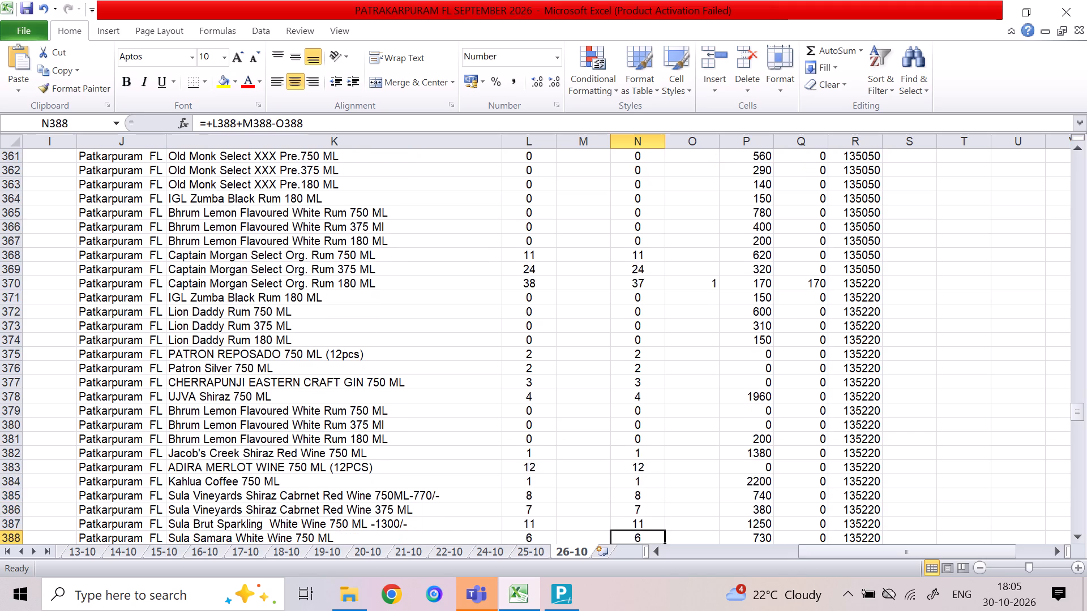
pyautogui.press('Down')
pyautogui.press('Down')
pyautogui.press('Down')
pyautogui.press('Down')
pyautogui.press('Down')
pyautogui.press('Down')
pyautogui.press('Down')
pyautogui.press('Down')
pyautogui.press('Down')
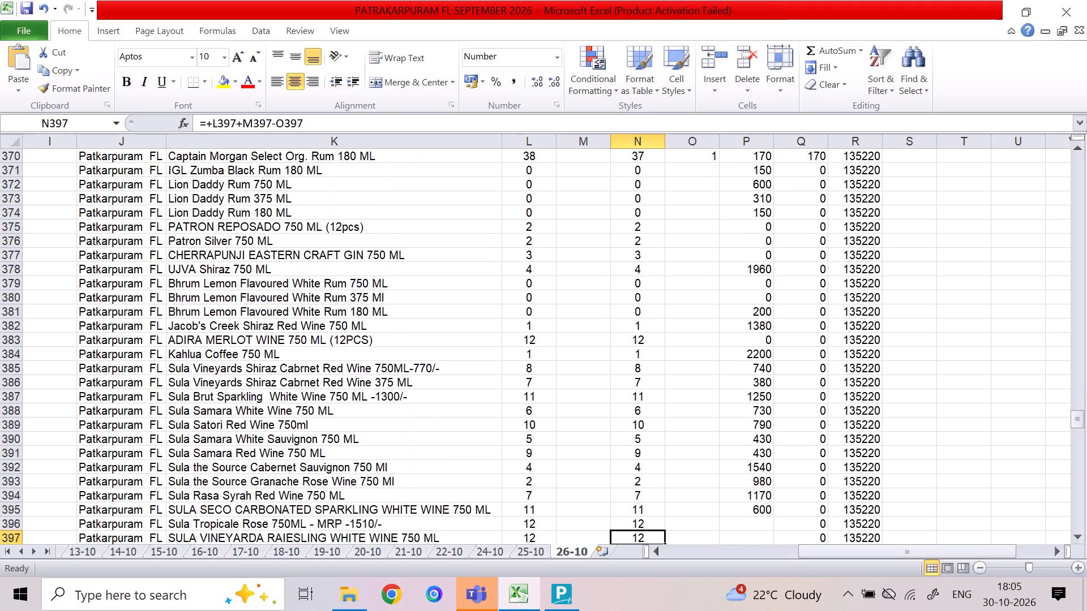
pyautogui.press('Down')
pyautogui.press('Down')
pyautogui.press('Down')
pyautogui.press('Down')
pyautogui.press('Down')
pyautogui.press('Down')
pyautogui.press('Down')
pyautogui.press('Down')
pyautogui.press('Down')
pyautogui.press('Down')
pyautogui.press('Down')
pyautogui.press('Down')
pyautogui.press('Down')
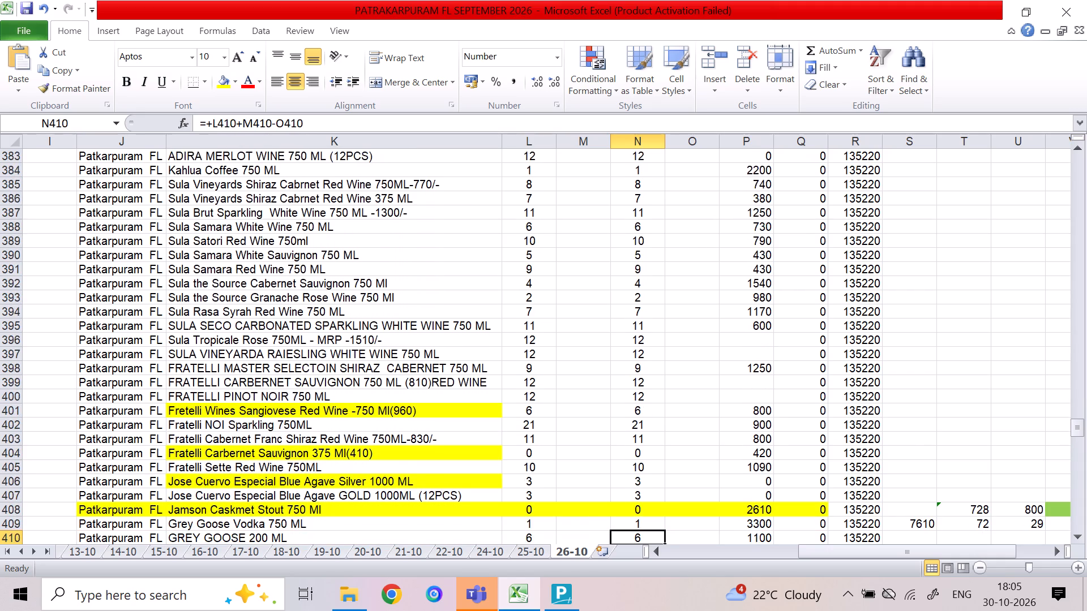
pyautogui.press('Down')
# Review the closing stock in column N from the Grey Goose rows back up through the wine and rum rows to the Morpheus brandy rows.
pyautogui.press('Up')
pyautogui.press('Up')
pyautogui.press('Up')
pyautogui.press('Up')
pyautogui.press('Up')
pyautogui.press('Up')
pyautogui.press('Up')
pyautogui.press('Up')
pyautogui.press('Up')
pyautogui.press('Up')
pyautogui.press('Up')
pyautogui.press('Up')
pyautogui.press('Up')
pyautogui.press('Up')
pyautogui.press('Up')
pyautogui.press('Up')
pyautogui.press('Up')
pyautogui.press('Up')
pyautogui.press('Up')
pyautogui.press('Up')
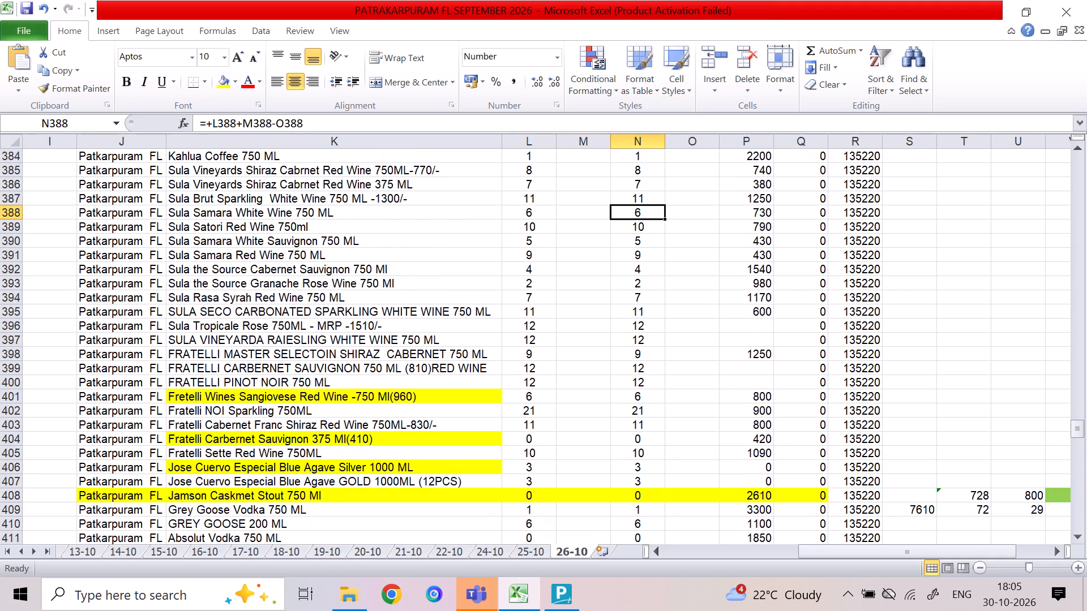
pyautogui.press('Up')
pyautogui.press('Up')
pyautogui.press('Up')
pyautogui.press('Up')
pyautogui.press('Up')
pyautogui.press('Up')
pyautogui.press('Up')
pyautogui.press('Up')
pyautogui.press('Up')
pyautogui.press('Up')
pyautogui.press('Up')
pyautogui.press('Up')
pyautogui.press('Up')
pyautogui.press('Up')
pyautogui.press('Up')
pyautogui.press('Up')
pyautogui.press('Up')
pyautogui.press('Up')
pyautogui.press('Up')
pyautogui.press('Up')
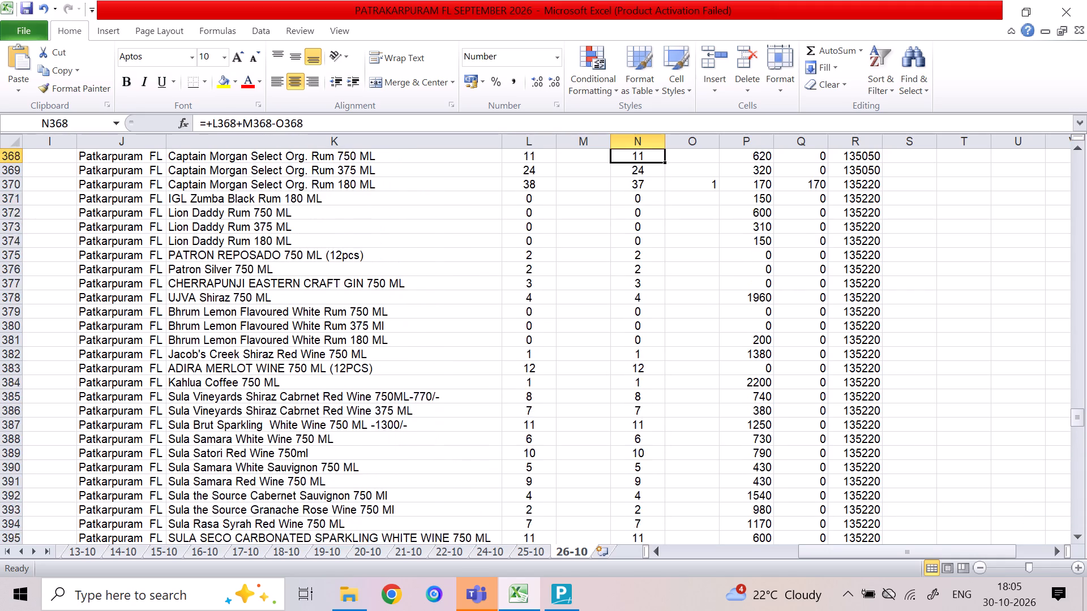
pyautogui.press('Up')
pyautogui.press('Up')
pyautogui.press('Up')
pyautogui.press('Up')
pyautogui.press('Up')
pyautogui.press('Up')
pyautogui.press('Up')
pyautogui.press('Up')
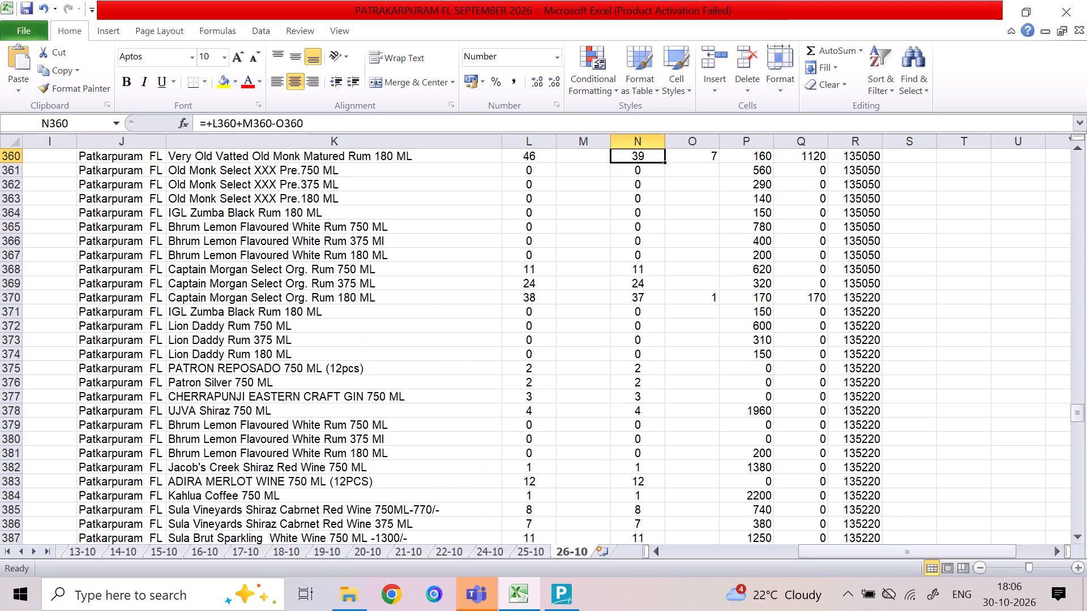
pyautogui.press('Up')
pyautogui.press('Up')
pyautogui.press('Up')
pyautogui.press('Up')
pyautogui.press('Up')
pyautogui.press('Up')
pyautogui.press('Up')
pyautogui.press('Up')
pyautogui.press('Up')
pyautogui.press('Up')
pyautogui.press('Up')
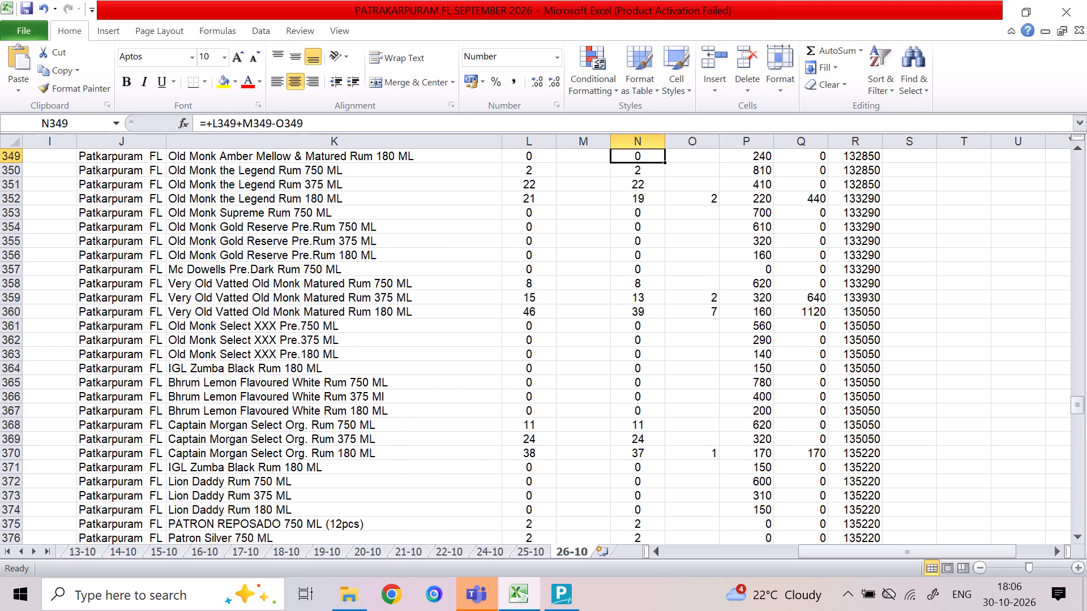
pyautogui.press('Up')
pyautogui.press('Up')
pyautogui.press('Up')
pyautogui.press('Up')
pyautogui.press('Up')
pyautogui.press('Up')
pyautogui.press('Up')
pyautogui.press('Up')
pyautogui.press('Up')
pyautogui.press('Up')
pyautogui.press('Up')
pyautogui.press('Up')
pyautogui.press('Up')
pyautogui.press('Up')
pyautogui.press('Up')
pyautogui.press('Up')
pyautogui.press('Up')
pyautogui.press('Up')
pyautogui.press('Up')
pyautogui.press('Up')
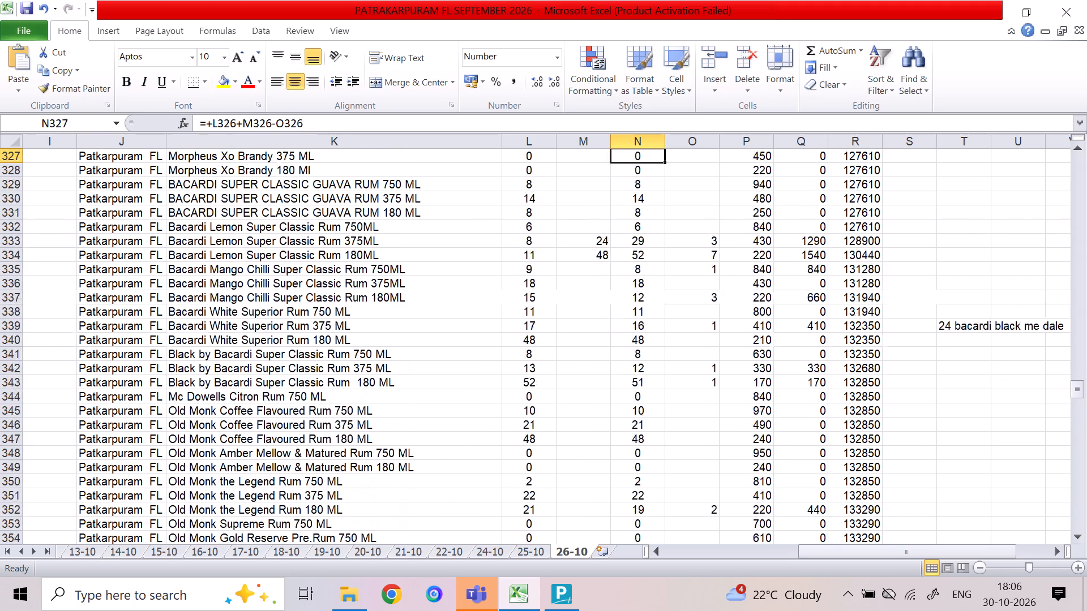
# Review the sales entries in column O for the rum rows, from Bacardi Super Classic Guava down to Captain Morgan Select Org. Rum 180 ML.
pyautogui.press('Down')
pyautogui.press('Down')
pyautogui.press('Down')
pyautogui.press('Down')
pyautogui.press('Down')
pyautogui.press('Down')
pyautogui.press('Down')
pyautogui.press('Down')
pyautogui.press('Down')
pyautogui.press('Down')
pyautogui.press('Down')
pyautogui.press('Down')
pyautogui.press('Down')
pyautogui.press('Down')
pyautogui.press('Down')
pyautogui.press('Down')
pyautogui.press('Down')
pyautogui.press('Down')
pyautogui.press('Down')
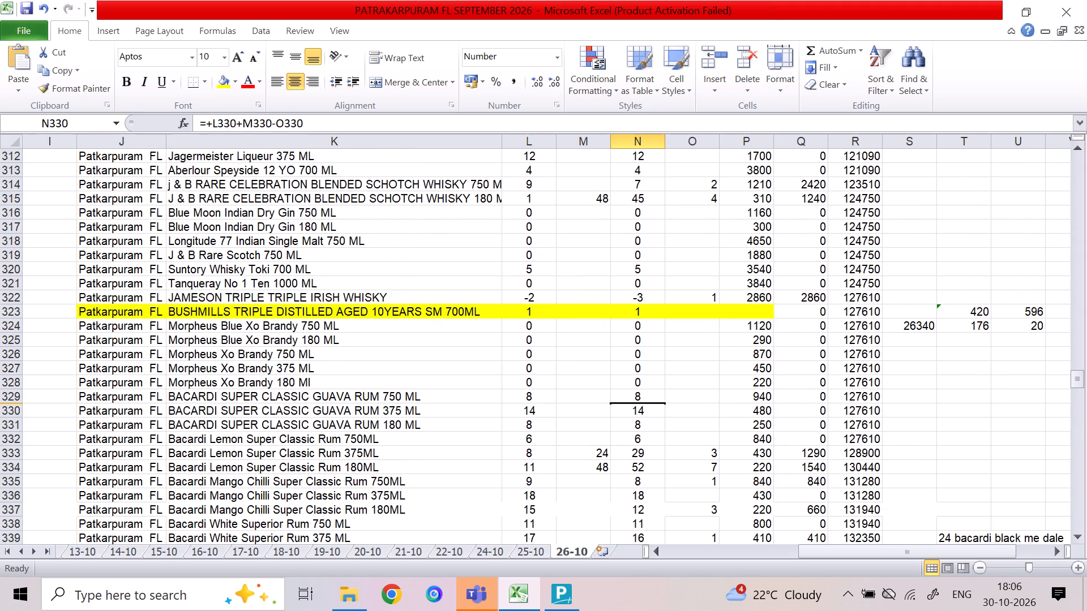
pyautogui.press('Right')
pyautogui.press('Down')
pyautogui.press('Down')
pyautogui.press('Down')
pyautogui.press('Down')
pyautogui.press('Down')
pyautogui.press('Down')
pyautogui.press('Down')
pyautogui.press('Down')
pyautogui.press('Down')
pyautogui.press('Down')
pyautogui.press('Down')
pyautogui.press('Down')
pyautogui.press('Down')
pyautogui.press('Down')
pyautogui.press('Down')
pyautogui.press('Down')
pyautogui.press('Down')
pyautogui.press('Down')
pyautogui.press('Down')
pyautogui.press('Down')
pyautogui.press('Down')
pyautogui.press('Down')
pyautogui.press('Down')
pyautogui.press('Down')
pyautogui.press('Down')
pyautogui.press('Down')
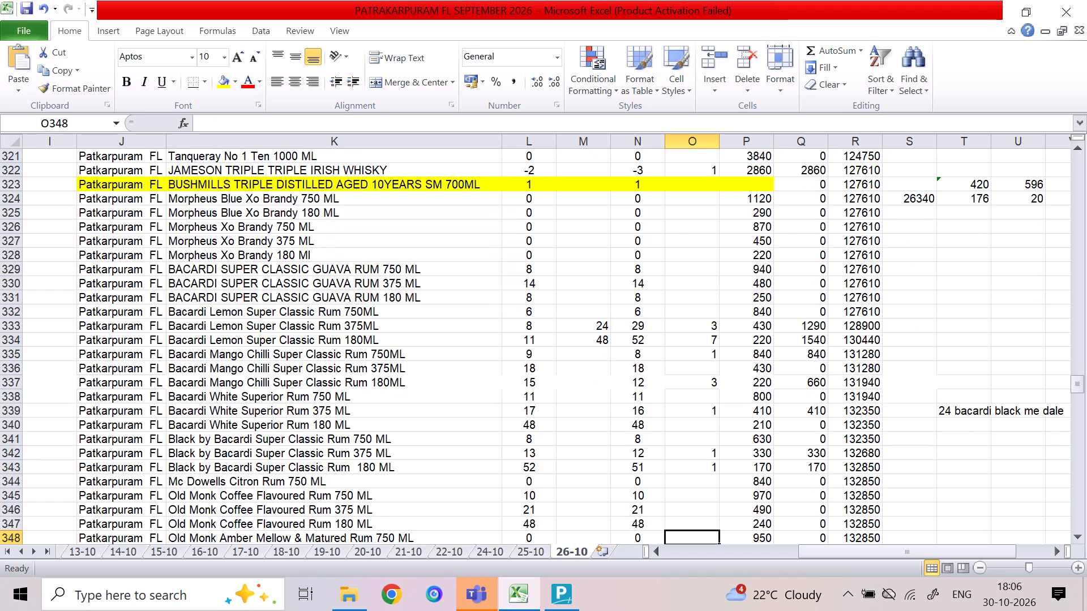
pyautogui.press('Down')
pyautogui.press('Down')
pyautogui.press('Down')
pyautogui.press('Down')
pyautogui.press('Down')
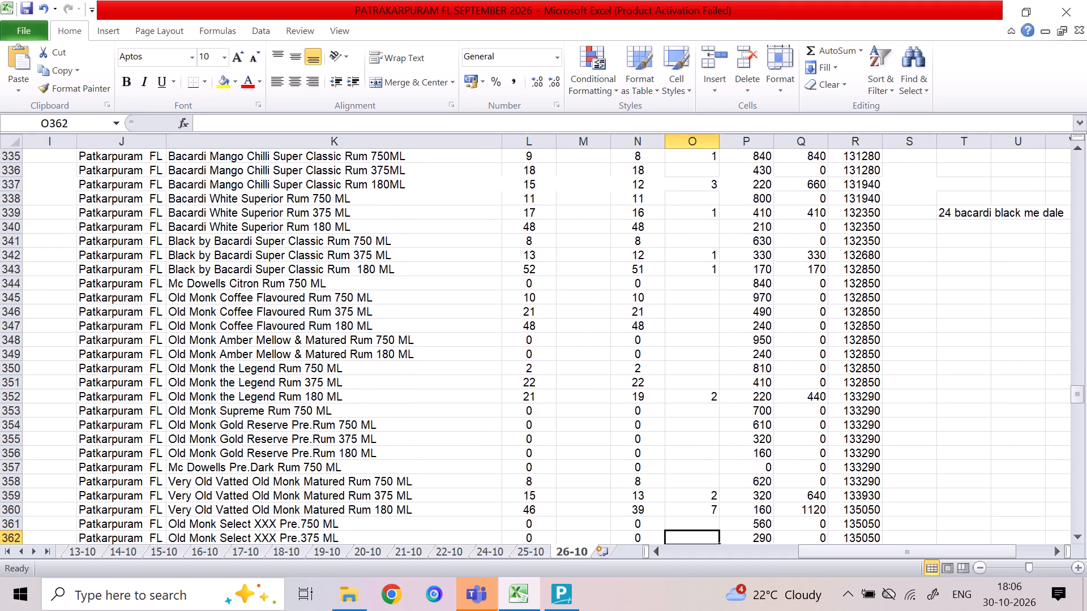
pyautogui.press('Down')
pyautogui.press('Down')
pyautogui.press('Down')
pyautogui.press('Down')
pyautogui.press('Down')
pyautogui.press('Down')
pyautogui.press('Down')
pyautogui.press('Down')
pyautogui.press('Down')
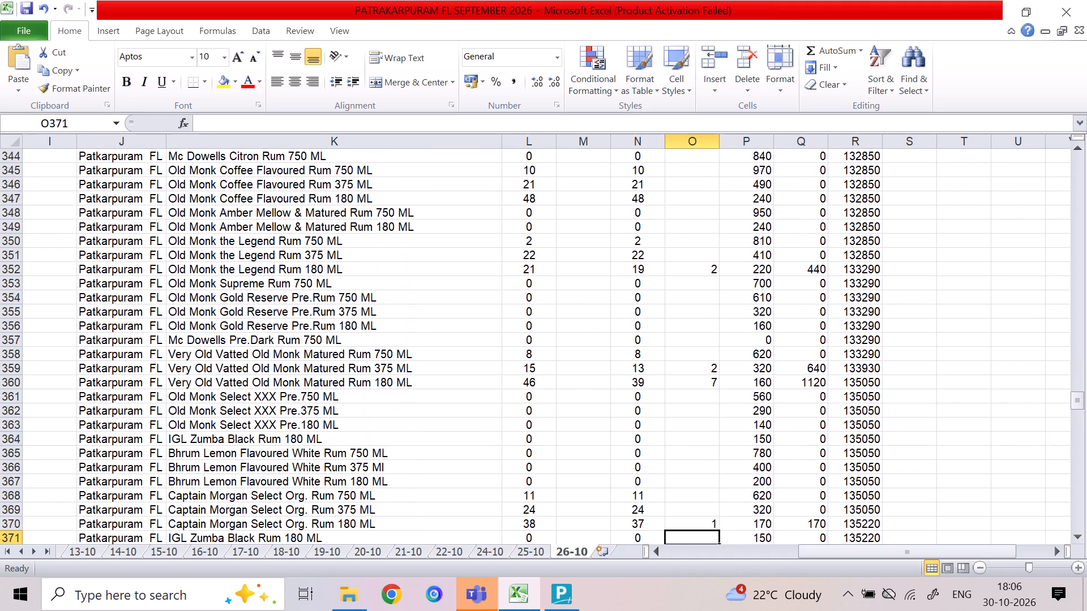
pyautogui.press('Down')
pyautogui.press('Up')
pyautogui.press('Up')
pyautogui.press('Up')
pyautogui.press('Up')
pyautogui.press('Down')
pyautogui.press('Down')
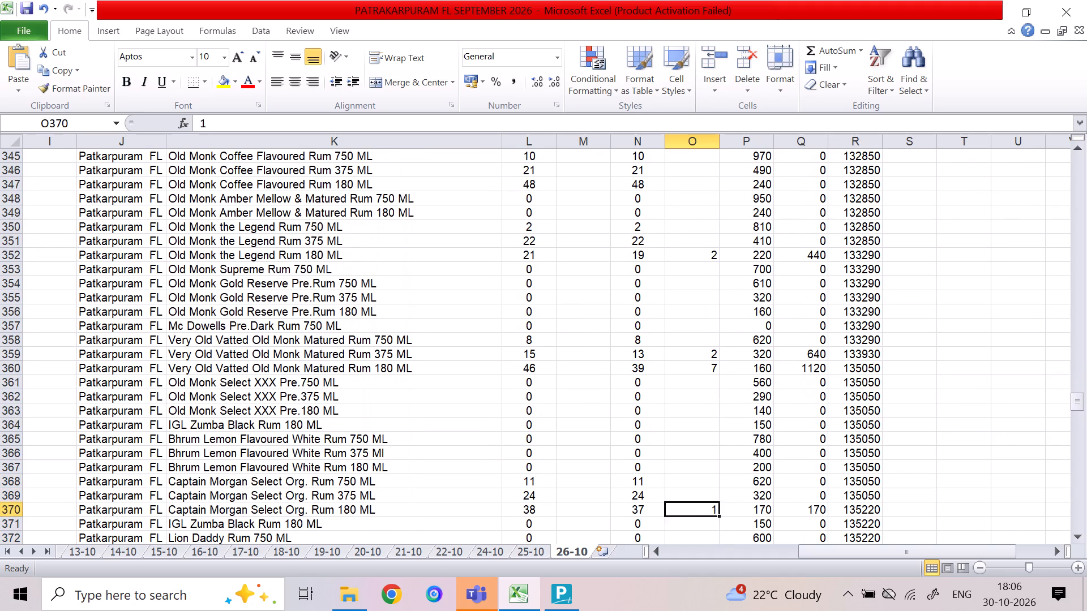
# Examine the stock rows below Captain Morgan Select Org. Rum 180 ML, down to Sula Brut Sparkling White Wine 750 ML.
pyautogui.press('Down')
pyautogui.press('Down')
pyautogui.press('Down')
pyautogui.press('Down')
pyautogui.press('Down')
pyautogui.press('Down')
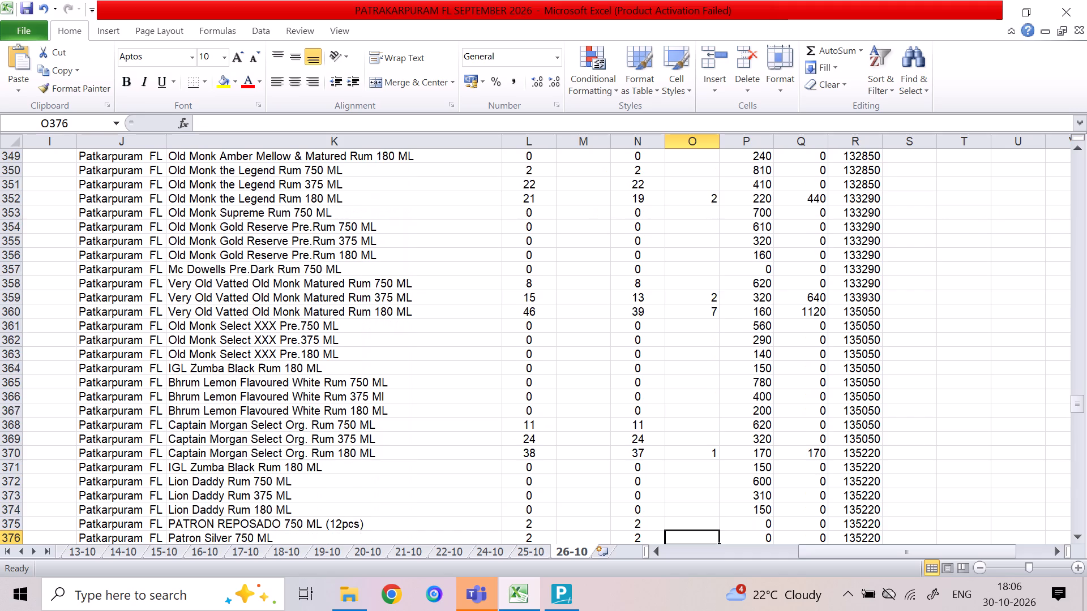
pyautogui.press('Down')
pyautogui.press('Down')
pyautogui.press('Down')
pyautogui.press('Down')
pyautogui.press('Down')
pyautogui.press('Down')
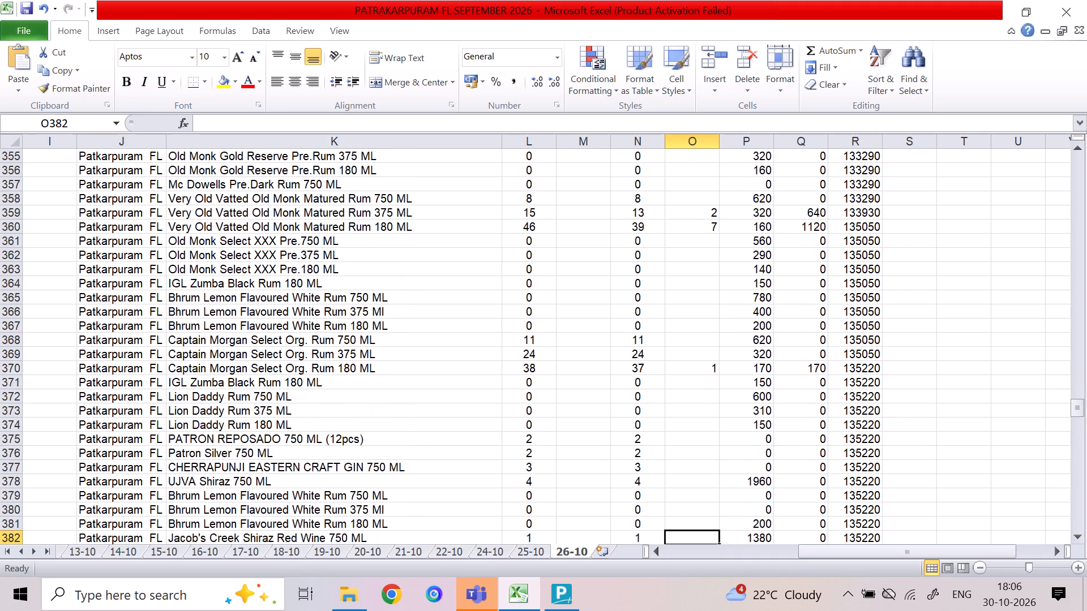
pyautogui.press('Down')
pyautogui.press('Down')
pyautogui.press('Down')
pyautogui.press('Down')
pyautogui.press('Down')
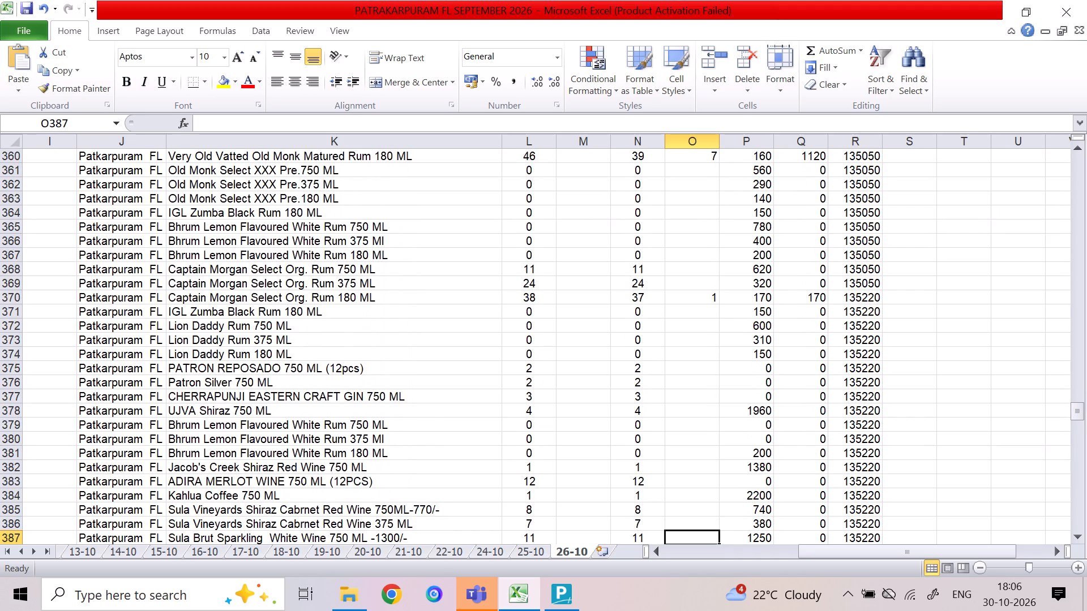
# Enter an addition of 12 in column M and sales of 1 in column O for Jacob's Creek Shiraz Red Wine 750 ML.
pyautogui.press('Up')
pyautogui.press('Left')
pyautogui.press('Up')
pyautogui.press('Left')
pyautogui.press('Up')
pyautogui.press('Left')
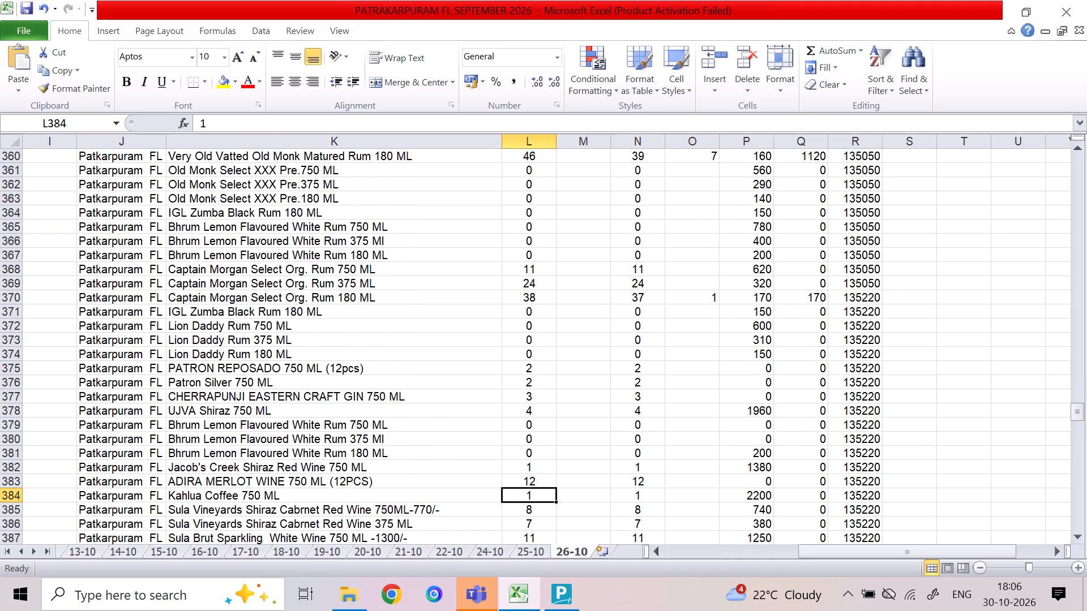
pyautogui.press('Up')
pyautogui.press('Left')
pyautogui.press('Up')
pyautogui.press('Right')
pyautogui.press('Right')
pyautogui.press('Right')
pyautogui.press('Right')
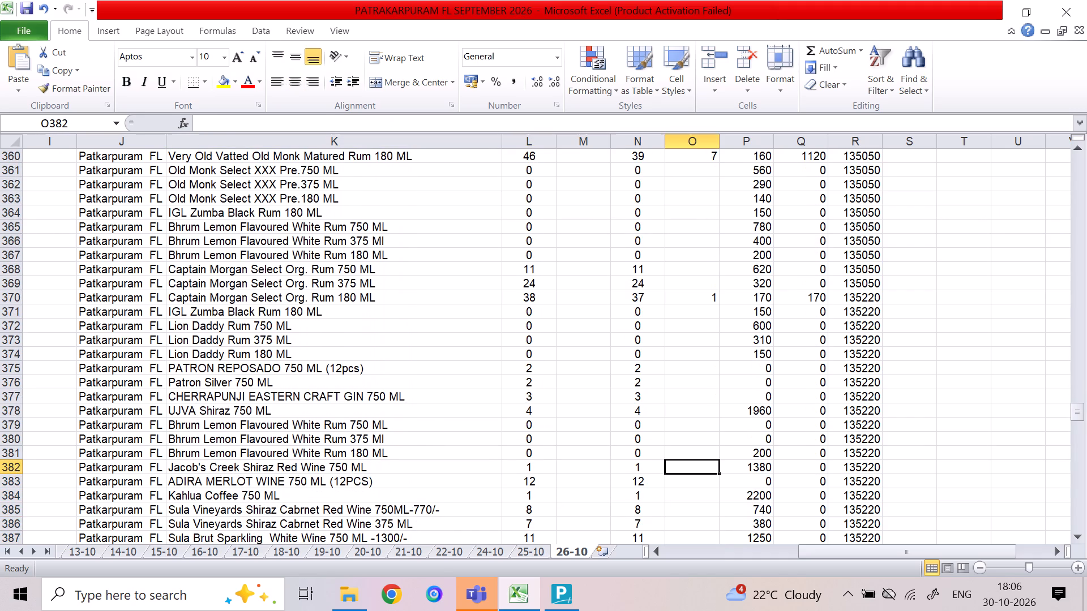
pyautogui.press('Right')
pyautogui.press('Left')
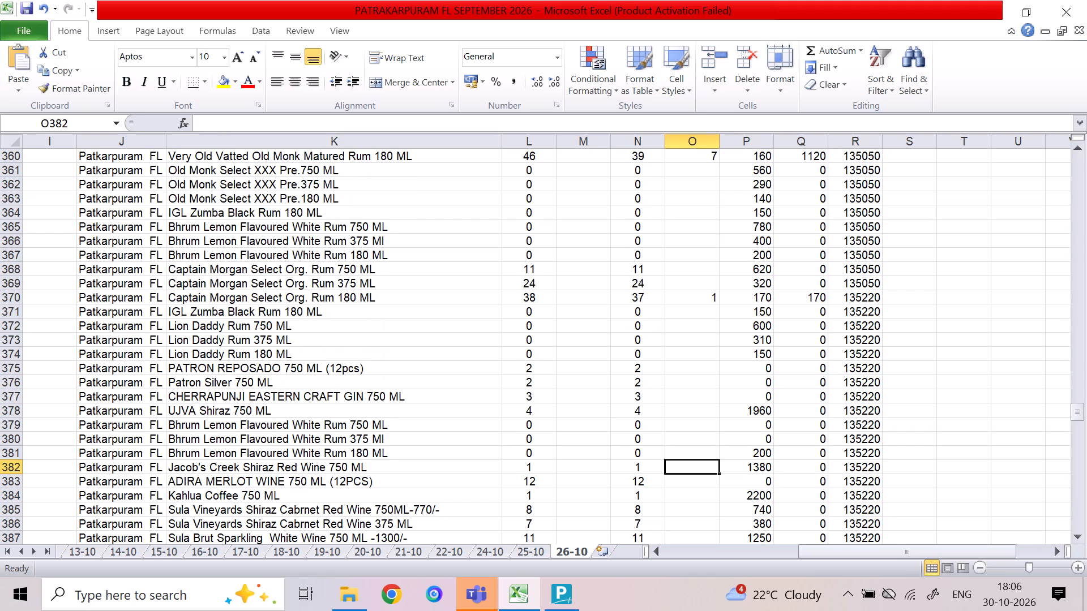
pyautogui.press('Left')
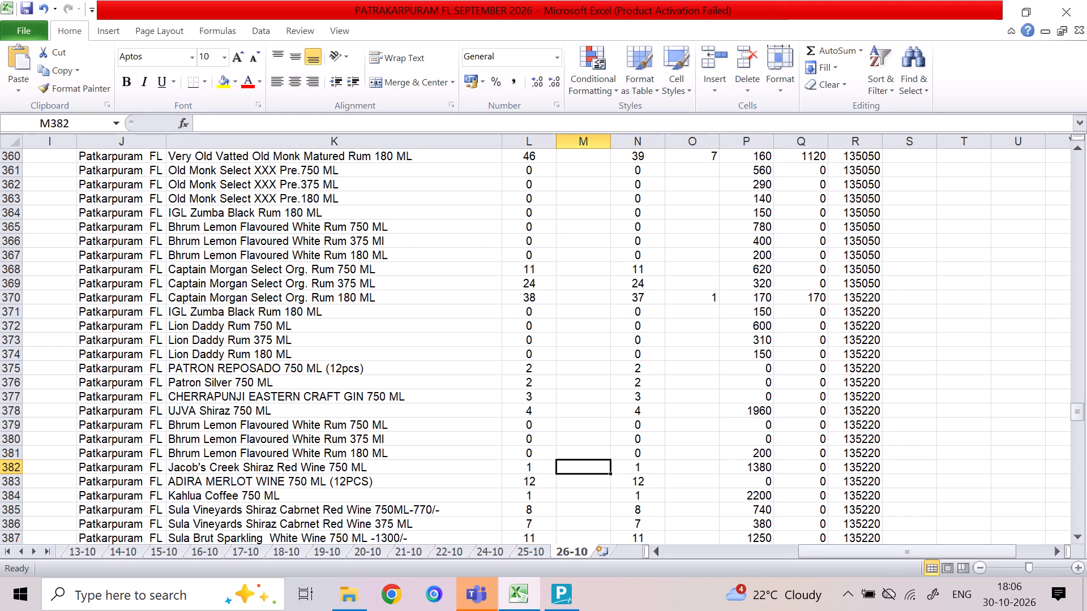
pyautogui.write('12')
pyautogui.press('Right')
pyautogui.press('Right')
pyautogui.press('1')
pyautogui.press('Down')
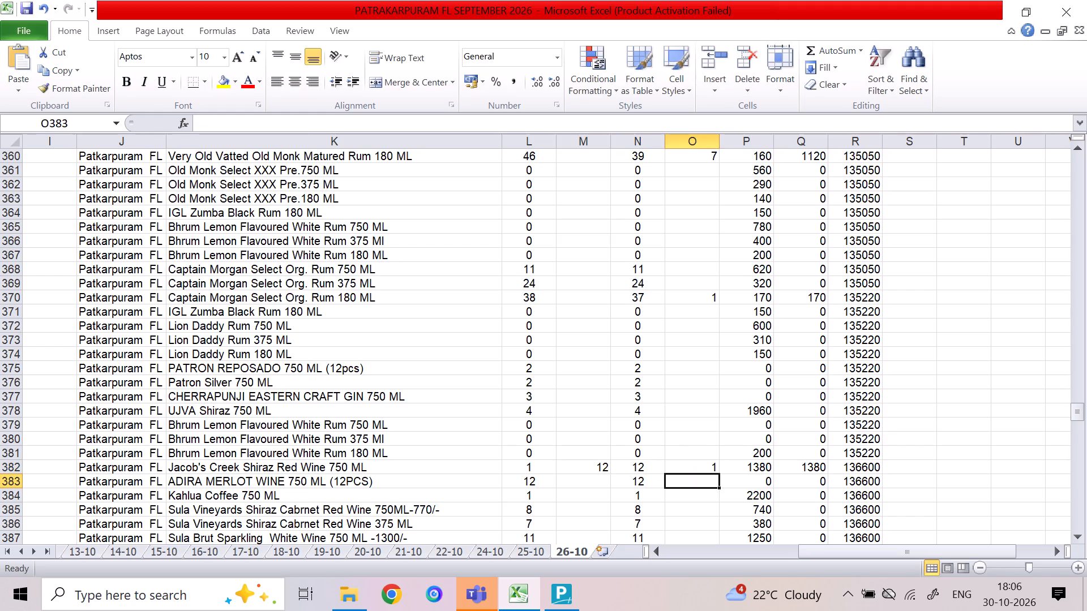
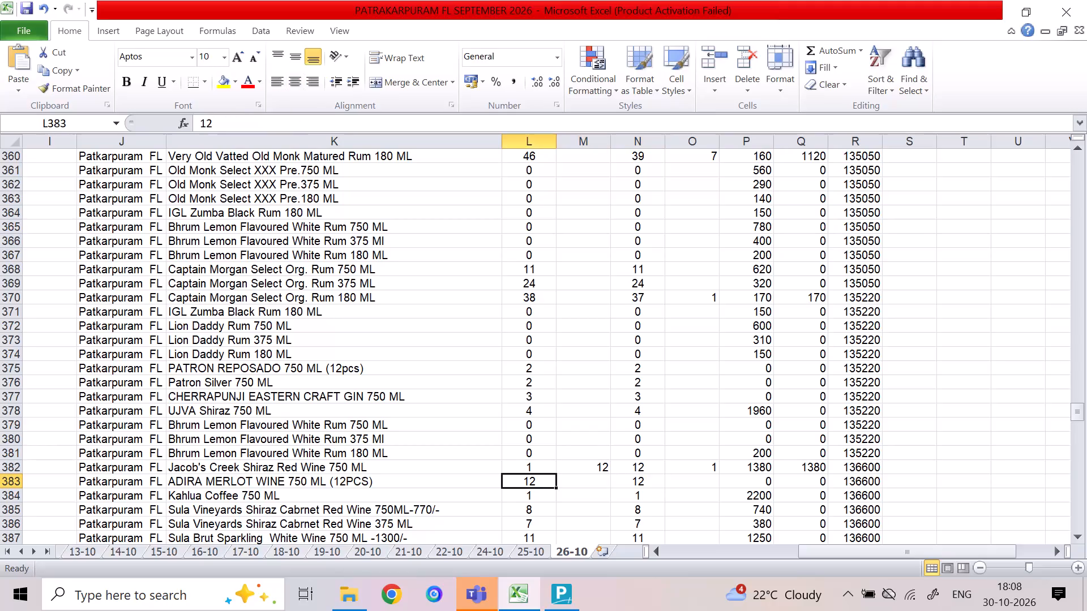
# Examine the item names in column K from Jacob's Creek Shiraz Red Wine 750 ML down to Fratelli NOI Sparkling 750ML.
pyautogui.press('Up')
pyautogui.press('Up')
pyautogui.press('Left')
pyautogui.press('Left')
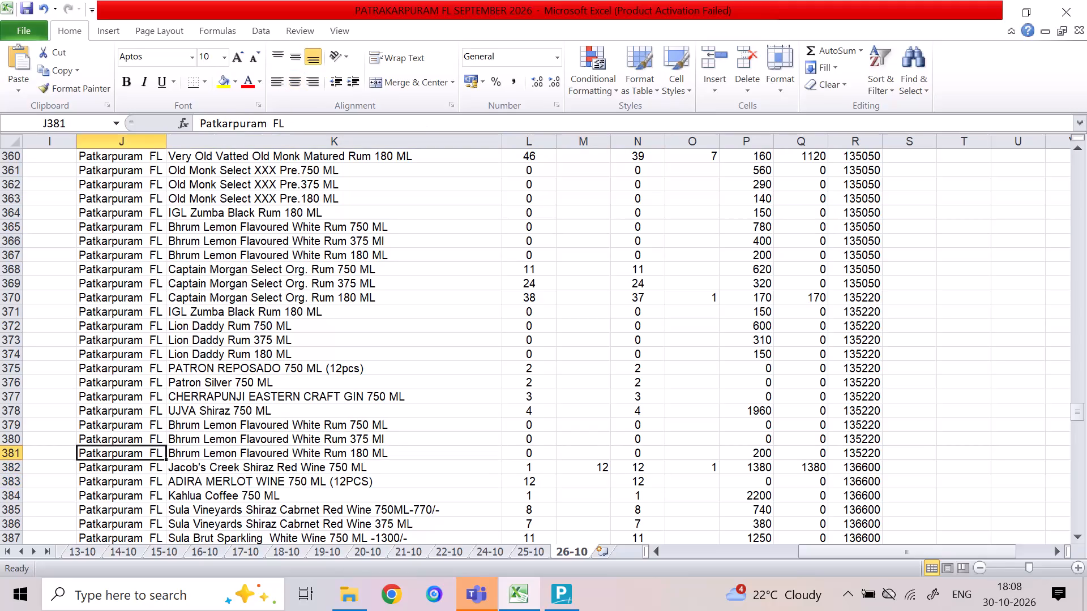
pyautogui.press('Down')
pyautogui.press('Right')
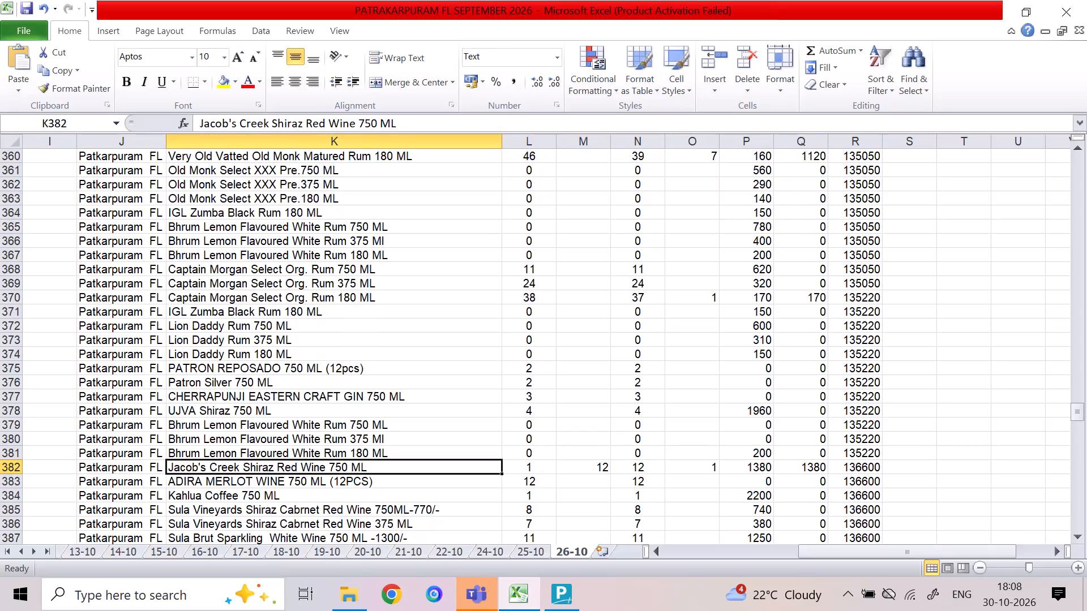
pyautogui.press('Down')
pyautogui.press('Down')
pyautogui.press('Down')
pyautogui.press('Down')
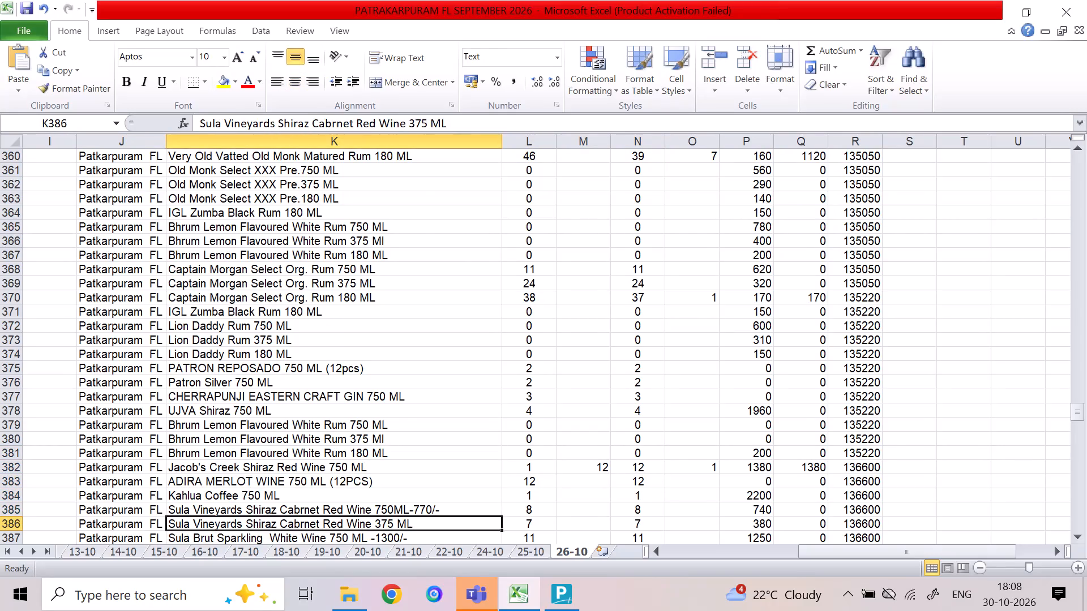
pyautogui.press('Down')
pyautogui.press('Down')
pyautogui.press('Down')
pyautogui.press('Down')
pyautogui.press('Down')
pyautogui.press('Down')
pyautogui.press('Down')
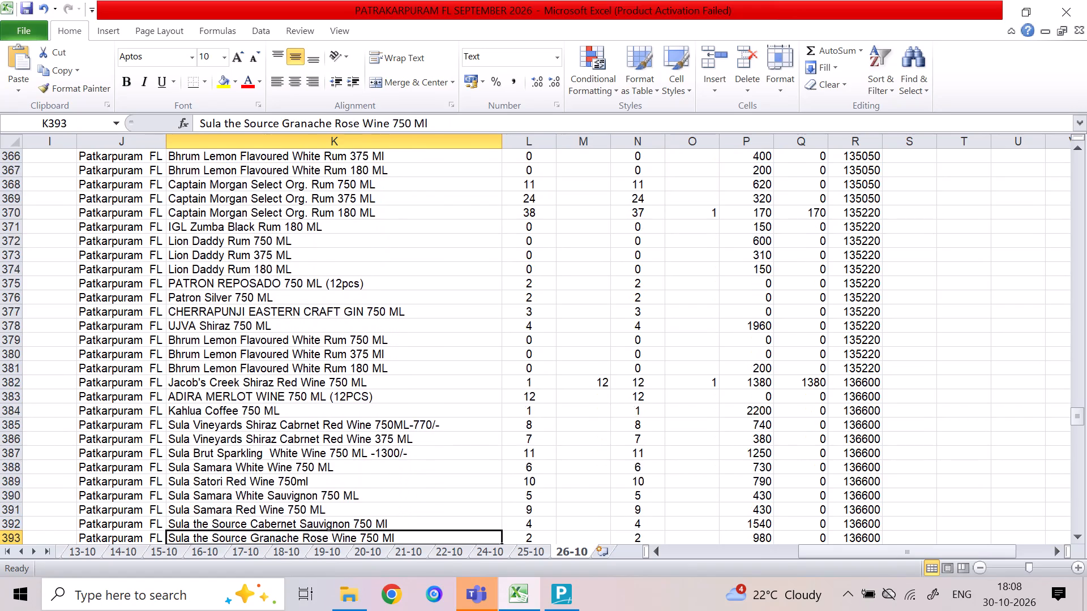
pyautogui.press('Down')
pyautogui.press('Down')
pyautogui.press('Down')
pyautogui.press('Down')
pyautogui.press('Down')
pyautogui.press('Down')
pyautogui.press('Down')
pyautogui.press('Down')
pyautogui.press('Down')
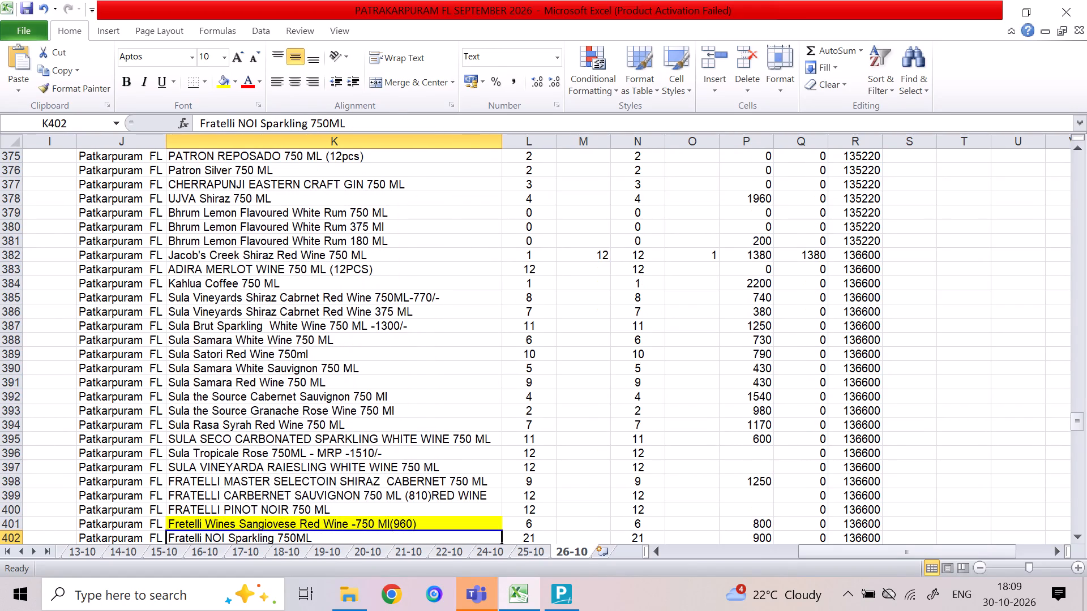
# Switch to TallyPrime and open the Stock Item selection in the Inventory Books of Mahalaxmi Enterprises.
pyautogui.hotkey('alt', 'Tab')
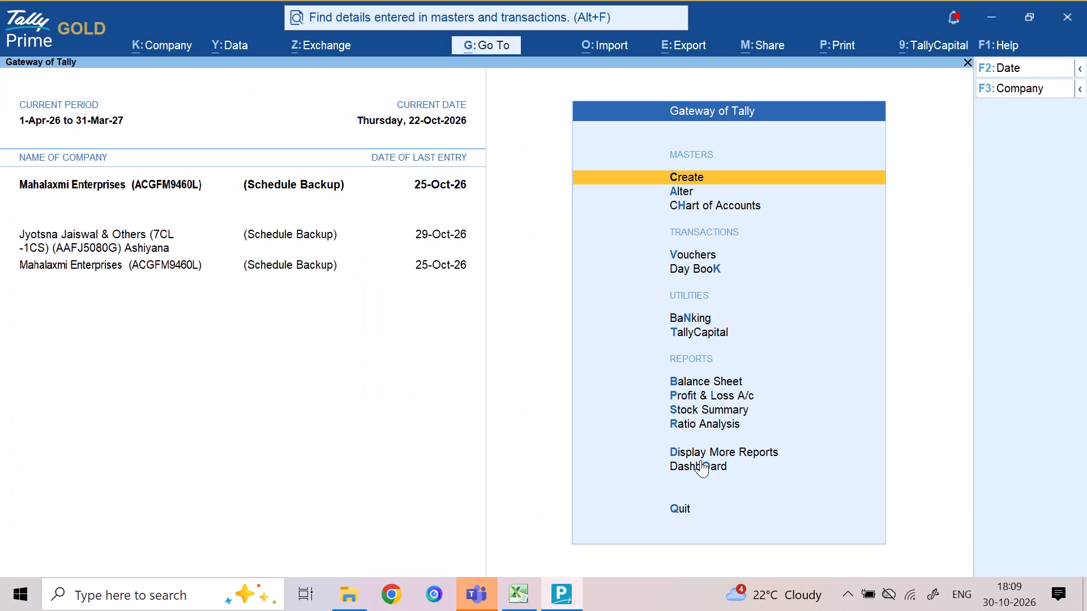
pyautogui.press('Escape')
pyautogui.press('Escape')
pyautogui.press('Escape')
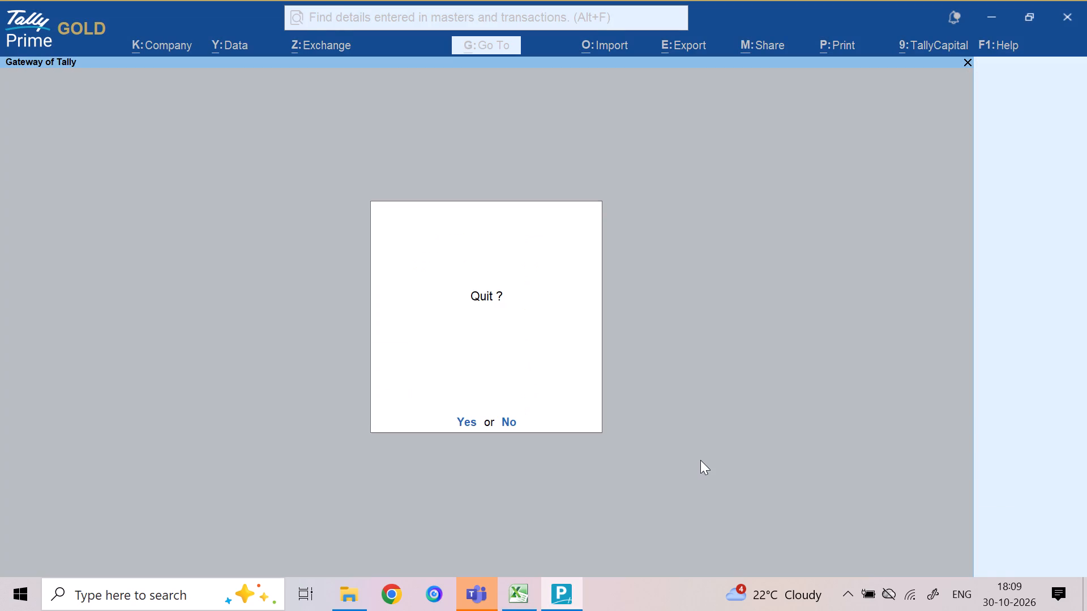
pyautogui.press('Escape')
pyautogui.press('d')
pyautogui.write('IA')
pyautogui.write('JAC')
pyautogui.press('Escape')
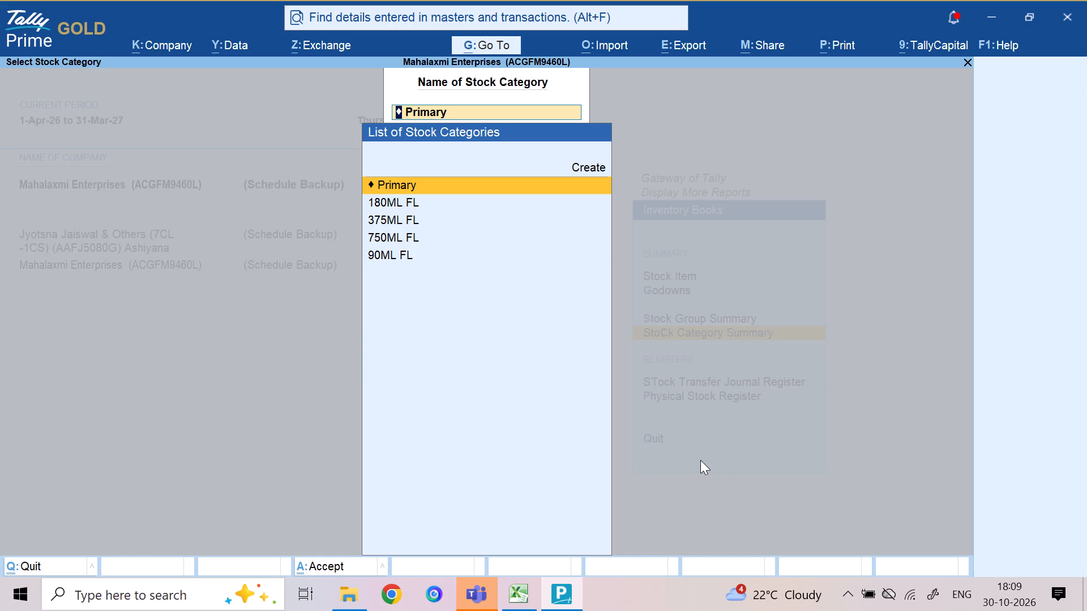
pyautogui.press('Escape')
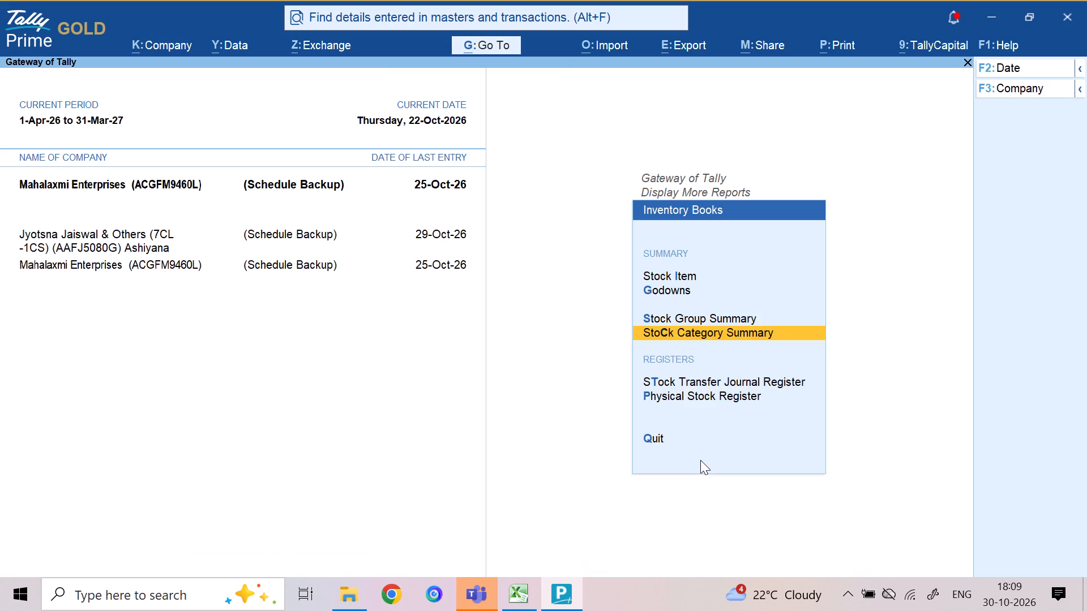
pyautogui.press('Up')
pyautogui.press('Up')
pyautogui.press('Up')
pyautogui.press('Up')
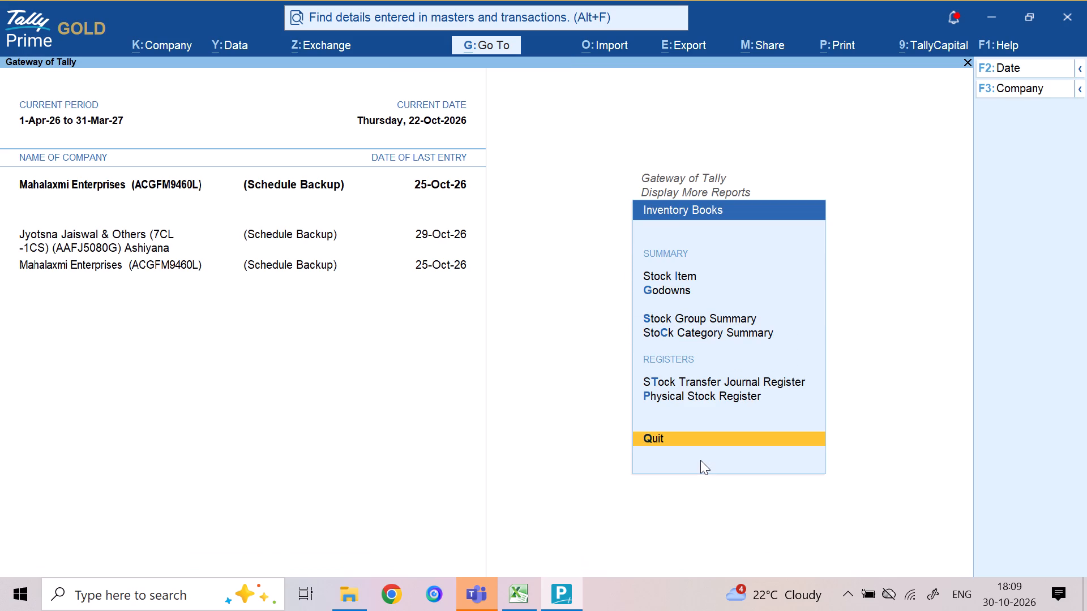
pyautogui.press('Down')
pyautogui.press('Return')
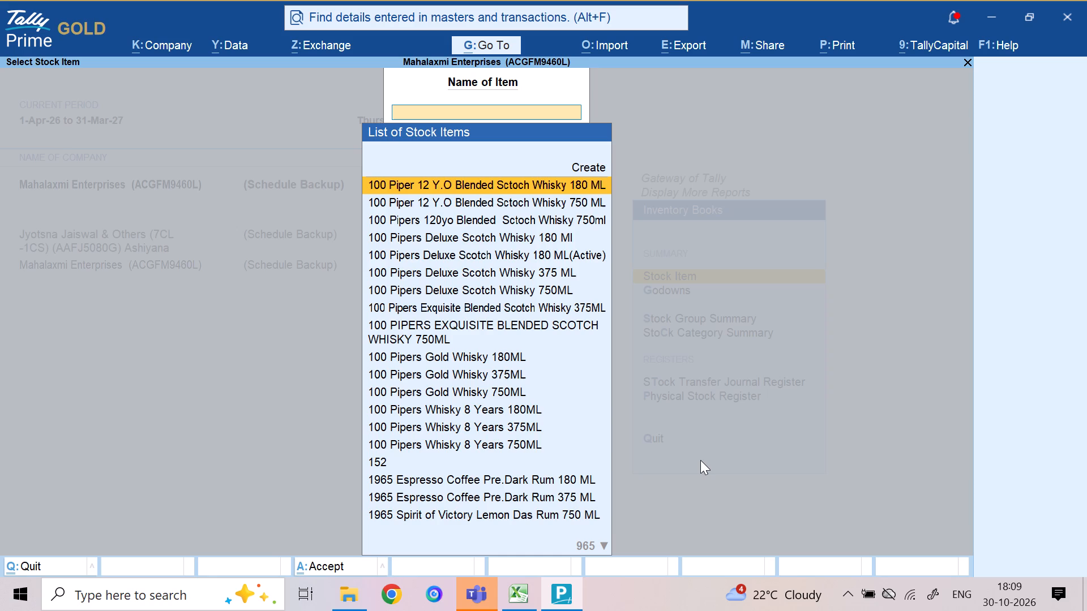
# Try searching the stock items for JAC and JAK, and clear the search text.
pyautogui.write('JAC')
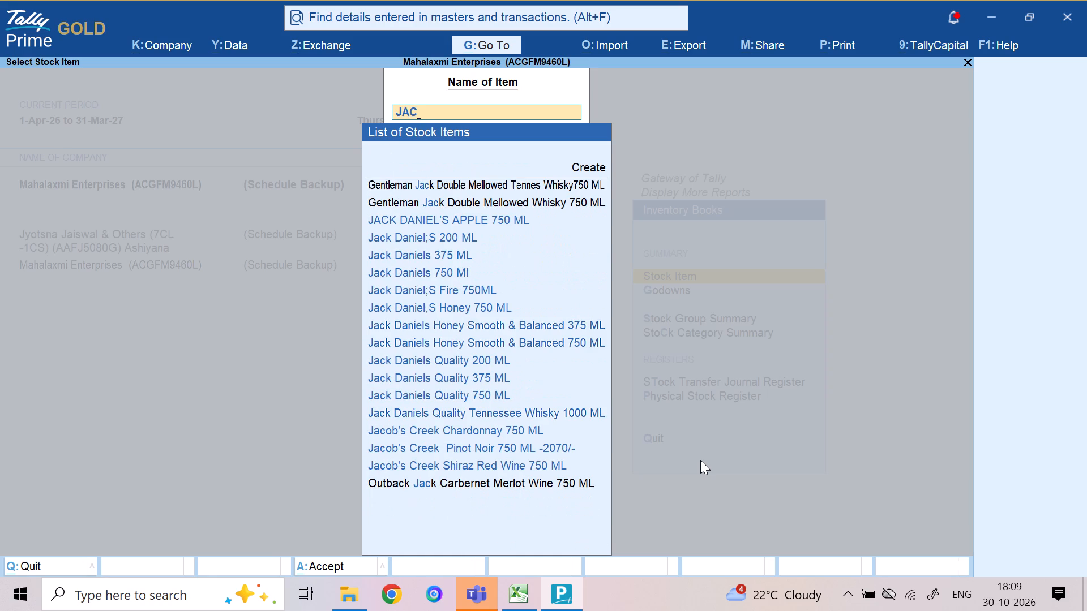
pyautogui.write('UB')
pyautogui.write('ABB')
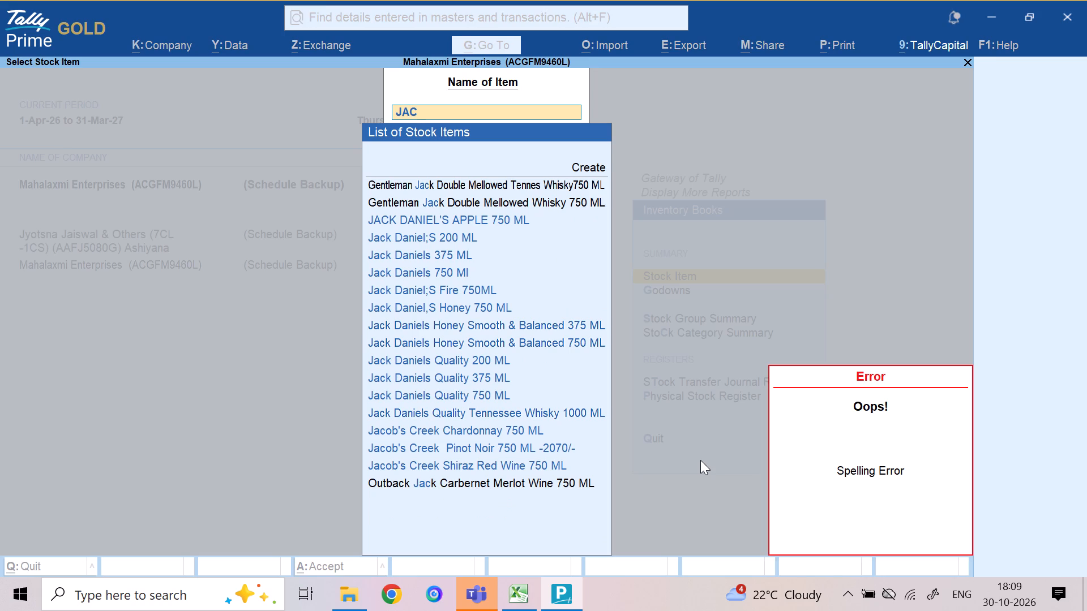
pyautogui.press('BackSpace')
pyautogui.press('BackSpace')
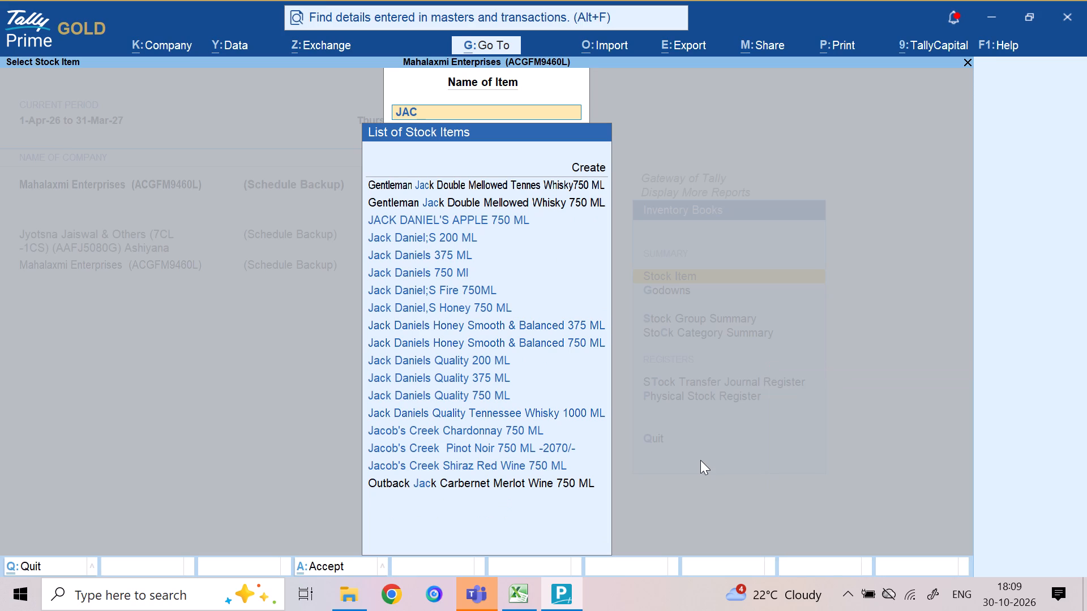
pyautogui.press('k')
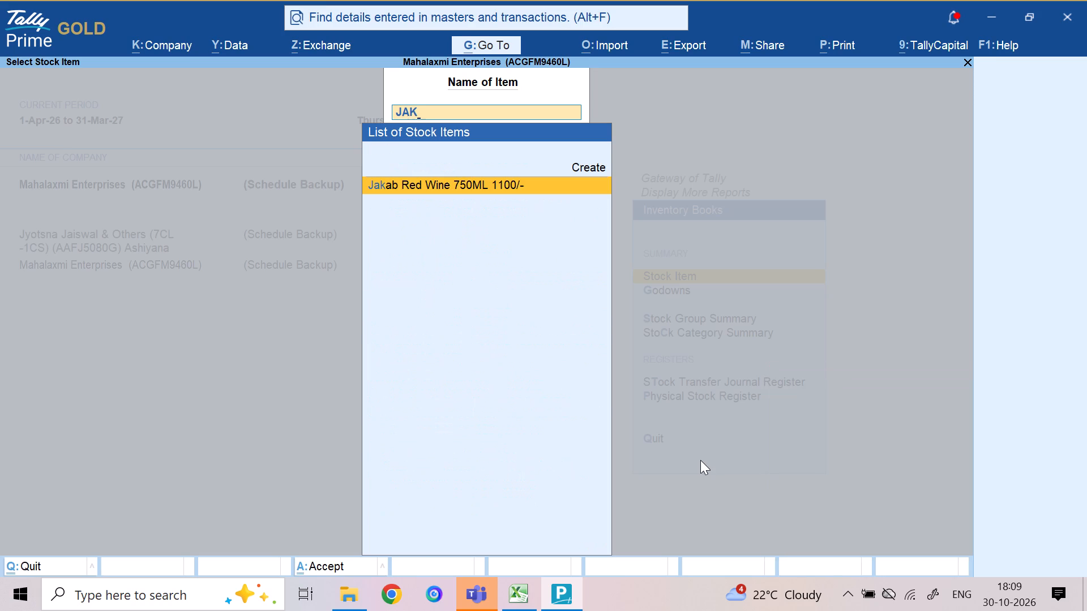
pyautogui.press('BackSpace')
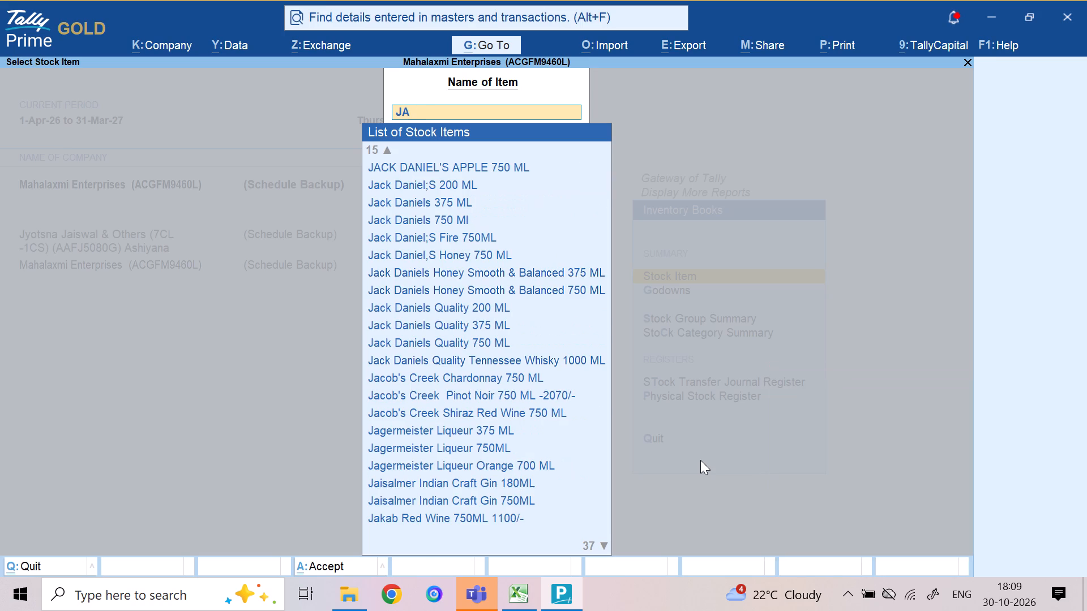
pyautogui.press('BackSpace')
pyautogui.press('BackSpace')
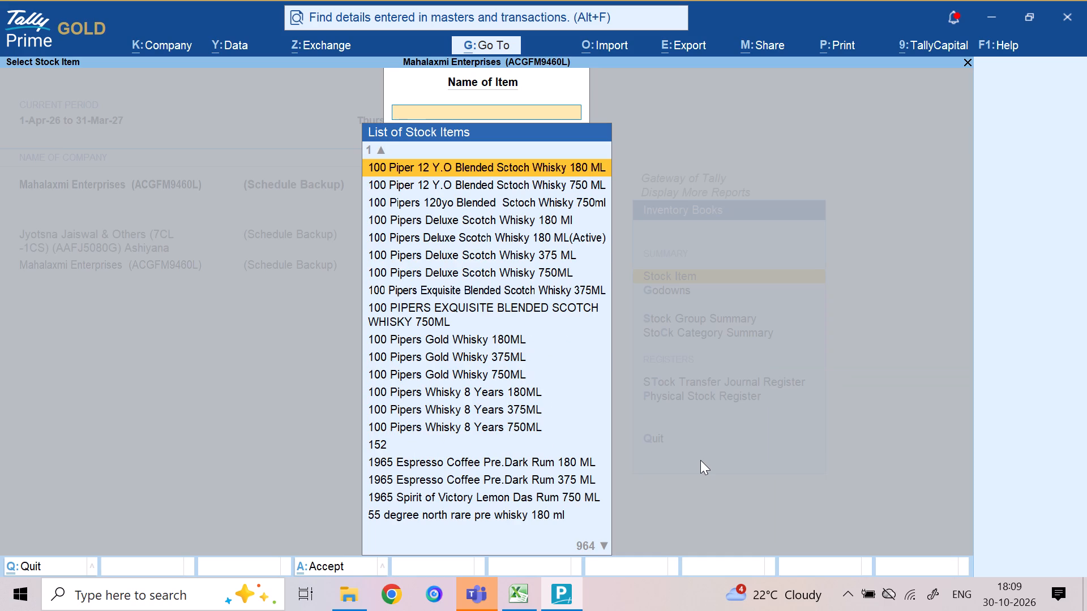
# Search the stock items for CREEK, select Jacob's Creek Chardonnay 750 ML and copy its name.
pyautogui.write('CR')
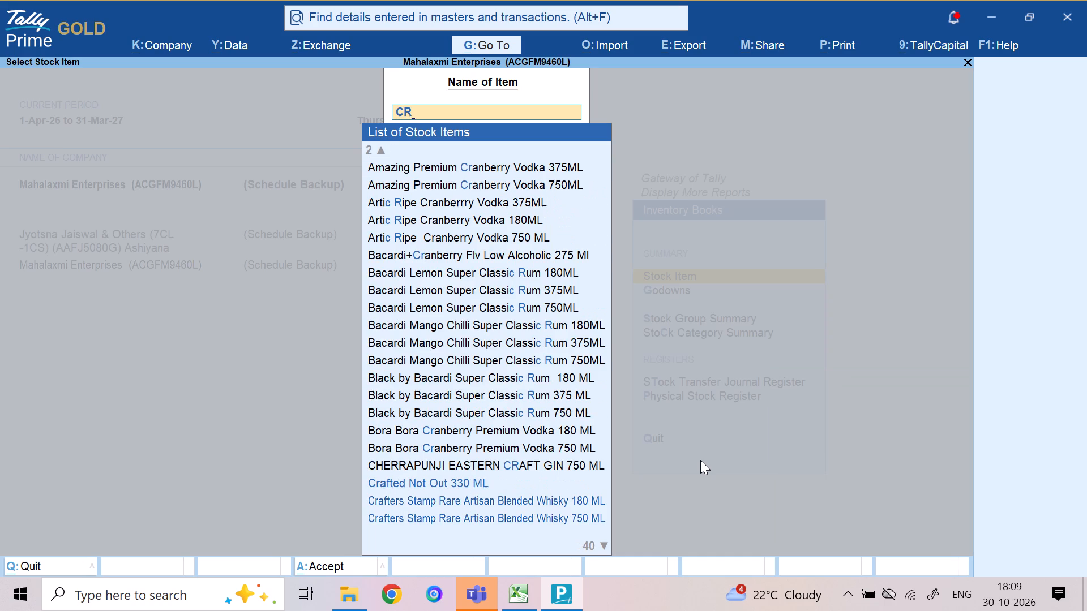
pyautogui.write('EEK')
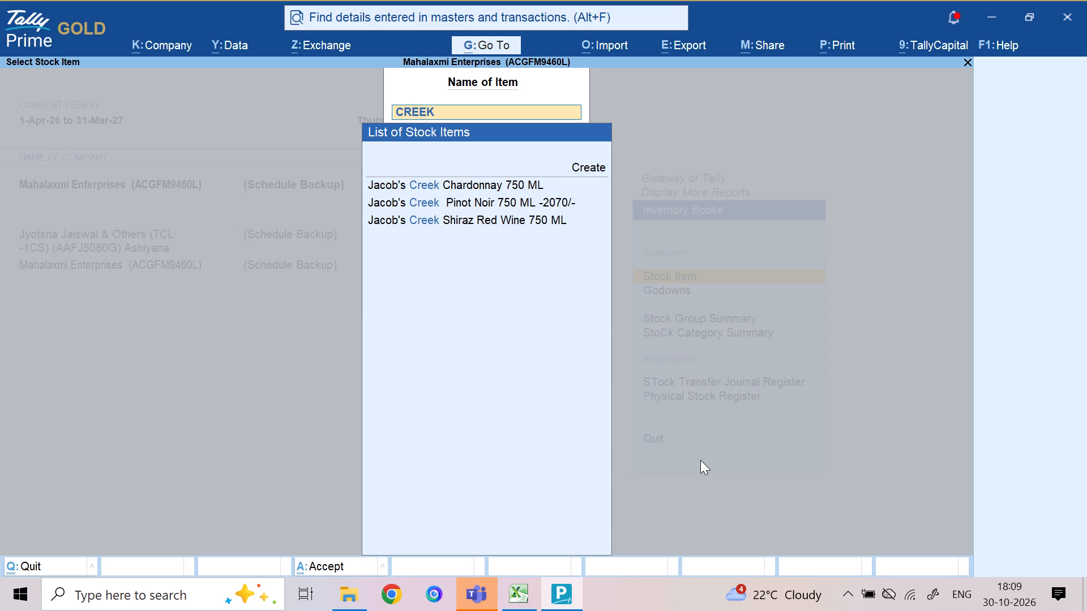
pyautogui.press('Down')
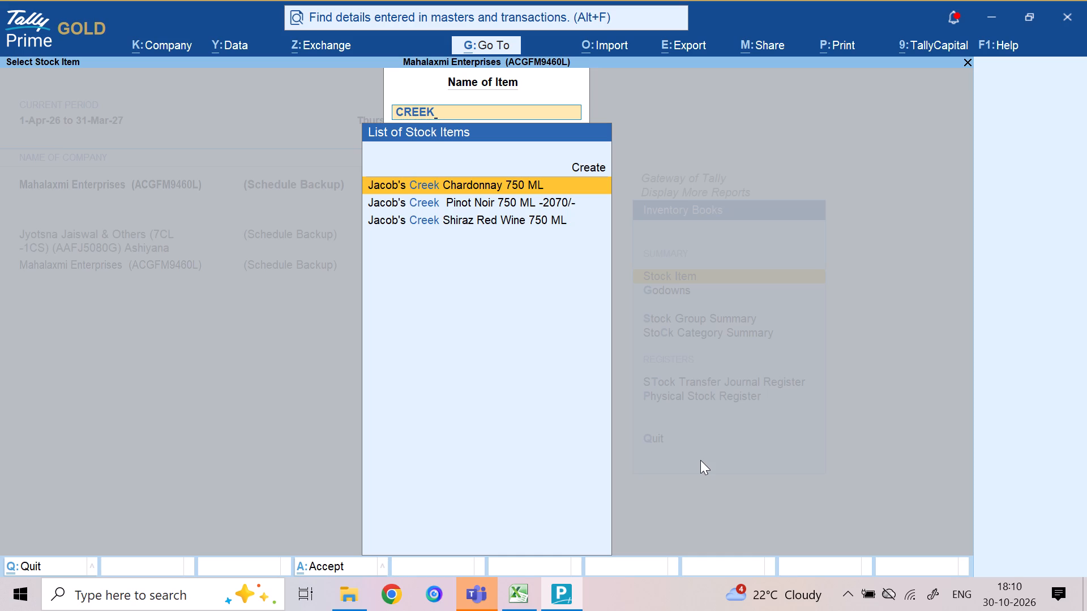
pyautogui.press('Return')
pyautogui.press('Escape')
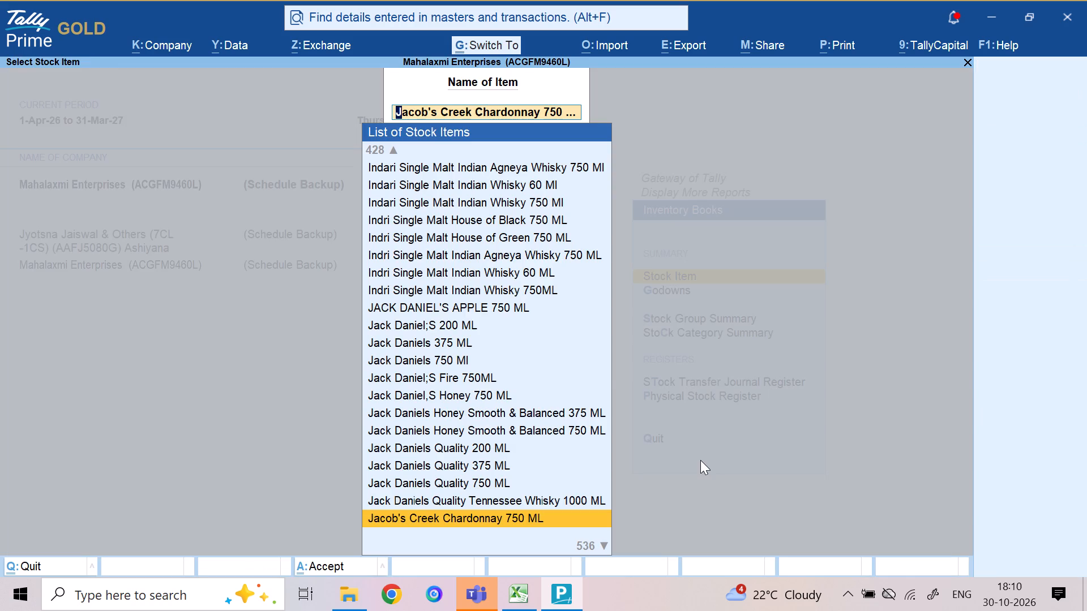
pyautogui.hotkey('ctrl', 'c')
# Switch back to the Excel stock sheet and search it for the copied name Jacob's Creek Chardonnay 750 ML.
pyautogui.hotkey('alt', 'Tab')
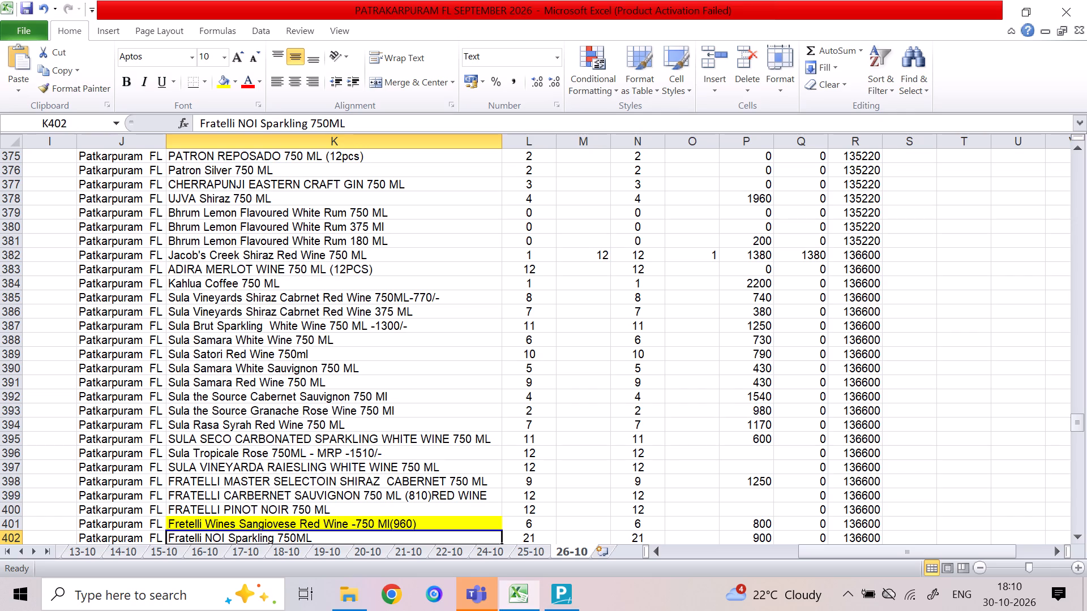
pyautogui.hotkey('ctrl', 'f')
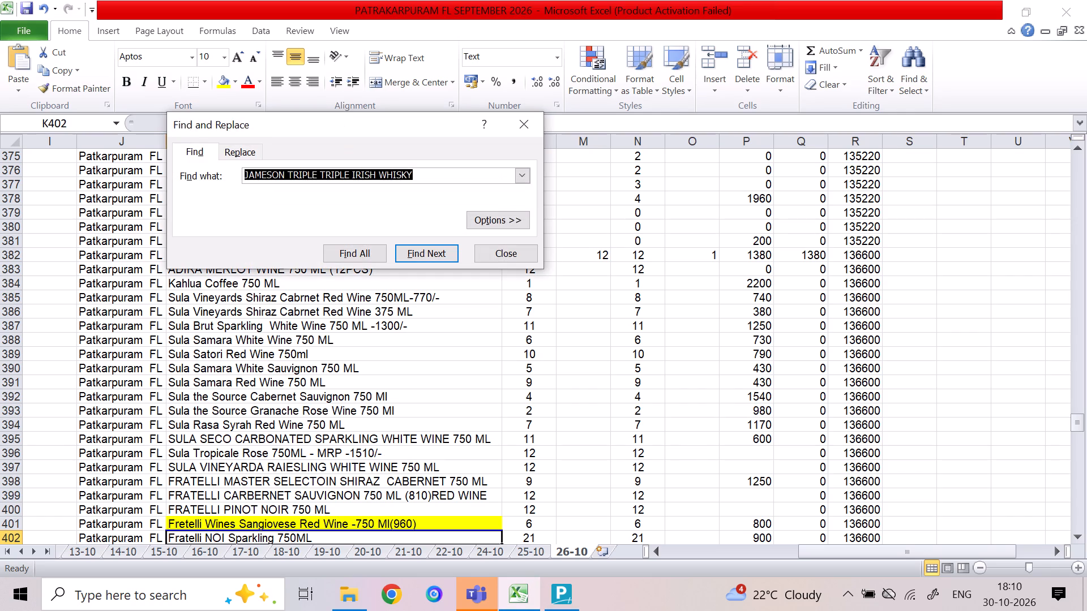
pyautogui.hotkey('ctrl', 'v')
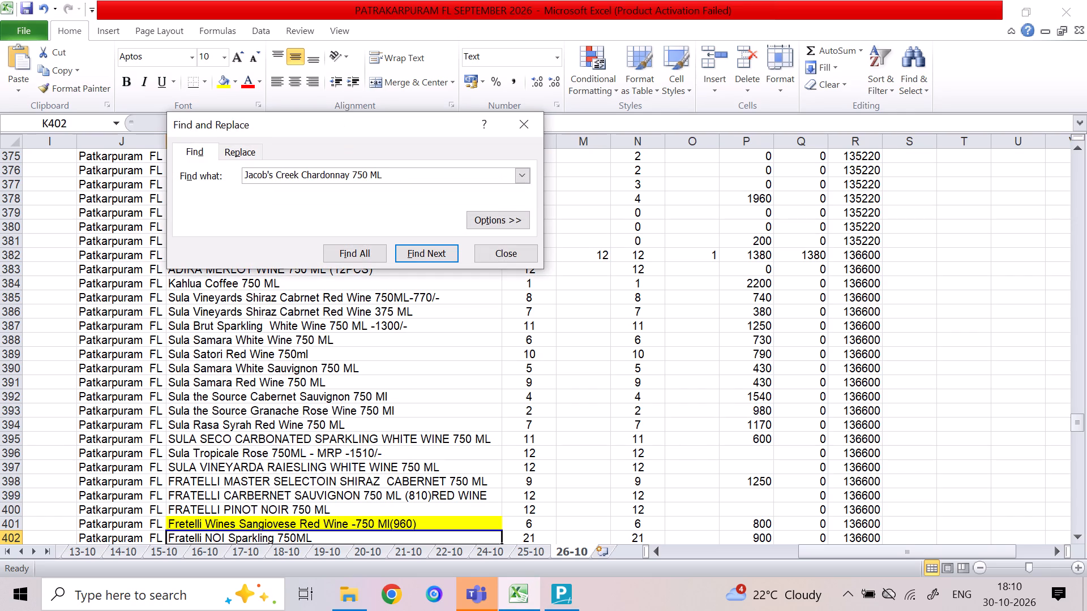
pyautogui.press('Return')
pyautogui.press('Return')
pyautogui.click(700, 460)
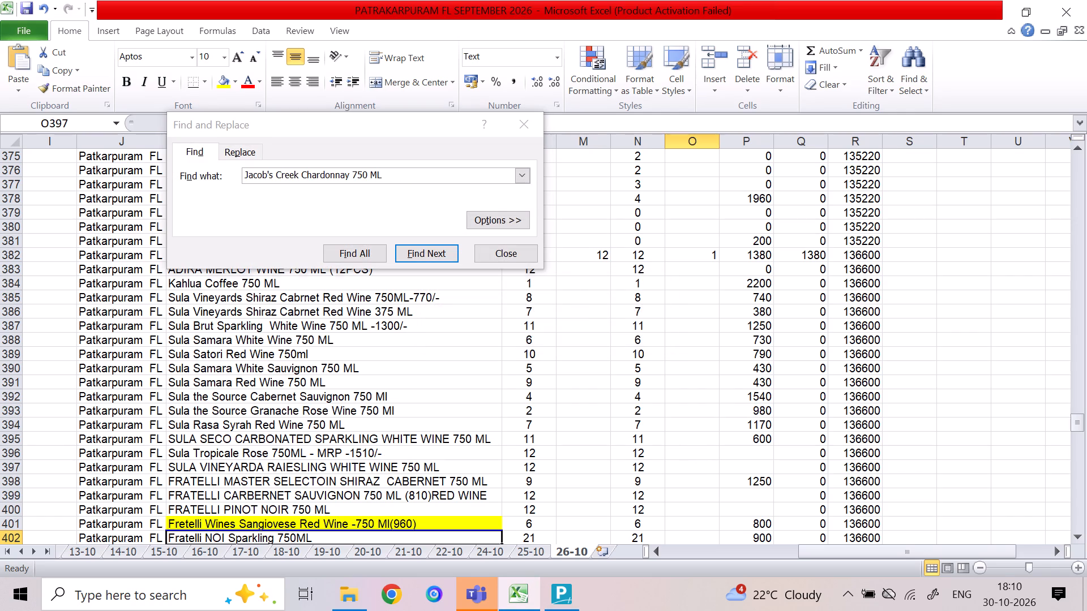
pyautogui.click(448, 242)
pyautogui.click(447, 243)
pyautogui.click(450, 247)
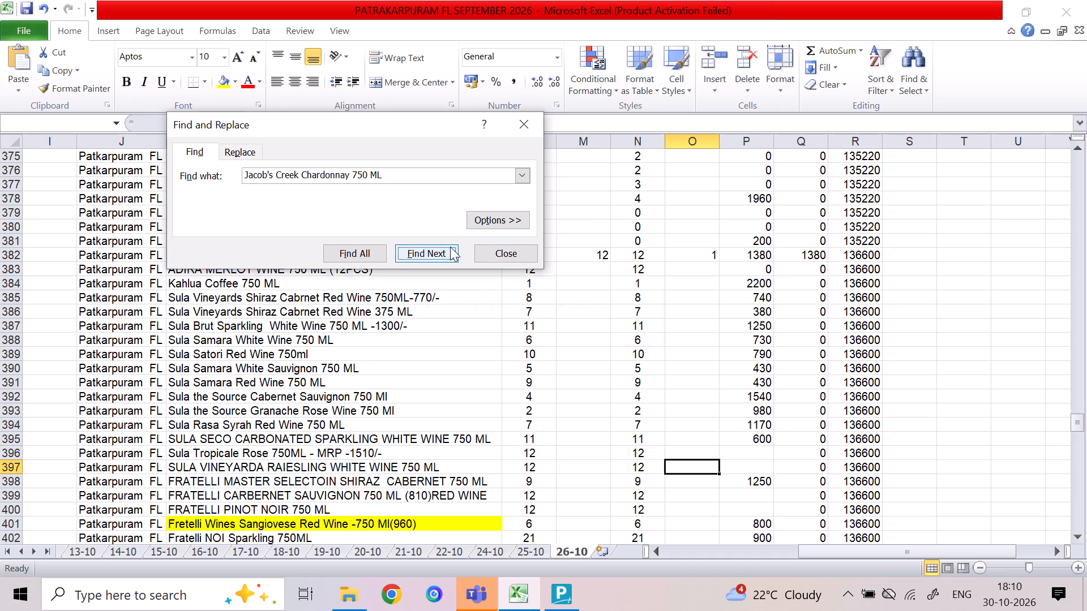
pyautogui.click(528, 335)
pyautogui.click(529, 342)
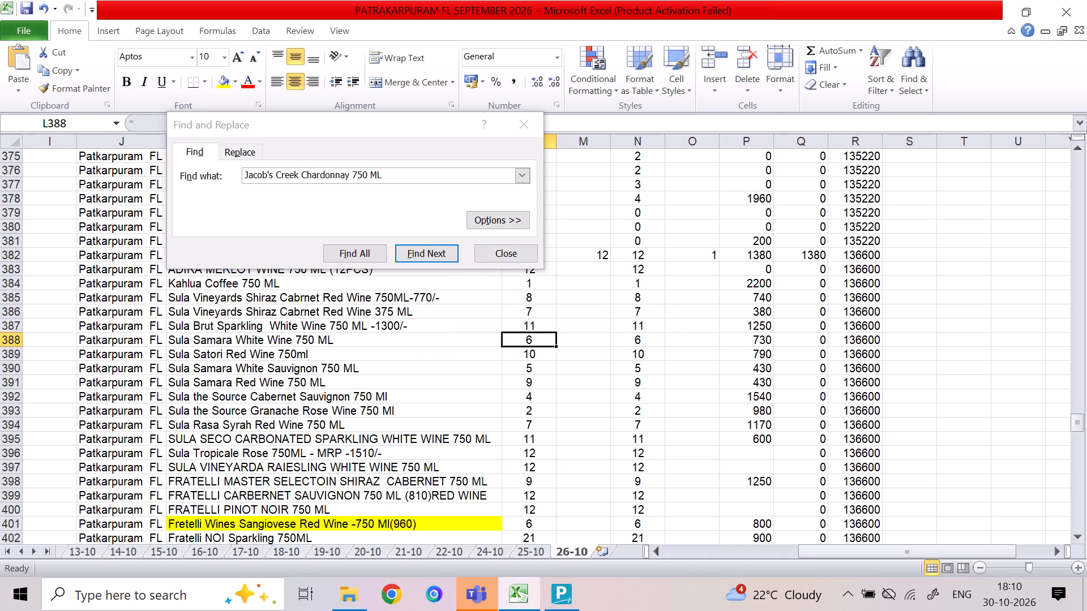
pyautogui.click(653, 401)
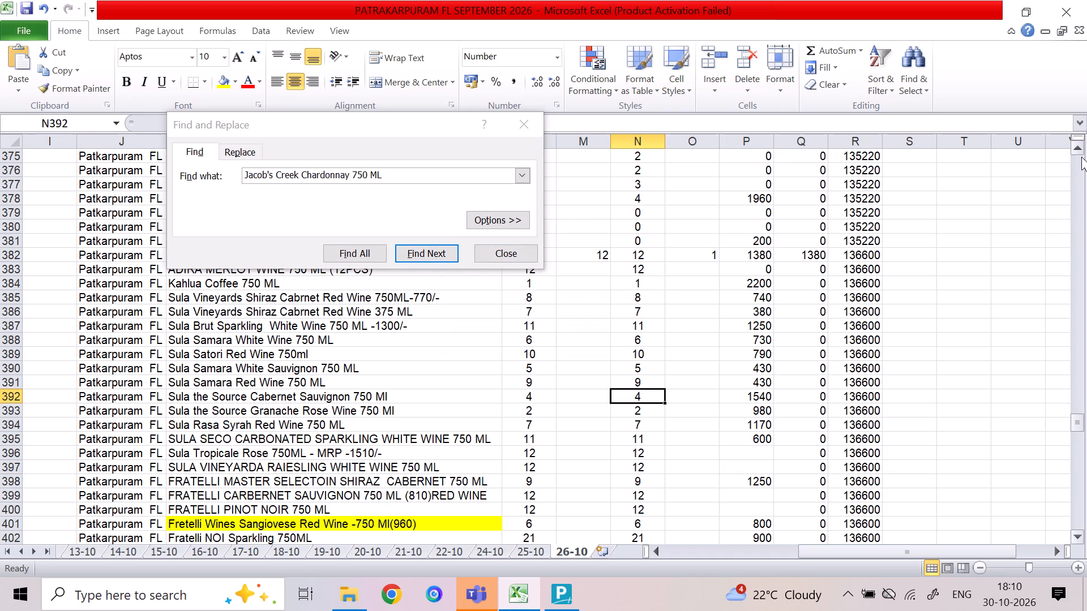
# Insert a row directly below Jacob's Creek Shiraz Red Wine 750 ML and copy that item's entire row into it.
pyautogui.tripleClick(1075, 147)
pyautogui.click(604, 302)
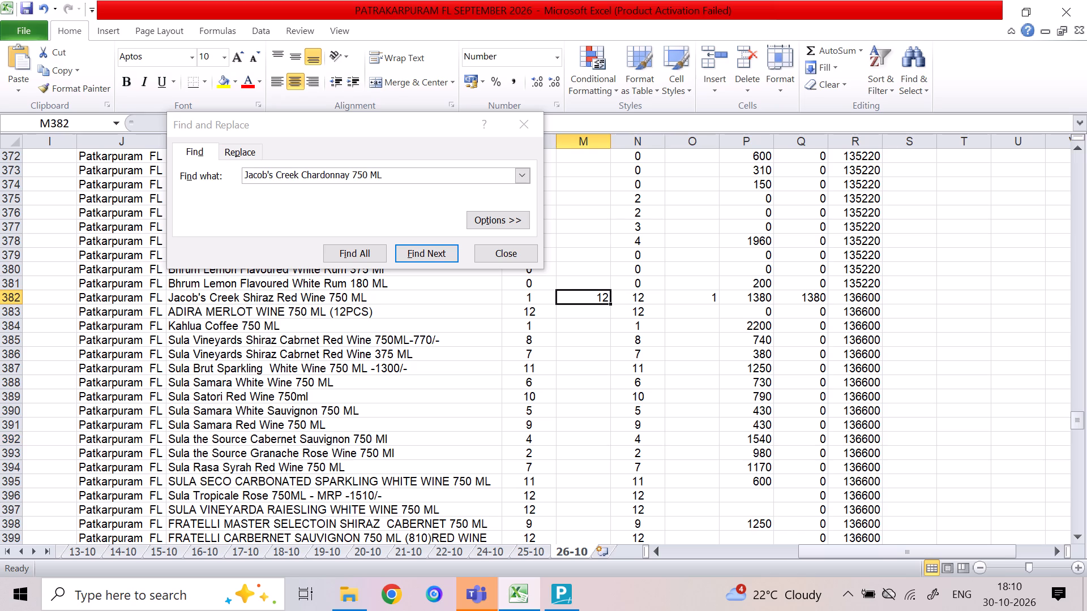
pyautogui.click(281, 298)
pyautogui.click(12, 311)
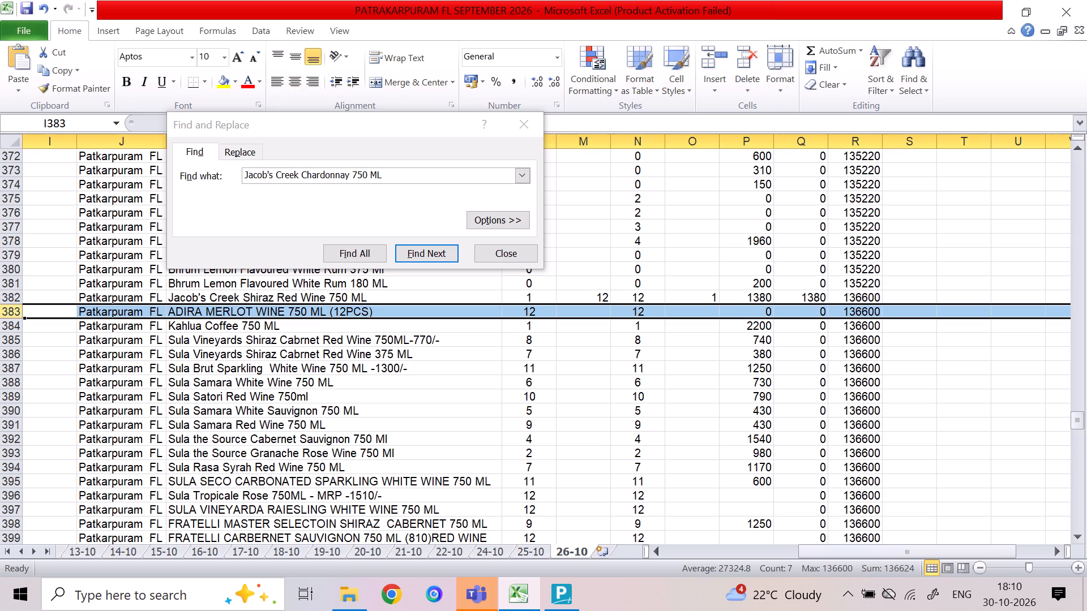
pyautogui.hotkey('ctrl', '+')
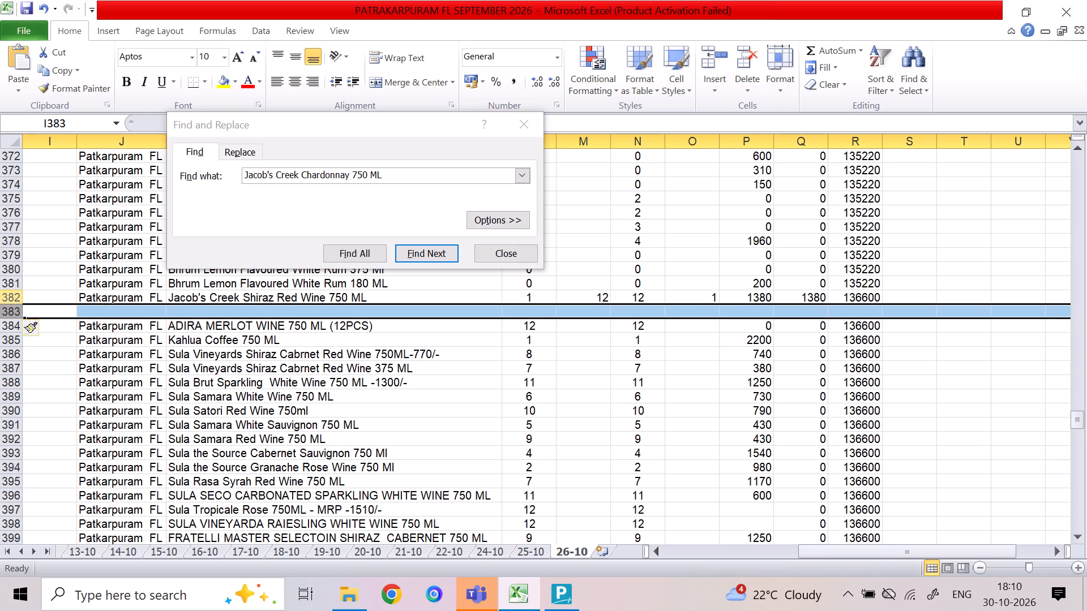
pyautogui.click(11, 295)
pyautogui.hotkey('ctrl', 'c')
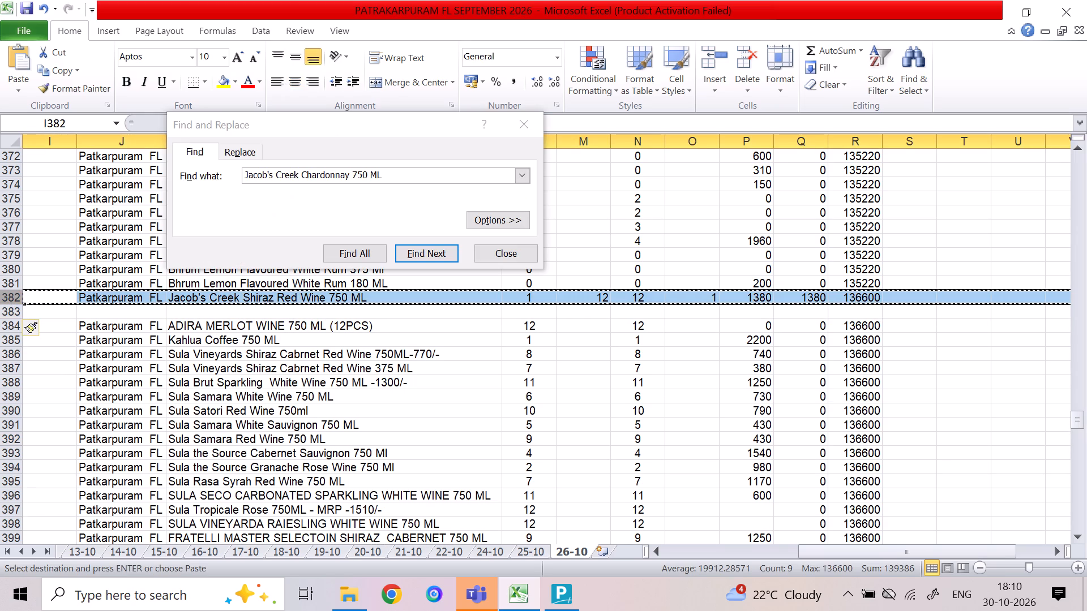
pyautogui.click(15, 313)
pyautogui.hotkey('ctrl', 'v')
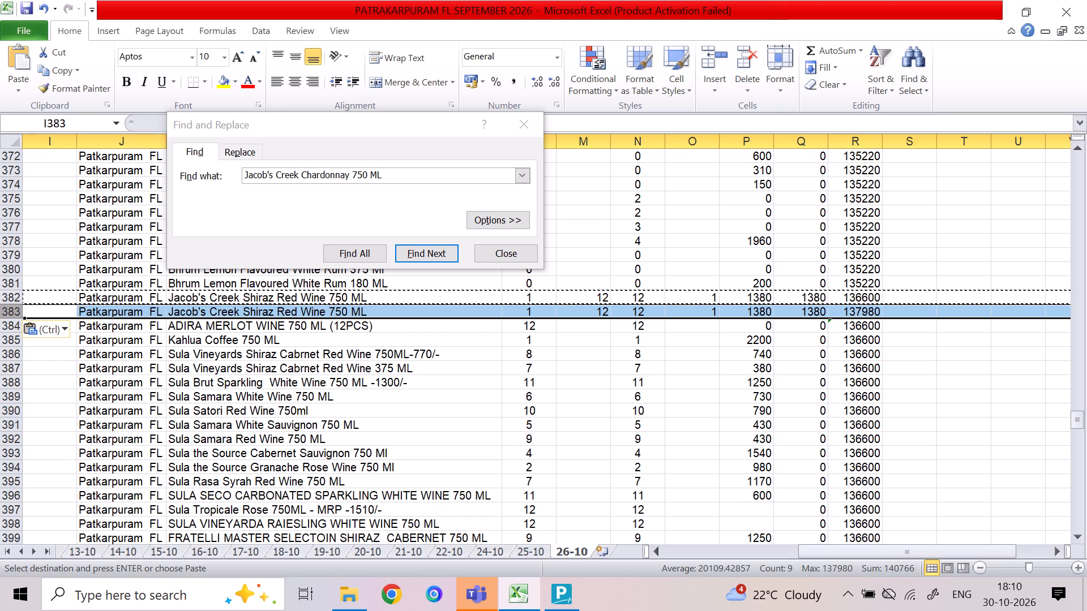
# Replace the item name in the duplicated row 383 with Jacob's Creek Chardonnay 750 ML, copied from the search text.
pyautogui.click(191, 315)
pyautogui.press('Delete')
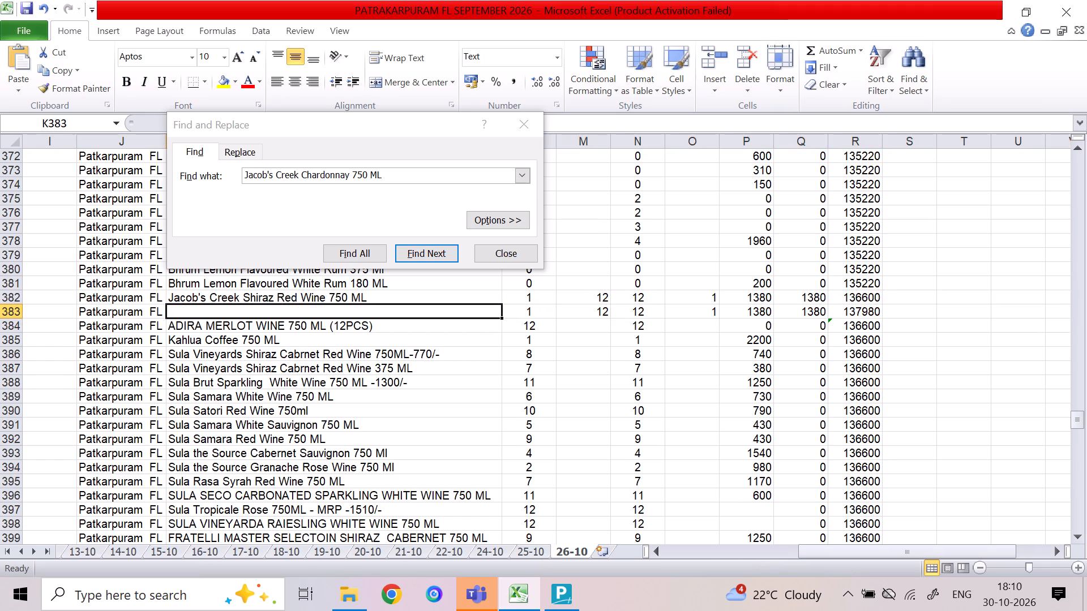
pyautogui.moveTo(405, 180); pyautogui.dragTo(206, 175)
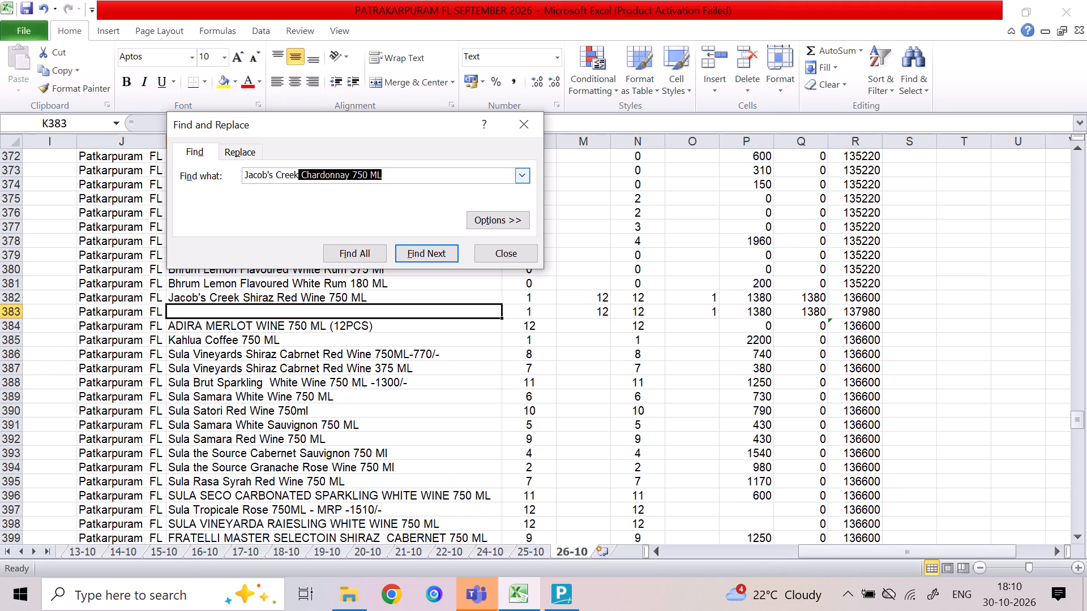
pyautogui.moveTo(206, 175); pyautogui.dragTo(192, 175)
pyautogui.hotkey('ctrl', 'c')
pyautogui.tripleClick(282, 307)
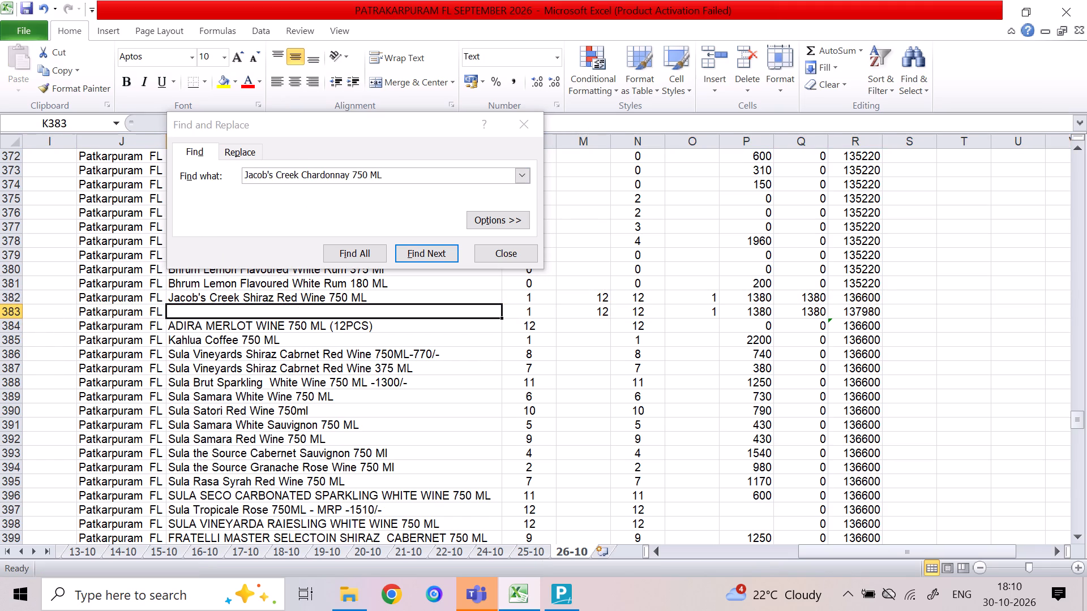
pyautogui.hotkey('ctrl', 'v')
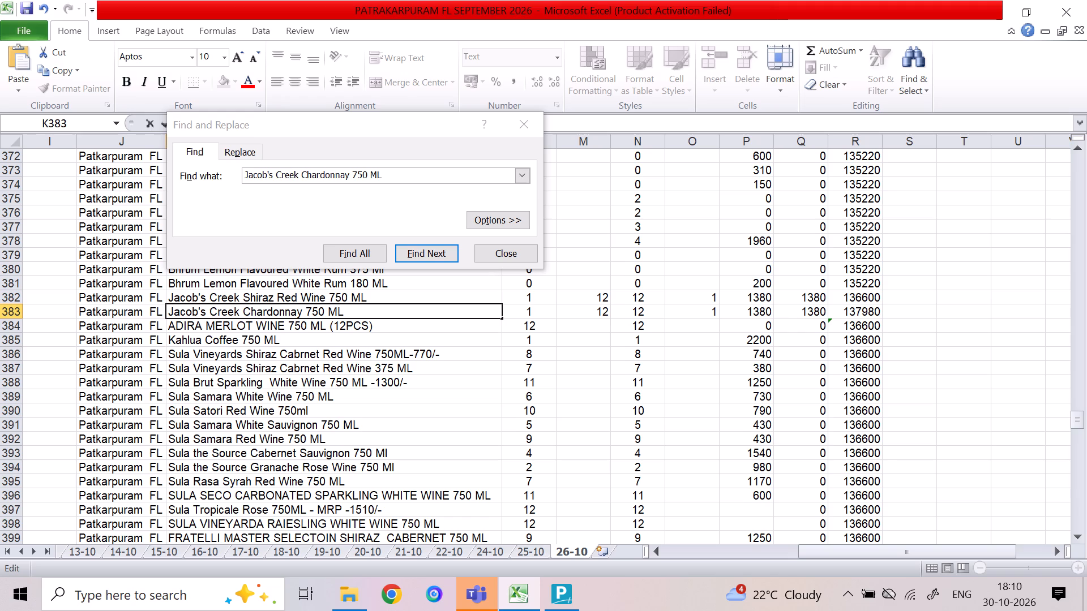
# In the Jacob's Creek Chardonnay row, set the column L quantity to 0, clear column O and set column P to 0.
pyautogui.click(541, 309)
pyautogui.press('0')
pyautogui.press('Return')
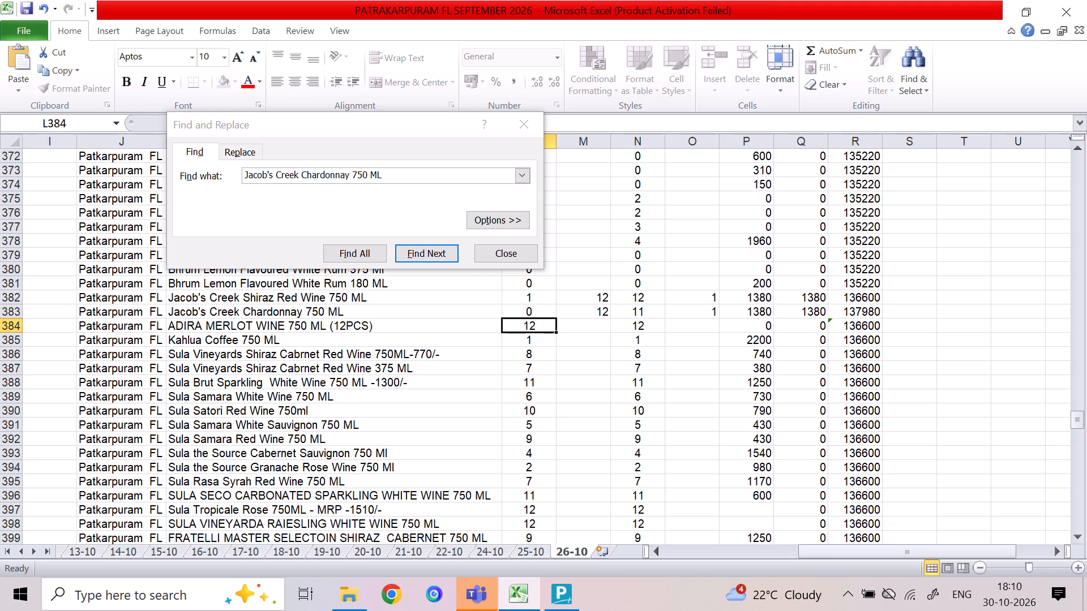
pyautogui.press('Up')
pyautogui.press('Right')
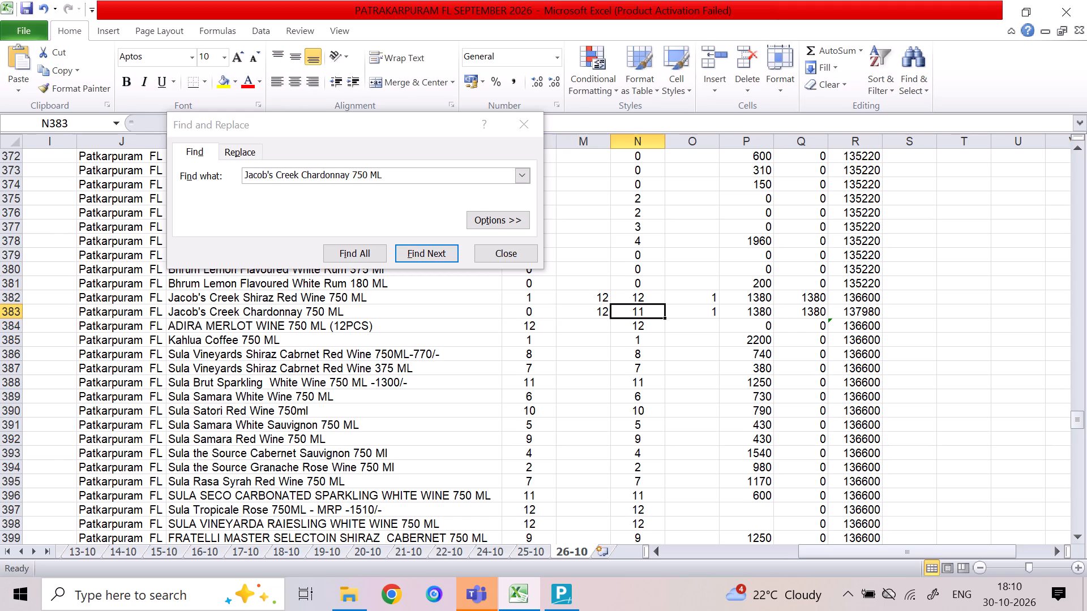
pyautogui.press('Right')
pyautogui.press('Delete')
pyautogui.press('Right')
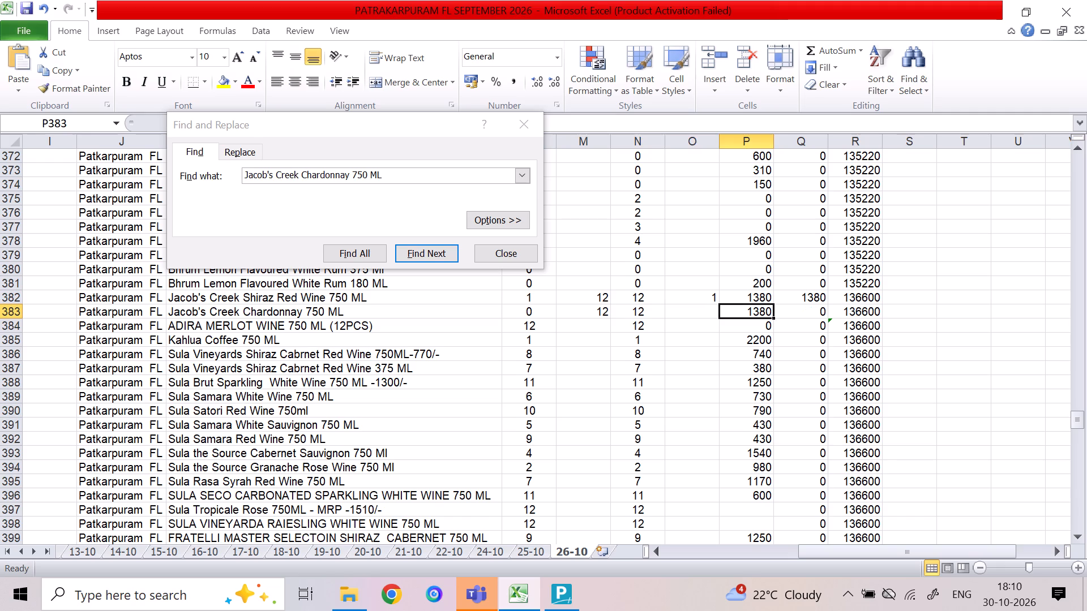
pyautogui.press('0')
pyautogui.press('Return')
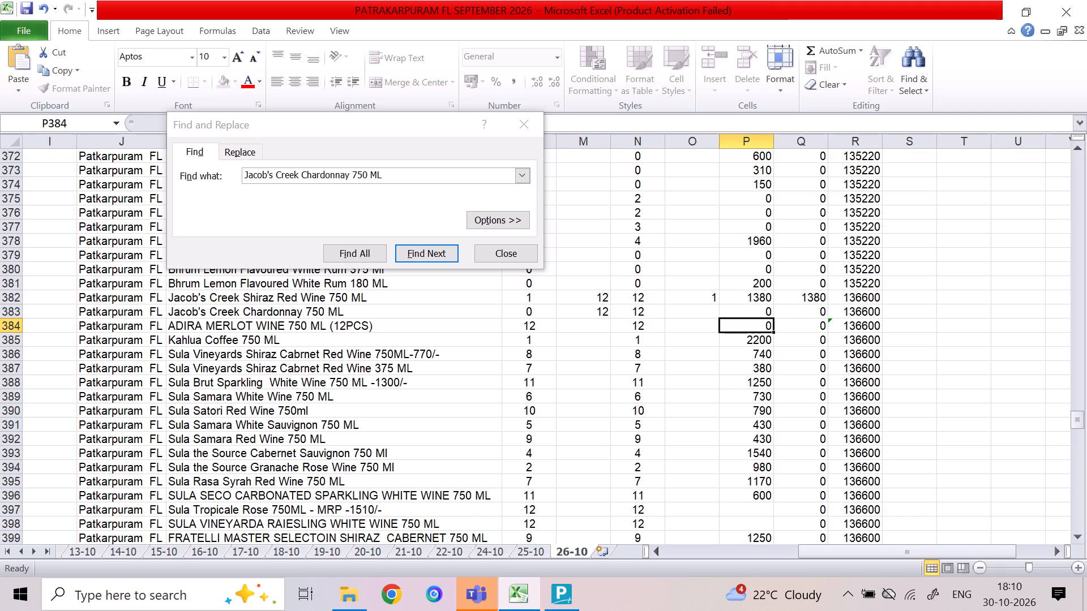
# Fill the running total in column R from row 381 down through row 387, save the workbook and close the search.
pyautogui.click(869, 290)
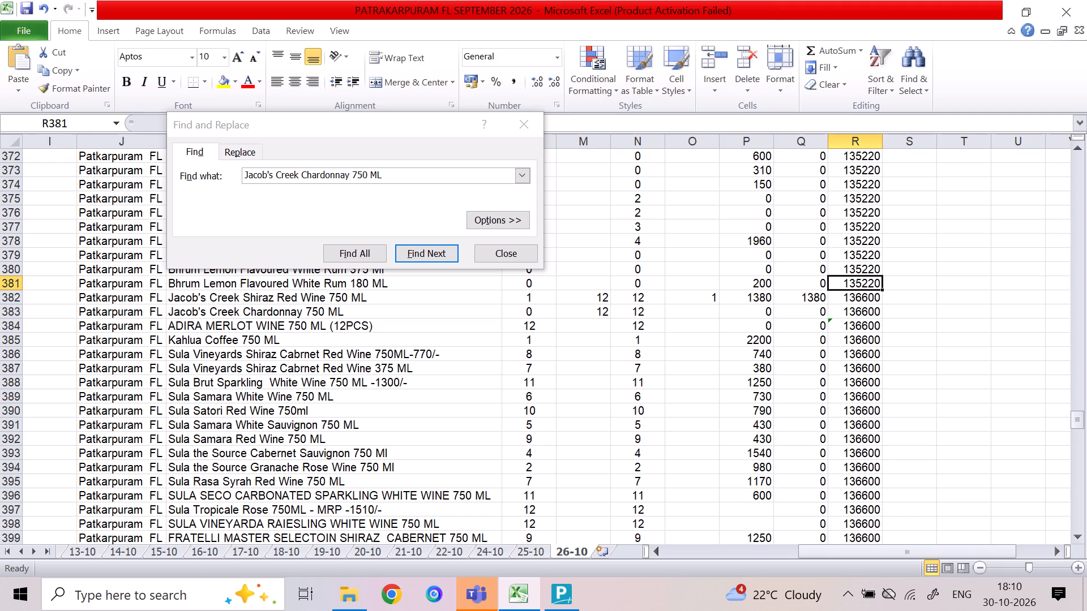
pyautogui.moveTo(883, 289); pyautogui.dragTo(885, 370)
pyautogui.click(920, 339)
pyautogui.click(808, 347)
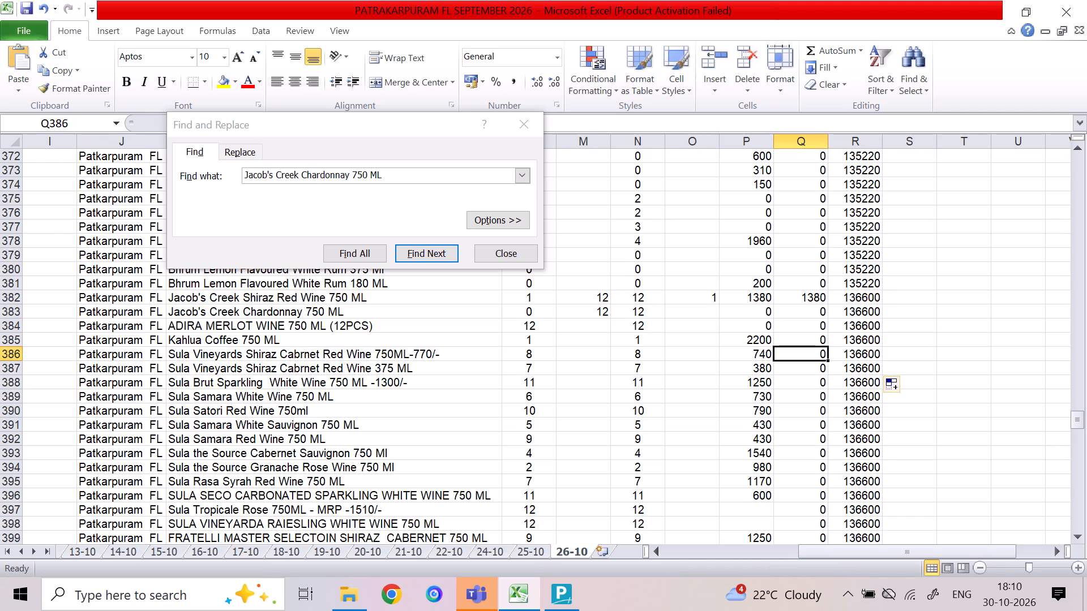
pyautogui.click(964, 310)
pyautogui.hotkey('ctrl', 's')
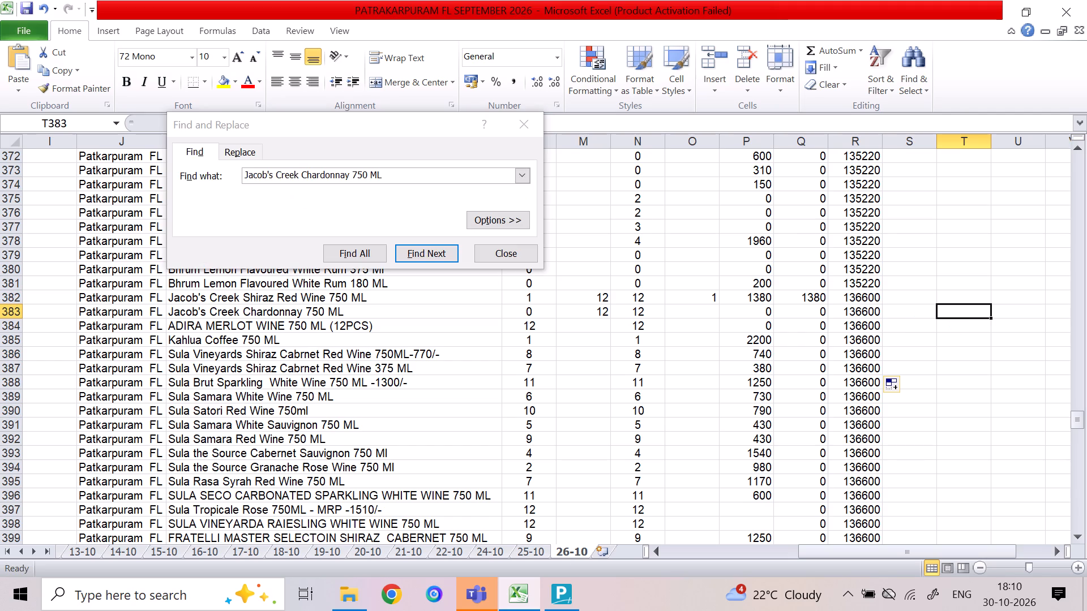
pyautogui.click(527, 248)
# Review the stock rows from Jacob's Creek Chardonnay through the Sula and Fratelli wines down to the Grey Goose items.
pyautogui.click(556, 299)
pyautogui.click(603, 314)
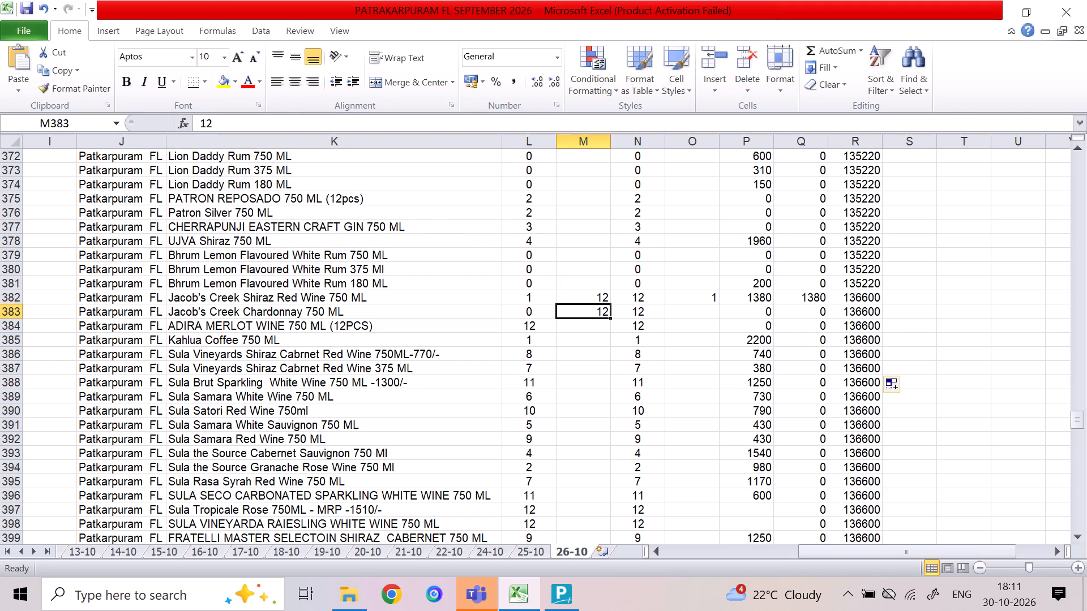
pyautogui.click(699, 314)
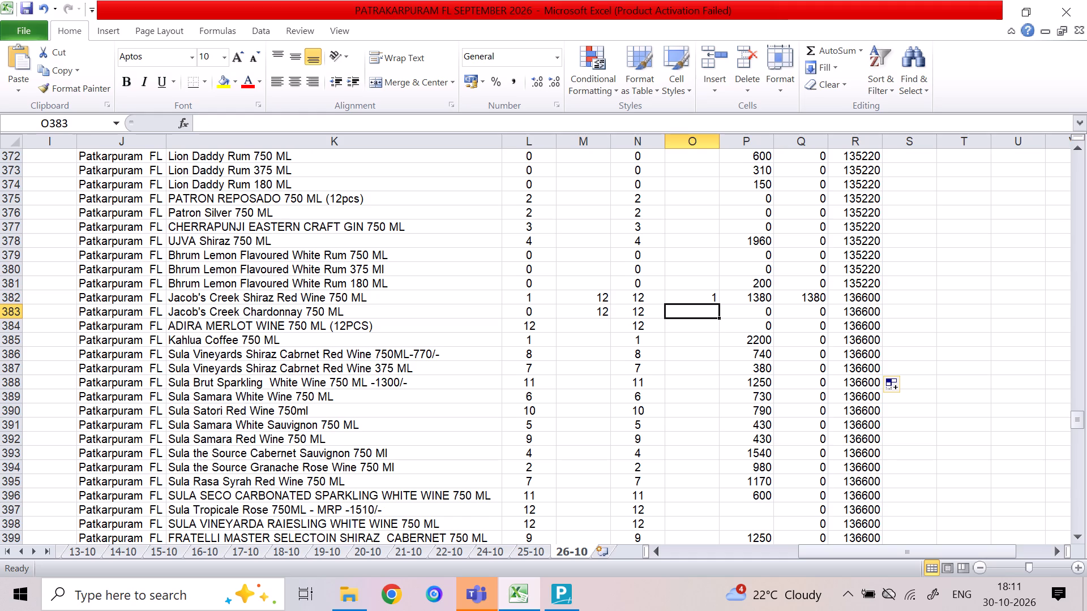
pyautogui.press('Down')
pyautogui.press('Down')
pyautogui.press('Down')
pyautogui.press('Down')
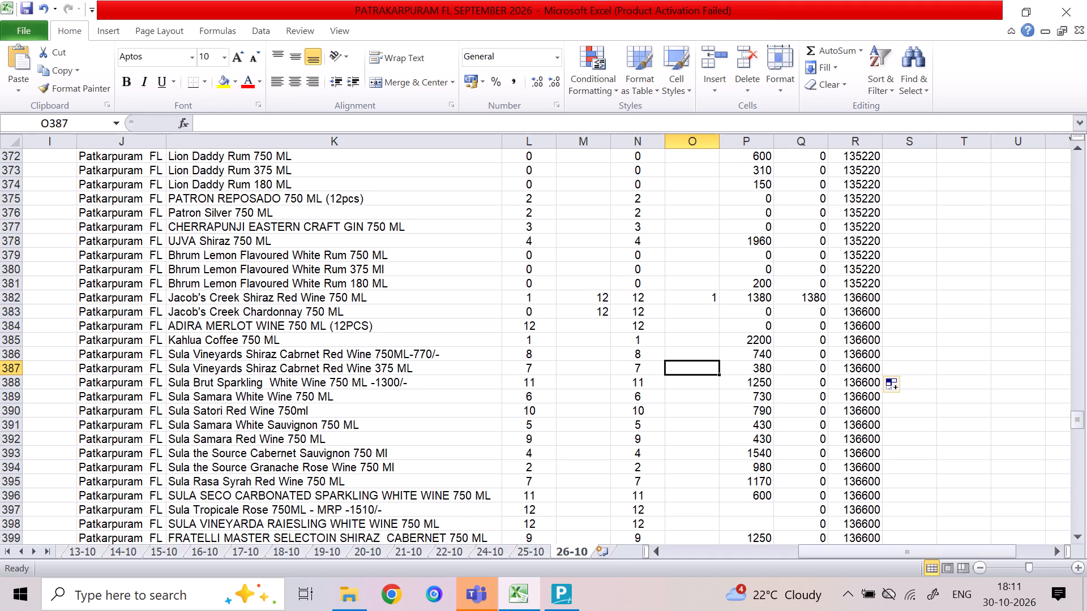
pyautogui.press('Left')
pyautogui.press('Left')
pyautogui.press('Left')
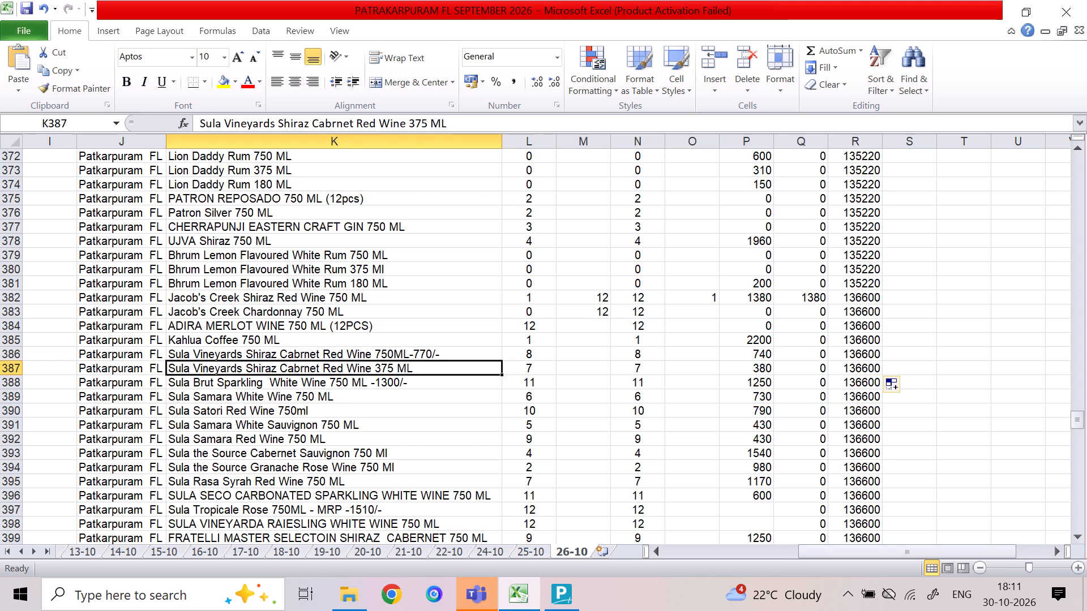
pyautogui.press('Down')
pyautogui.press('Down')
pyautogui.press('Down')
pyautogui.press('Down')
pyautogui.press('Down')
pyautogui.press('Down')
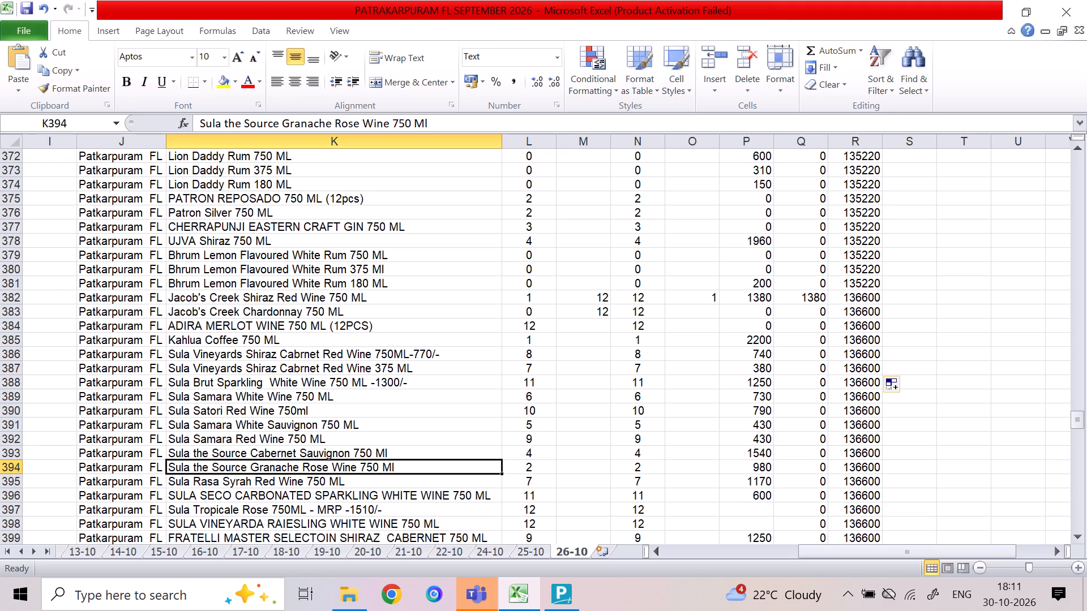
pyautogui.press('Down')
pyautogui.press('Down')
pyautogui.press('Down')
pyautogui.press('Down')
pyautogui.press('Down')
pyautogui.press('Down')
pyautogui.press('Down')
pyautogui.press('Down')
pyautogui.press('Down')
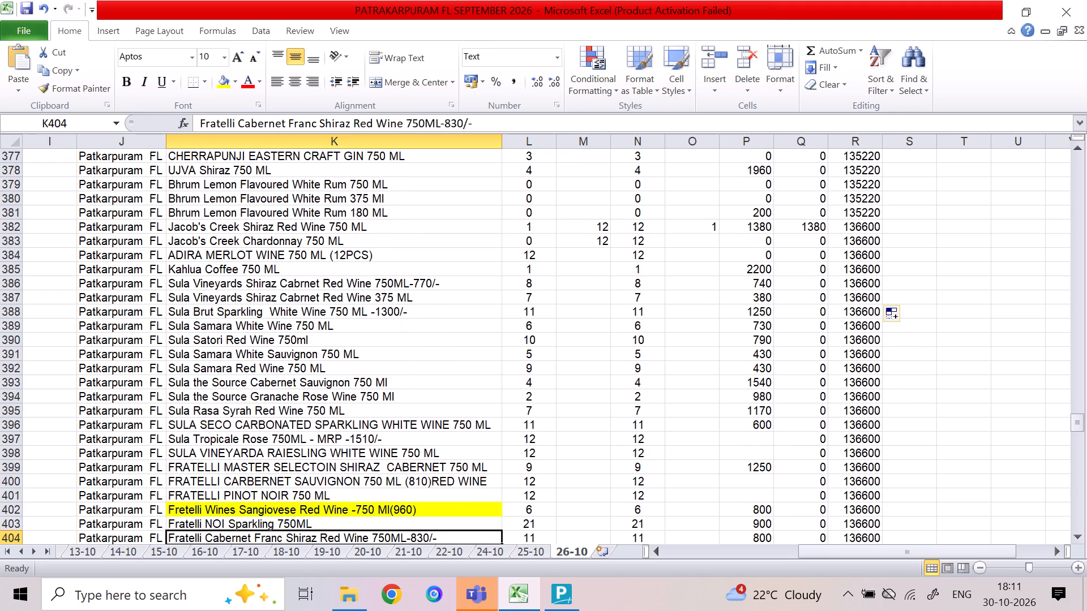
pyautogui.press('Down')
pyautogui.press('Down')
pyautogui.press('Down')
pyautogui.press('Down')
pyautogui.press('Down')
pyautogui.press('Down')
pyautogui.press('Down')
pyautogui.press('Up')
pyautogui.press('Up')
pyautogui.press('Up')
pyautogui.press('Up')
pyautogui.press('Up')
pyautogui.press('Up')
pyautogui.press('Up')
pyautogui.press('Up')
pyautogui.press('Up')
pyautogui.press('Up')
pyautogui.press('Up')
pyautogui.press('Up')
pyautogui.press('Up')
pyautogui.press('Up')
pyautogui.press('Up')
pyautogui.press('Up')
pyautogui.press('Up')
pyautogui.press('Up')
pyautogui.press('Up')
pyautogui.press('Up')
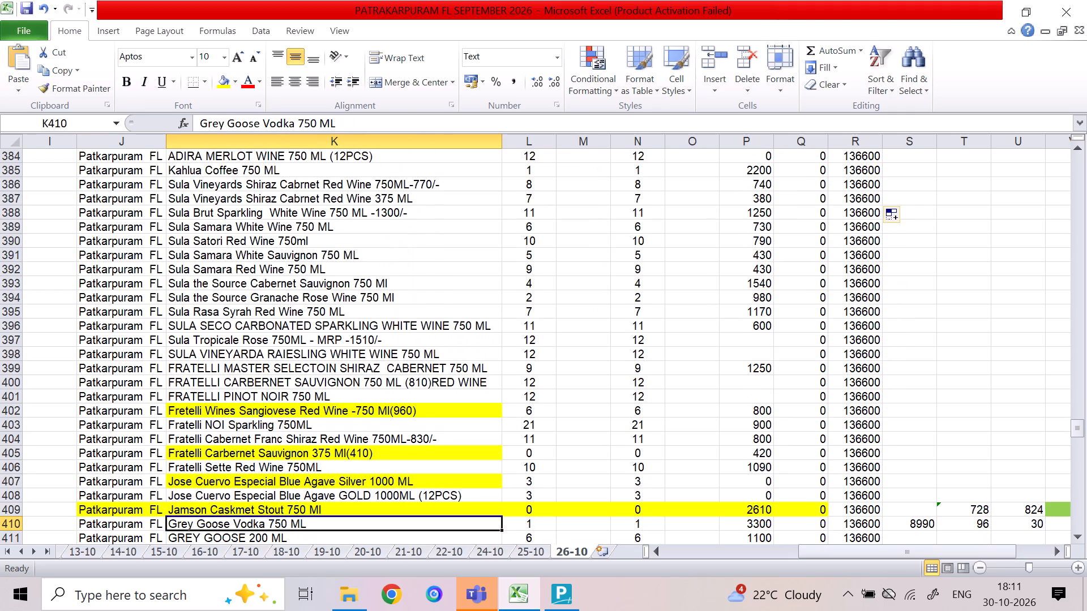
pyautogui.press('Down')
pyautogui.press('Down')
pyautogui.press('Down')
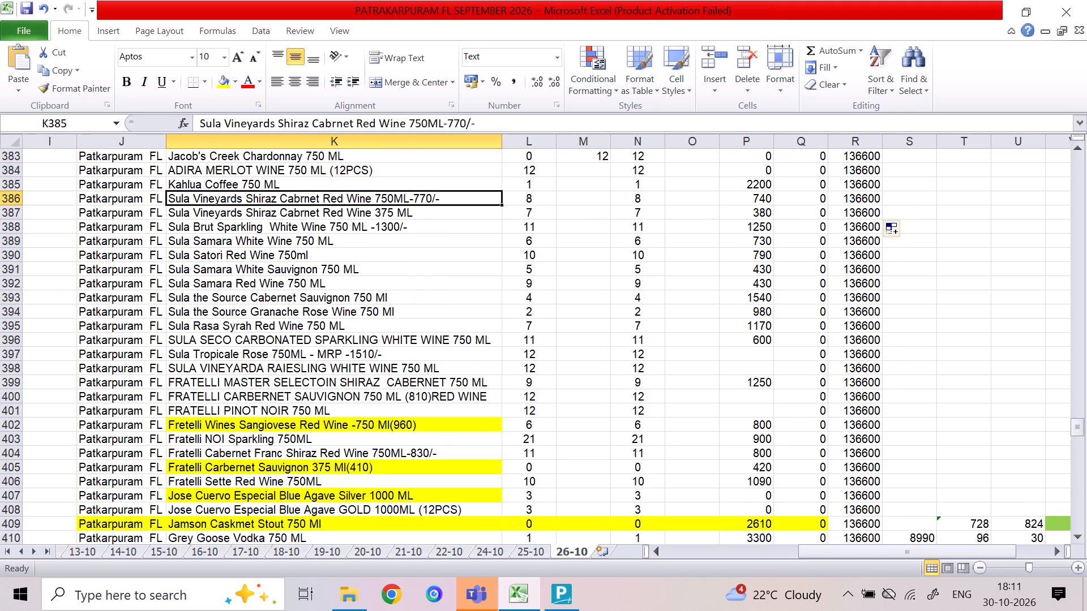
pyautogui.press('Down')
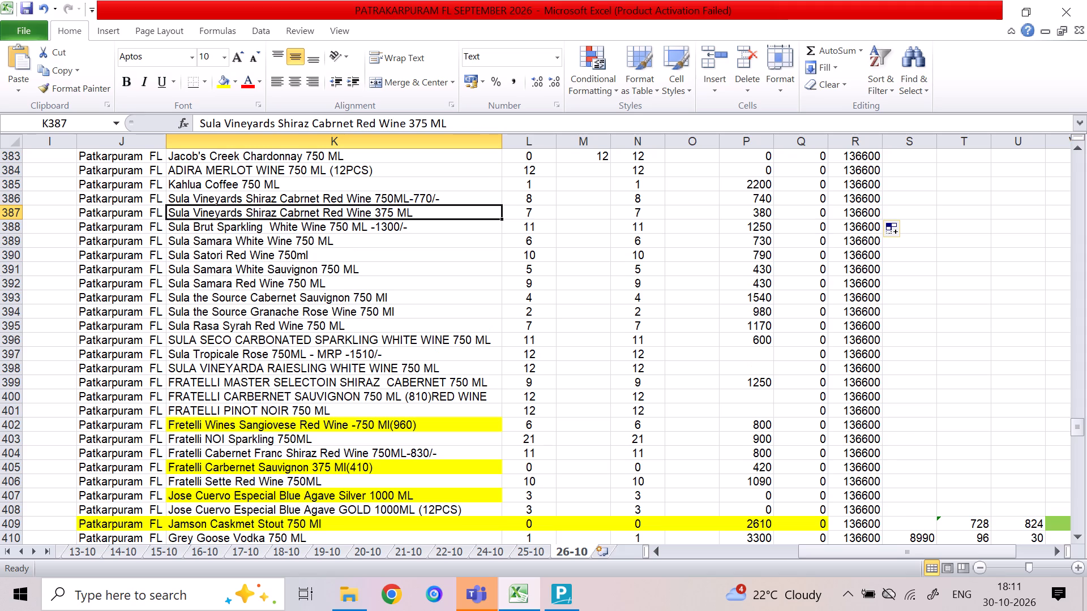
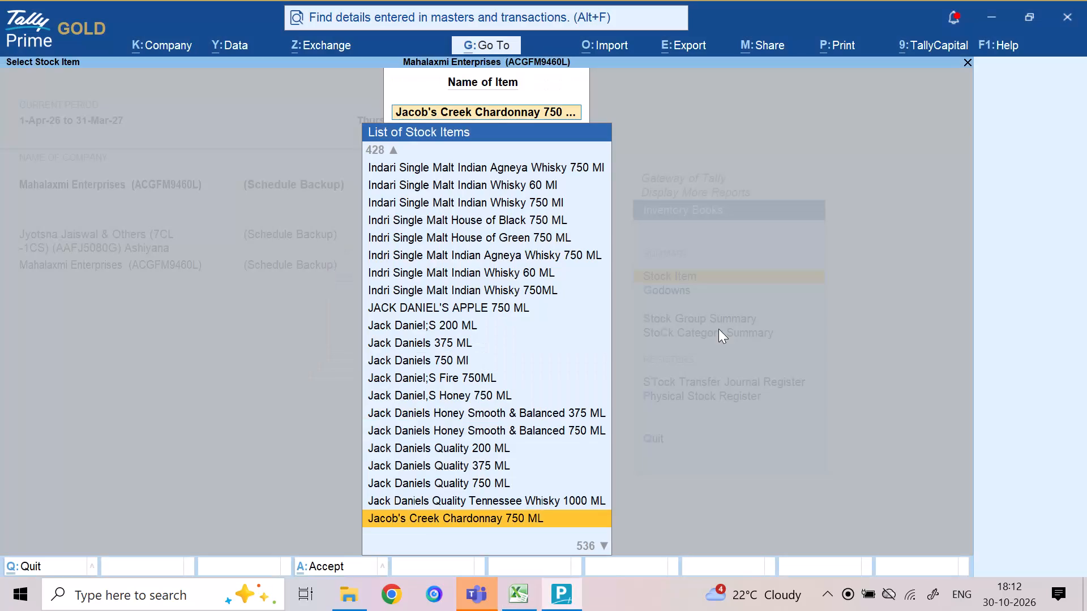
# Search TallyPrime's stock item list by the name fragments BEL, VEL, LI and VIL to look up the item.
pyautogui.press('Escape')
pyautogui.write('BEL')
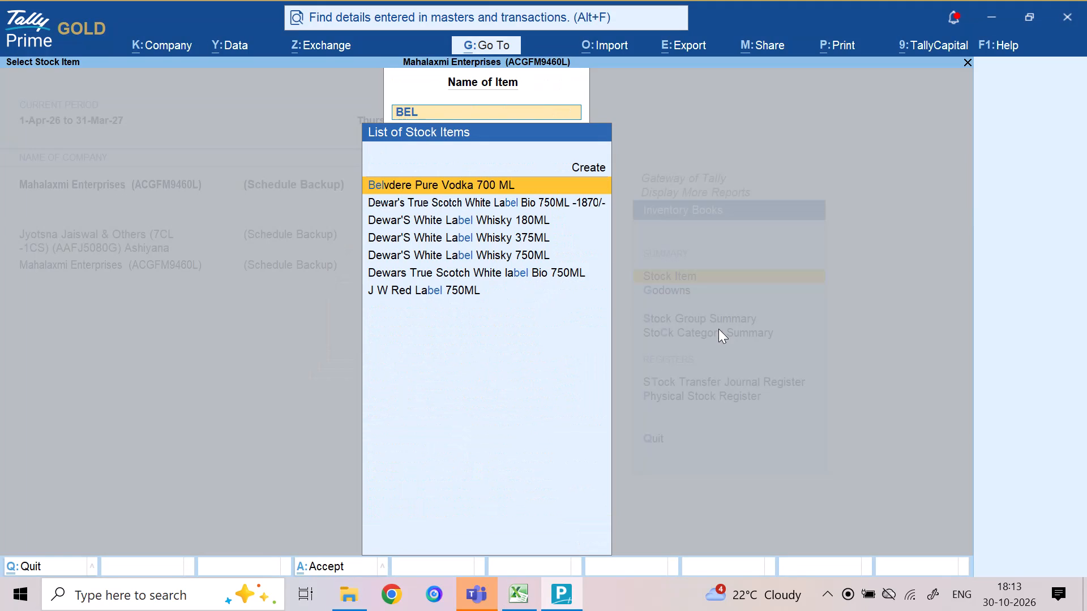
pyautogui.press('BackSpace')
pyautogui.press('BackSpace')
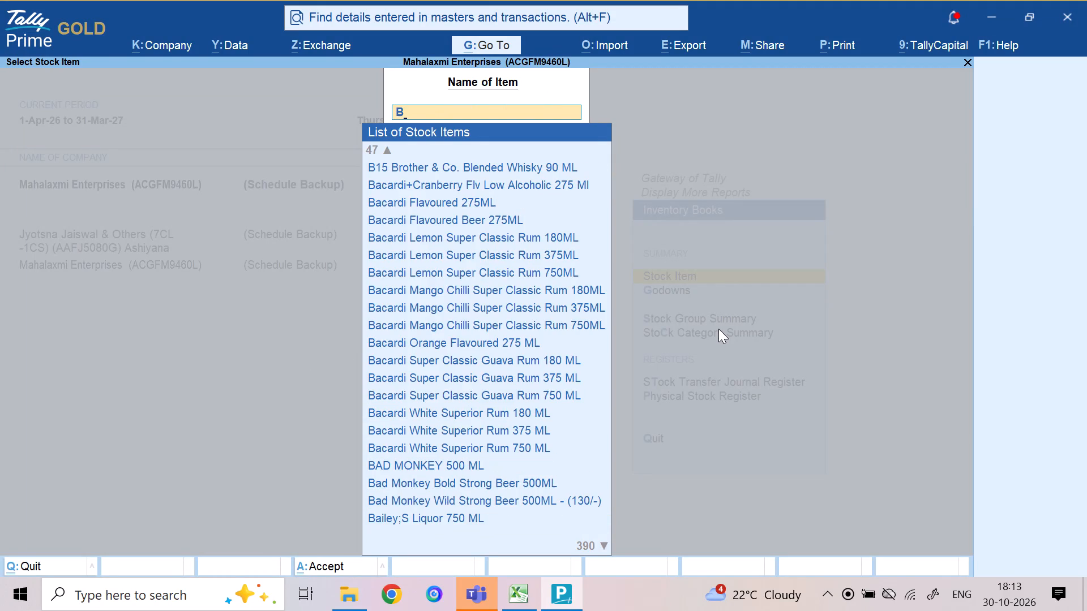
pyautogui.press('BackSpace')
pyautogui.write('VW')
pyautogui.press('e')
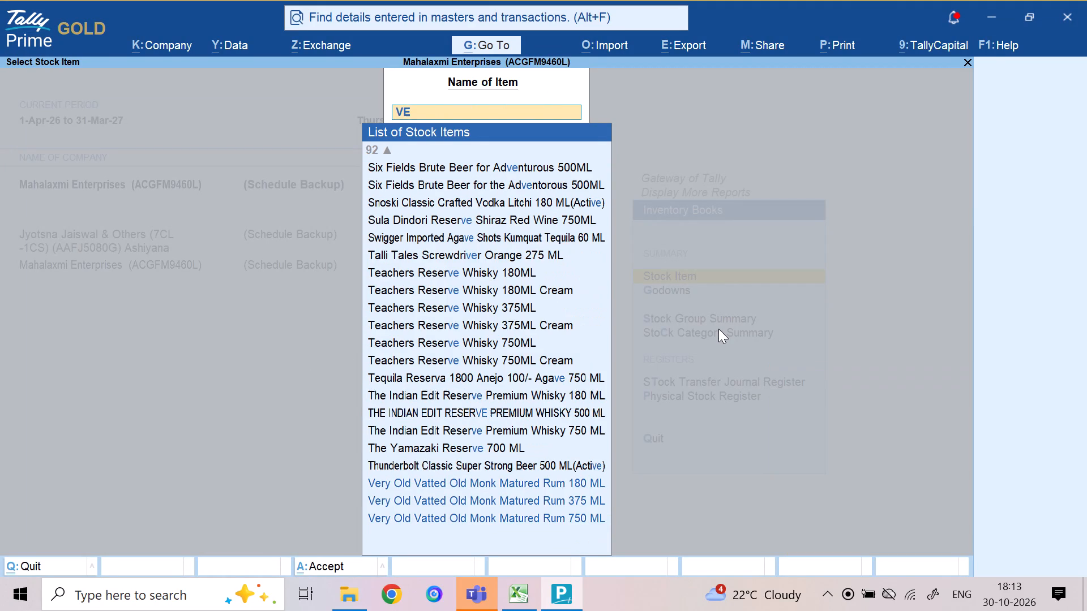
pyautogui.press('l')
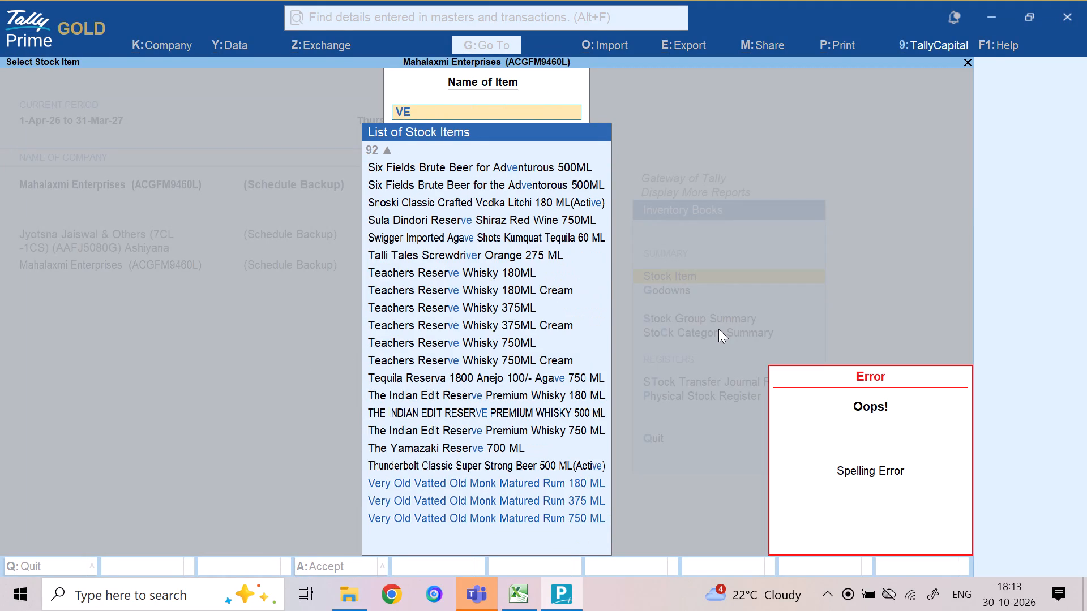
pyautogui.press('BackSpace')
pyautogui.press('BackSpace')
pyautogui.press('BackSpace')
pyautogui.write('LI')
pyautogui.press('BackSpace')
pyautogui.press('BackSpace')
pyautogui.write('VIL')
pyautogui.press('BackSpace')
pyautogui.press('BackSpace')
pyautogui.press('BackSpace')
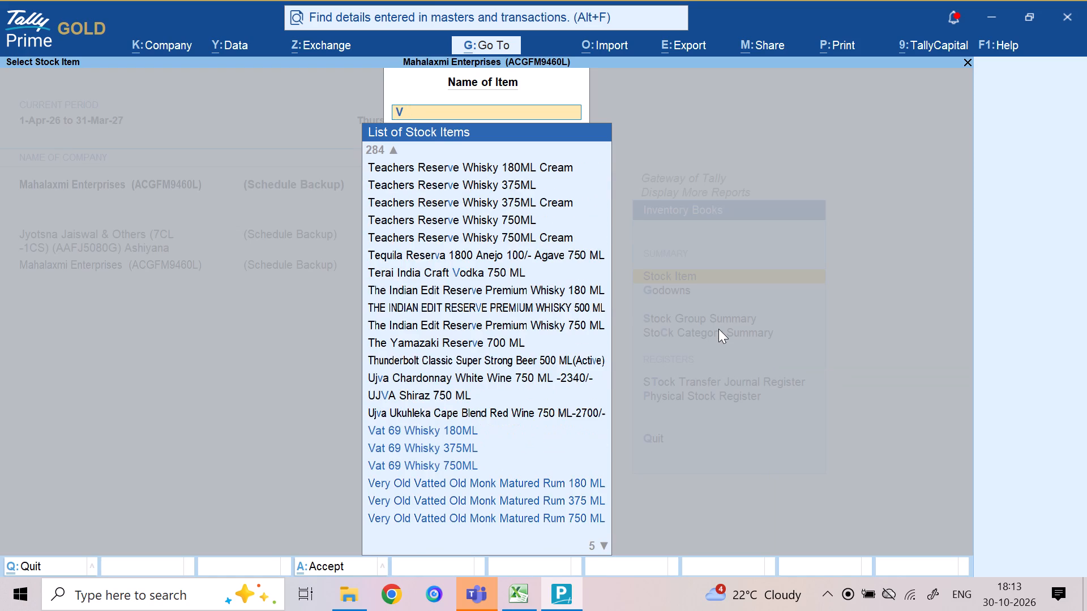
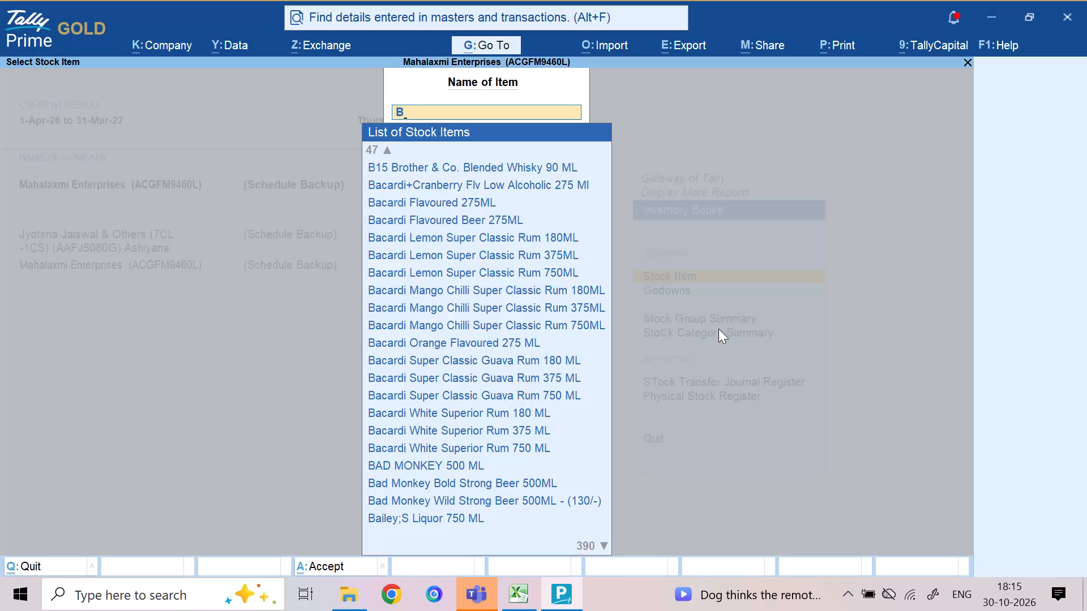
# Search TallyPrime's stock items for BAIL and open the monthly summary of Bailey;S Liquor 750 ML.
pyautogui.press('e')
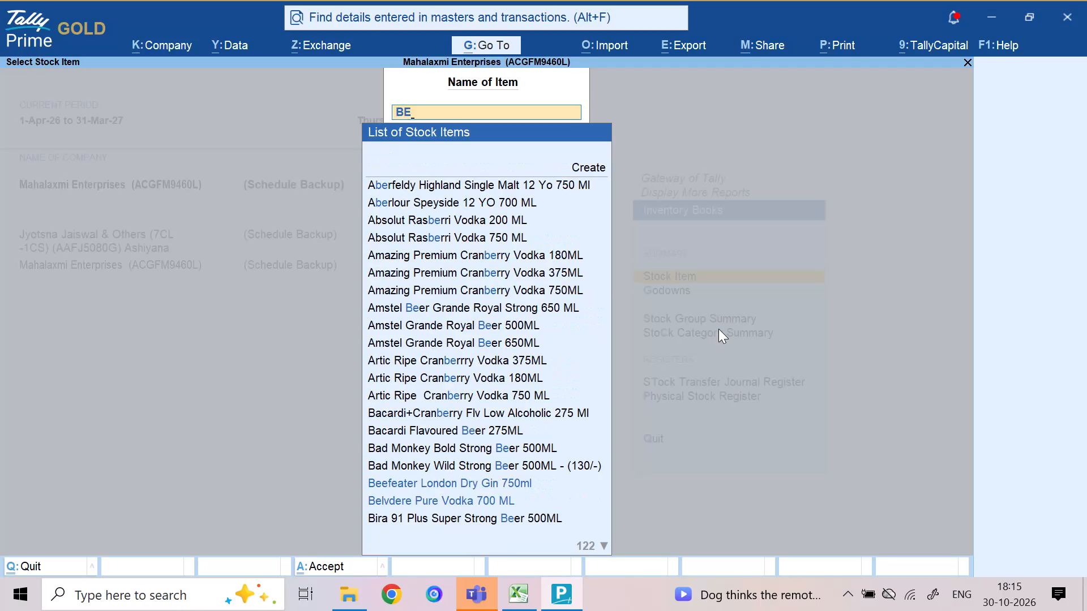
pyautogui.press('BackSpace')
pyautogui.write('AIL')
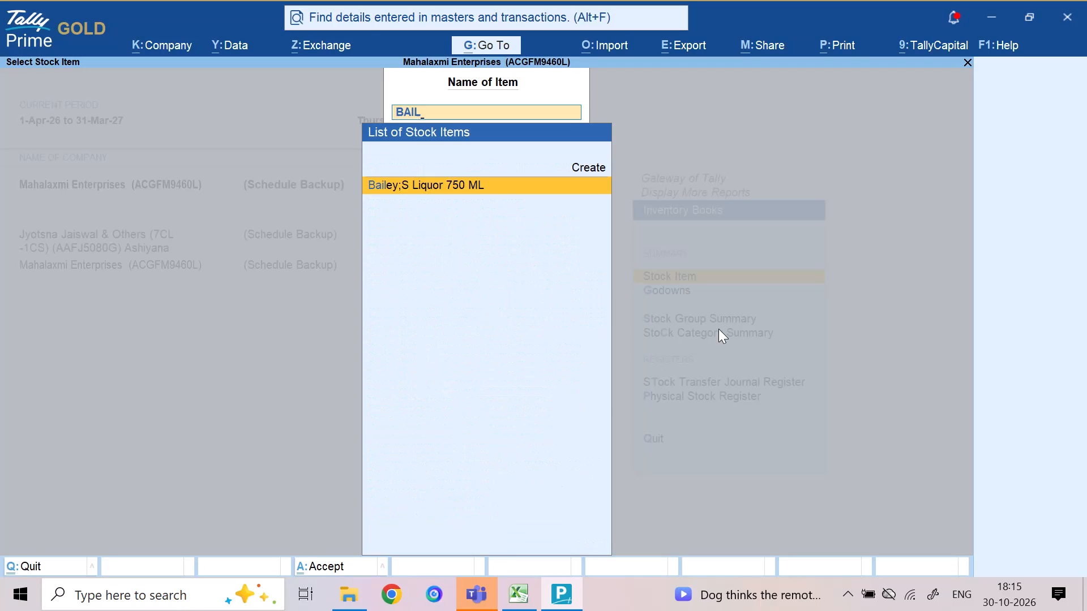
pyautogui.press('Return')
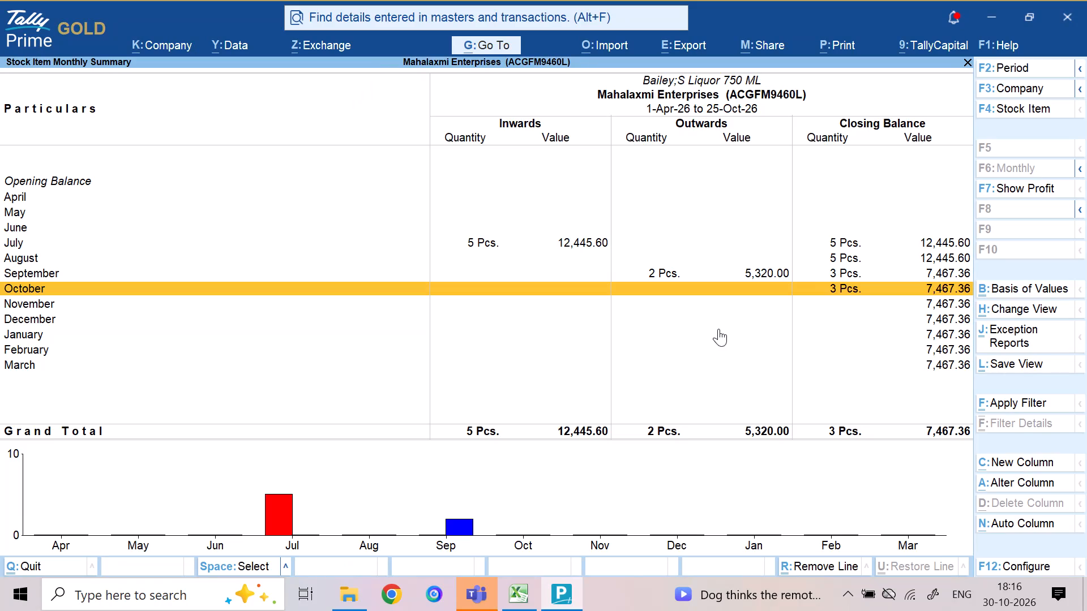
# Copy the item name Bailey;S Liquor 750 ML from TallyPrime and search the 26-10 sheet in Excel for it.
pyautogui.press('Escape')
pyautogui.hotkey('ctrl', 'c')
pyautogui.hotkey('alt', 'Tab')
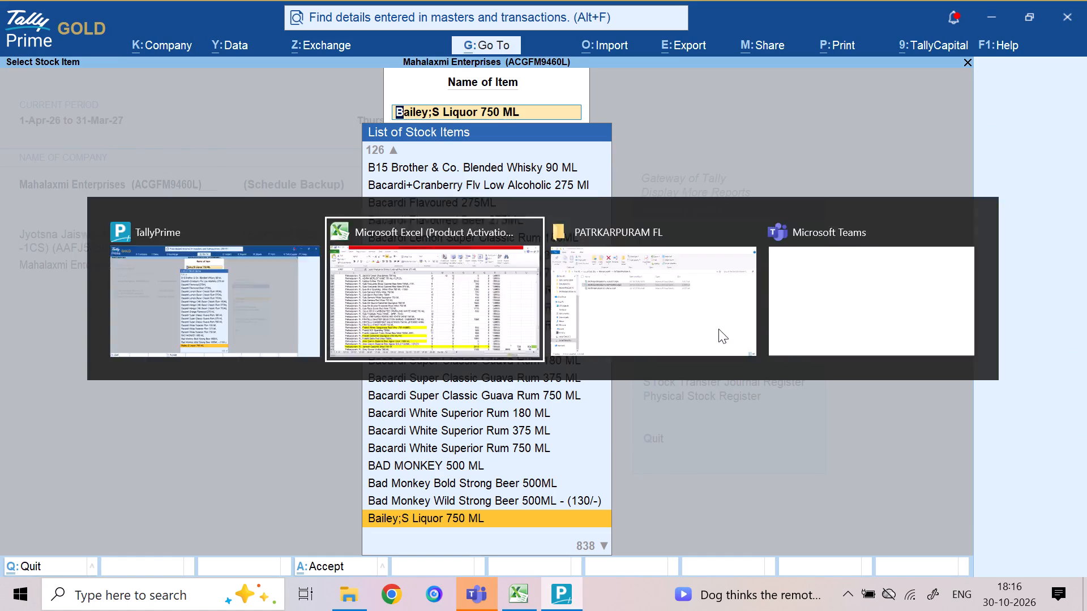
pyautogui.hotkey('ctrl', 'f')
pyautogui.hotkey('ctrl', 'v')
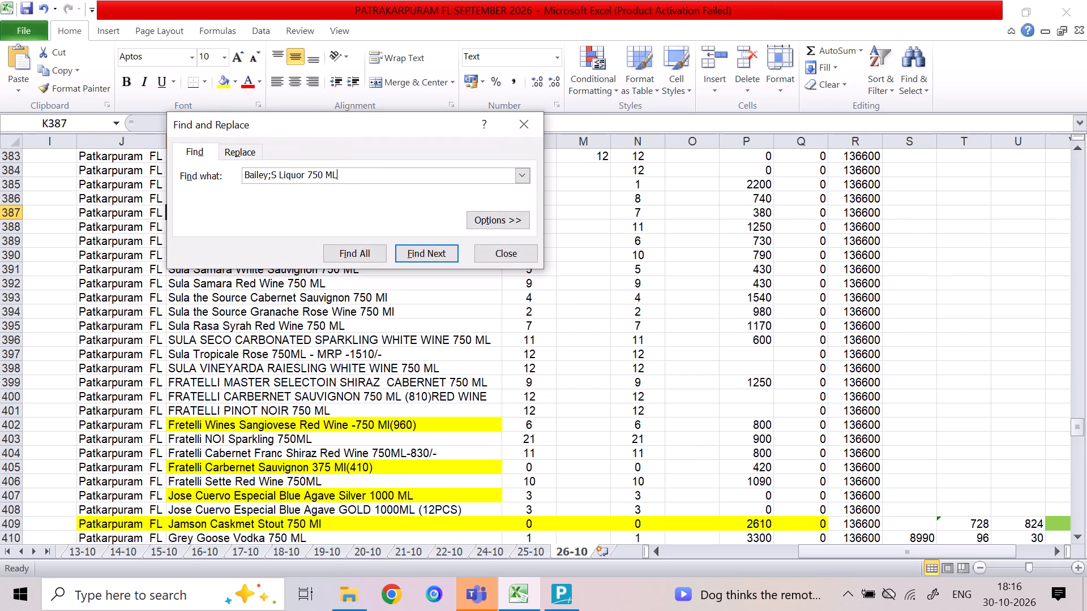
pyautogui.press('Return')
pyautogui.press('Return')
# Back in TallyPrime, look through the stock items around Bailey;S Liquor 750 ML and filter the list again by BAIL.
pyautogui.hotkey('alt', 'Tab')
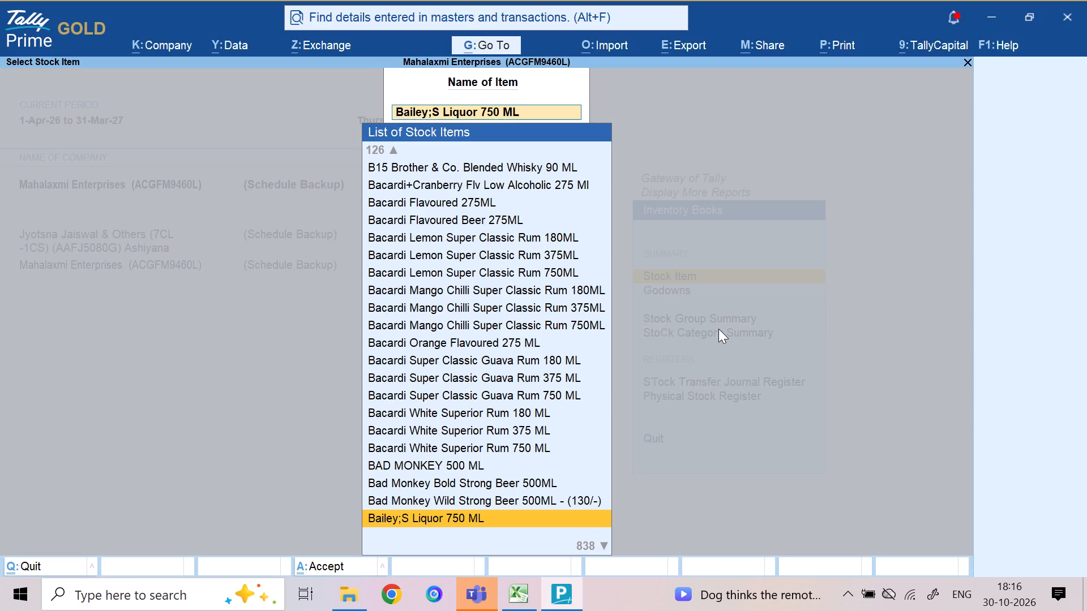
pyautogui.press('Down')
pyautogui.press('Up')
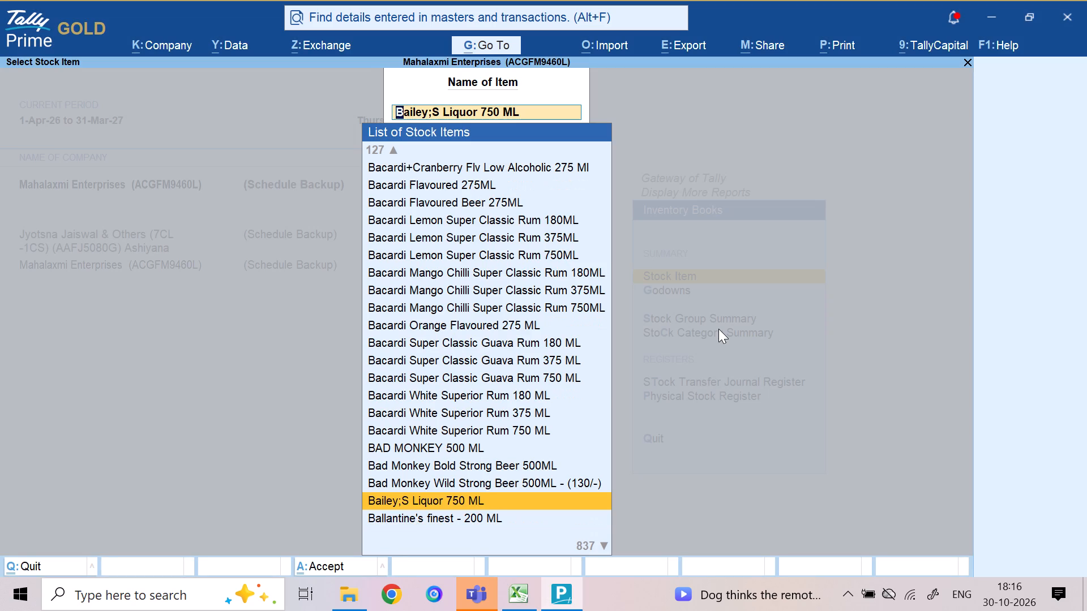
pyautogui.press('Down')
pyautogui.press('Down')
pyautogui.press('Down')
pyautogui.press('Down')
pyautogui.press('Down')
pyautogui.press('Down')
pyautogui.press('Down')
pyautogui.press('Up')
pyautogui.press('Up')
pyautogui.press('Up')
pyautogui.press('Up')
pyautogui.press('Up')
pyautogui.press('Up')
pyautogui.press('Up')
pyautogui.press('Up')
pyautogui.press('Up')
pyautogui.press('Up')
pyautogui.press('Up')
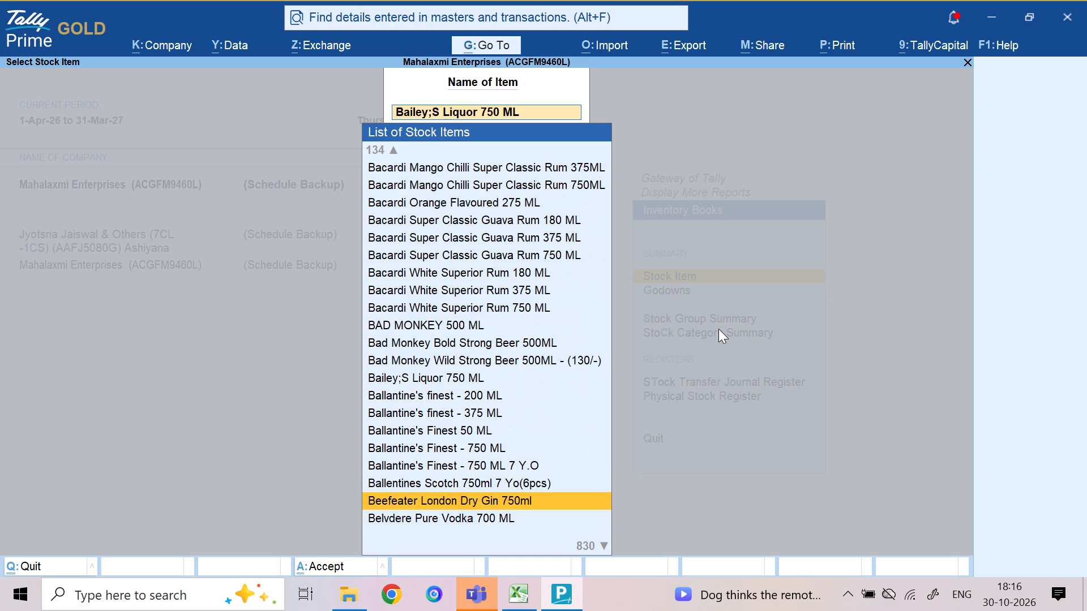
pyautogui.press('Down')
pyautogui.press('Down')
pyautogui.press('Down')
pyautogui.press('Down')
pyautogui.press('Down')
pyautogui.press('Up')
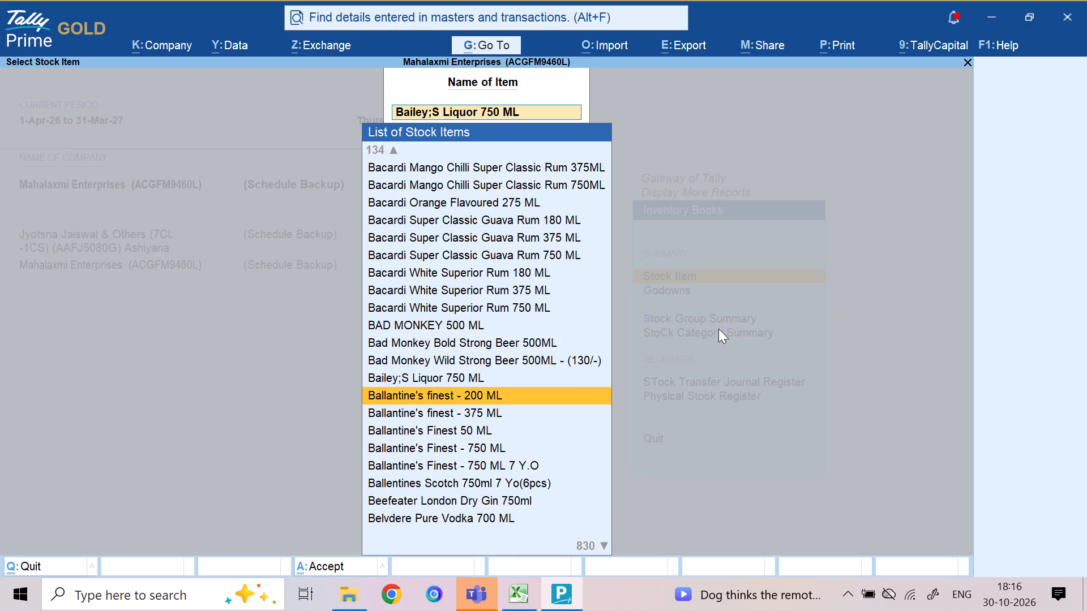
pyautogui.press('Up')
pyautogui.press('Up')
pyautogui.press('Down')
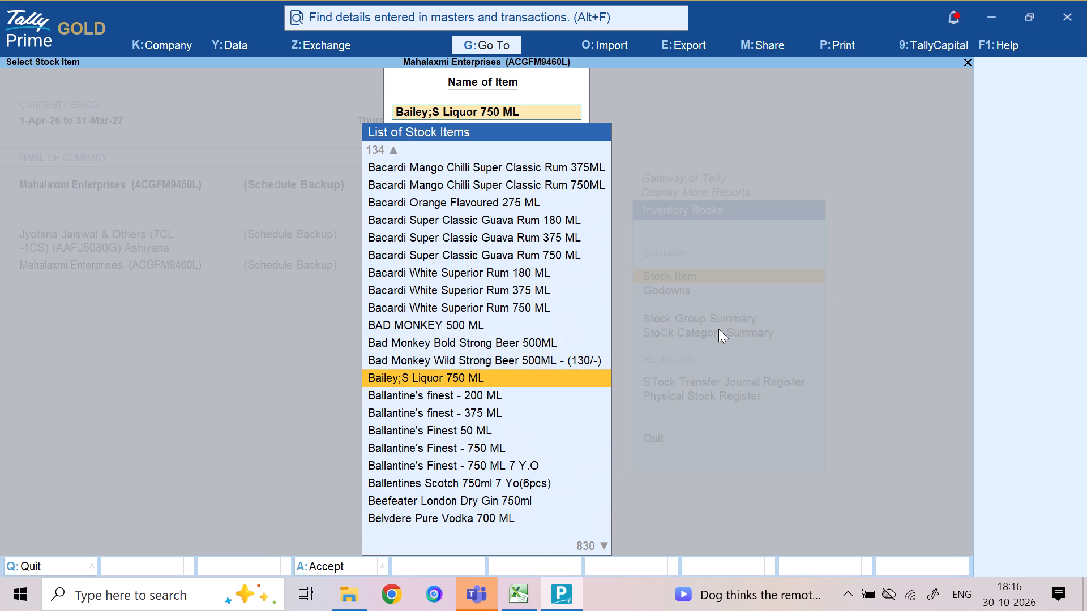
pyautogui.press('Escape')
pyautogui.write('BA')
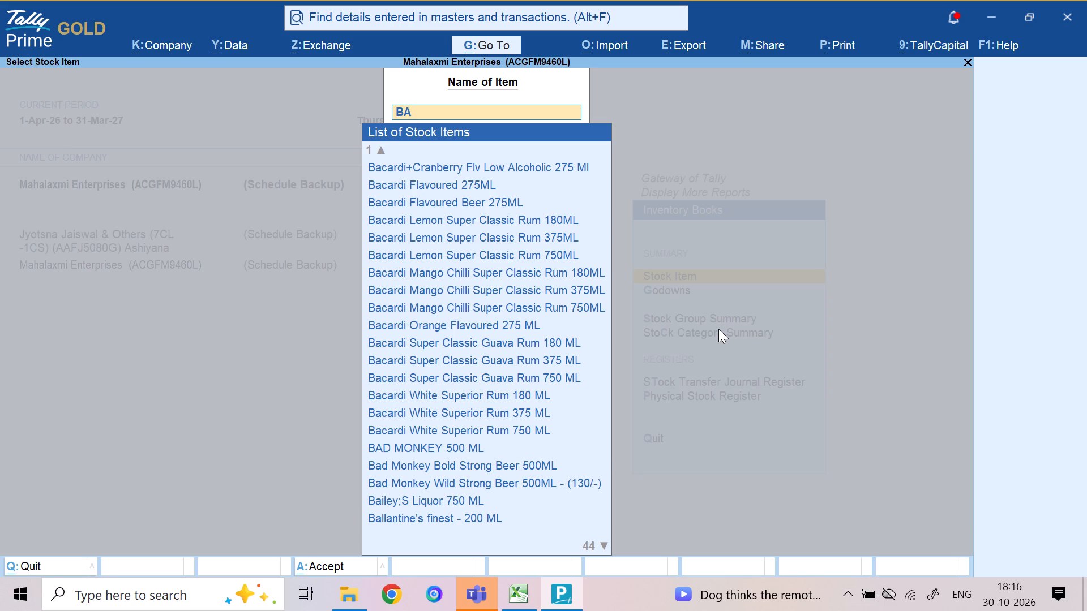
pyautogui.write('IL')
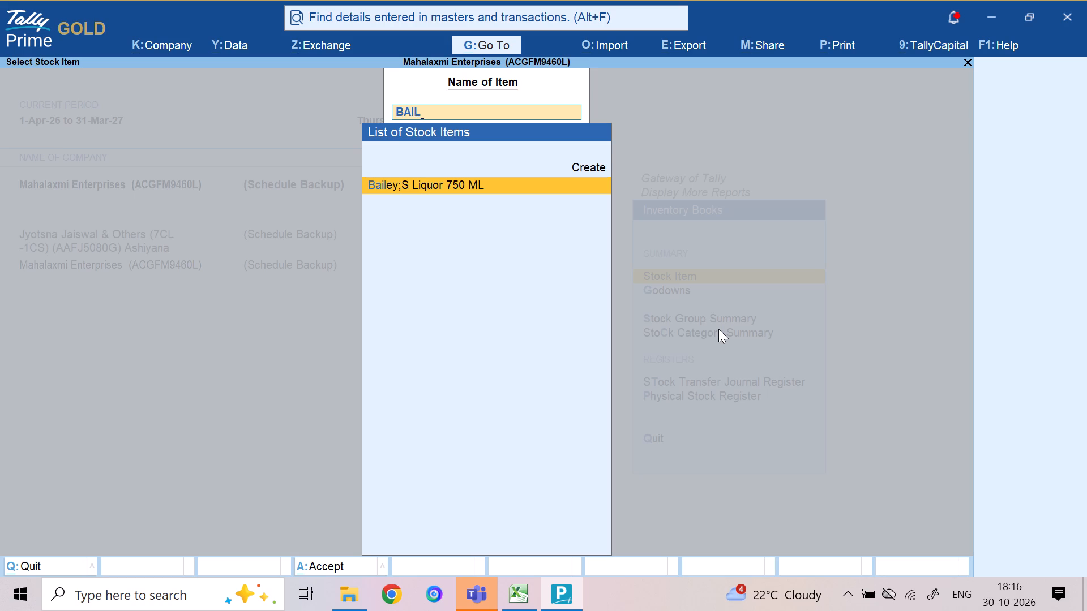
# Return to the Excel sheet and search it again for Bailey;S Liquor 750 ML.
pyautogui.hotkey('alt', 'Tab')
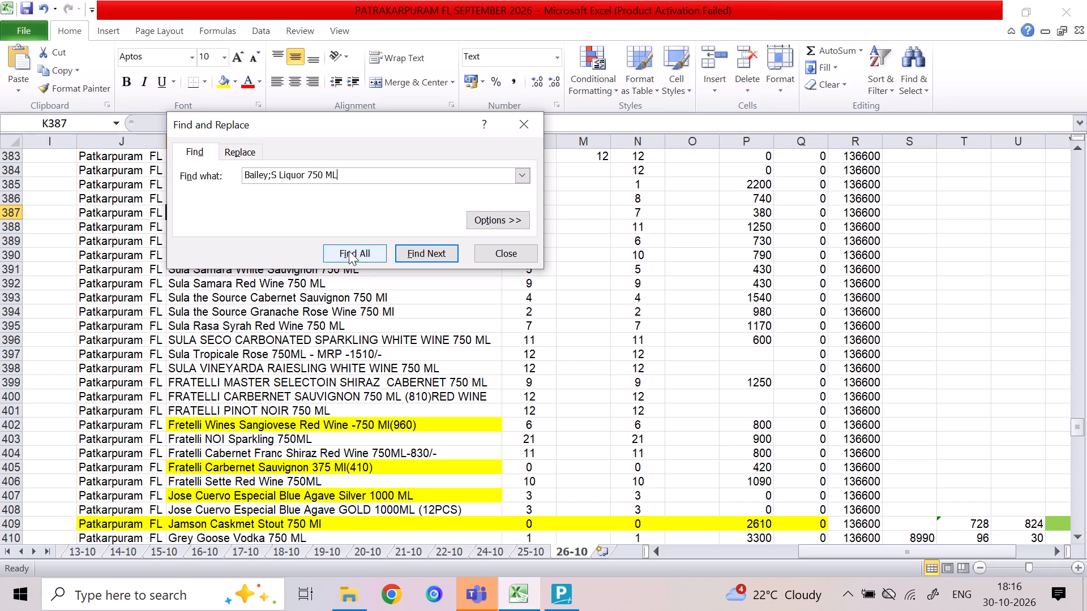
pyautogui.hotkey('alt', 'Tab')
pyautogui.hotkey('alt', 'Tab')
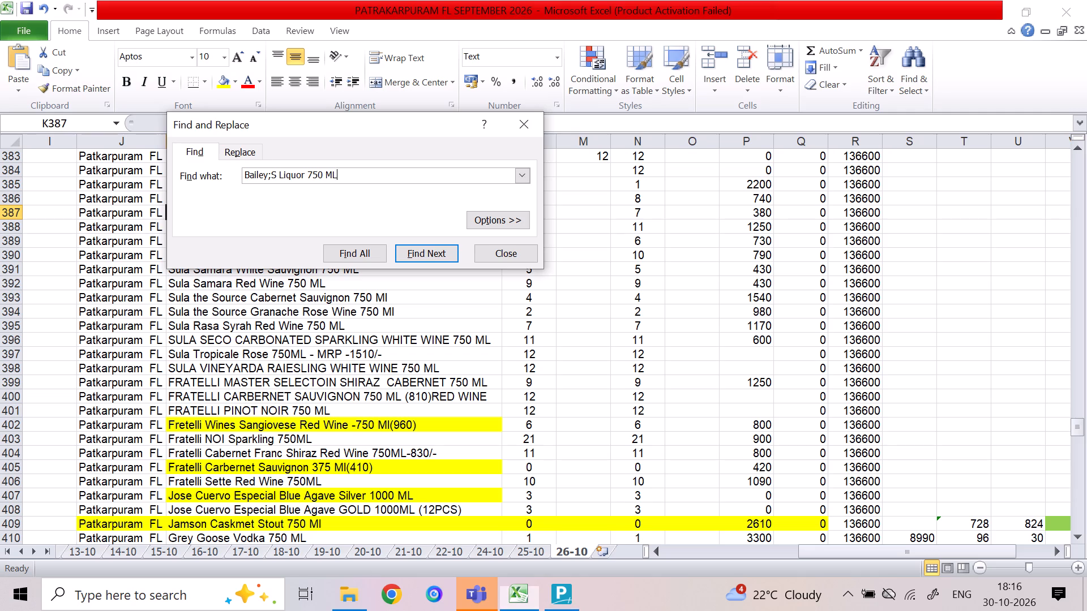
pyautogui.click(318, 328)
pyautogui.click(416, 252)
pyautogui.click(384, 303)
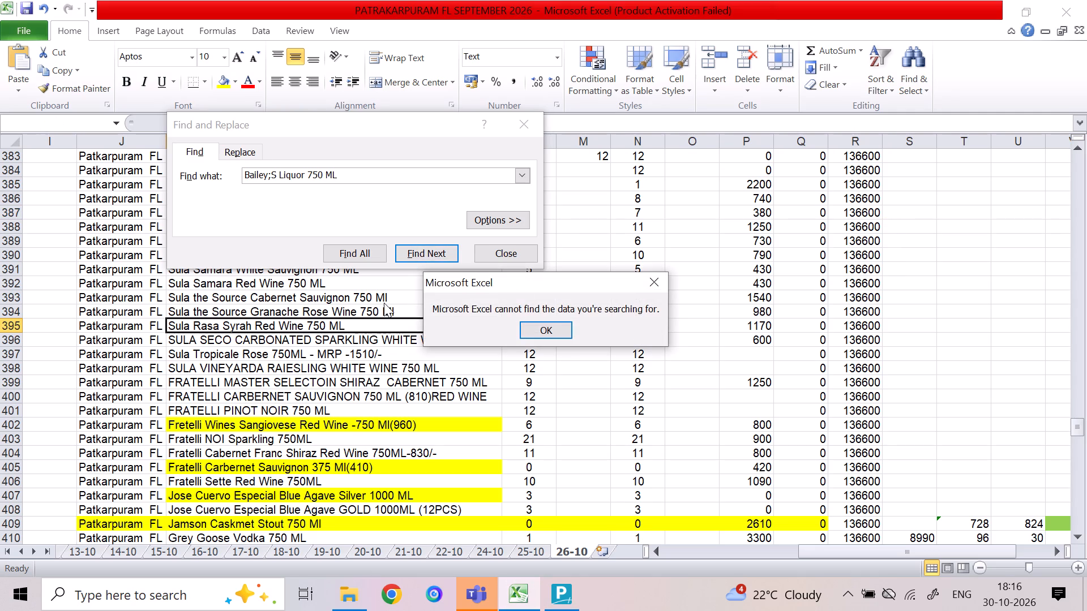
pyautogui.click(548, 327)
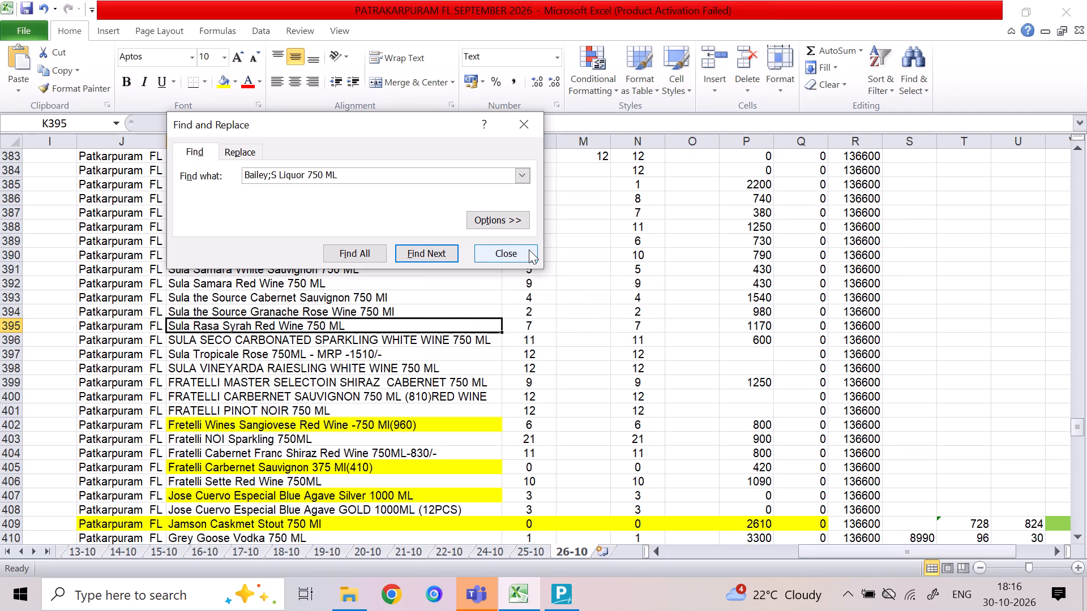
pyautogui.click(529, 249)
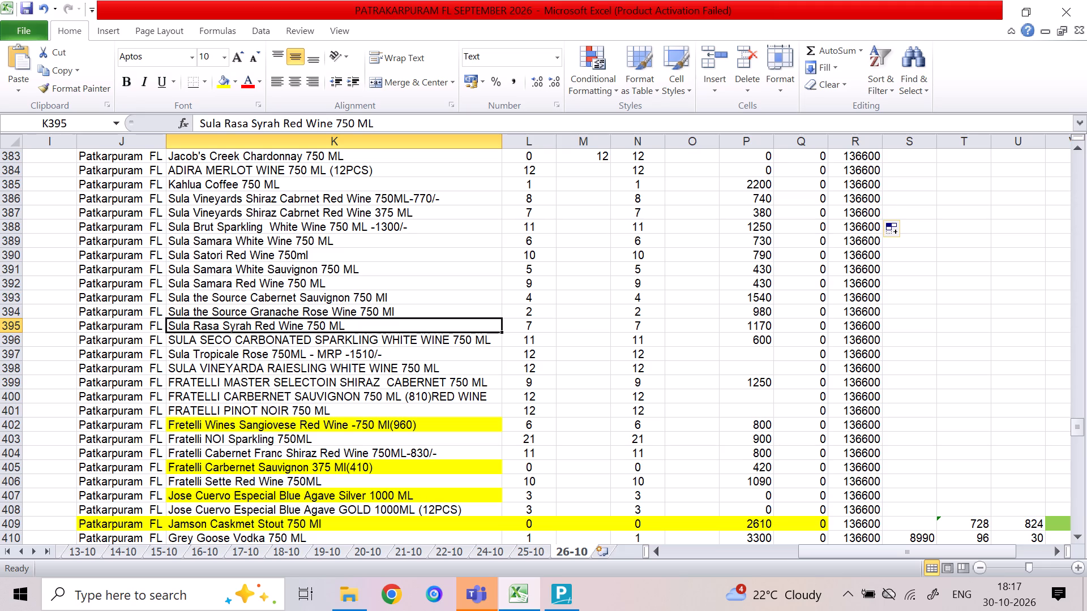
# Check the closing stock row by row from Jacob's Creek Shiraz Red Wine 750 ML down to the Jose Cuervo Especial items.
pyautogui.moveTo(1080, 421); pyautogui.dragTo(1076, 410)
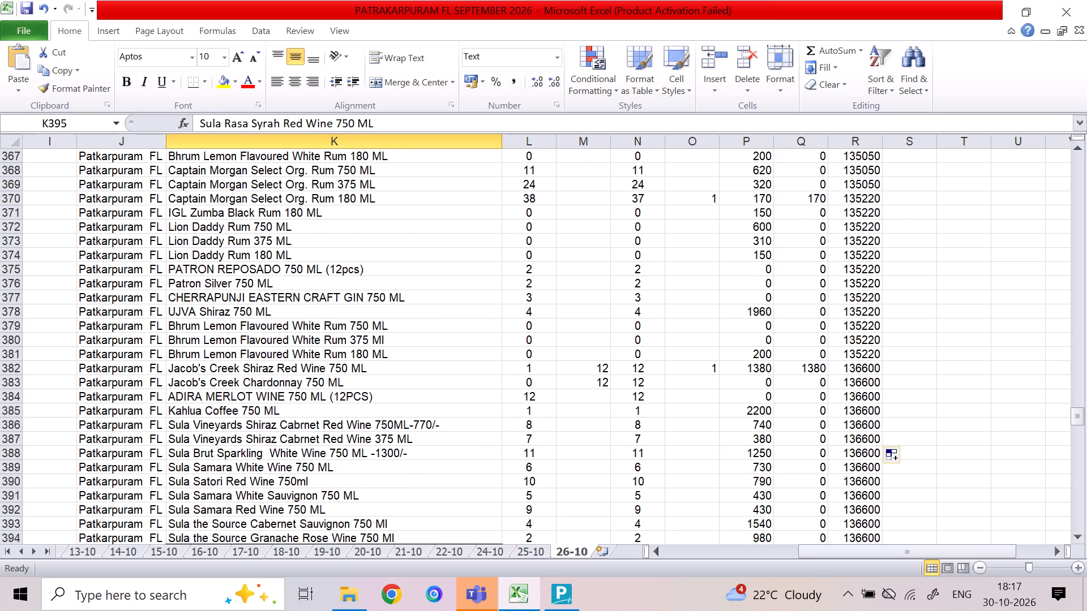
pyautogui.click(644, 373)
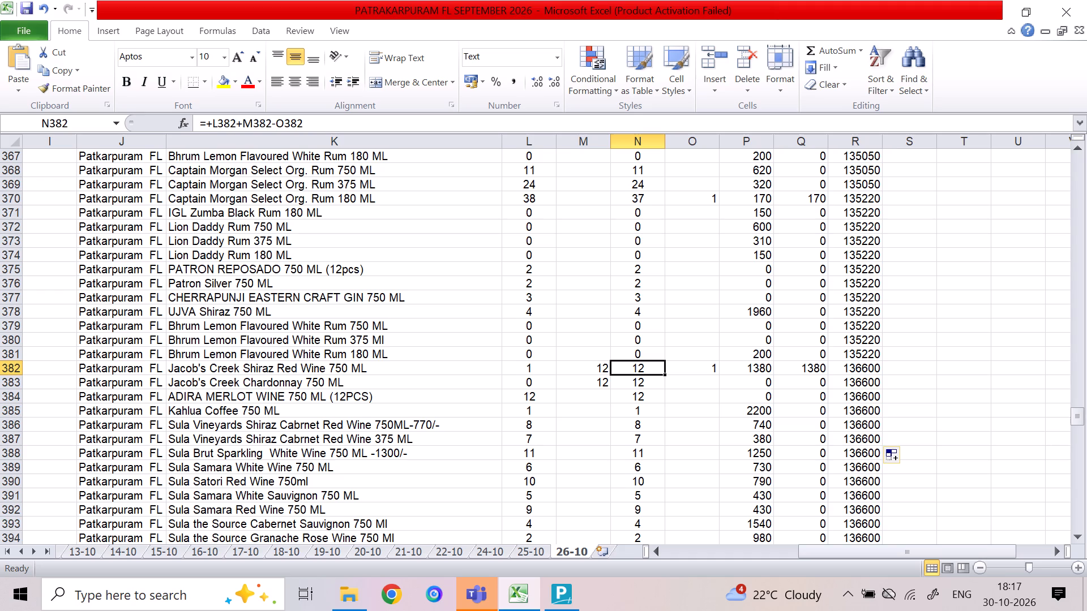
pyautogui.press('Down')
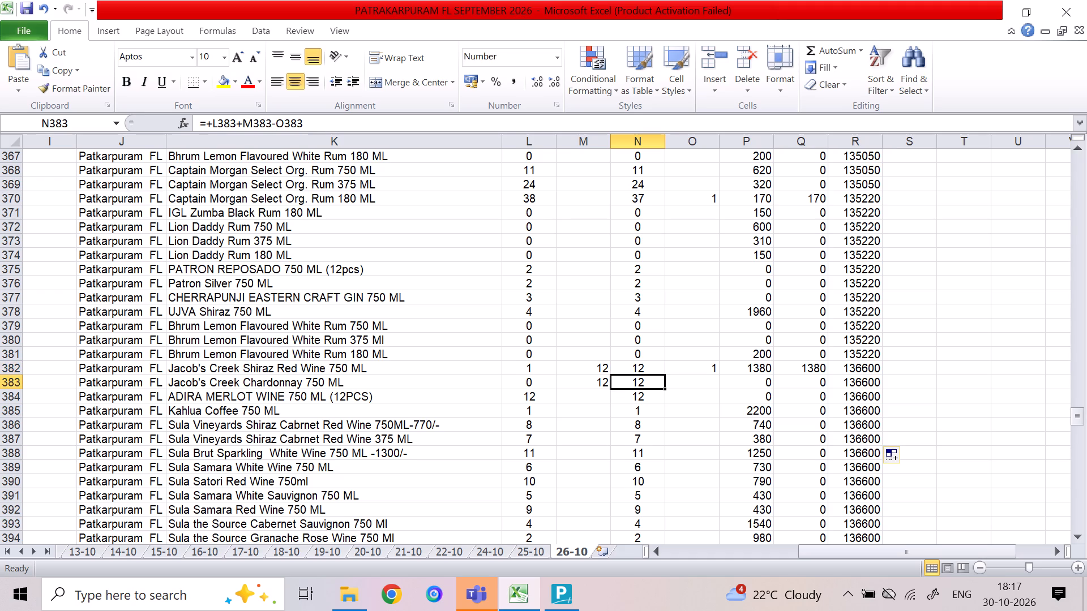
pyautogui.press('Down')
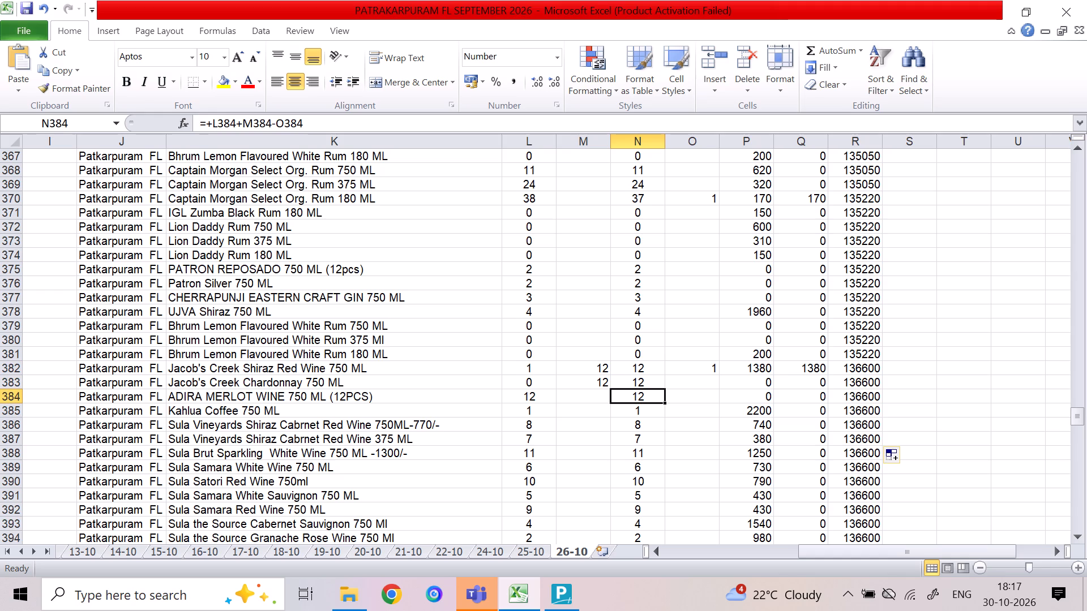
pyautogui.press('Down')
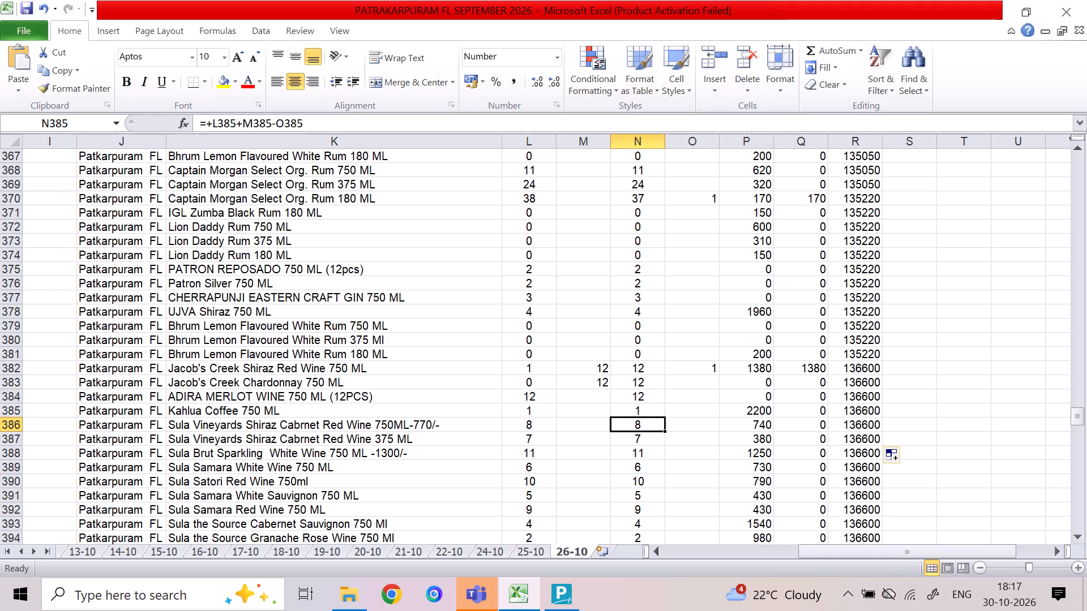
pyautogui.press('Down')
pyautogui.press('Down')
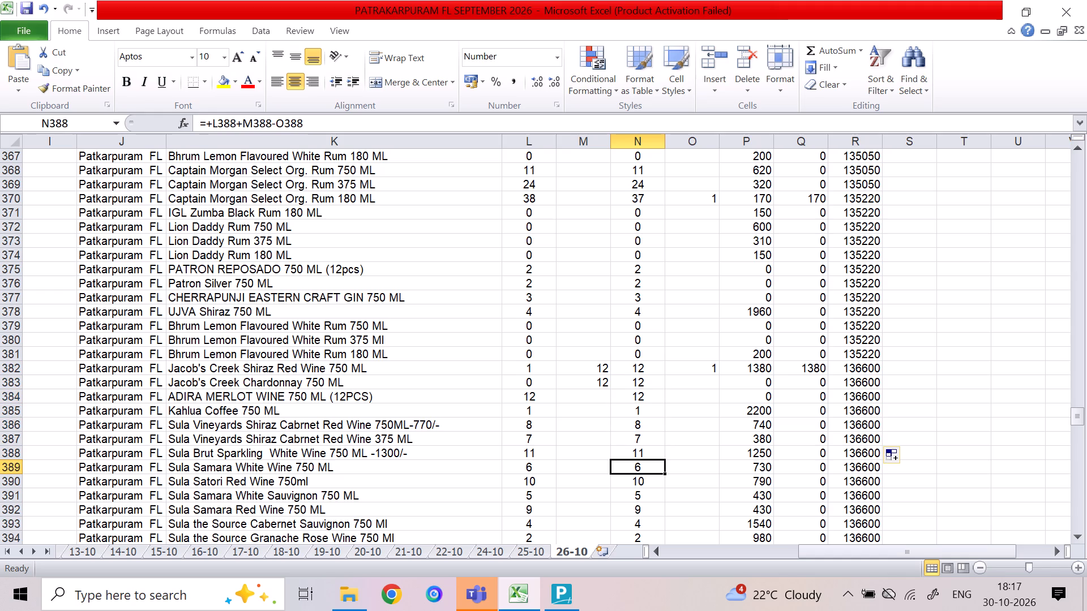
pyautogui.press('Down')
pyautogui.press('Down')
pyautogui.press('Down')
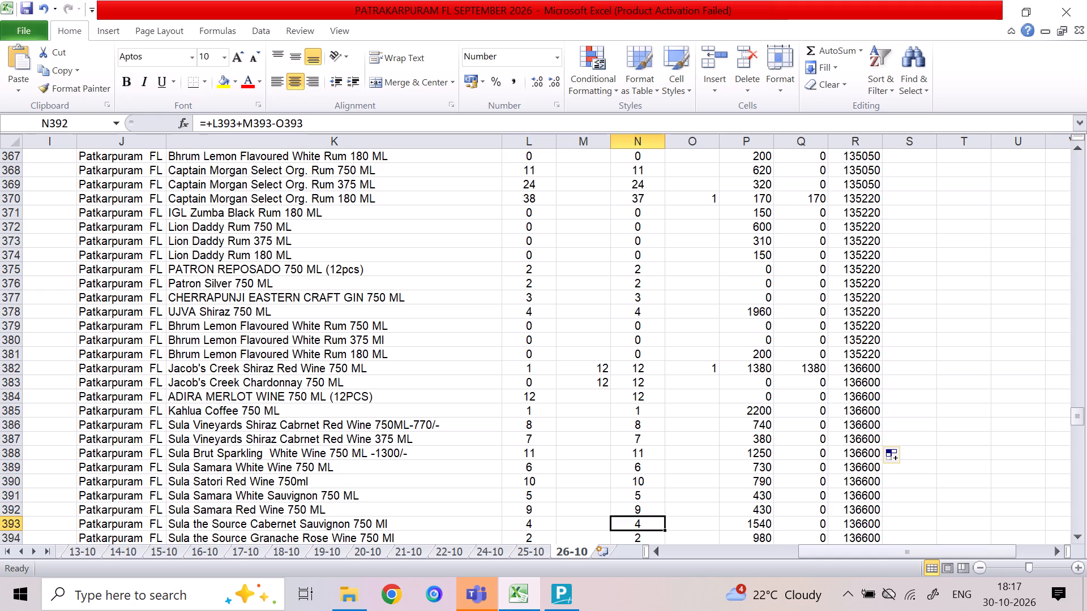
pyautogui.press('Down')
pyautogui.press('Down')
pyautogui.press('Down')
pyautogui.press('Down')
pyautogui.press('Down')
pyautogui.press('Down')
pyautogui.press('Down')
pyautogui.press('Down')
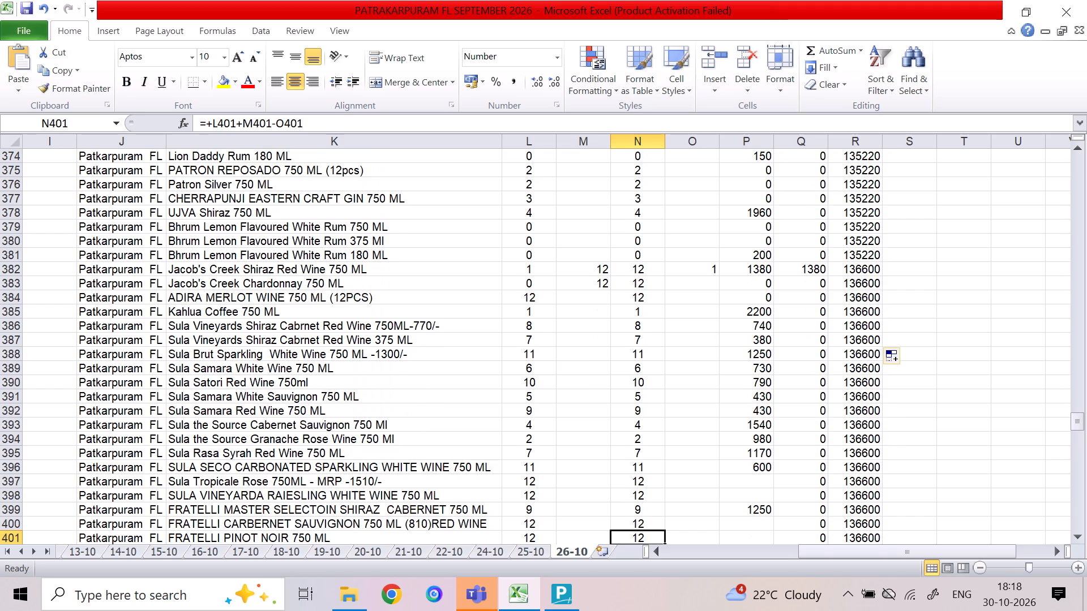
pyautogui.press('Down')
pyautogui.press('Down')
pyautogui.press('Down')
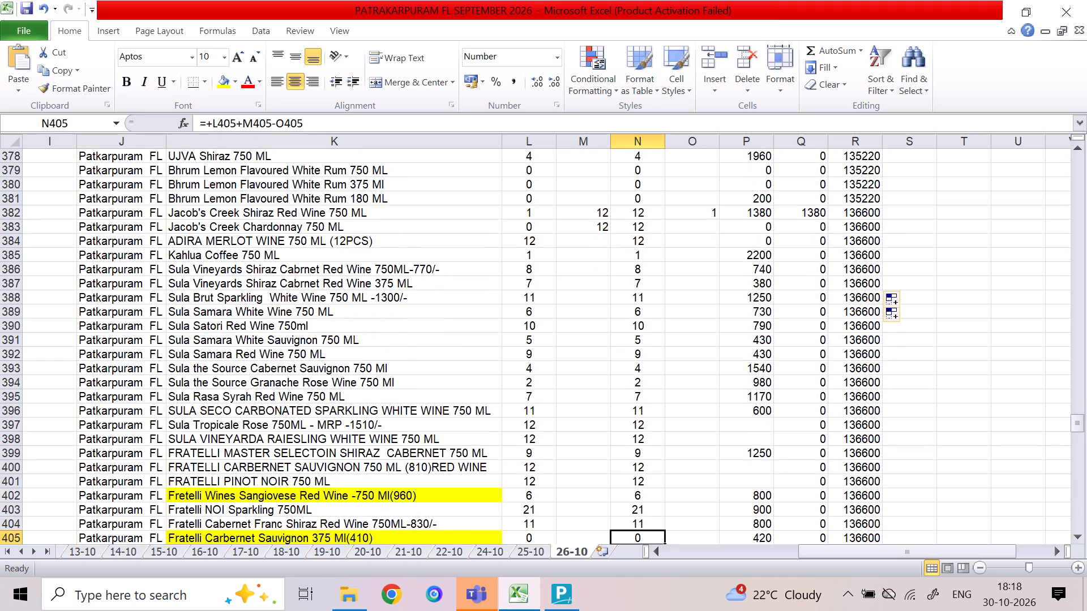
pyautogui.press('Down')
pyautogui.press('Down')
pyautogui.press('Down')
pyautogui.press('Up')
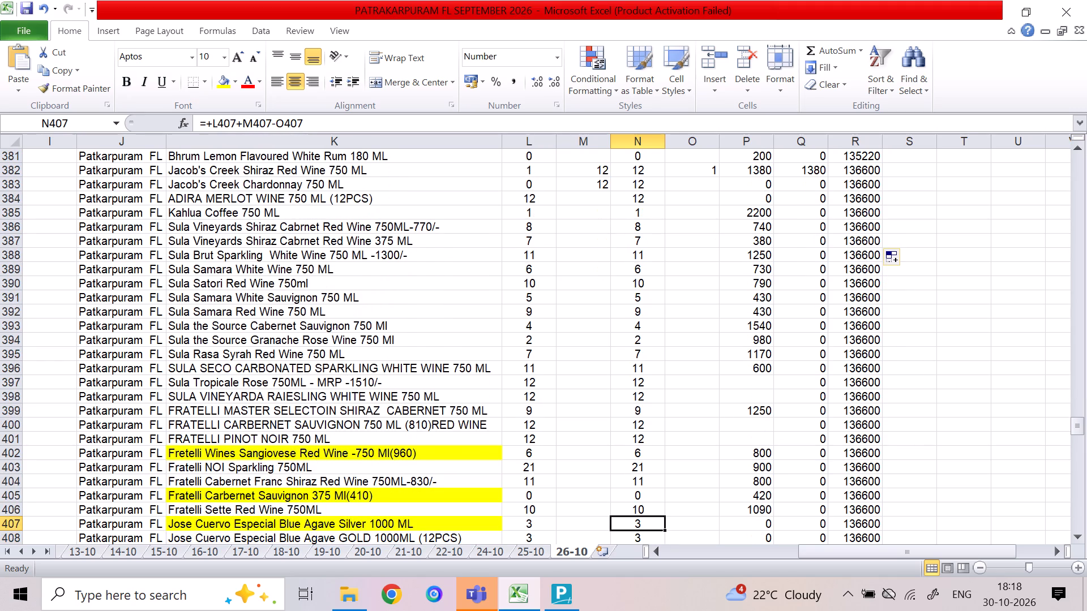
pyautogui.press('Up')
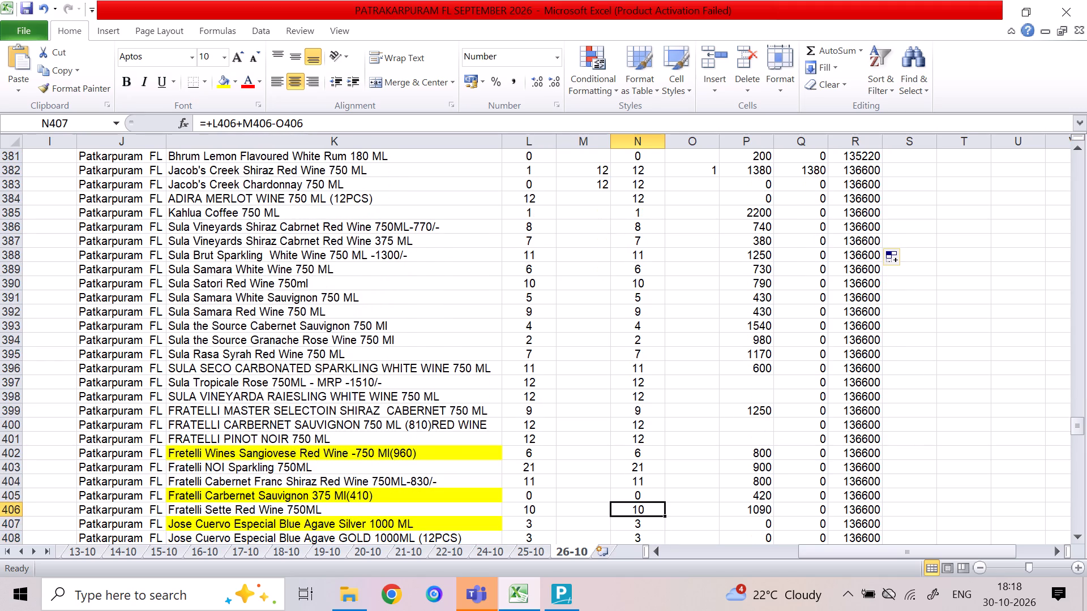
pyautogui.press('Down')
pyautogui.press('Down')
pyautogui.press('Down')
pyautogui.press('Down')
pyautogui.press('Down')
pyautogui.press('Up')
pyautogui.press('Up')
pyautogui.press('Up')
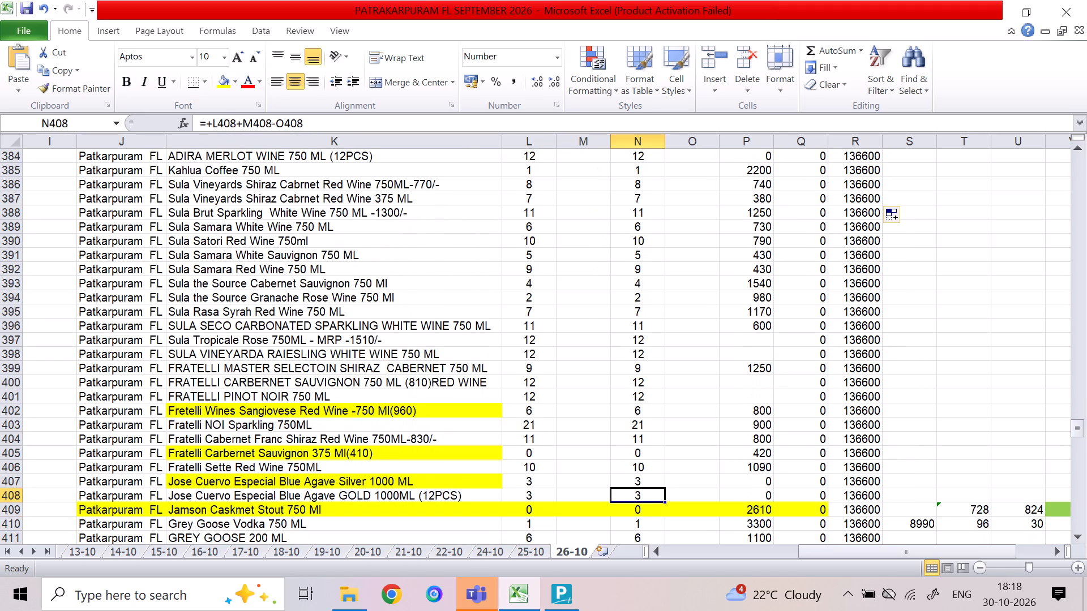
# Insert a blank row between ADIRA MERLOT WINE 750 ML (12PCS) and Kahlua Coffee 750 ML on the 26-10 sheet.
pyautogui.press('Up')
pyautogui.press('Up')
pyautogui.press('Up')
pyautogui.press('Up')
pyautogui.press('Up')
pyautogui.press('Up')
pyautogui.press('Up')
pyautogui.press('Up')
pyautogui.press('Up')
pyautogui.press('Up')
pyautogui.press('Up')
pyautogui.press('Up')
pyautogui.press('Up')
pyautogui.press('Up')
pyautogui.press('Up')
pyautogui.press('Up')
pyautogui.press('Up')
pyautogui.press('Up')
pyautogui.press('Up')
pyautogui.press('Up')
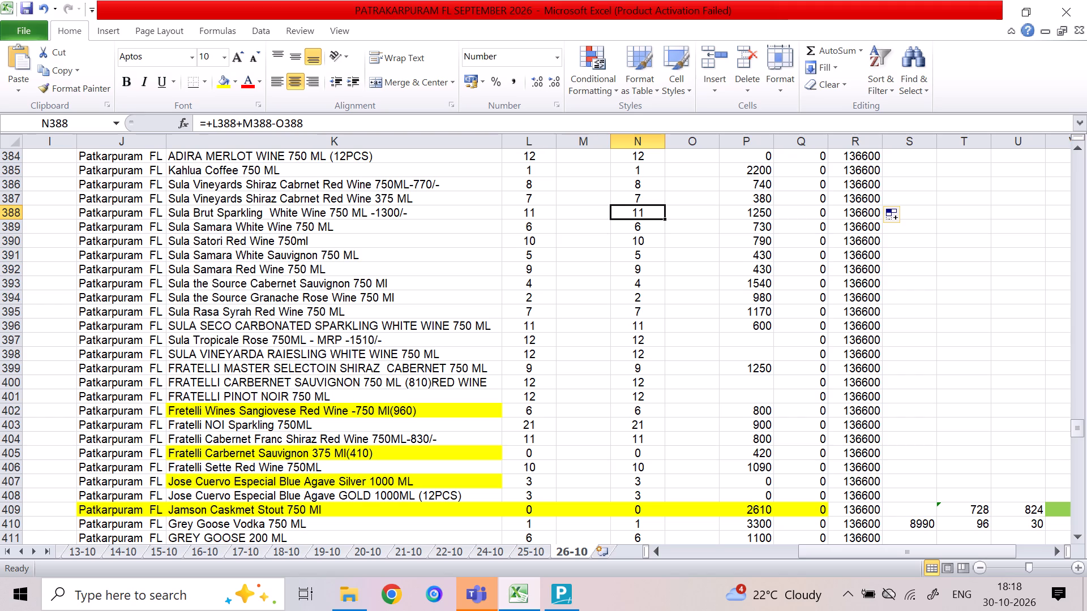
pyautogui.press('Up')
pyautogui.press('Left')
pyautogui.press('Left')
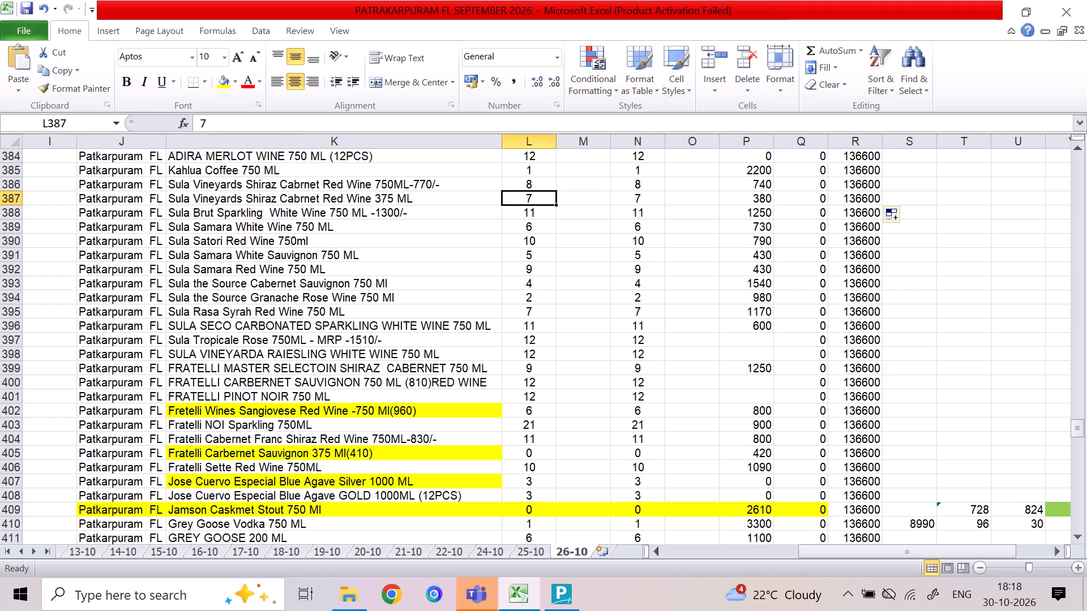
pyautogui.press('Up')
pyautogui.press('Up')
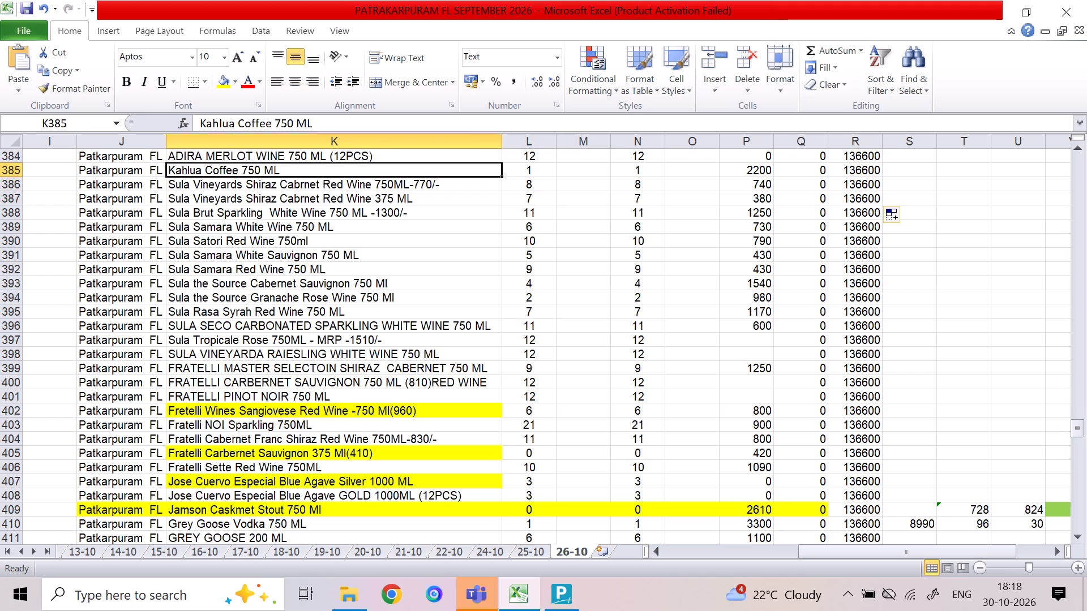
pyautogui.press('Up')
pyautogui.press('Down')
pyautogui.press('Up')
pyautogui.press('Up')
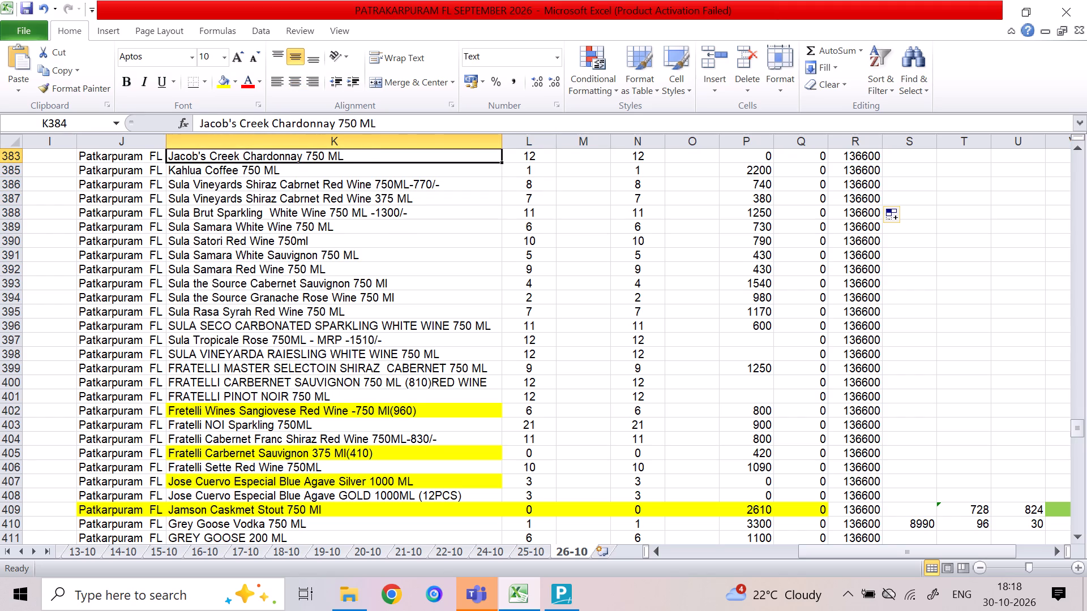
pyautogui.press('Down')
pyautogui.press('Down')
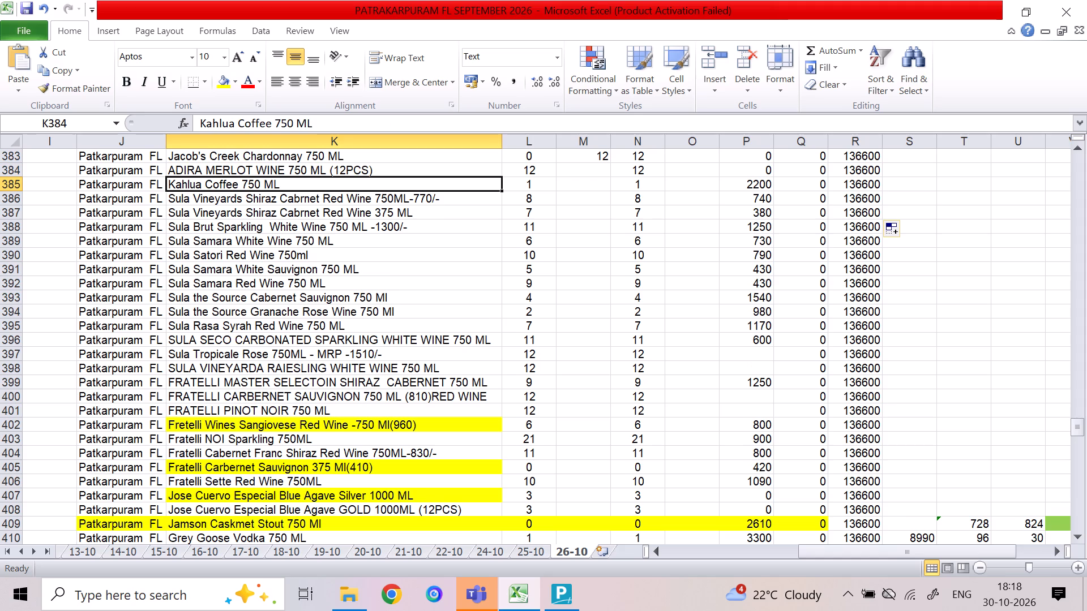
pyautogui.click(7, 189)
pyautogui.click(3, 184)
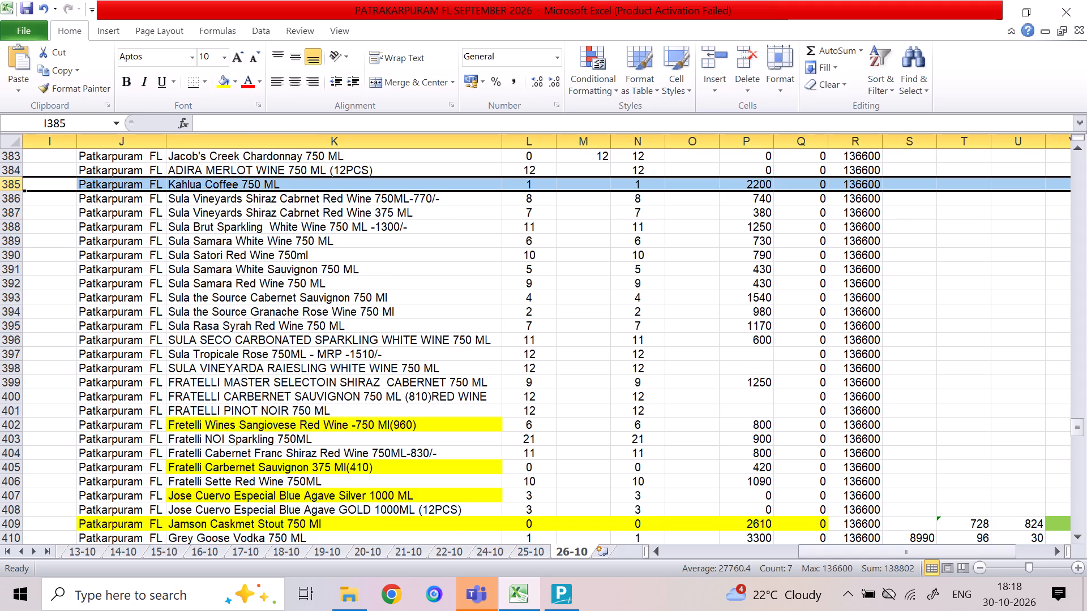
pyautogui.hotkey('ctrl', '+')
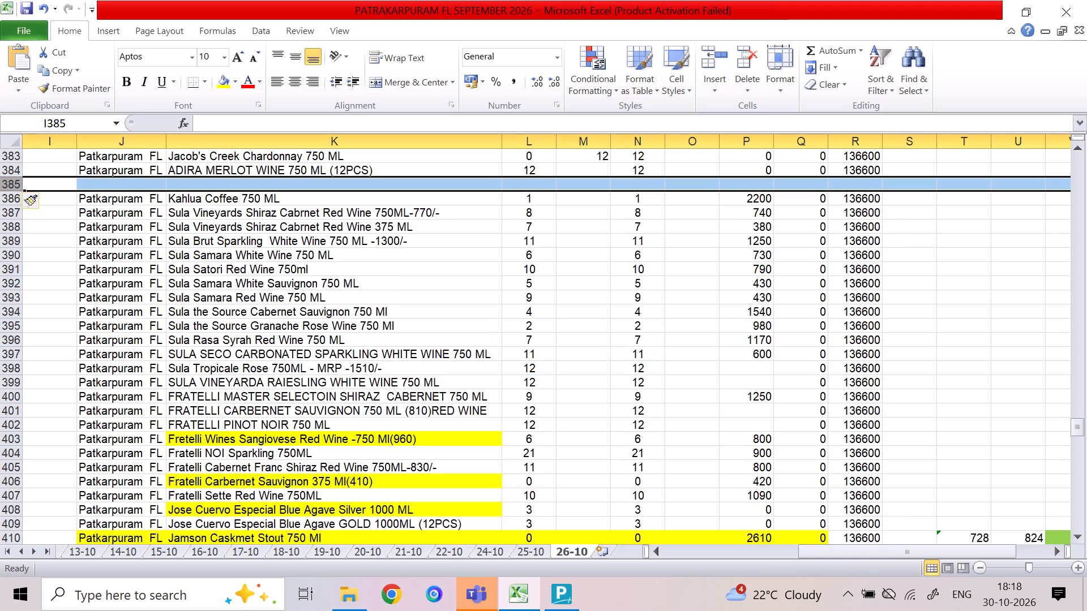
# Fill the blank row 385 with a copy of the ADIRA MERLOT WINE 750 ML (12PCS) row and clear its item name.
pyautogui.click(4, 172)
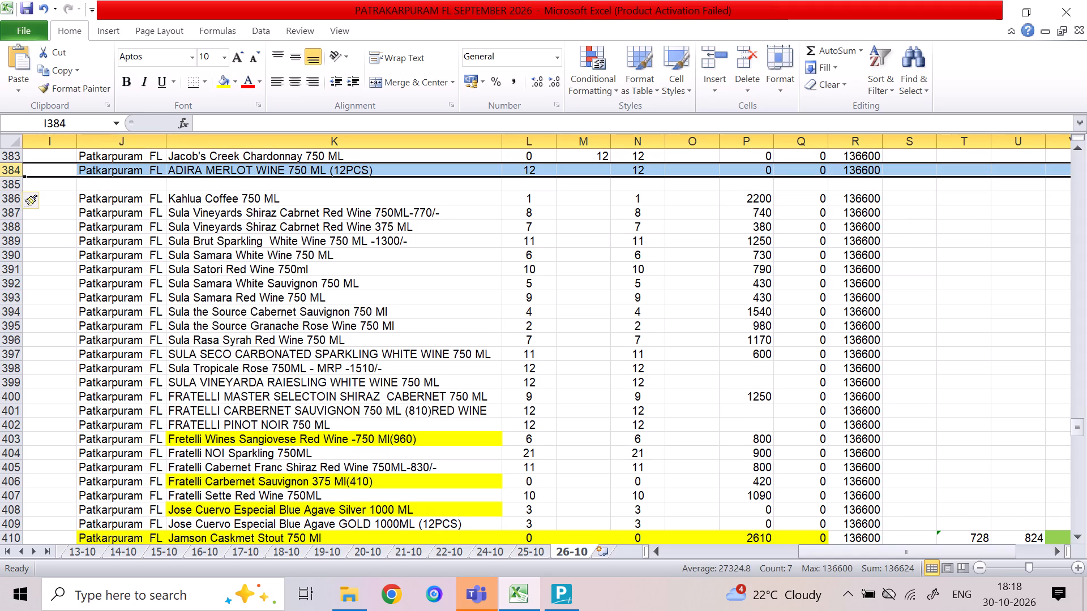
pyautogui.hotkey('ctrl', 'c')
pyautogui.click(13, 186)
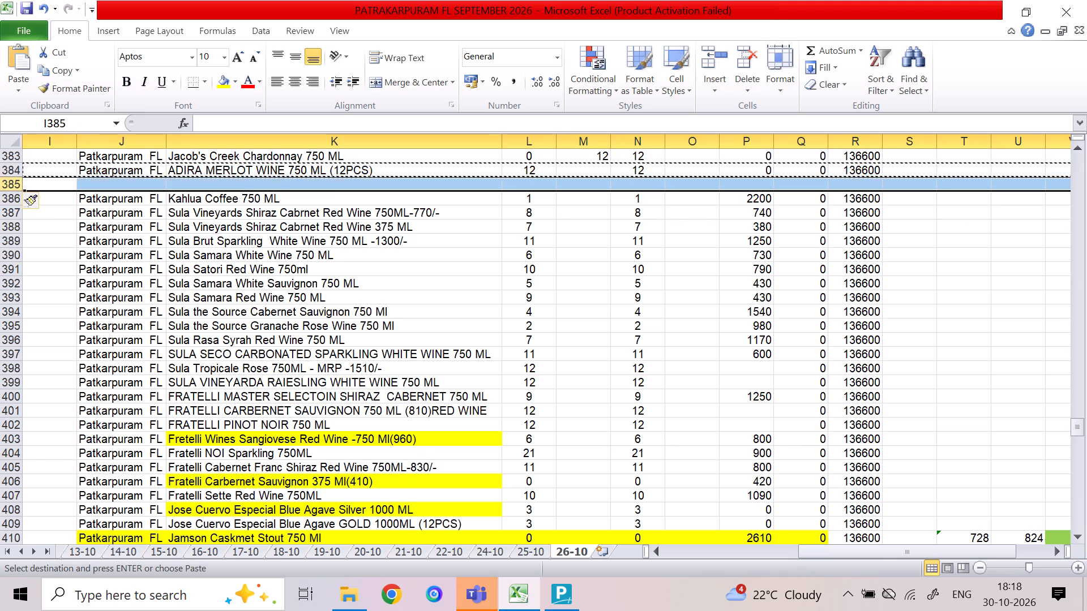
pyautogui.hotkey('ctrl', 'v')
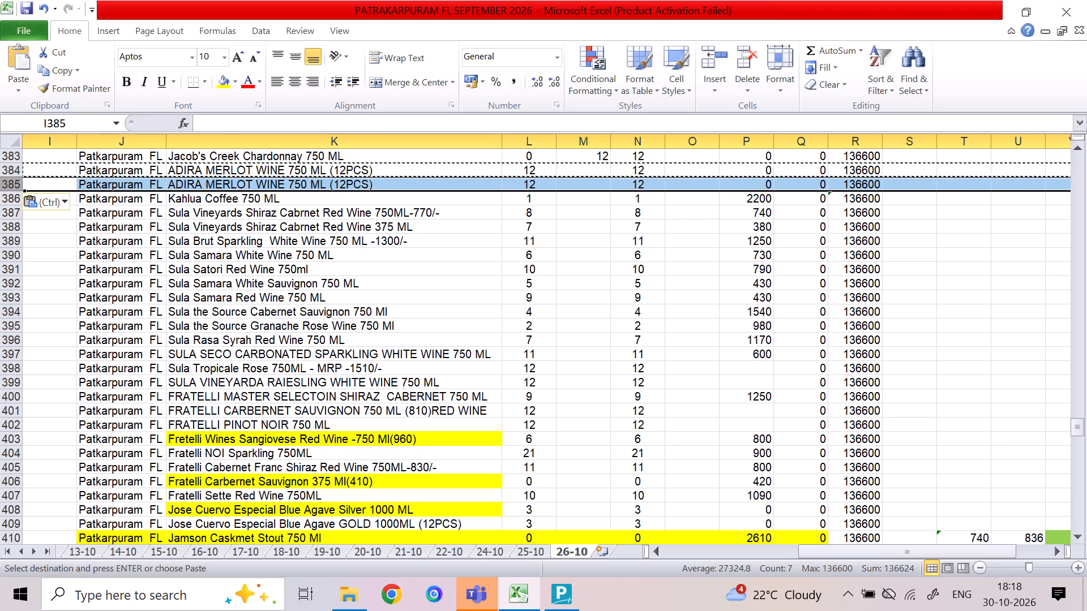
pyautogui.click(180, 186)
pyautogui.press('Delete')
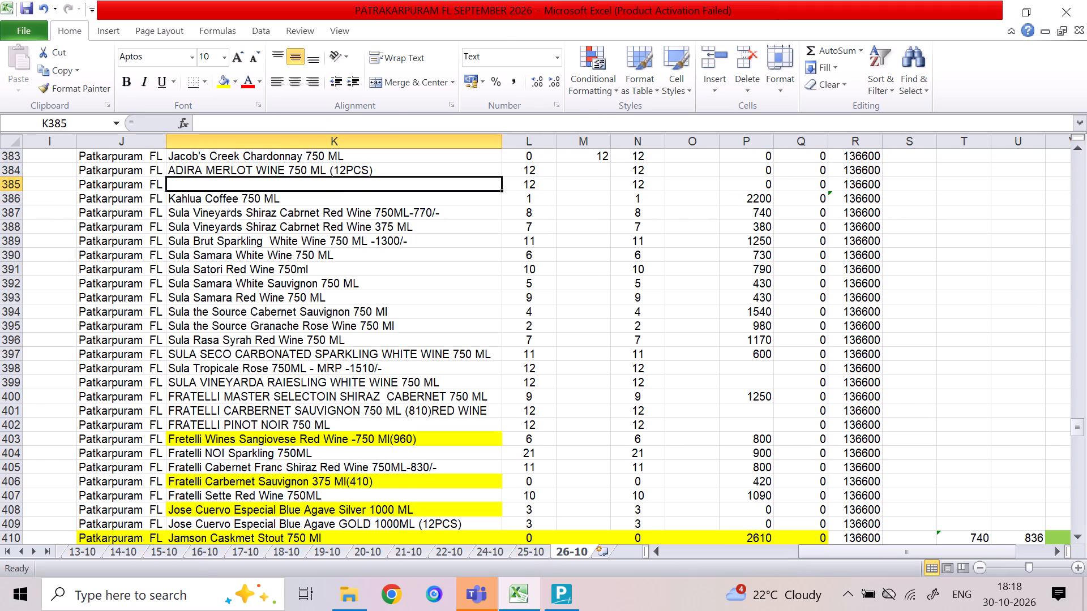
# Copy the item name Bailey;S Liquor 750 ML from TallyPrime into the empty name cell of row 385 in Excel.
pyautogui.hotkey('alt', 'Tab')
pyautogui.press('Return')
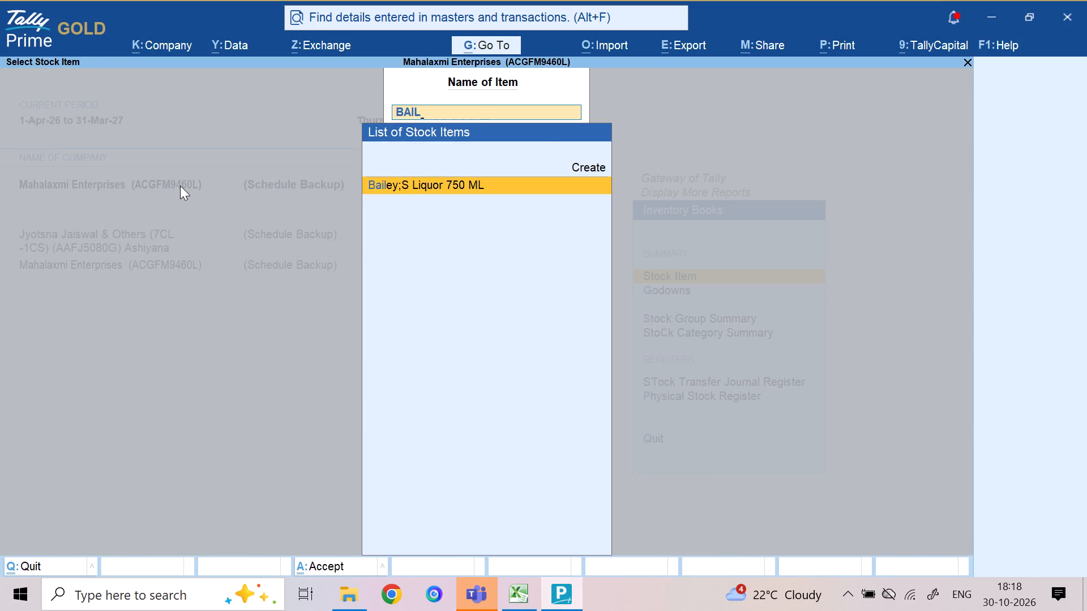
pyautogui.press('Escape')
pyautogui.hotkey('ctrl', 'c')
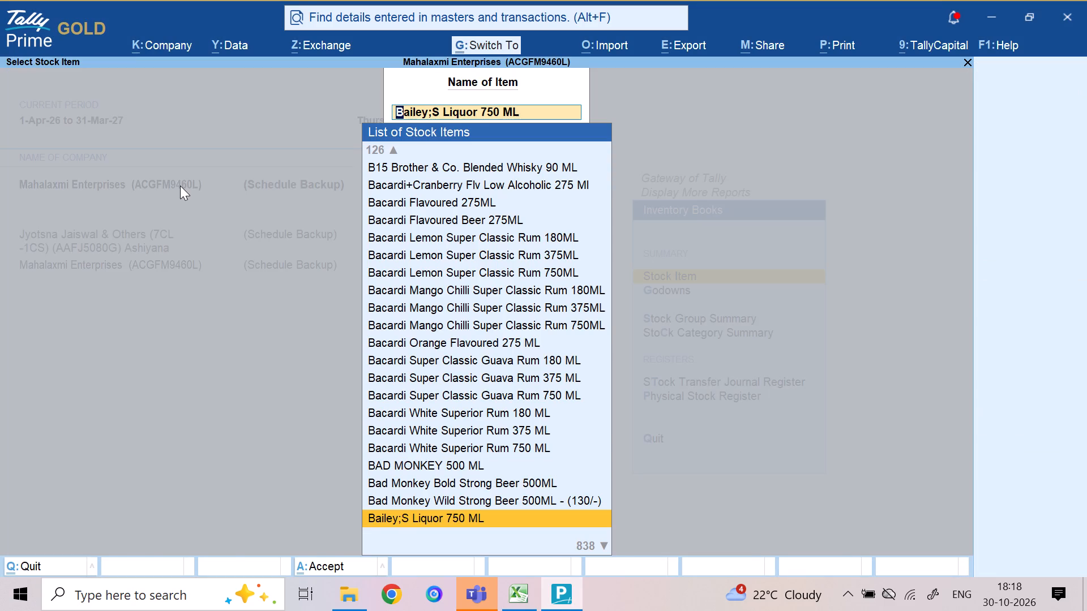
pyautogui.hotkey('alt', 'Tab')
pyautogui.hotkey('ctrl', 'v')
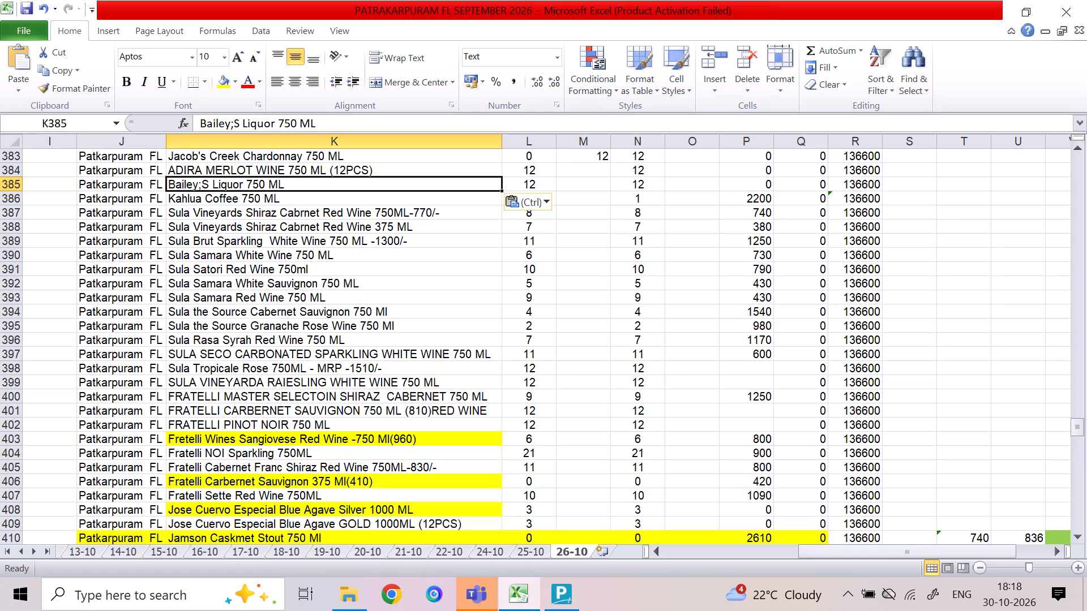
# Enter opening stock 0 and an addition of 4 for Bailey;S Liquor 750 ML.
pyautogui.press('Right')
pyautogui.press('0')
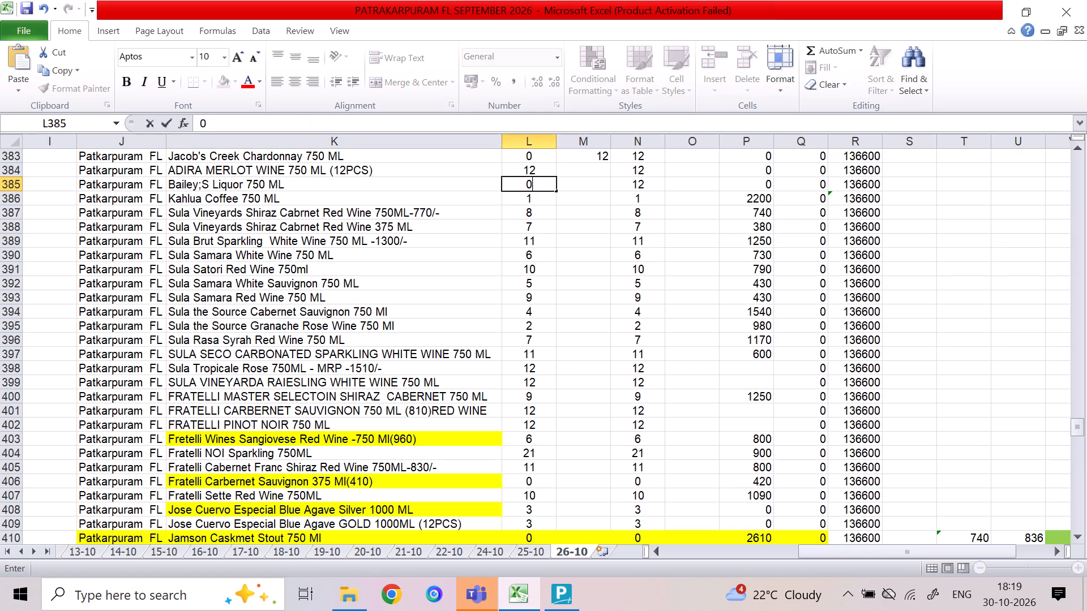
pyautogui.press('Return')
pyautogui.press('Up')
pyautogui.press('Right')
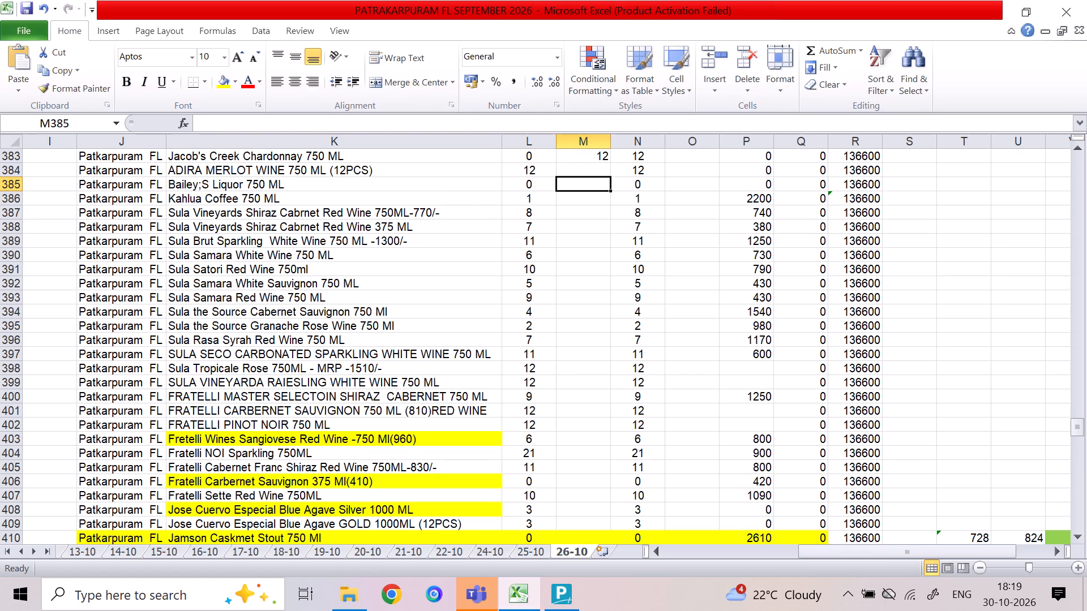
pyautogui.press('4')
pyautogui.press('Right')
# Fill the running total formula in column R from the ADIRA MERLOT row down through the Kahlua Coffee row.
pyautogui.press('Right')
pyautogui.press('Right')
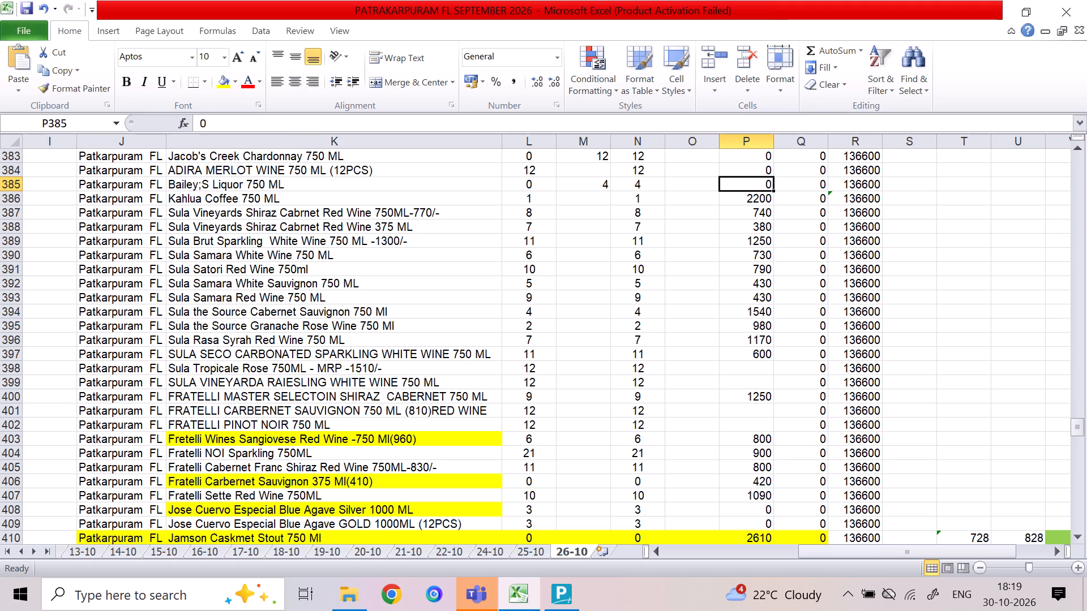
pyautogui.press('Right')
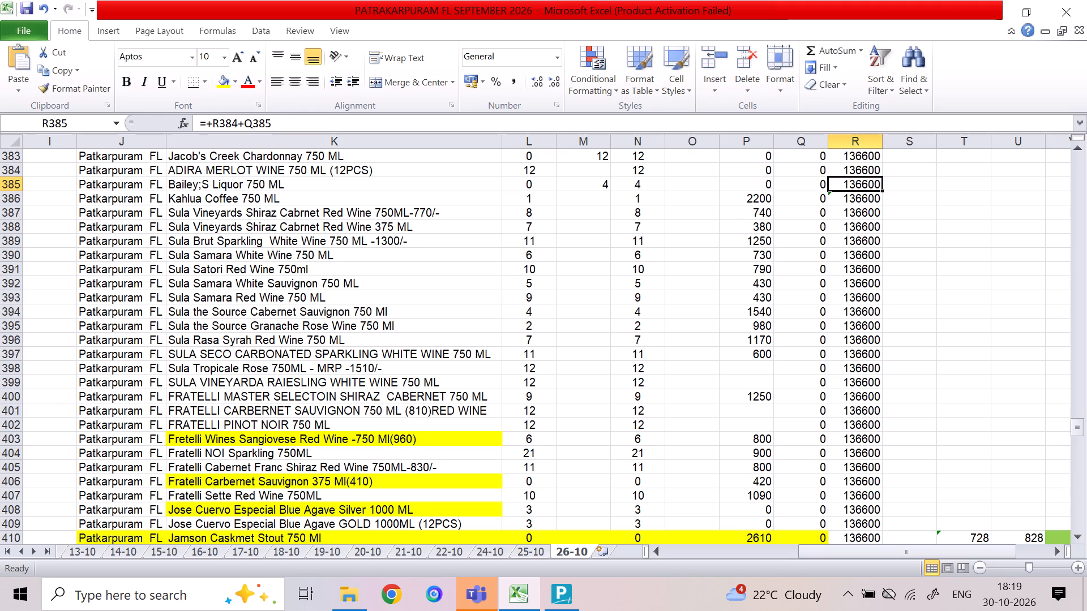
pyautogui.click(872, 167)
pyautogui.moveTo(883, 176); pyautogui.dragTo(885, 209)
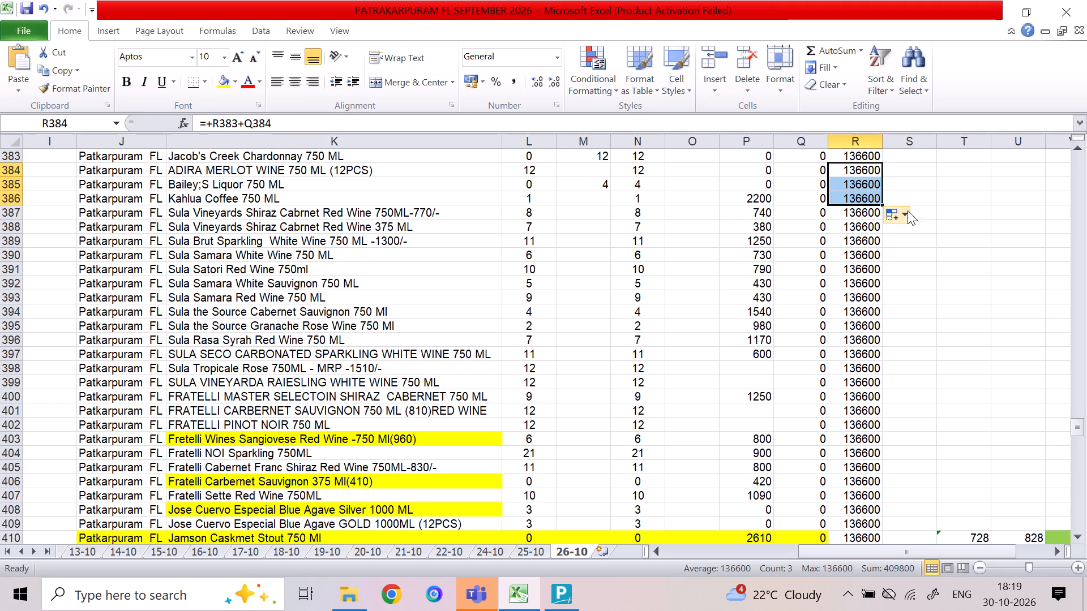
pyautogui.click(920, 207)
# Enter a sale of 1 for Sula Brut Sparkling White Wine 750 ML -1300/-.
pyautogui.click(594, 194)
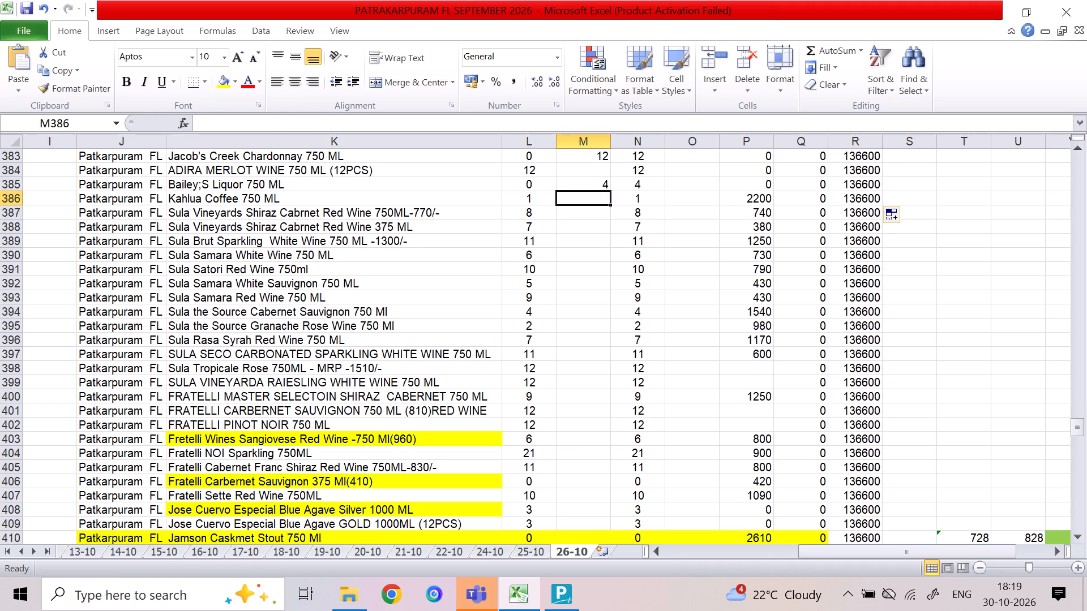
pyautogui.click(706, 199)
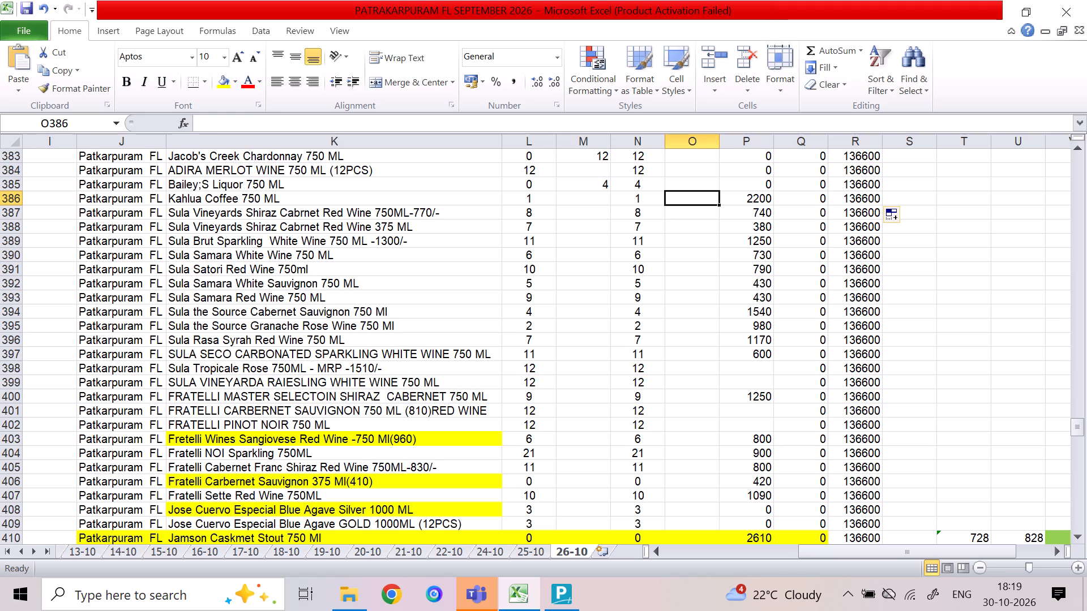
pyautogui.press('Down')
pyautogui.press('Left')
pyautogui.press('Left')
pyautogui.press('Left')
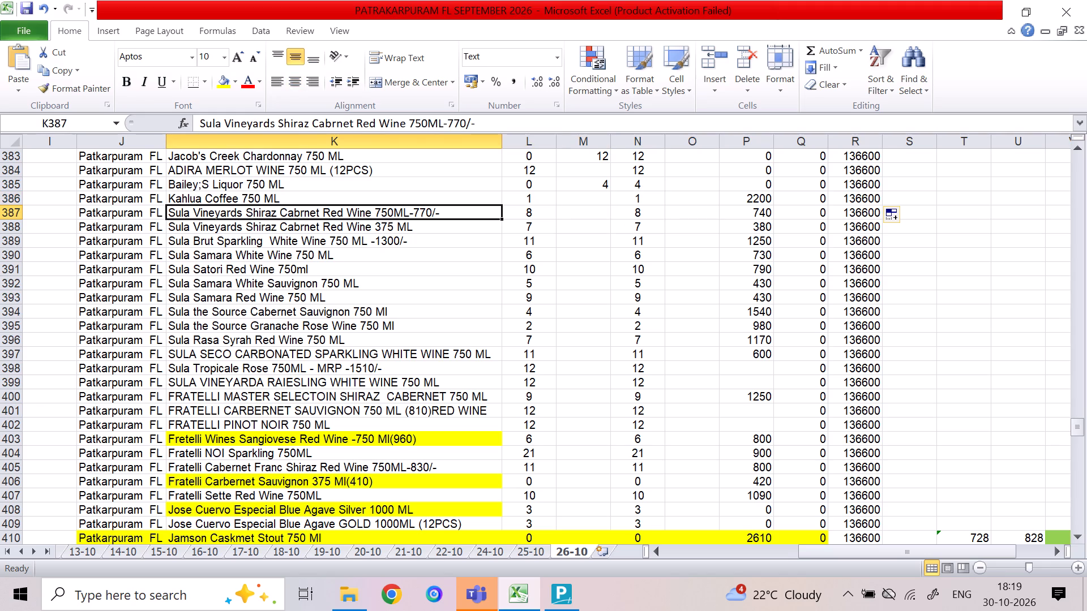
pyautogui.press('Down')
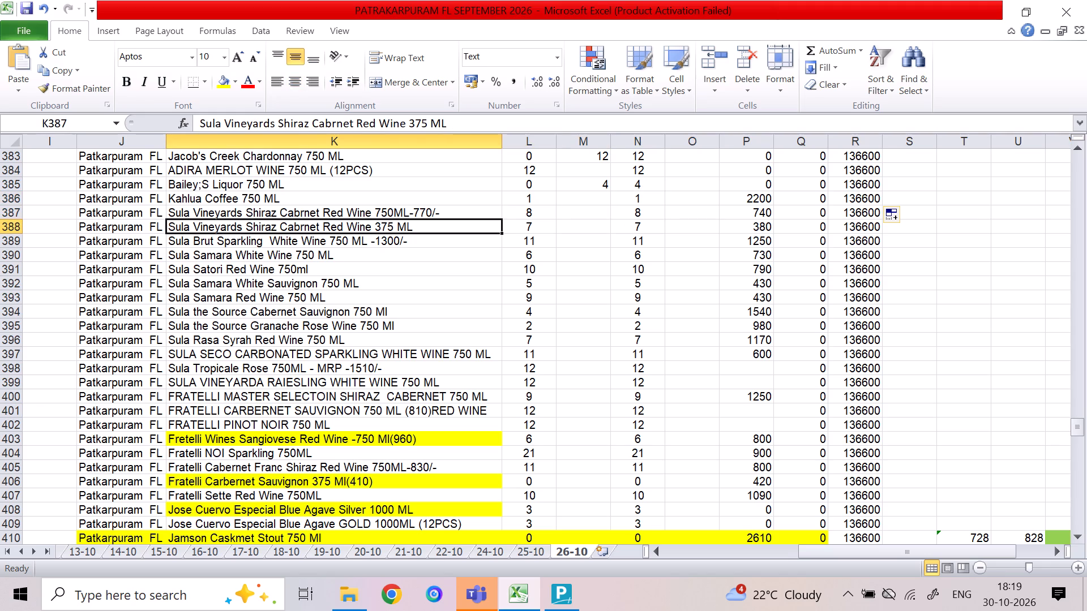
pyautogui.press('Down')
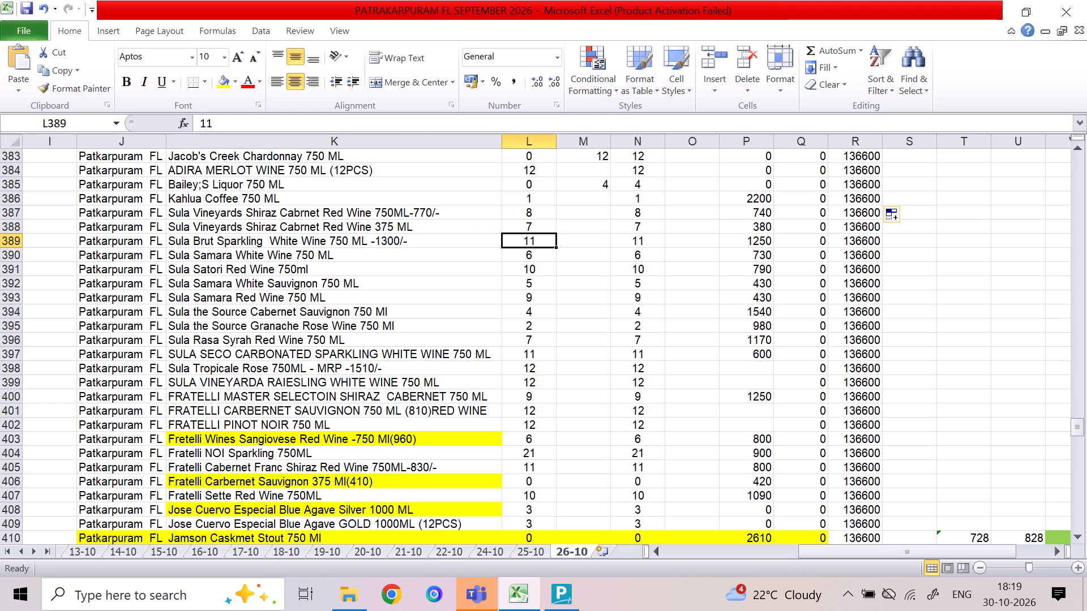
pyautogui.press('Left')
pyautogui.press('Right')
pyautogui.press('Right')
pyautogui.press('Right')
pyautogui.press('Right')
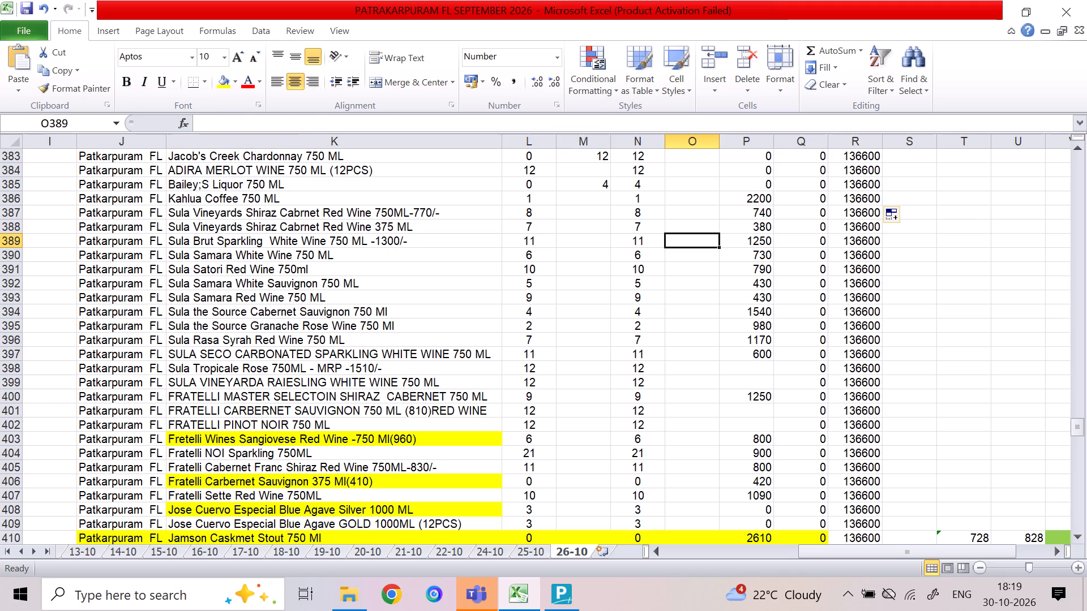
pyautogui.press('1')
pyautogui.press('Down')
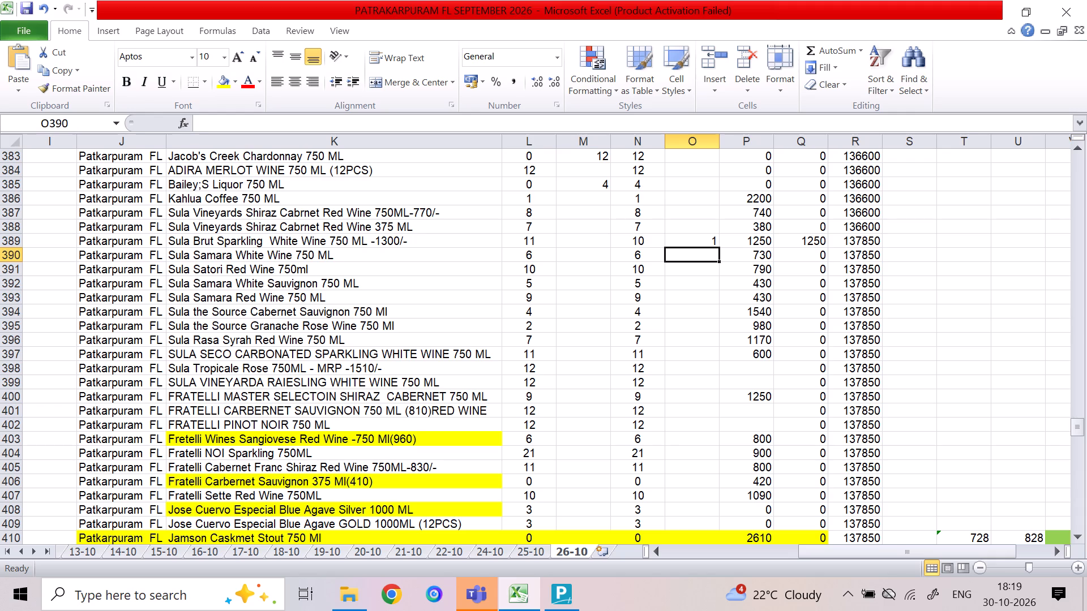
# Check the remaining wine rows and the totals beside Jamson Caskmet Stout 750 Ml and Grey Goose Vodka 750 ML.
pyautogui.press('Down')
pyautogui.press('Right')
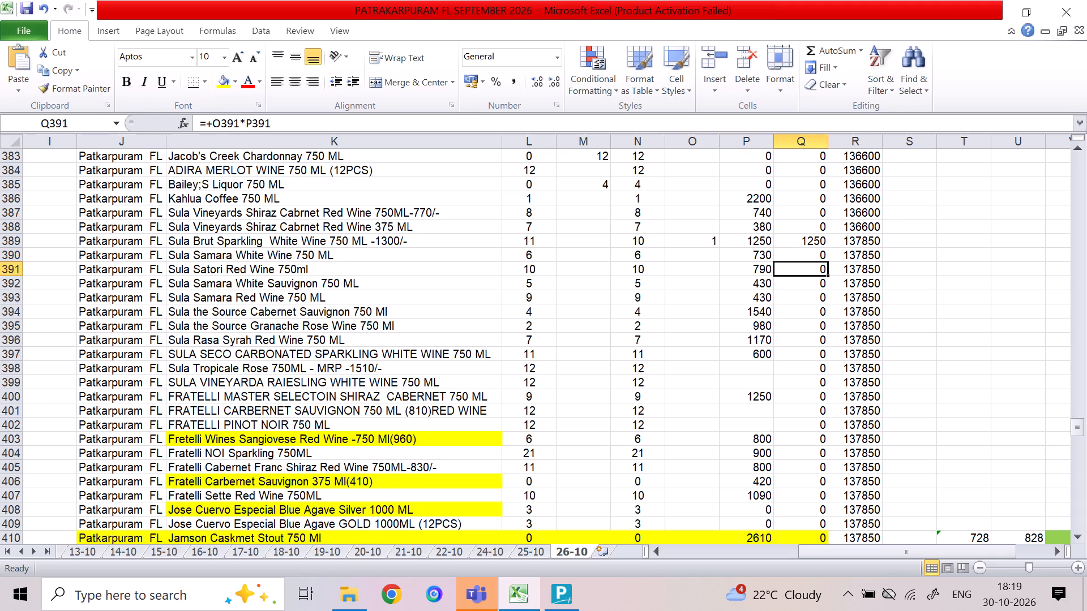
pyautogui.press('Down')
pyautogui.press('Right')
pyautogui.press('Down')
pyautogui.press('Right')
pyautogui.press('Right')
pyautogui.press('Down')
pyautogui.press('Down')
pyautogui.press('Down')
pyautogui.press('Down')
pyautogui.press('Down')
pyautogui.press('Down')
pyautogui.press('Down')
pyautogui.press('Down')
pyautogui.press('Down')
pyautogui.press('Down')
pyautogui.press('Down')
pyautogui.press('Down')
pyautogui.press('Down')
pyautogui.press('Down')
pyautogui.press('Down')
pyautogui.press('Down')
pyautogui.press('Down')
pyautogui.press('Down')
pyautogui.press('Down')
pyautogui.press('Down')
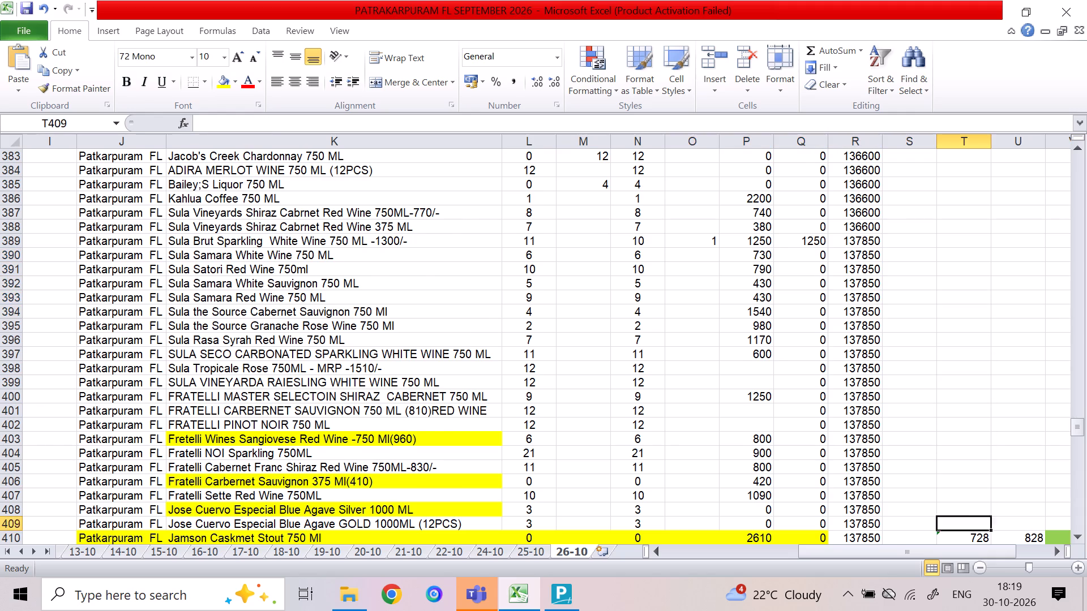
pyautogui.press('Down')
pyautogui.press('Down')
pyautogui.press('Down')
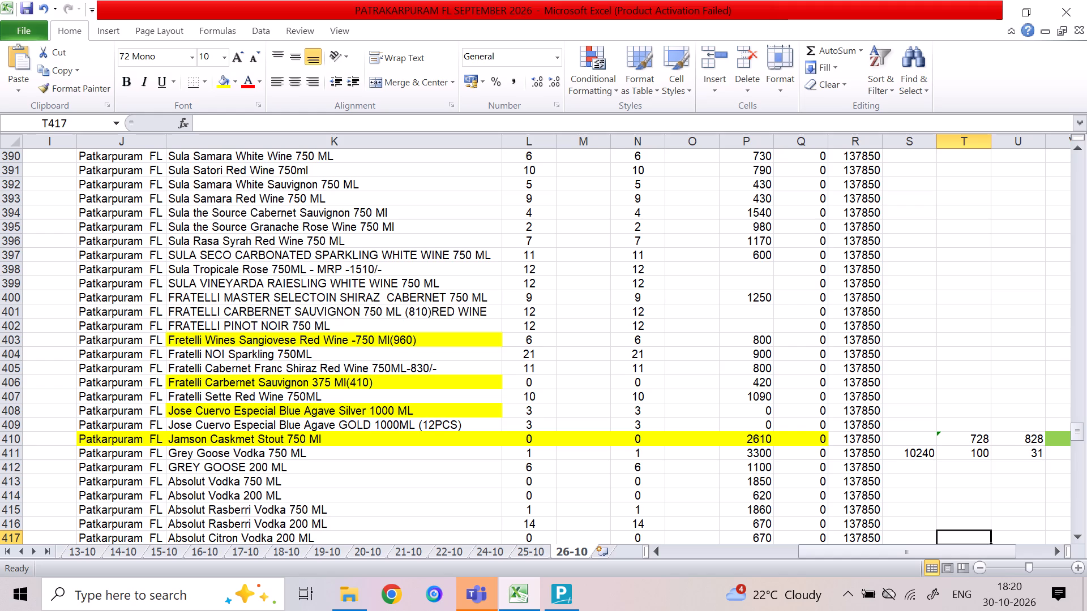
# Examine the vodka rows from Grey Goose Vodka 750 ML down to M M Verve Cranberry 375ML.
pyautogui.press('Left')
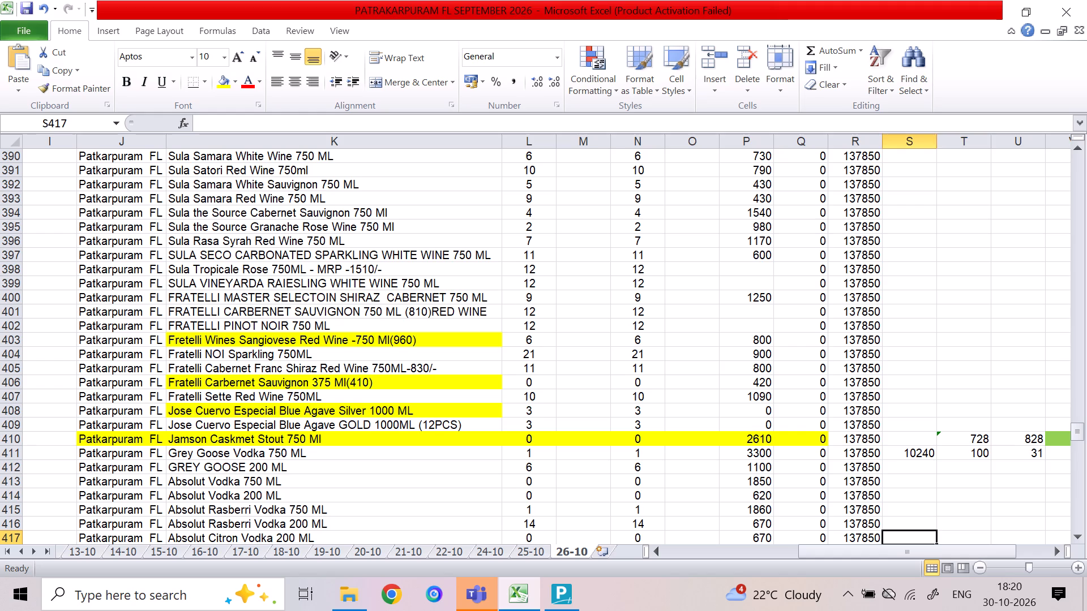
pyautogui.press('Left')
pyautogui.press('Left')
pyautogui.press('Left')
pyautogui.press('Down')
pyautogui.press('Down')
pyautogui.press('Down')
pyautogui.press('Down')
pyautogui.press('Down')
pyautogui.press('Down')
pyautogui.press('Down')
pyautogui.press('Down')
pyautogui.press('Down')
pyautogui.press('Down')
pyautogui.press('Down')
pyautogui.press('Down')
pyautogui.press('Down')
pyautogui.press('Down')
pyautogui.press('Down')
pyautogui.press('Down')
pyautogui.press('Down')
pyautogui.press('Down')
pyautogui.press('Down')
pyautogui.press('Up')
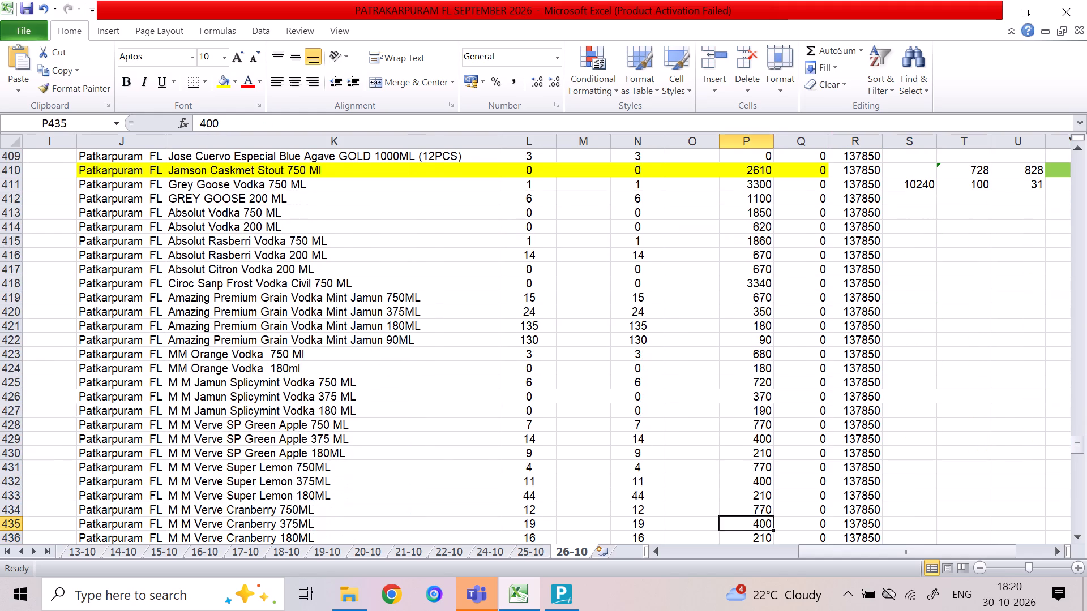
pyautogui.press('Left')
pyautogui.press('Up')
pyautogui.press('Up')
pyautogui.press('Up')
pyautogui.press('Up')
pyautogui.press('Up')
pyautogui.press('Up')
pyautogui.press('Up')
pyautogui.press('Up')
pyautogui.press('Up')
pyautogui.press('Up')
pyautogui.press('Up')
pyautogui.press('Up')
pyautogui.press('Up')
pyautogui.press('Up')
pyautogui.press('Up')
pyautogui.press('Up')
pyautogui.press('Up')
pyautogui.press('Up')
pyautogui.press('Up')
pyautogui.press('Up')
pyautogui.press('Down')
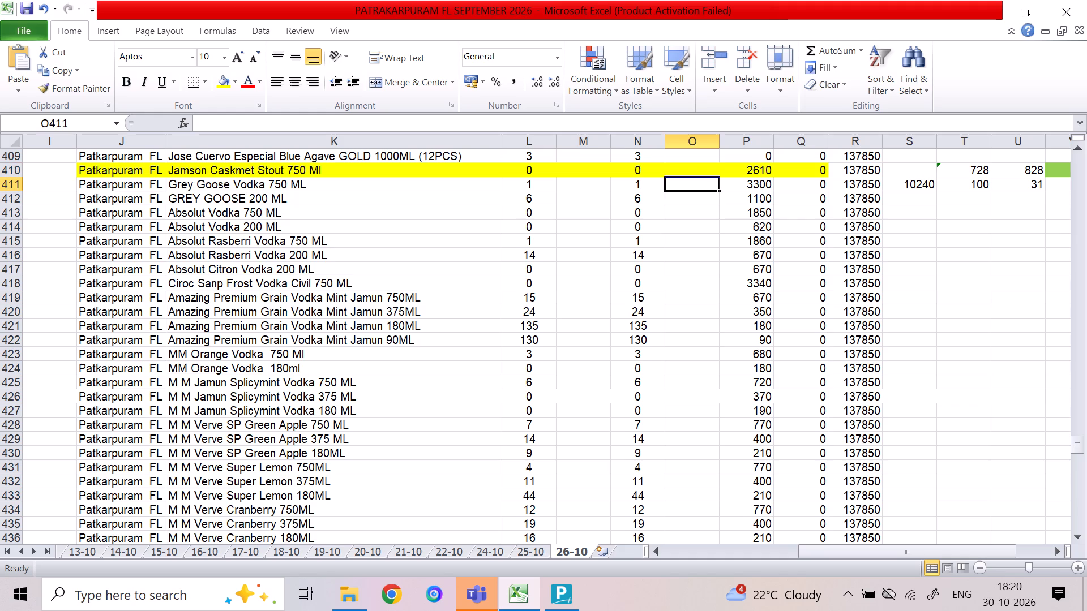
# Enter additions of 24 for Absolut Vodka 750 ML and 24 for Absolut Vodka 200 ML.
pyautogui.press('Down')
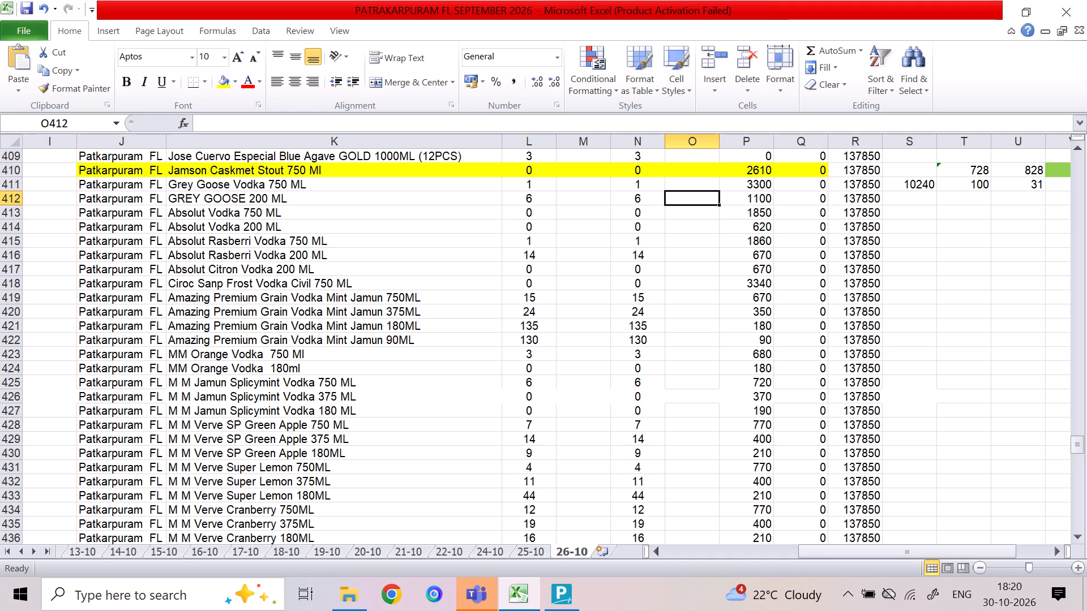
pyautogui.press('Down')
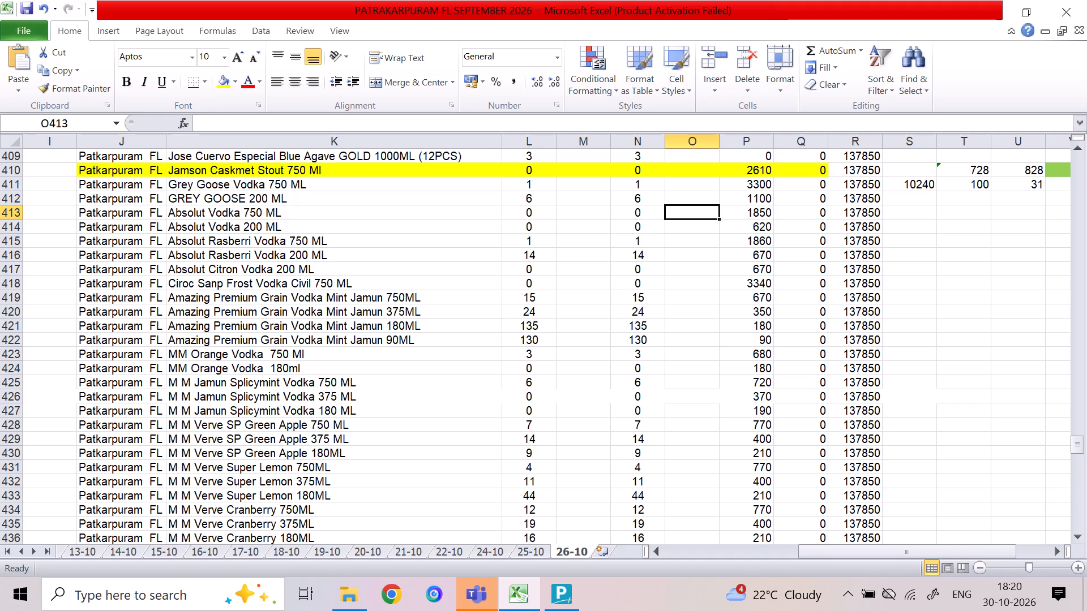
pyautogui.press('Down')
pyautogui.press('Left')
pyautogui.press('Left')
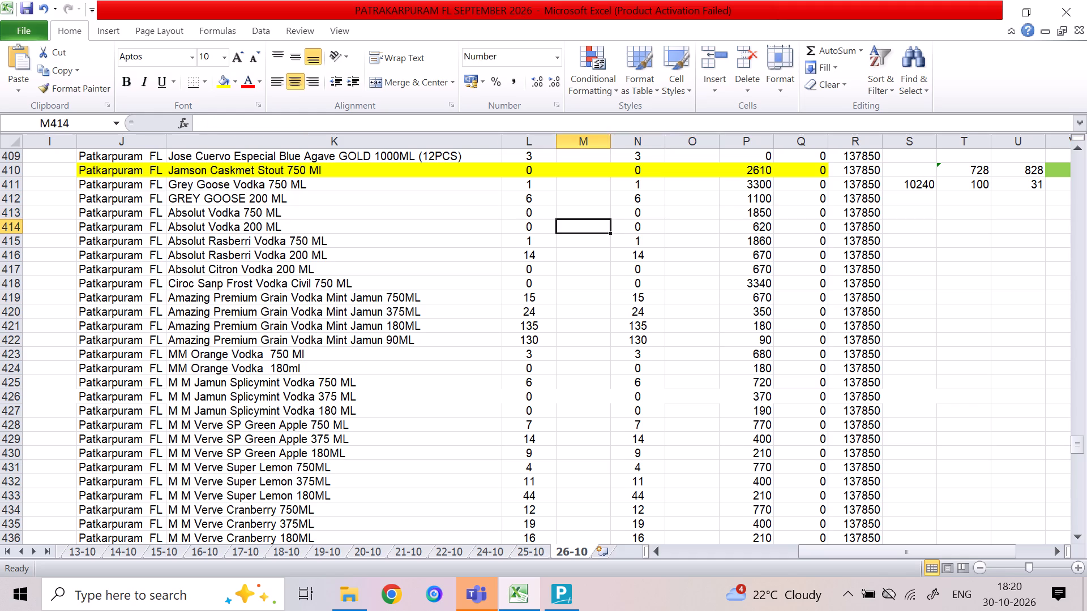
pyautogui.press('Left')
pyautogui.press('Left')
pyautogui.press('Up')
pyautogui.press('Right')
pyautogui.press('Right')
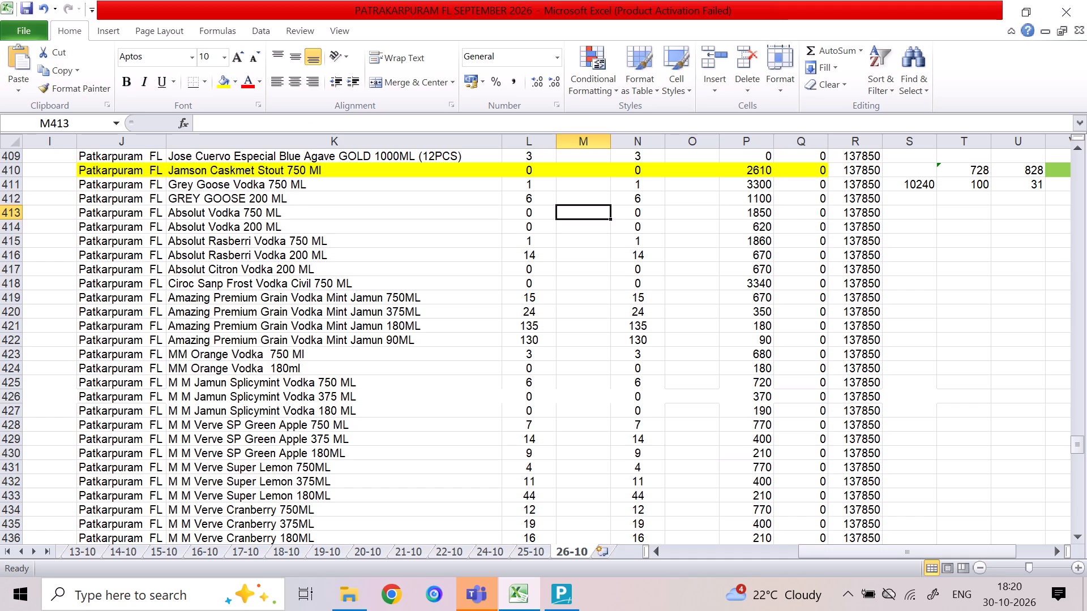
pyautogui.write('24')
pyautogui.press('Down')
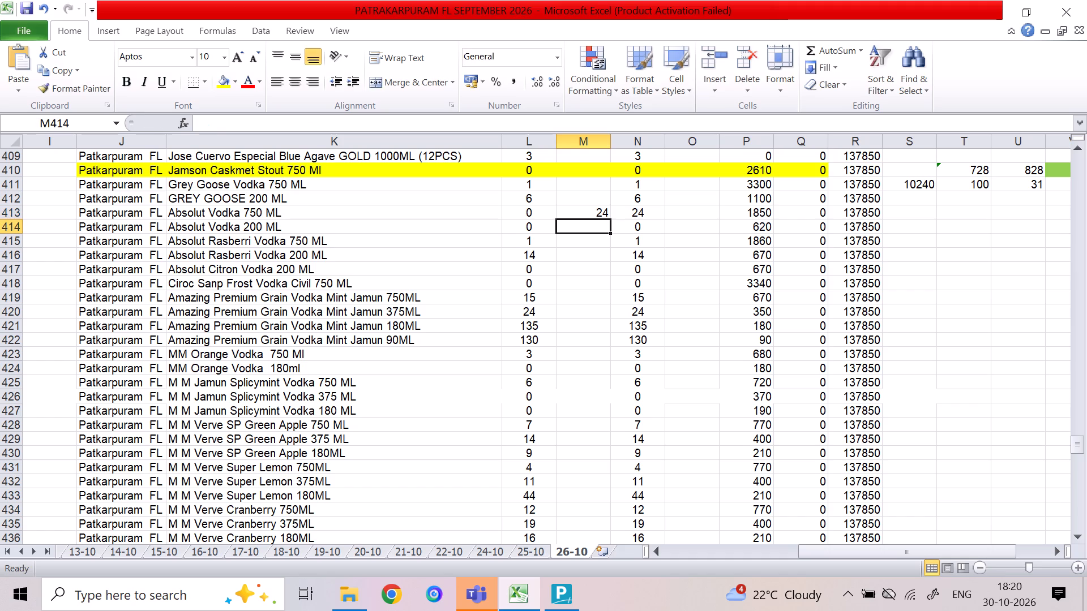
pyautogui.write('24')
pyautogui.press('Down')
pyautogui.press('Up')
# Enter a sale of 1 for Absolut Vodka 200 ML.
pyautogui.press('Right')
pyautogui.press('Up')
pyautogui.press('Right')
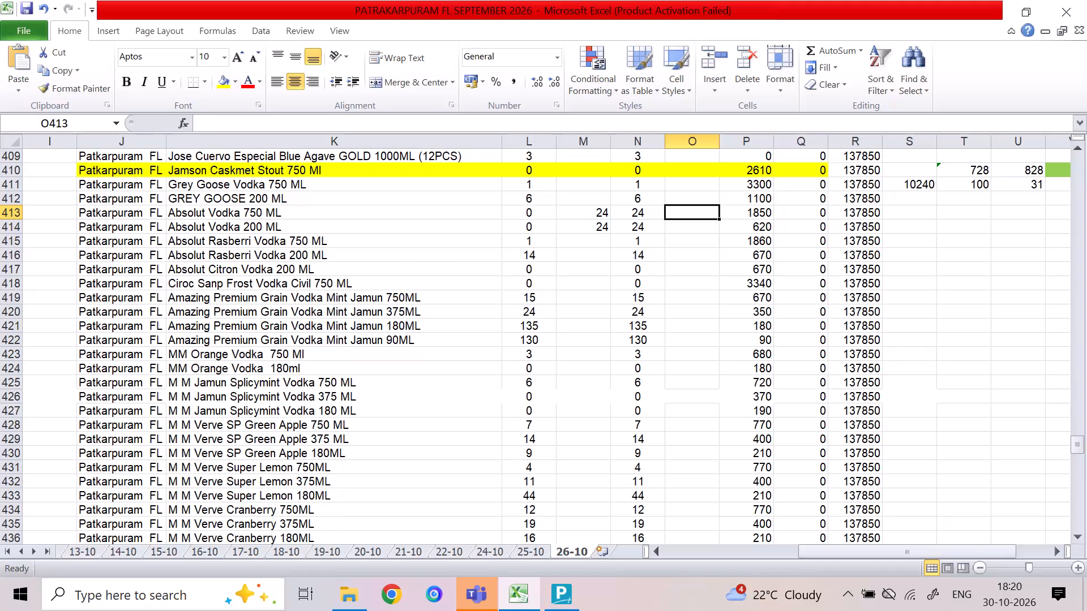
pyautogui.press('1')
pyautogui.press('Down')
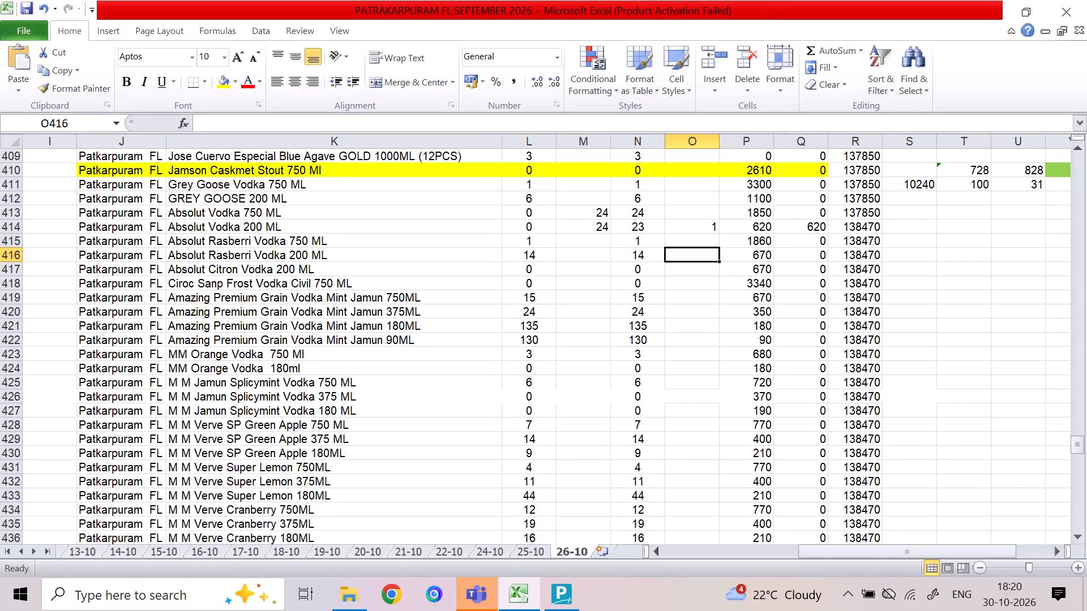
# Enter a sale of 1 for M M Jamun Splicymint Vodka 750 ML.
pyautogui.press('Down')
pyautogui.press('Down')
pyautogui.press('Down')
pyautogui.press('Down')
pyautogui.press('Down')
pyautogui.press('Down')
pyautogui.press('Down')
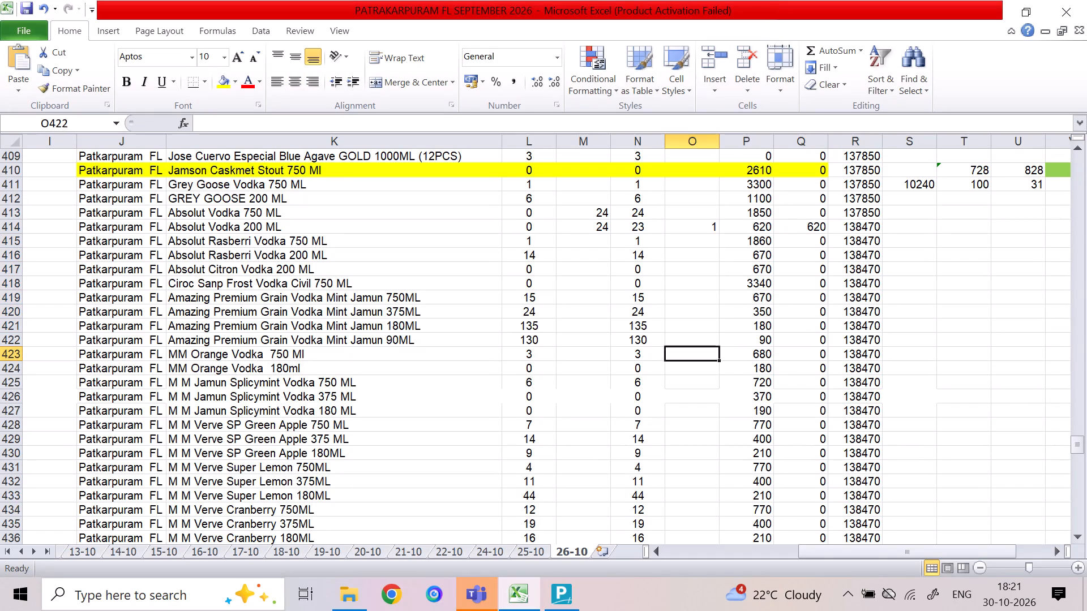
pyautogui.press('Down')
pyautogui.press('Down')
pyautogui.press('1')
pyautogui.press('Down')
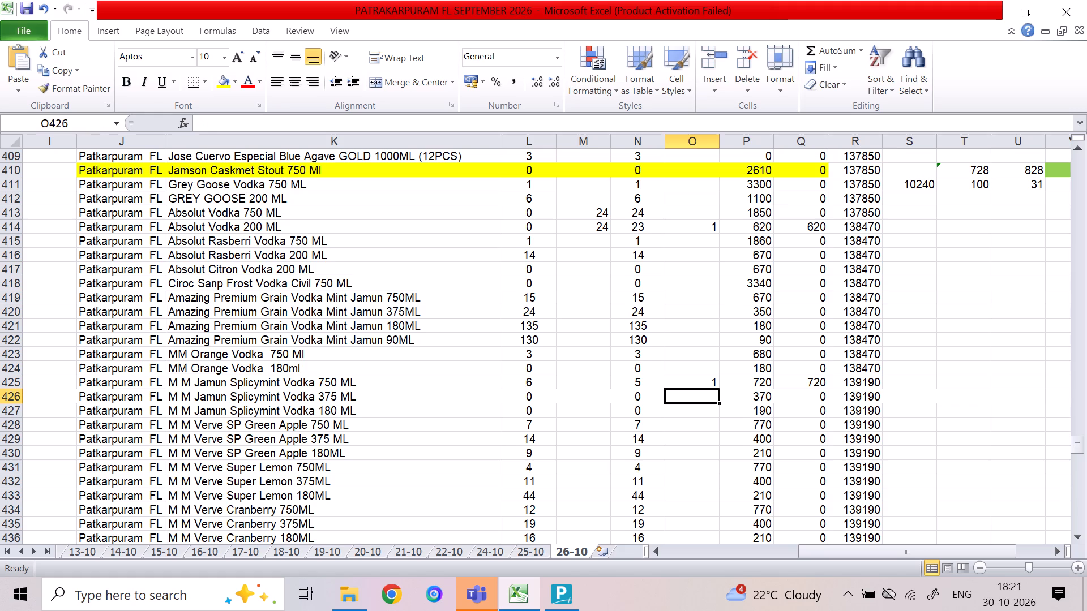
# Enter Amazing Premium Grain Vodka Mint Jamun sales: 1 for 375ML, 18 for 180ML and 1 for 90ML.
pyautogui.press('Up')
pyautogui.press('Up')
pyautogui.press('Up')
pyautogui.press('Up')
pyautogui.press('Up')
pyautogui.press('Up')
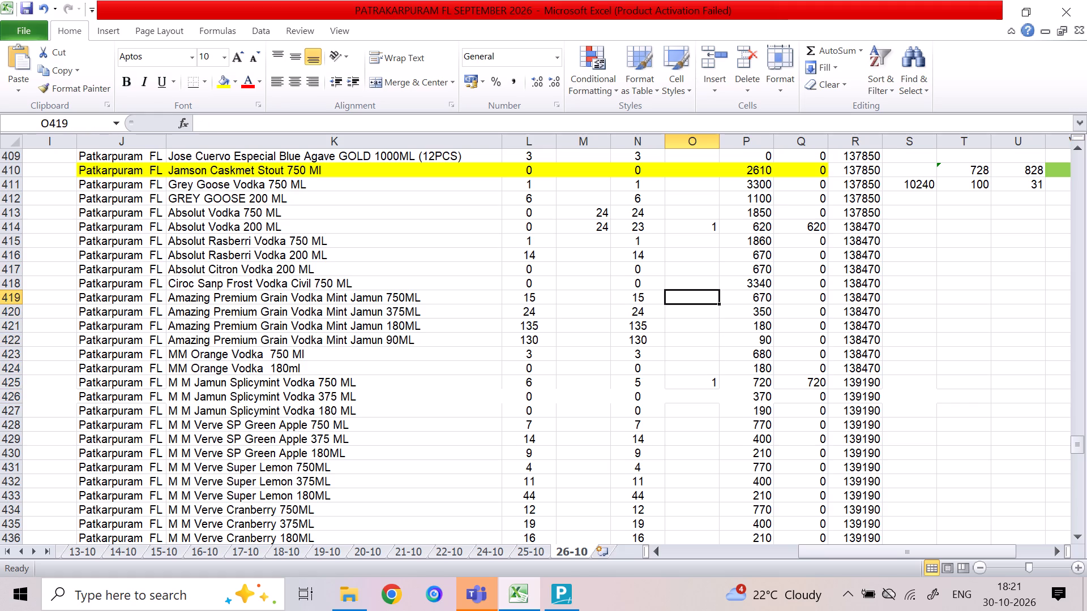
pyautogui.press('Down')
pyautogui.press('1')
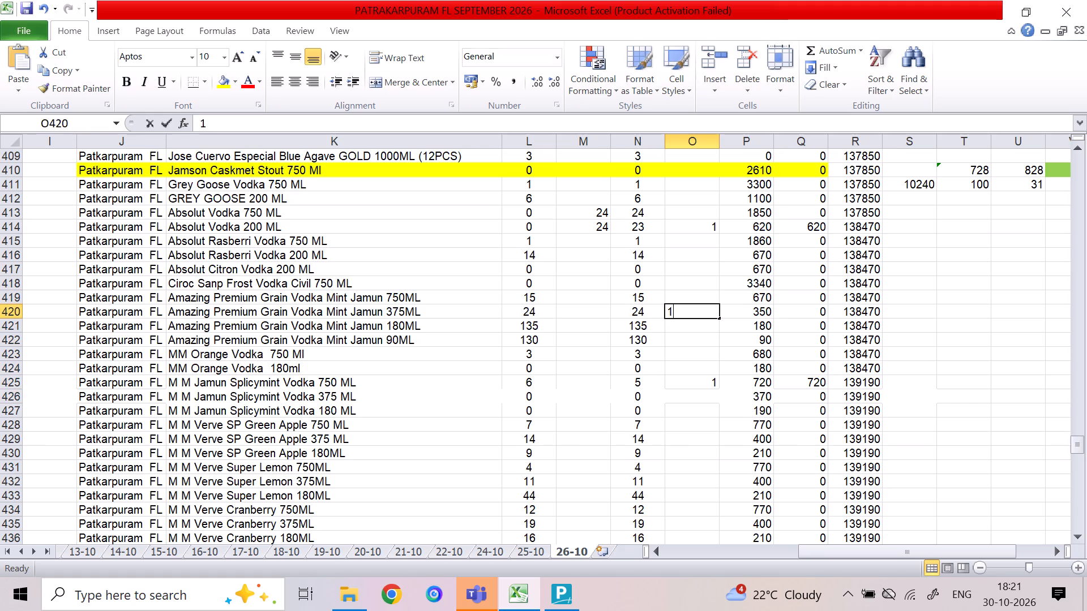
pyautogui.press('Down')
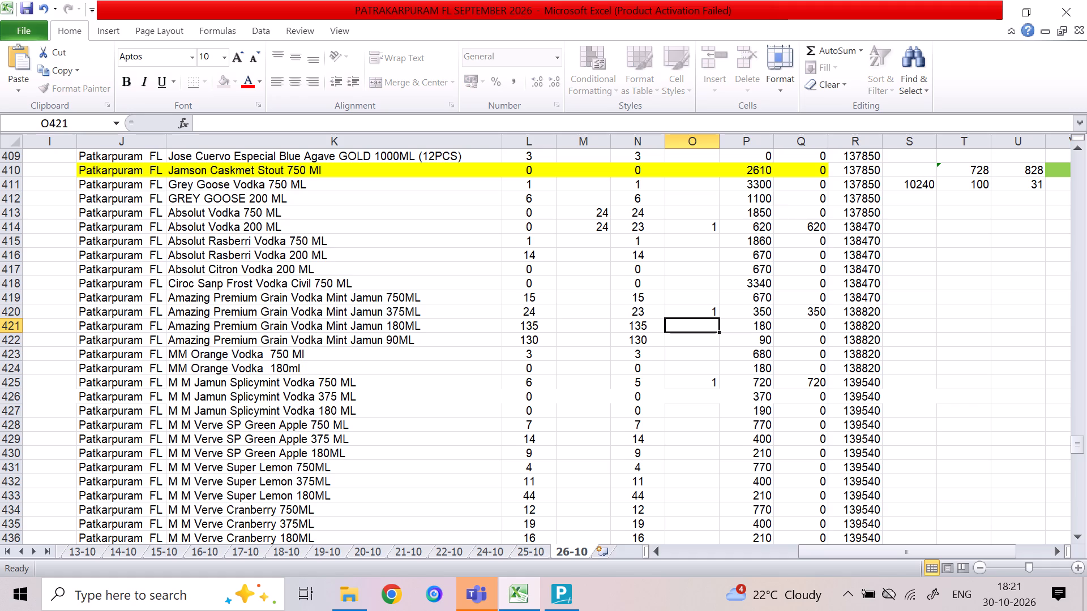
pyautogui.write('18')
pyautogui.press('Down')
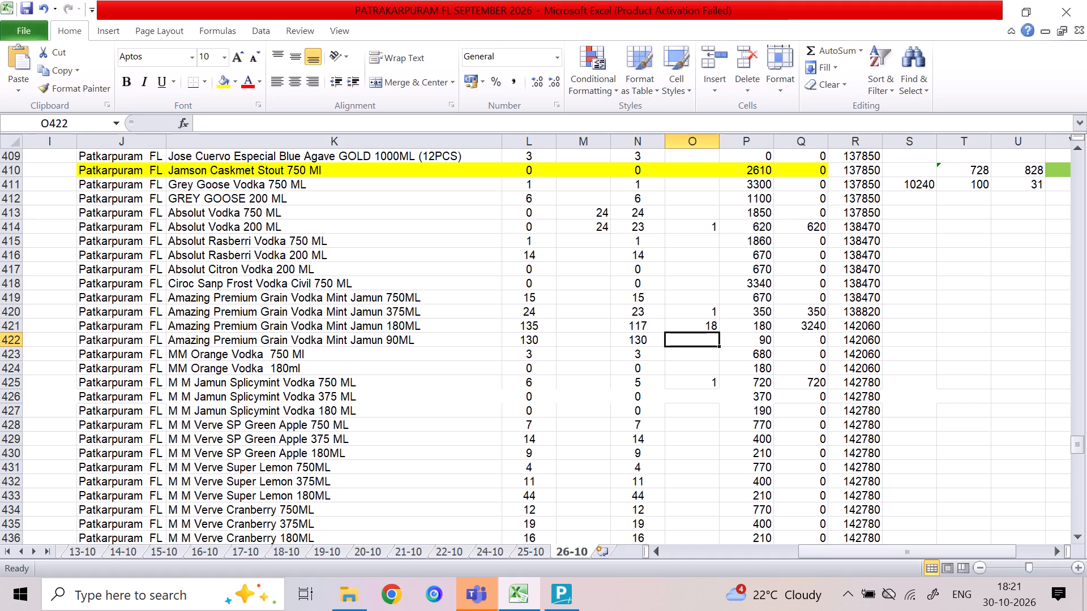
pyautogui.press('1')
pyautogui.press('Down')
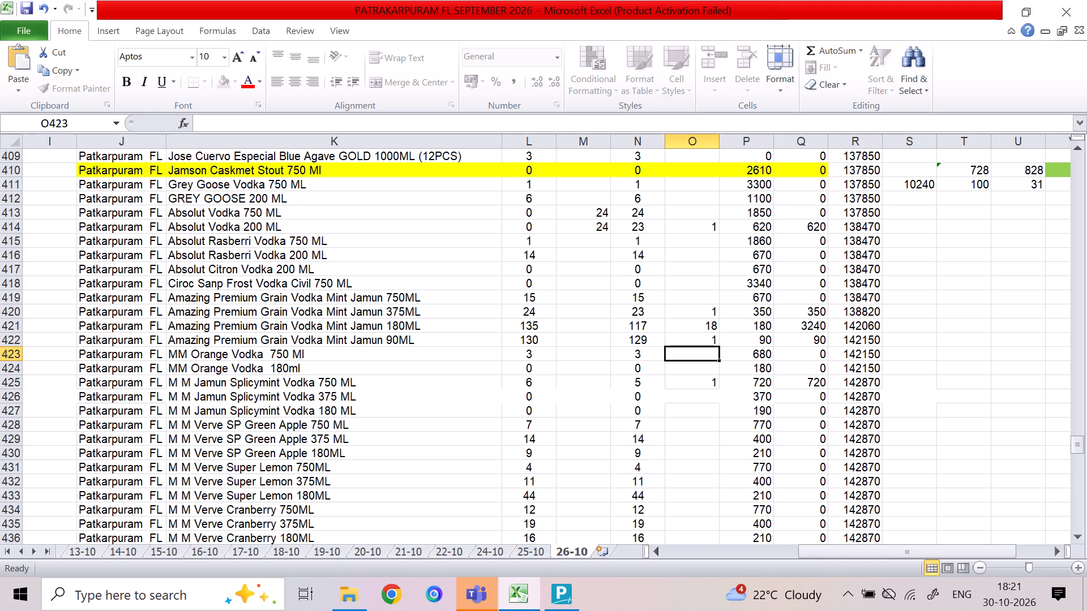
# Enter a sale of 1 for M M Verve Cranberry 180ML.
pyautogui.press('Down')
pyautogui.press('Down')
pyautogui.press('Down')
pyautogui.press('Down')
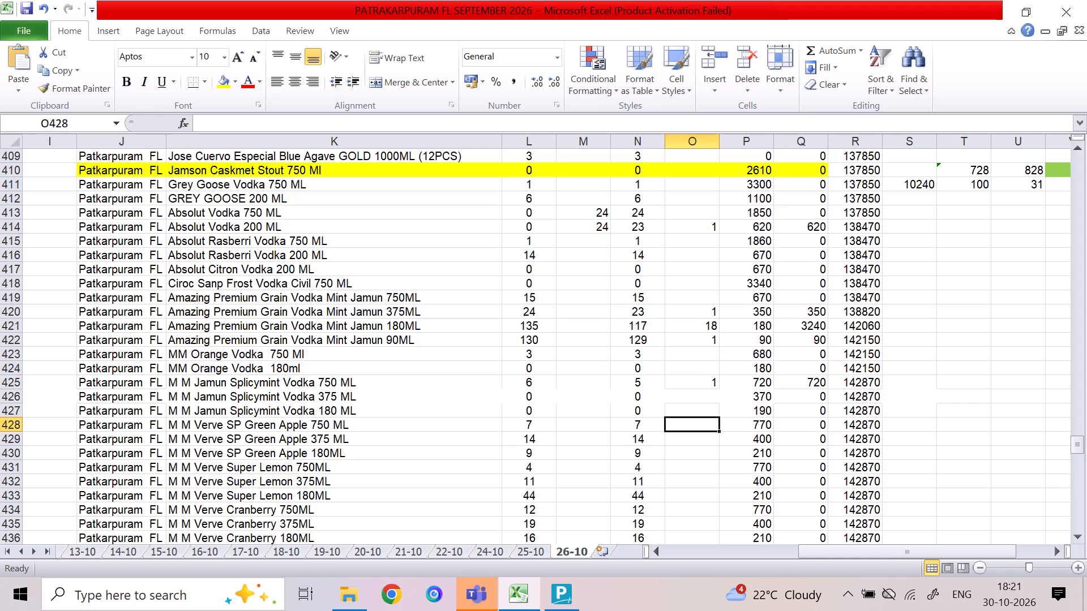
pyautogui.press('Down')
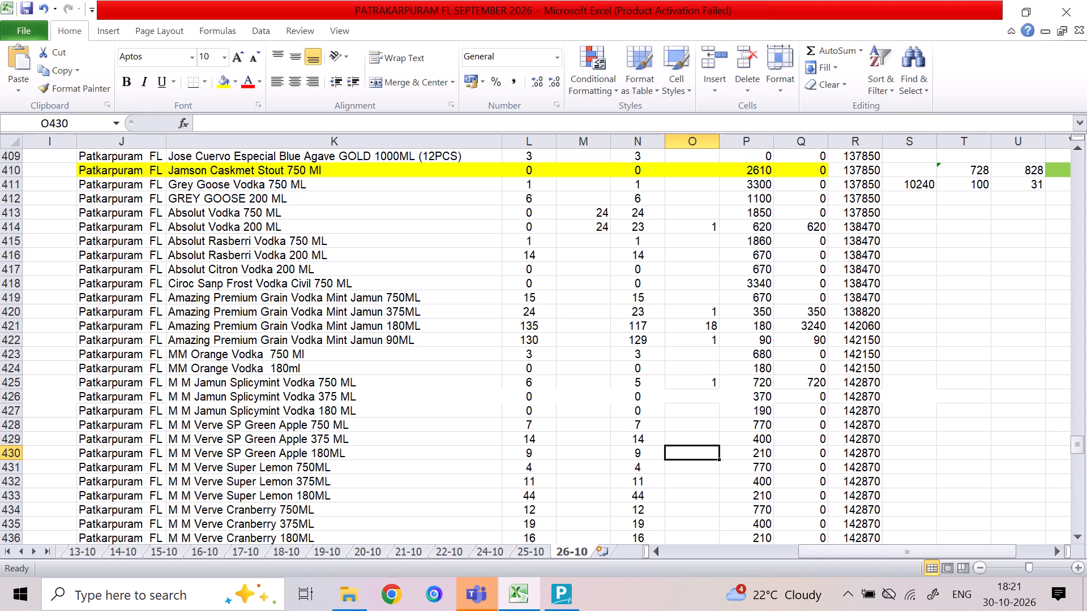
pyautogui.press('Down')
pyautogui.press('Down')
pyautogui.press('Down')
pyautogui.press('Down')
pyautogui.press('Down')
pyautogui.press('Down')
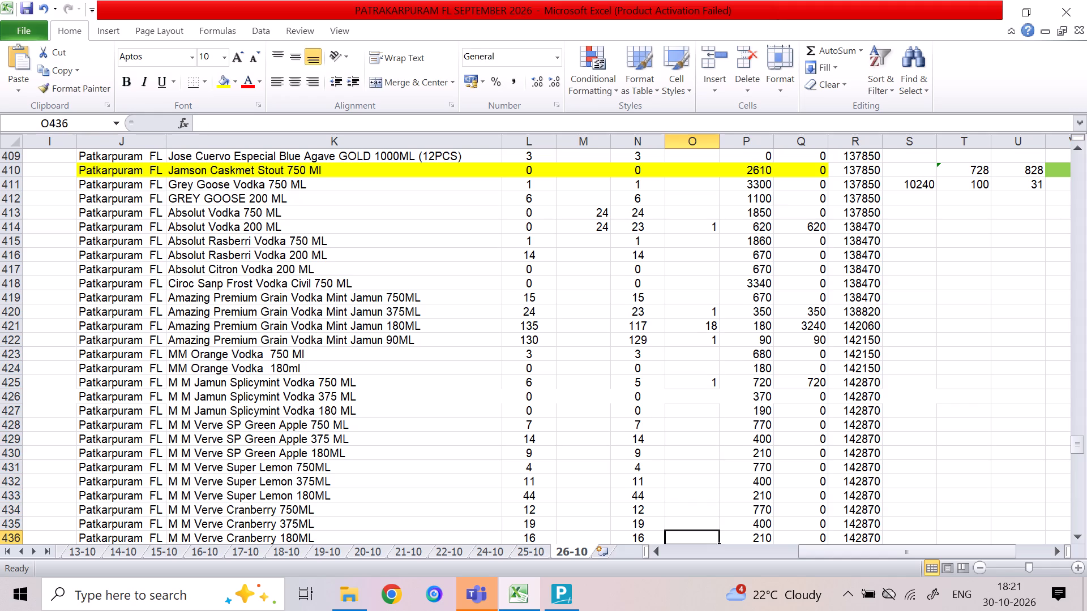
pyautogui.press('1')
pyautogui.press('Down')
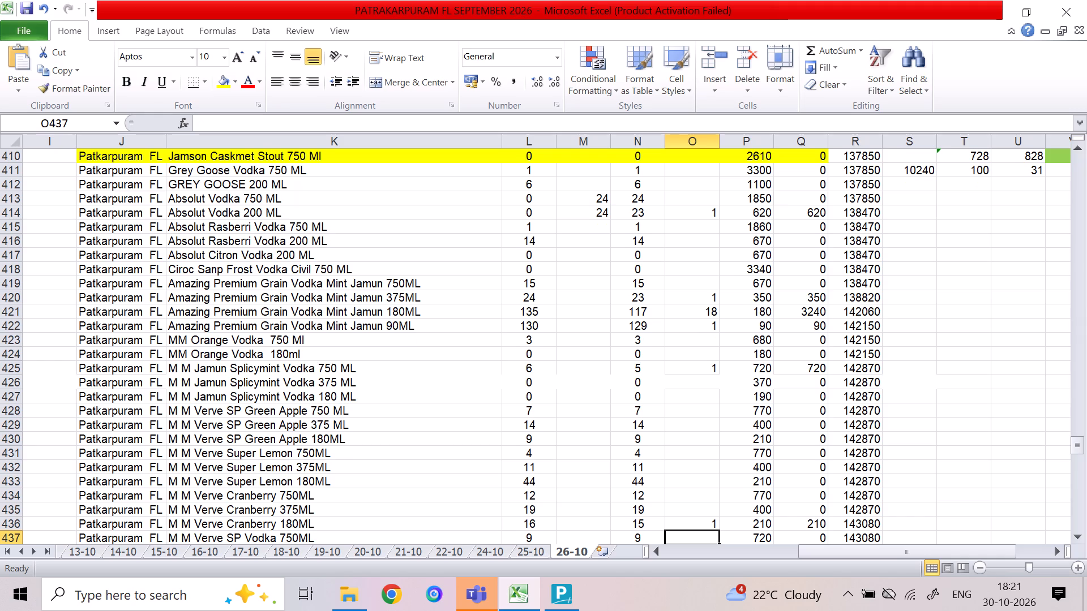
# Recheck the M M Verve rows from Cranberry 180ML back up to SP Green Apple 750 ML.
pyautogui.press('Up')
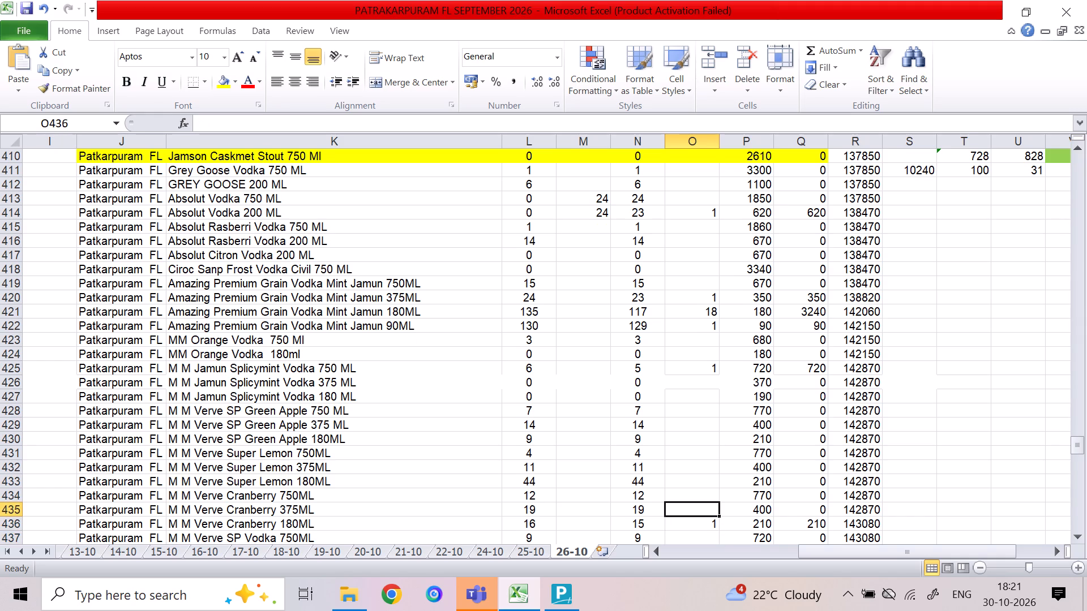
pyautogui.press('Up')
pyautogui.press('Up')
pyautogui.press('Up')
pyautogui.press('Up')
pyautogui.press('Up')
pyautogui.press('Up')
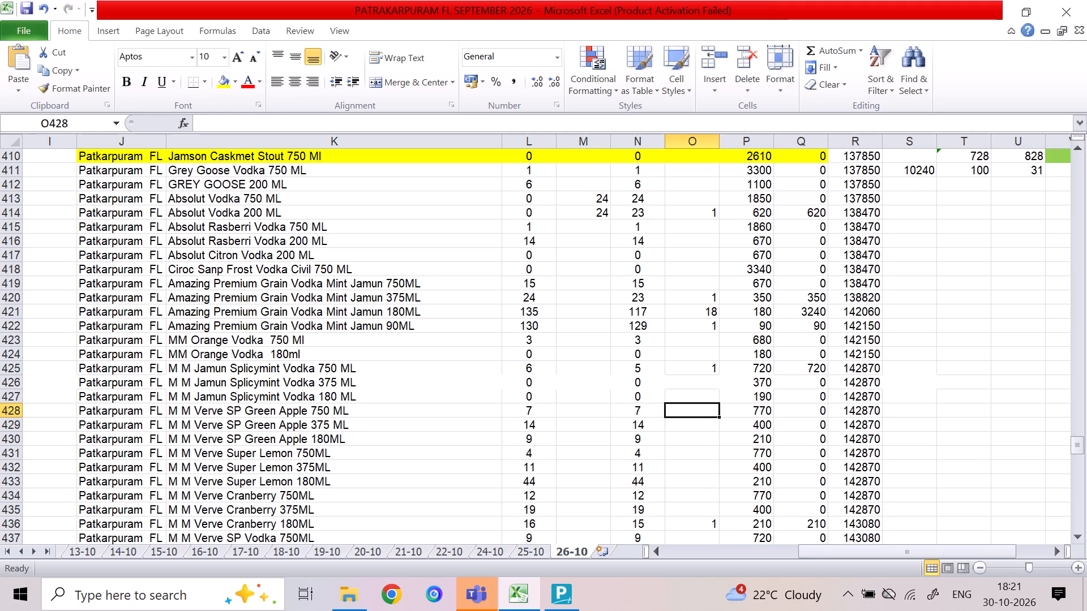
pyautogui.press('Down')
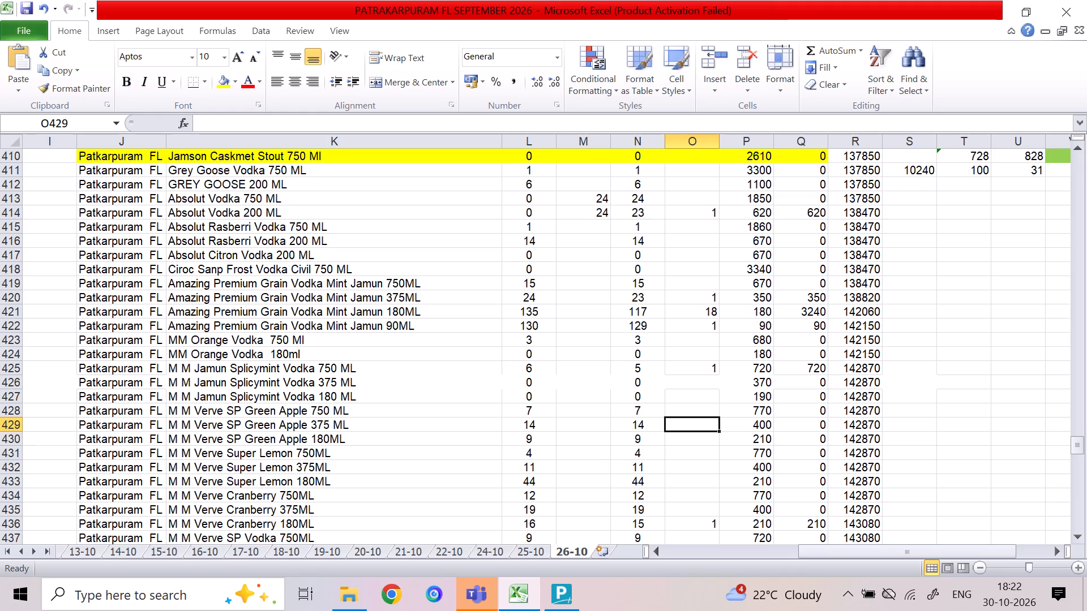
# Enter M M Green Apple Vodka sales of 1 for 375ML and 3 for 180ML.
pyautogui.press('Down')
pyautogui.press('Down')
pyautogui.press('Down')
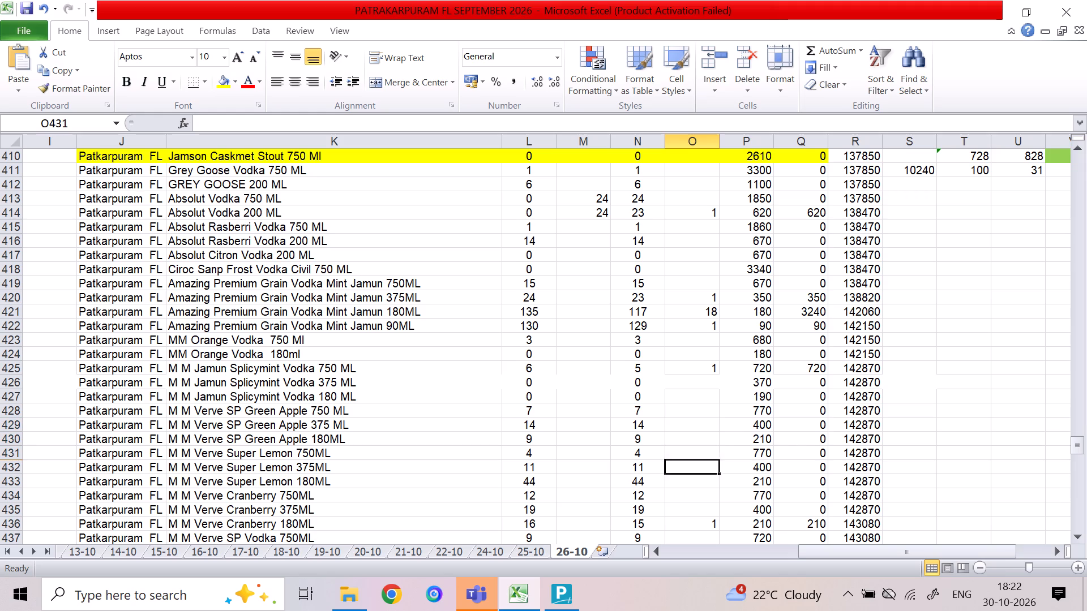
pyautogui.press('Down')
pyautogui.press('Down')
pyautogui.press('Down')
pyautogui.press('Down')
pyautogui.press('Down')
pyautogui.press('Down')
pyautogui.press('Down')
pyautogui.press('Down')
pyautogui.press('Down')
pyautogui.press('Down')
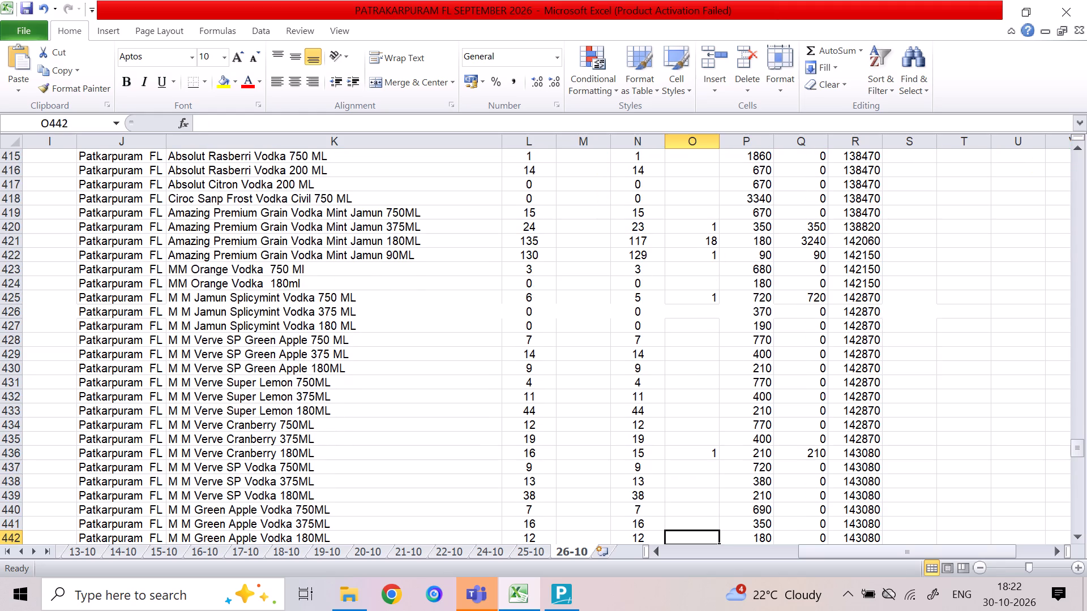
pyautogui.press('Down')
pyautogui.press('Down')
pyautogui.press('Up')
pyautogui.press('Up')
pyautogui.press('Up')
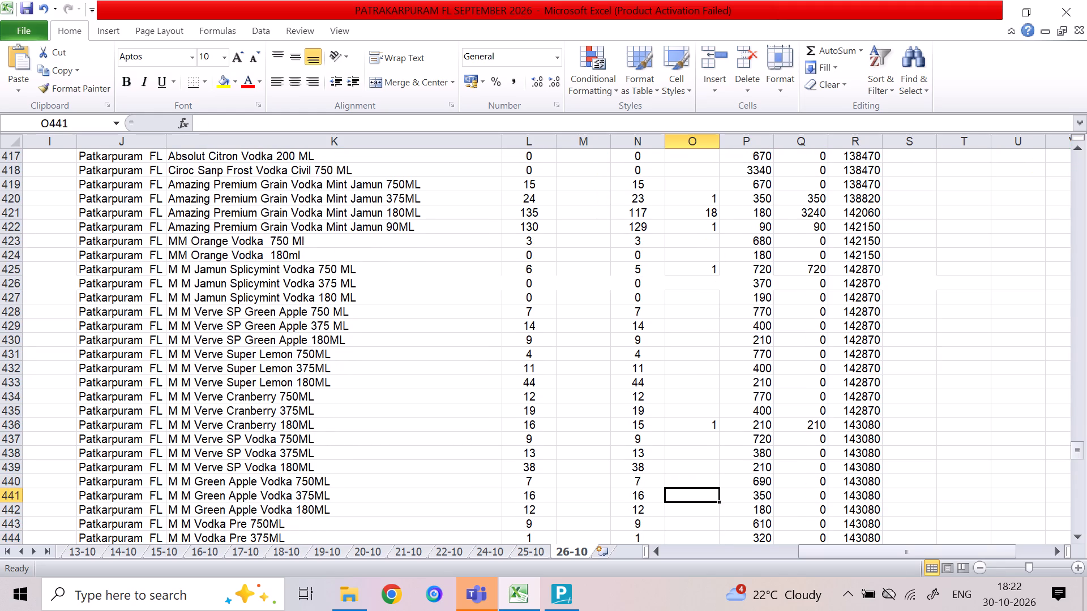
pyautogui.press('1')
pyautogui.press('Down')
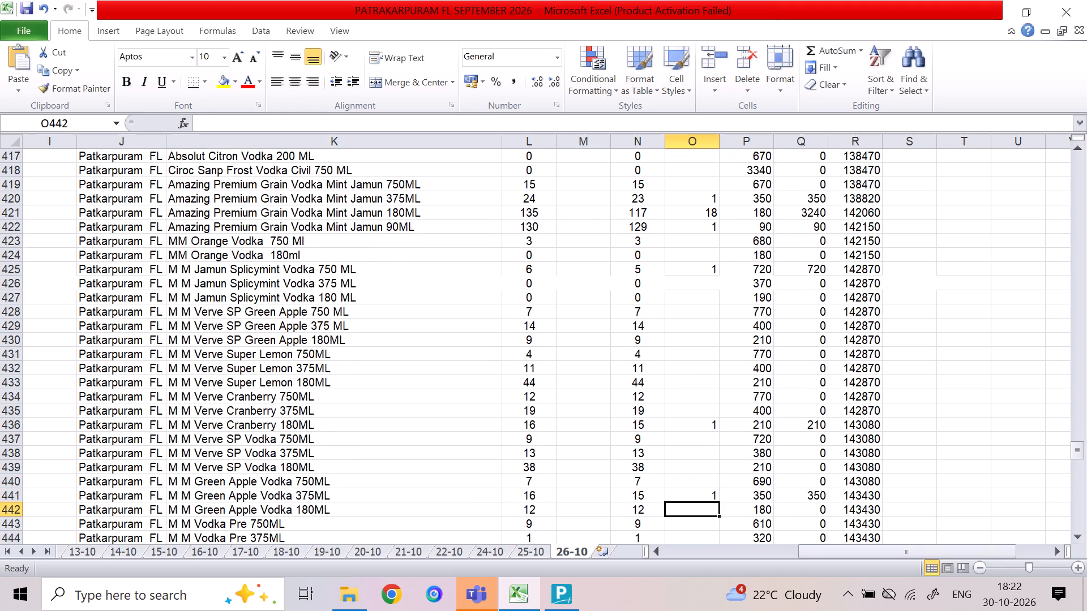
pyautogui.press('3')
pyautogui.press('Down')
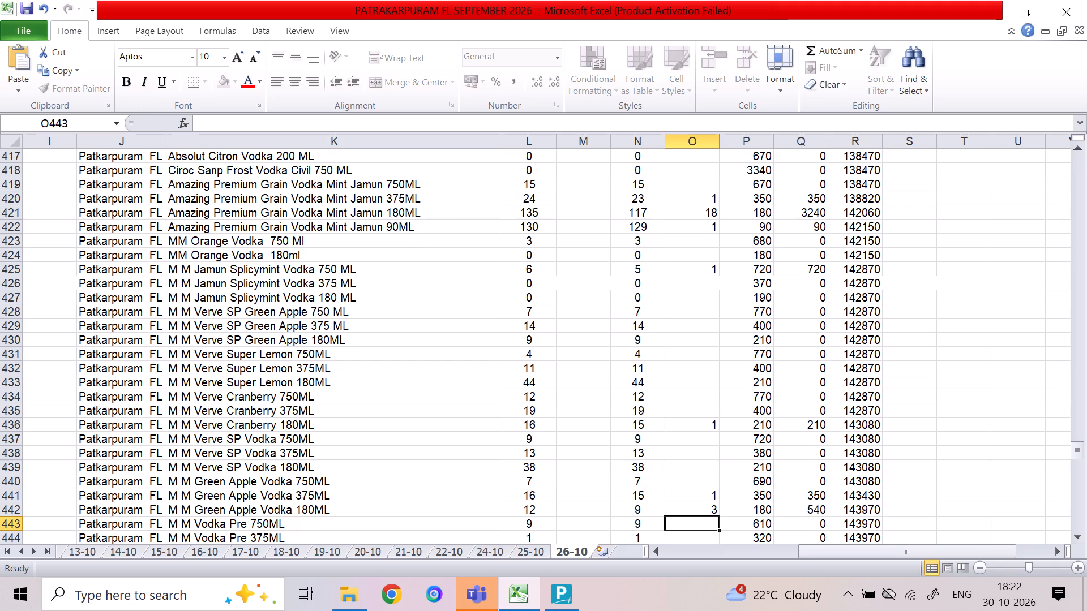
# Enter a sale of 1 for Smirnoff Vodka 750 Ml.
pyautogui.press('Up')
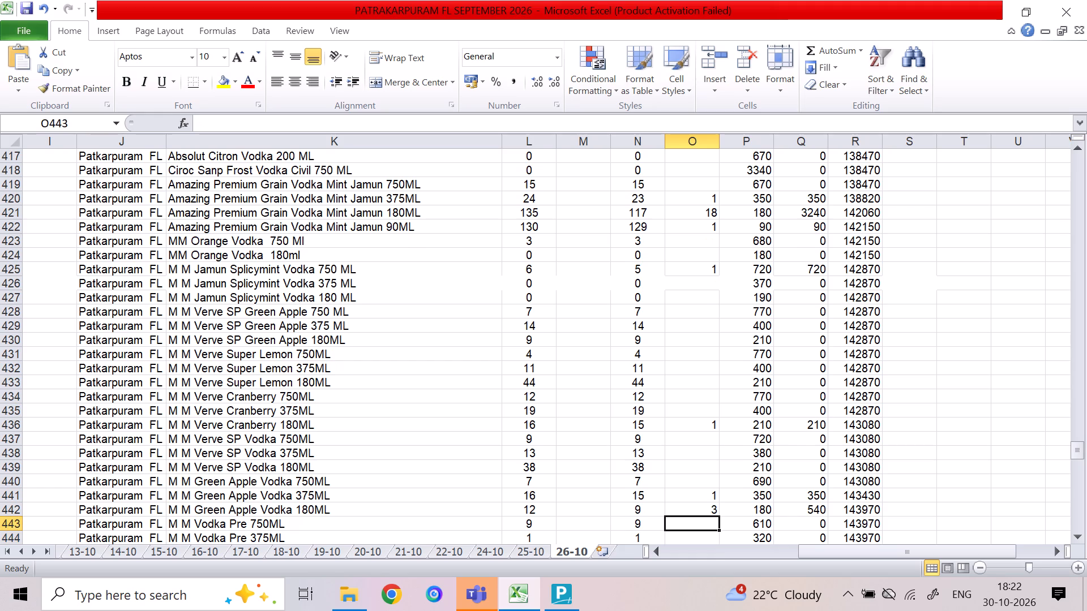
pyautogui.press('Down')
pyautogui.press('Down')
pyautogui.press('Down')
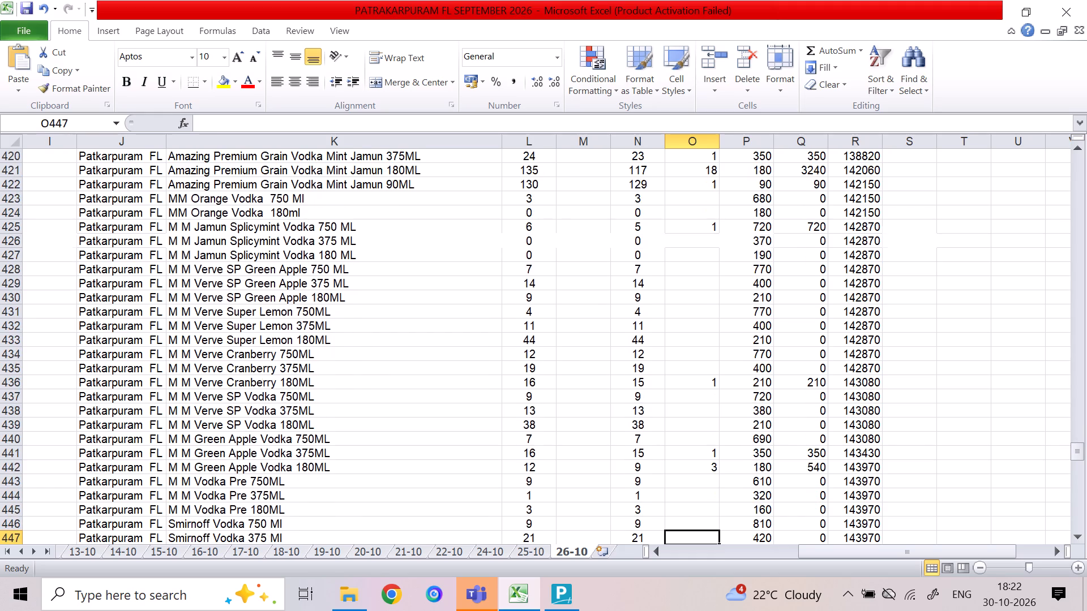
pyautogui.press('Down')
pyautogui.press('Up')
pyautogui.press('Up')
pyautogui.press('1')
pyautogui.press('Right')
pyautogui.press('Left')
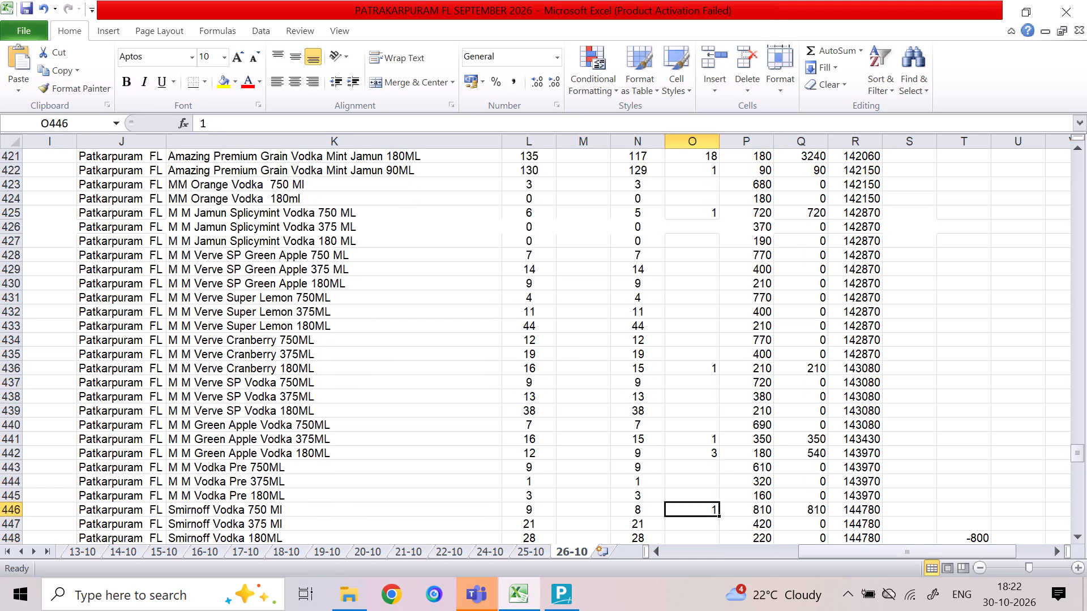
pyautogui.press('Down')
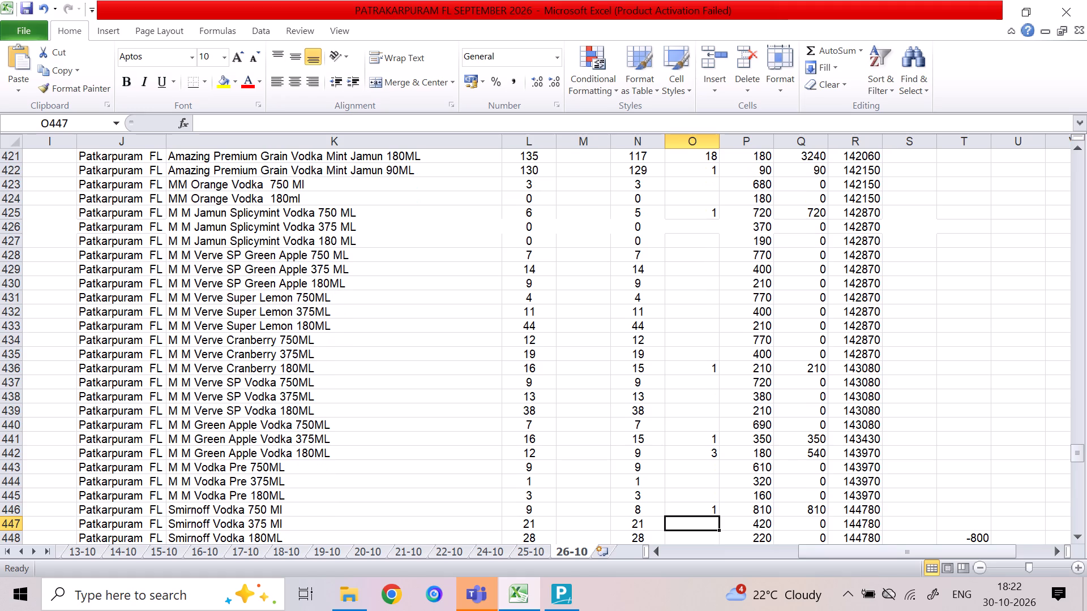
pyautogui.press('Down')
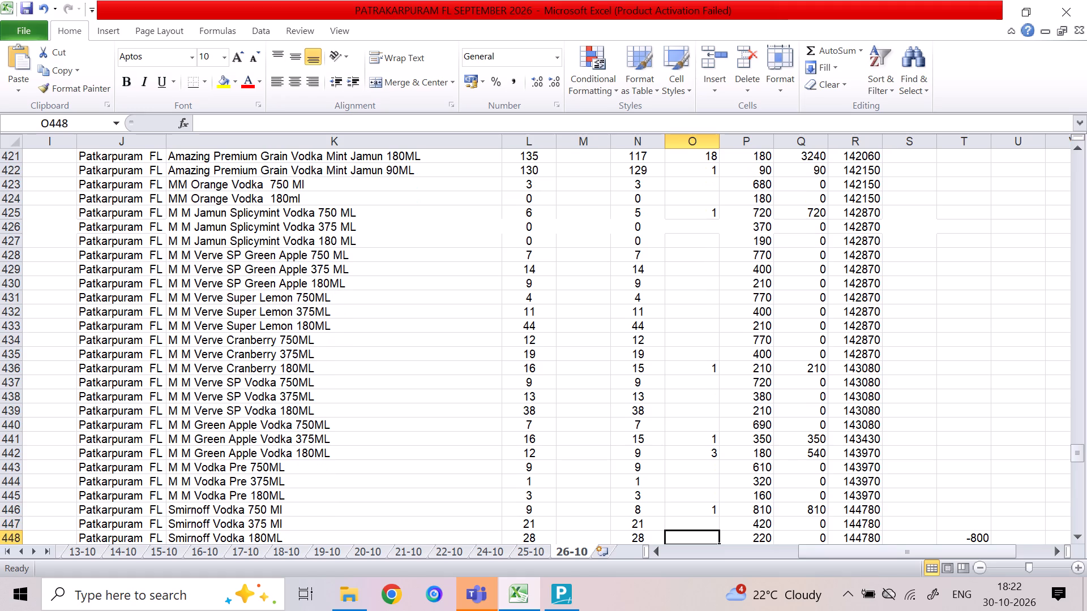
# Enter sales of 4 for Smirnoff Vodka 180ML and 1 for Amazing Premium Vodka 375ML.
pyautogui.press('4')
pyautogui.press('Down')
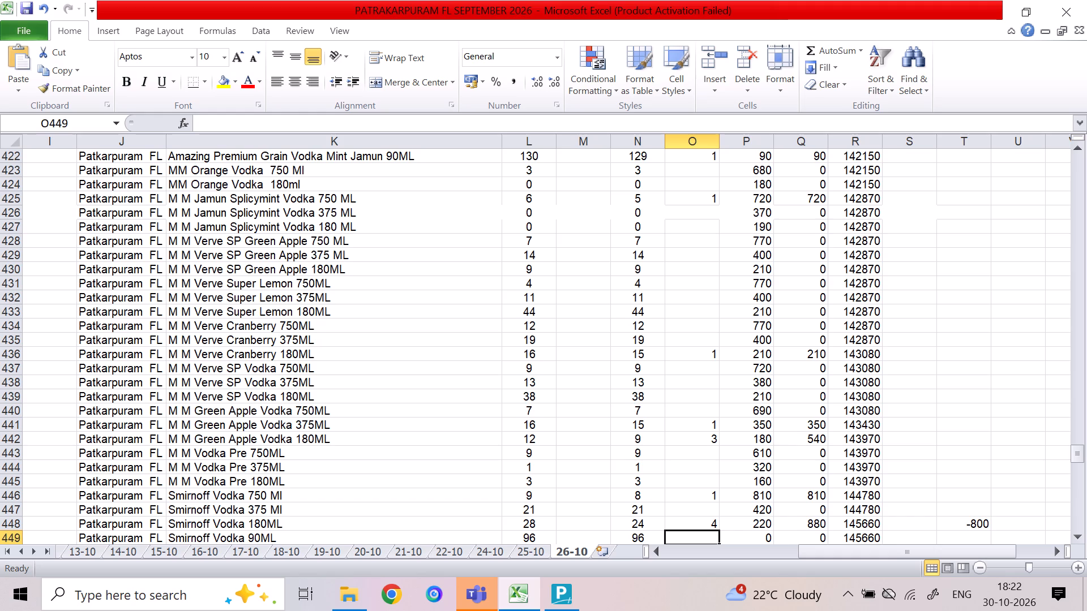
pyautogui.press('Down')
pyautogui.press('Up')
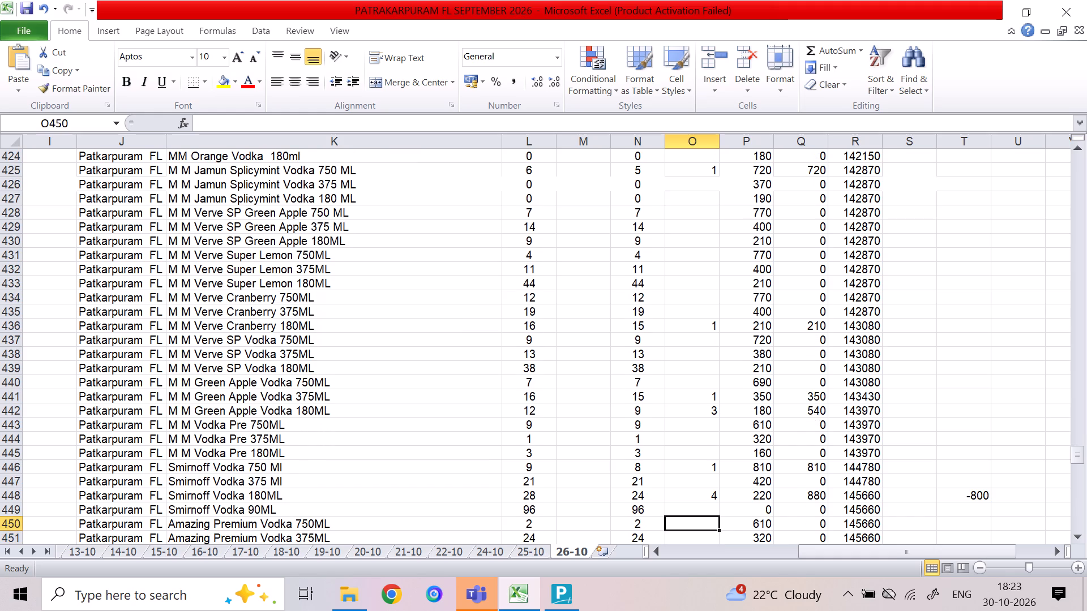
pyautogui.press('Down')
pyautogui.press('1')
pyautogui.press('Down')
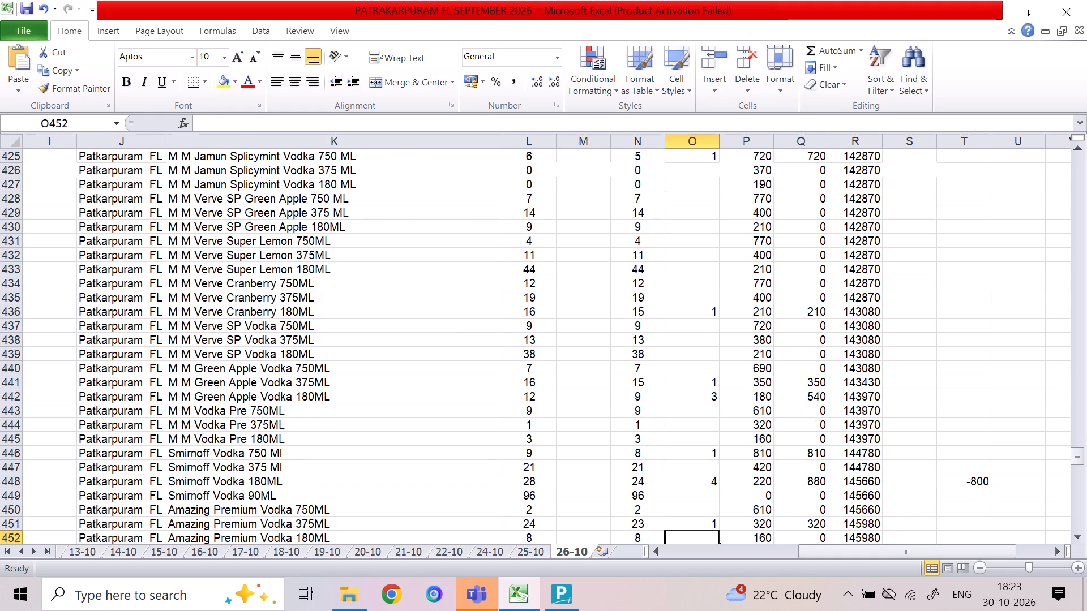
# Record a sale of 16 and an addition of 48 for Amazing Premium Vodka 180ML.
pyautogui.write('16')
pyautogui.press('Down')
pyautogui.press('Up')
pyautogui.press('Left')
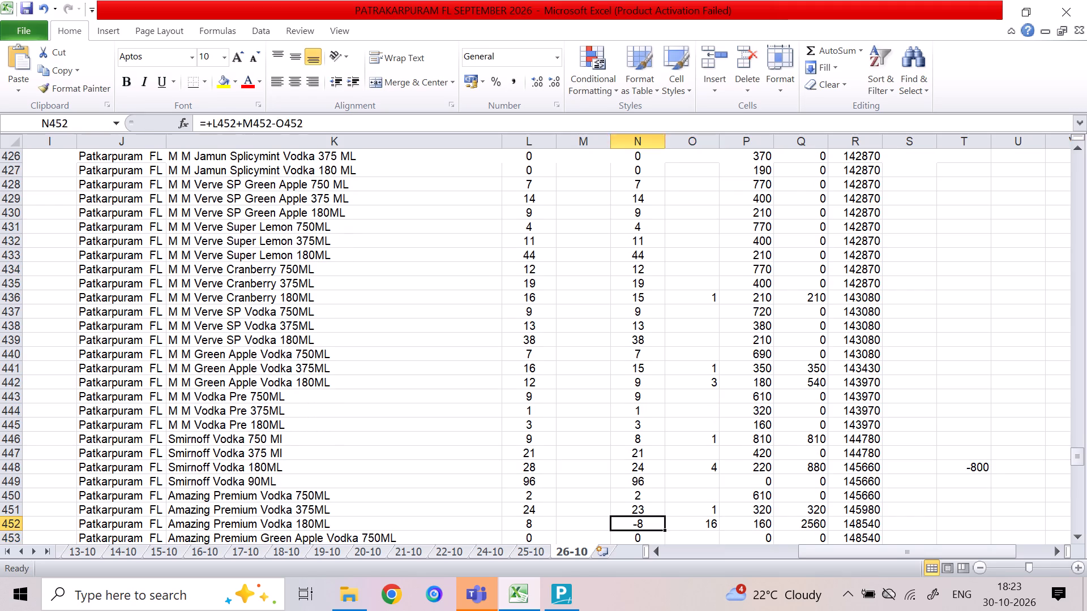
pyautogui.press('Left')
pyautogui.write('48')
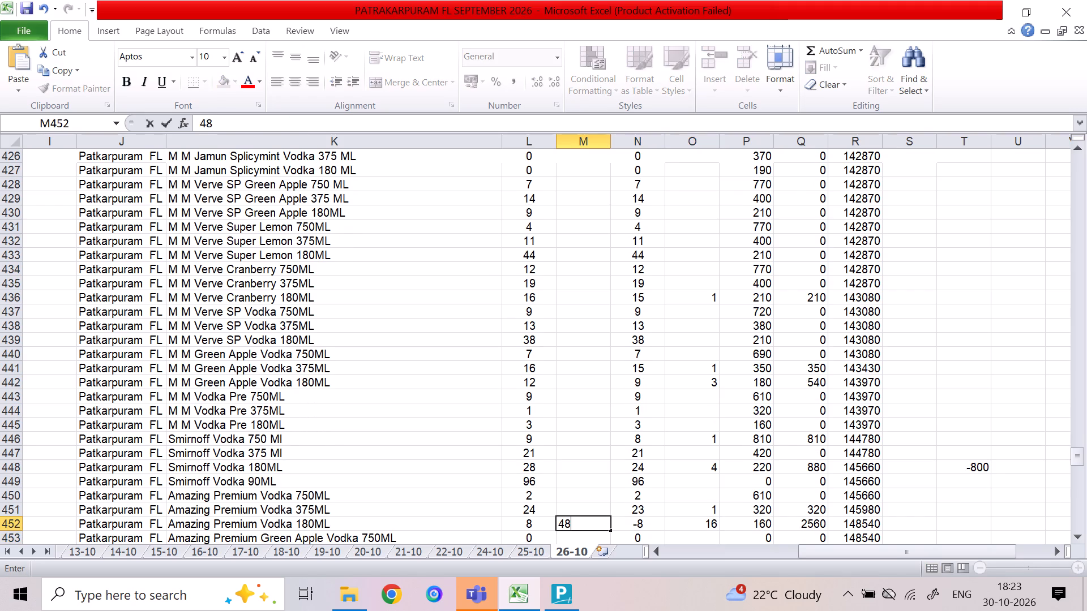
pyautogui.press('Right')
pyautogui.press('Right')
pyautogui.press('Down')
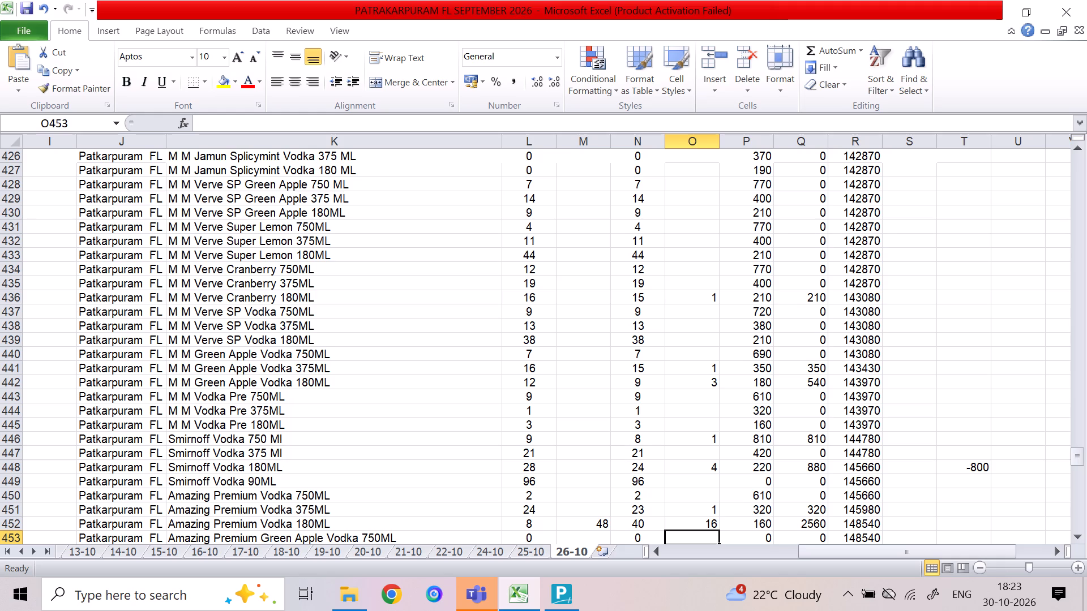
# Enter a sale of 7 for Rangeela Contemporary Indian Whisky 180 Ml.
pyautogui.press('Down')
pyautogui.press('Down')
pyautogui.press('Down')
pyautogui.press('Down')
pyautogui.press('Down')
pyautogui.press('Down')
pyautogui.press('Down')
pyautogui.press('Down')
pyautogui.press('Down')
pyautogui.press('Down')
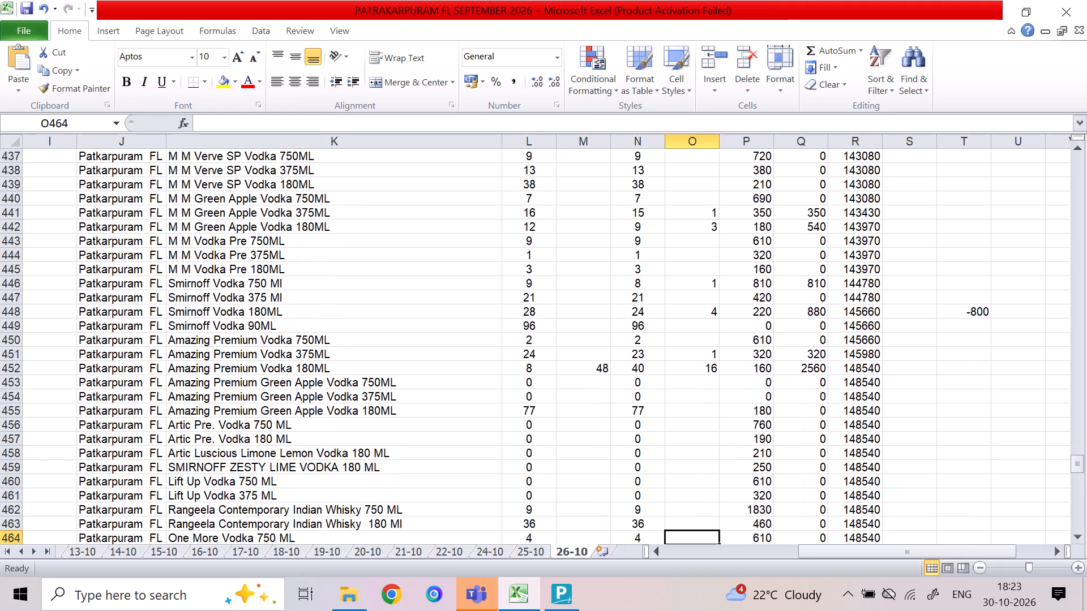
pyautogui.press('Down')
pyautogui.press('Up')
pyautogui.press('Up')
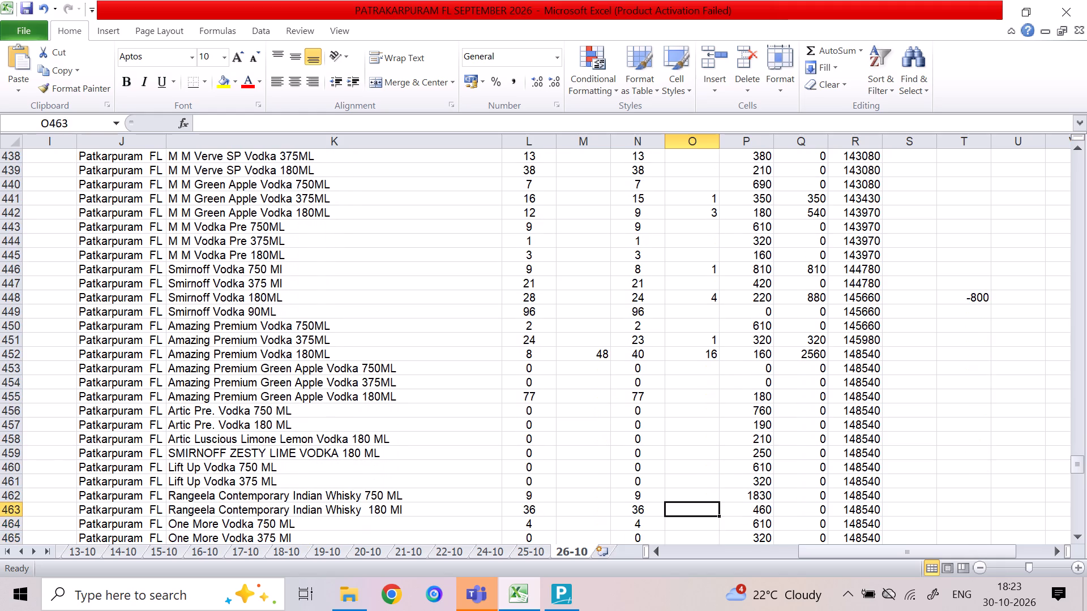
pyautogui.press('7')
pyautogui.press('Down')
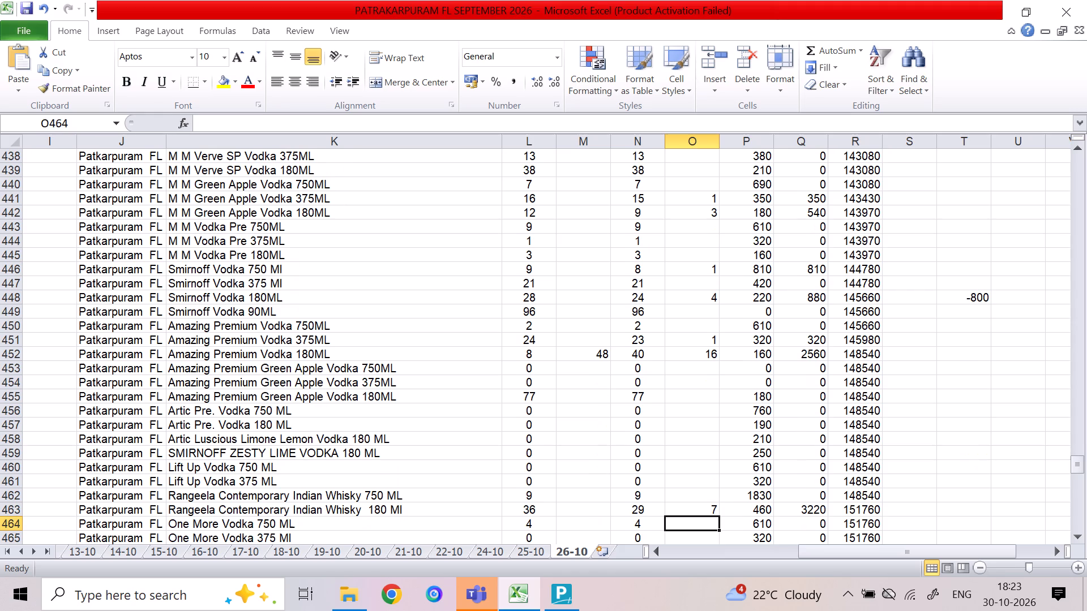
# Enter XClamation Pre Gin sales of 1 for 375 ML and 2 for 180 ML.
pyautogui.press('Down')
pyautogui.press('Down')
pyautogui.press('Down')
pyautogui.press('Down')
pyautogui.press('Down')
pyautogui.press('Down')
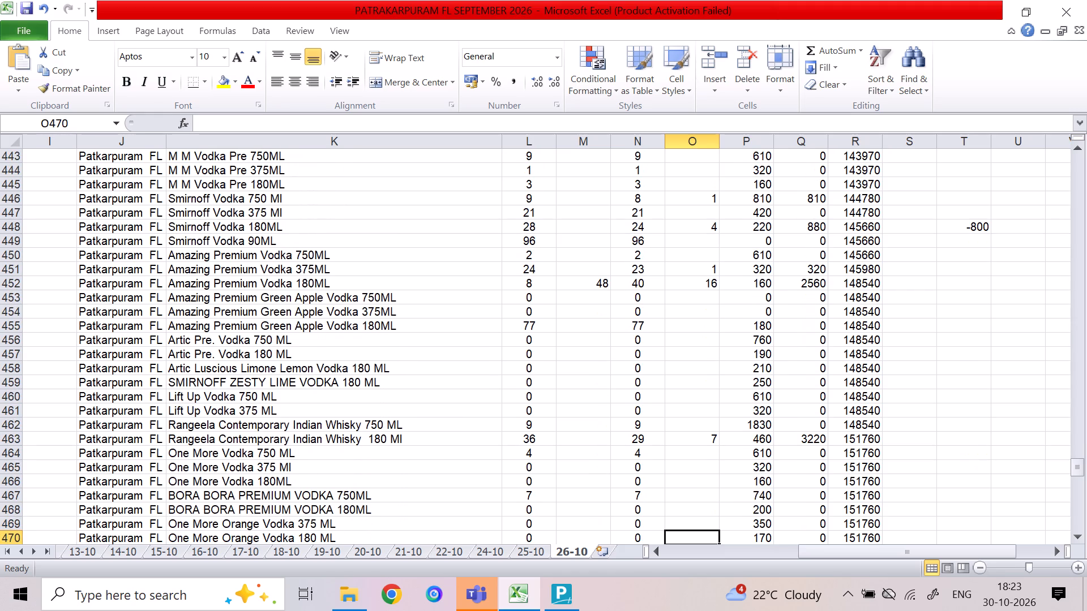
pyautogui.press('Down')
pyautogui.press('Down')
pyautogui.press('Down')
pyautogui.press('Down')
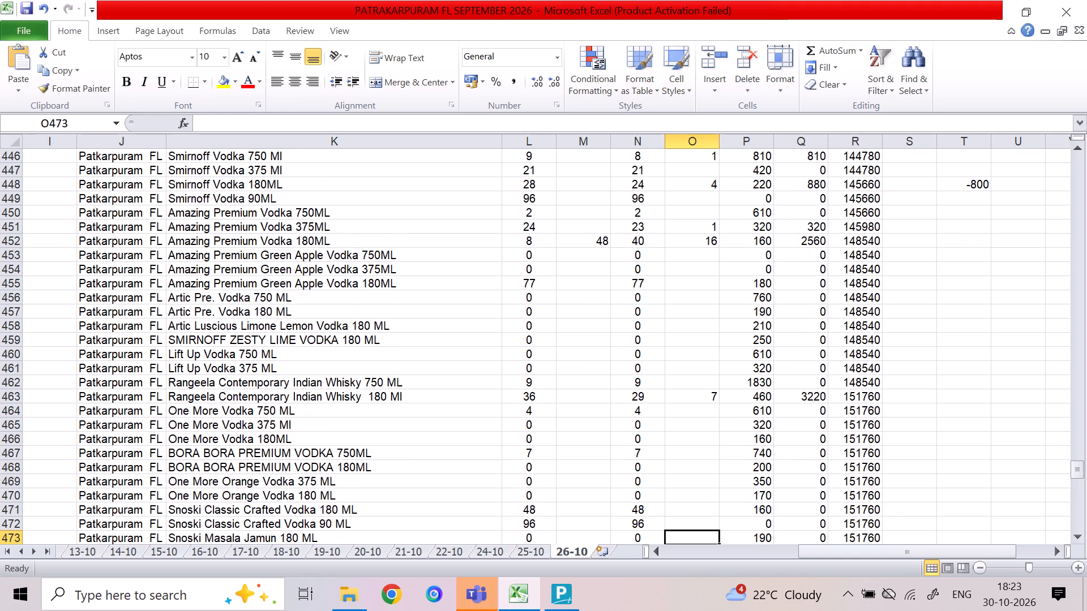
pyautogui.press('Down')
pyautogui.press('Down')
pyautogui.press('Down')
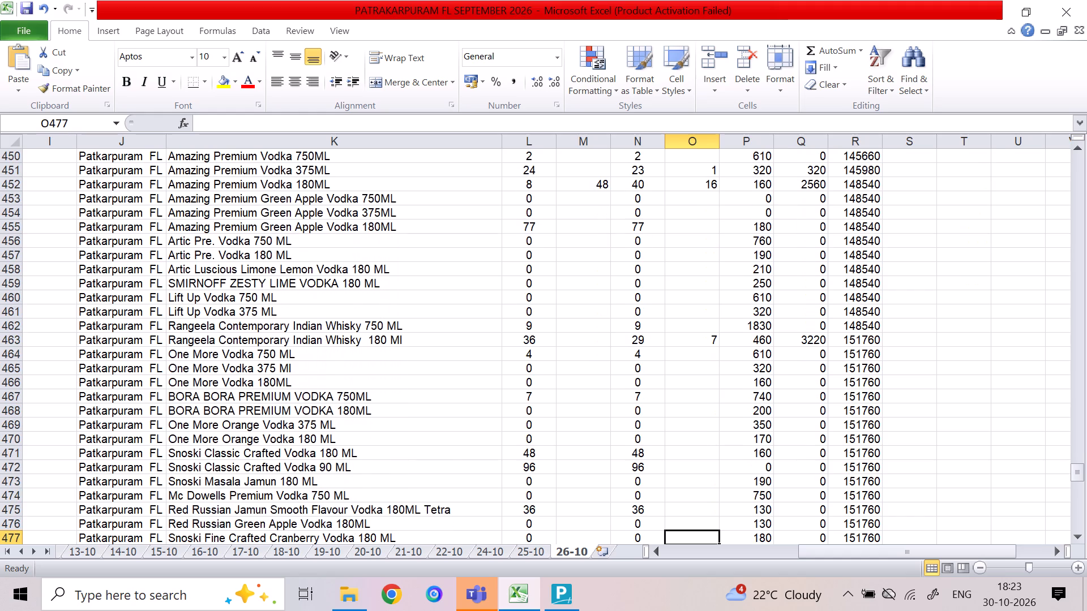
pyautogui.press('Down')
pyautogui.press('Down')
pyautogui.press('Down')
pyautogui.press('Down')
pyautogui.press('Down')
pyautogui.press('Down')
pyautogui.press('Down')
pyautogui.press('Down')
pyautogui.press('Down')
pyautogui.press('Down')
pyautogui.press('Down')
pyautogui.press('Down')
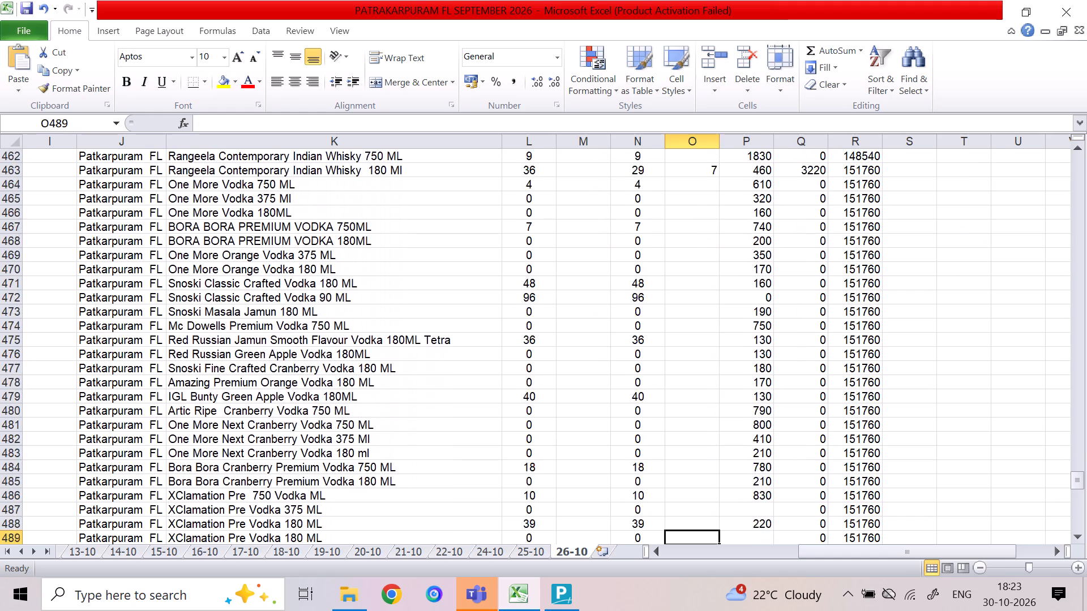
pyautogui.press('Down')
pyautogui.press('Down')
pyautogui.press('Down')
pyautogui.press('Down')
pyautogui.press('Down')
pyautogui.press('Up')
pyautogui.press('Up')
pyautogui.press('Up')
pyautogui.press('Up')
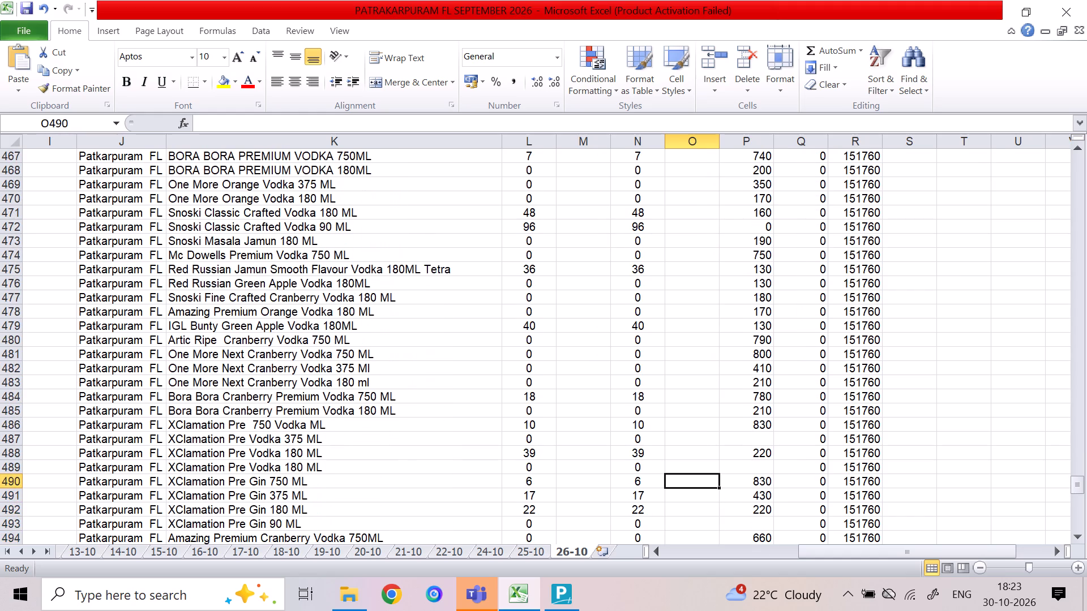
pyautogui.press('Down')
pyautogui.press('1')
pyautogui.press('Down')
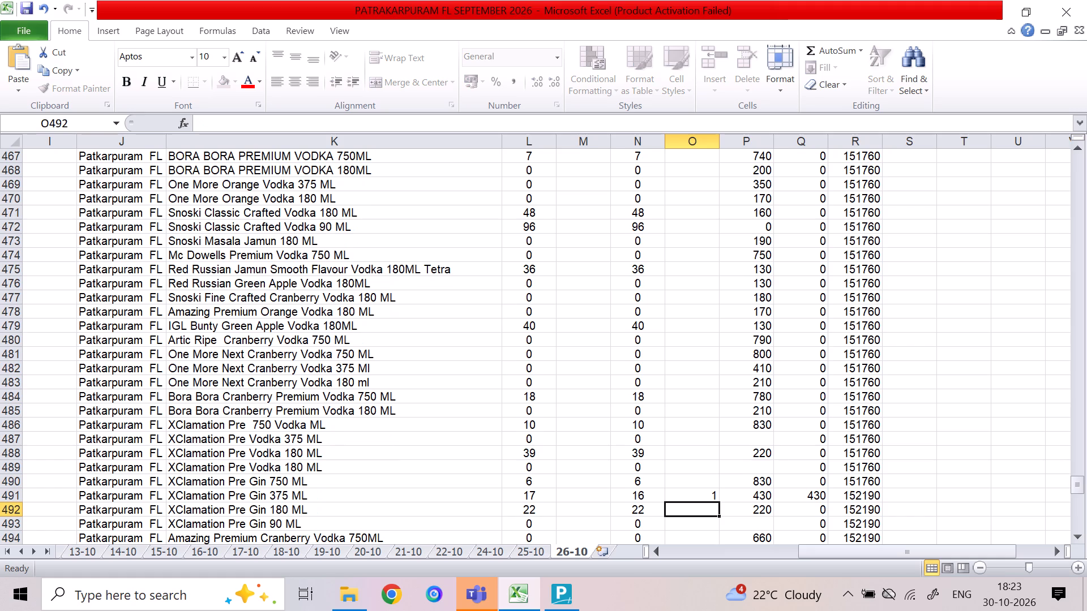
pyautogui.press('2')
pyautogui.press('Down')
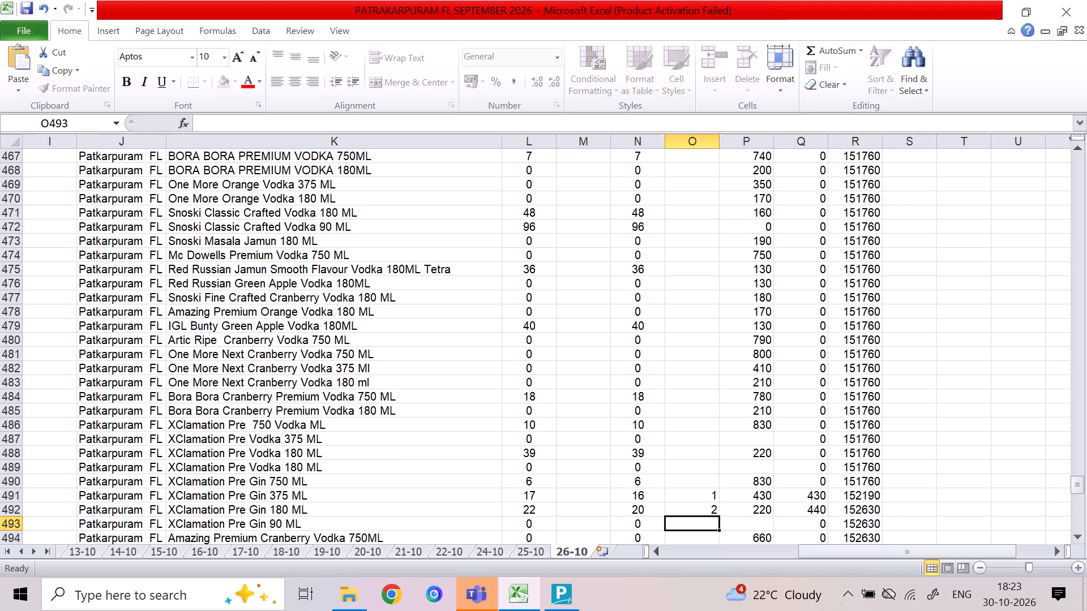
# Look through the item rows from XClamation Pre Gin 90 ML down past Taquila Camino Real Gold 750 Ml.
pyautogui.press('Down')
pyautogui.press('Down')
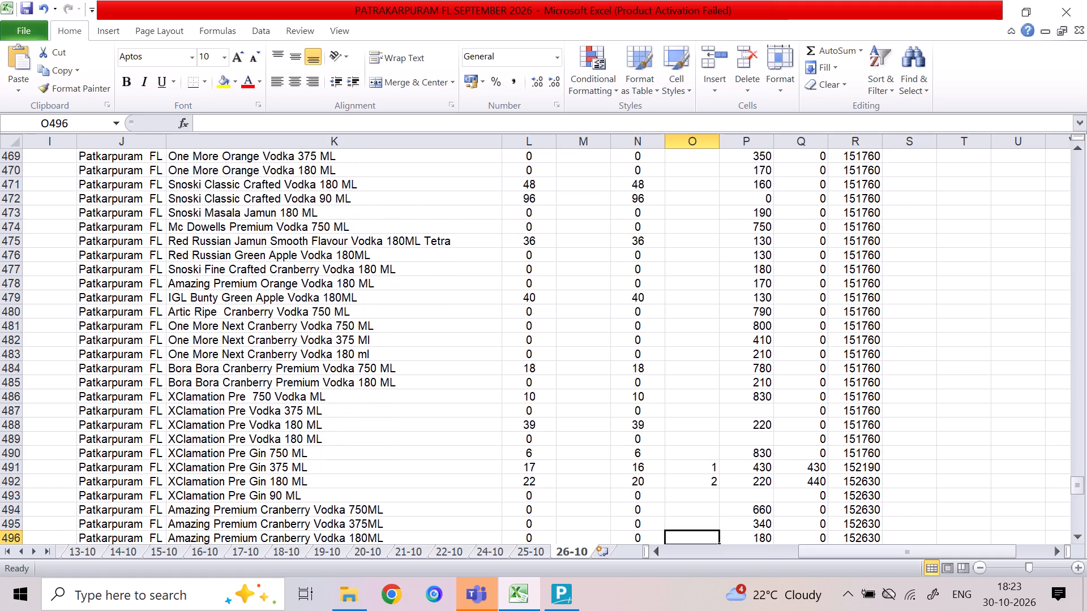
pyautogui.press('Down')
pyautogui.press('Down')
pyautogui.press('Down')
pyautogui.press('Down')
pyautogui.press('Down')
pyautogui.press('Up')
pyautogui.press('Up')
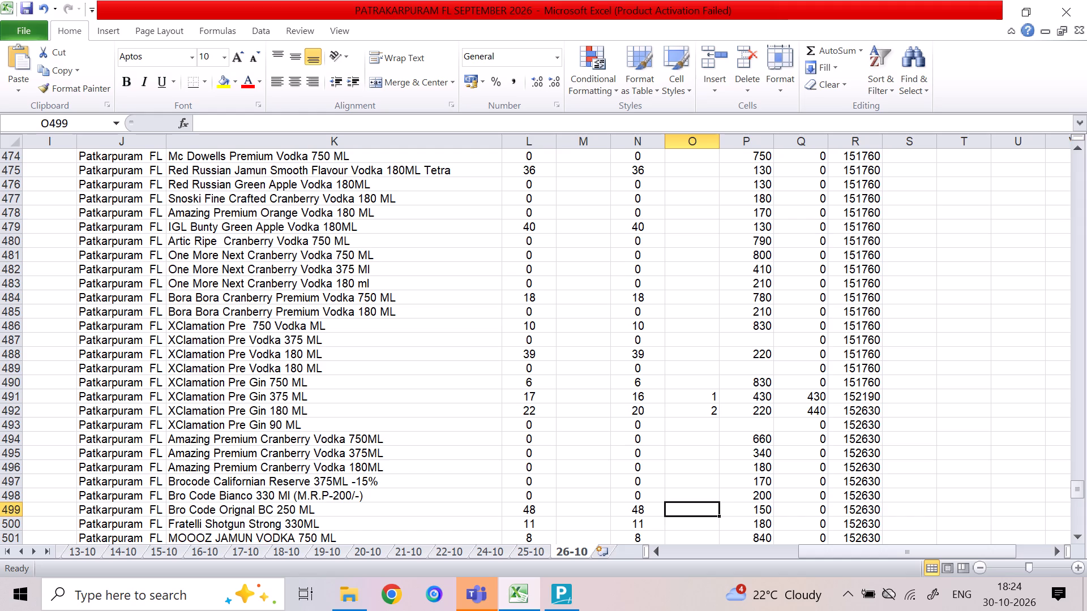
pyautogui.press('Down')
pyautogui.press('Down')
pyautogui.press('Down')
pyautogui.press('Down')
pyautogui.press('Down')
pyautogui.press('Down')
pyautogui.press('Down')
pyautogui.press('Down')
pyautogui.press('Down')
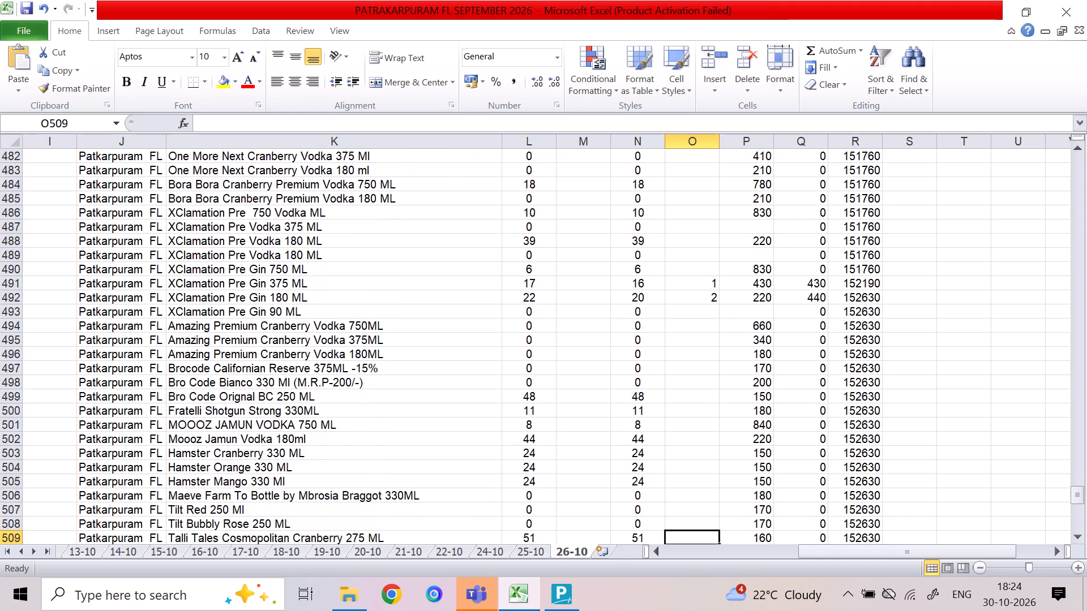
pyautogui.press('Down')
pyautogui.press('Down')
pyautogui.press('Down')
pyautogui.press('Down')
pyautogui.press('Down')
pyautogui.press('Down')
pyautogui.press('Down')
pyautogui.press('Down')
pyautogui.press('Down')
pyautogui.press('Down')
pyautogui.press('Down')
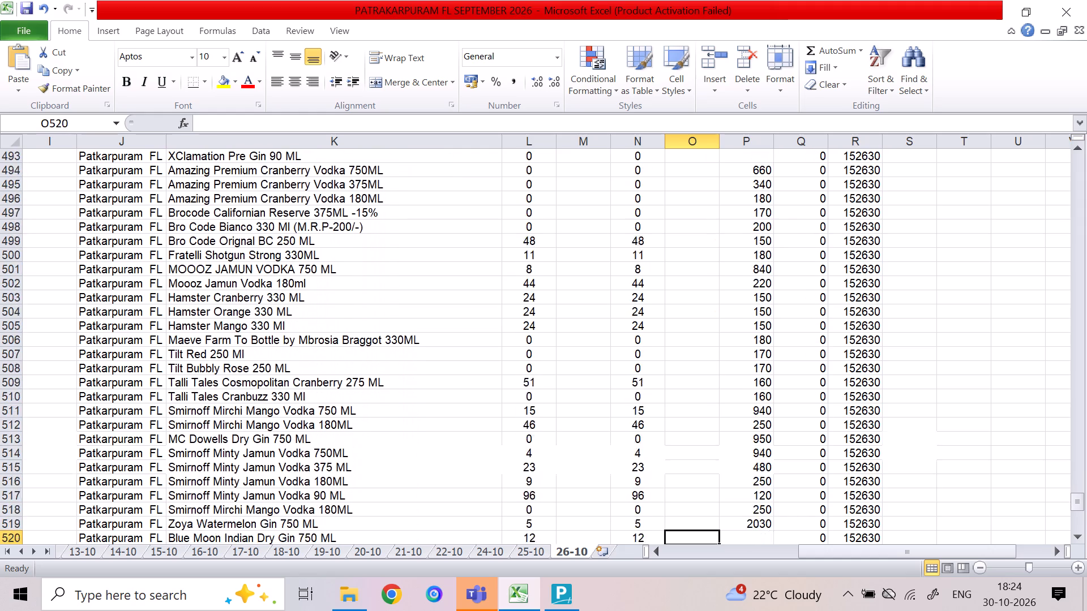
pyautogui.press('Down')
pyautogui.press('Down')
pyautogui.press('Down')
pyautogui.press('Down')
pyautogui.press('Down')
pyautogui.press('Down')
pyautogui.press('Down')
pyautogui.press('Down')
pyautogui.press('Down')
pyautogui.press('Down')
pyautogui.press('Down')
pyautogui.press('Down')
pyautogui.press('Down')
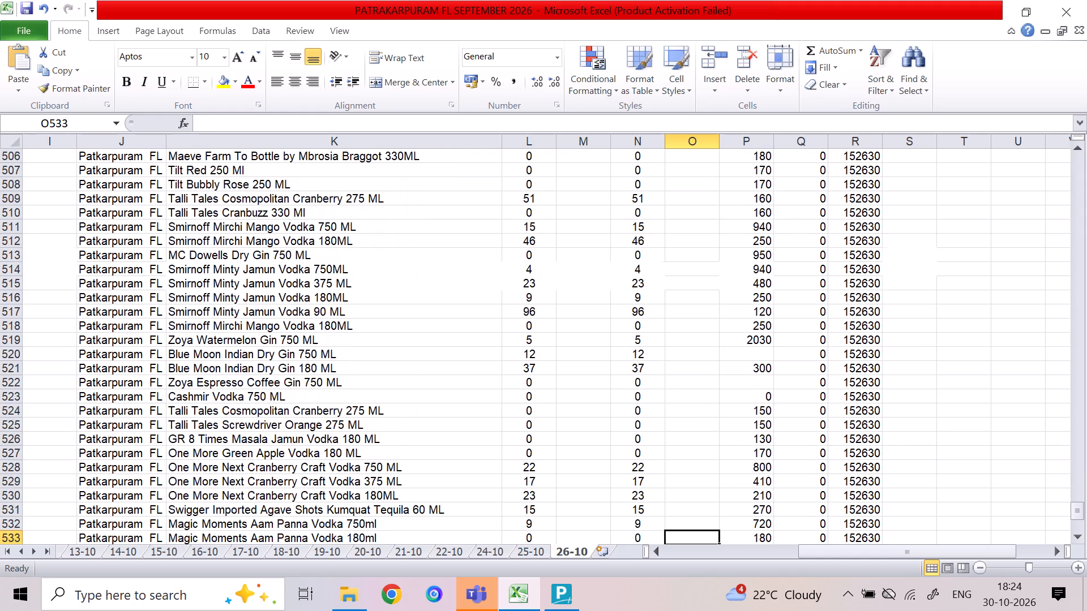
pyautogui.press('Down')
pyautogui.press('Down')
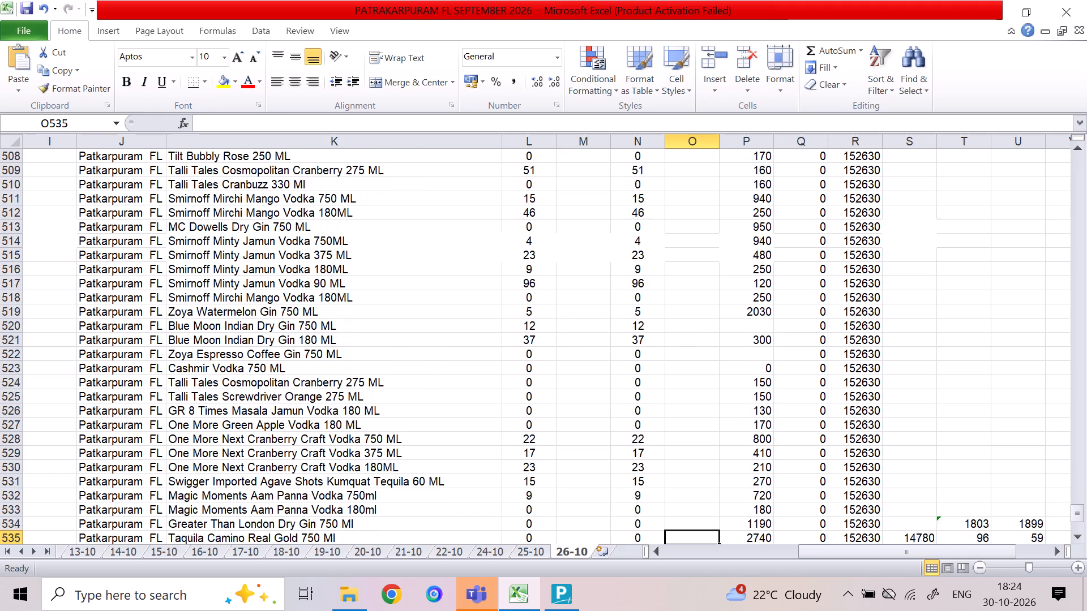
pyautogui.press('Down')
pyautogui.press('Down')
pyautogui.press('Up')
pyautogui.press('Down')
# Enter a sale of 4 for Bro Code Orignal BC 250 ML and 1 for Fratelli Shotgun Strong 330ML.
pyautogui.press('Up')
pyautogui.press('Up')
pyautogui.press('Up')
pyautogui.press('Up')
pyautogui.press('Up')
pyautogui.press('Up')
pyautogui.press('Up')
pyautogui.press('Up')
pyautogui.press('Up')
pyautogui.press('Up')
pyautogui.press('Up')
pyautogui.press('Up')
pyautogui.press('Up')
pyautogui.press('Up')
pyautogui.press('Up')
pyautogui.press('Up')
pyautogui.press('Up')
pyautogui.press('Up')
pyautogui.press('Up')
pyautogui.press('Up')
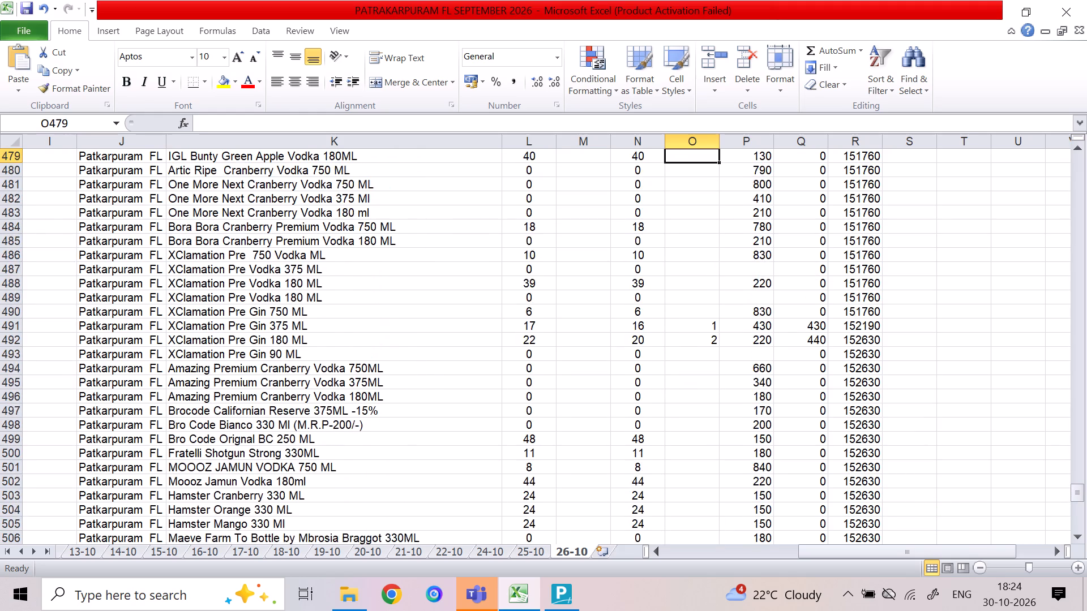
pyautogui.press('Down')
pyautogui.press('Down')
pyautogui.press('Down')
pyautogui.press('Down')
pyautogui.press('Down')
pyautogui.press('Down')
pyautogui.press('Down')
pyautogui.press('Down')
pyautogui.press('Down')
pyautogui.press('Down')
pyautogui.press('Down')
pyautogui.press('Down')
pyautogui.press('Down')
pyautogui.press('Down')
pyautogui.press('Down')
pyautogui.press('Down')
pyautogui.press('Down')
pyautogui.press('Down')
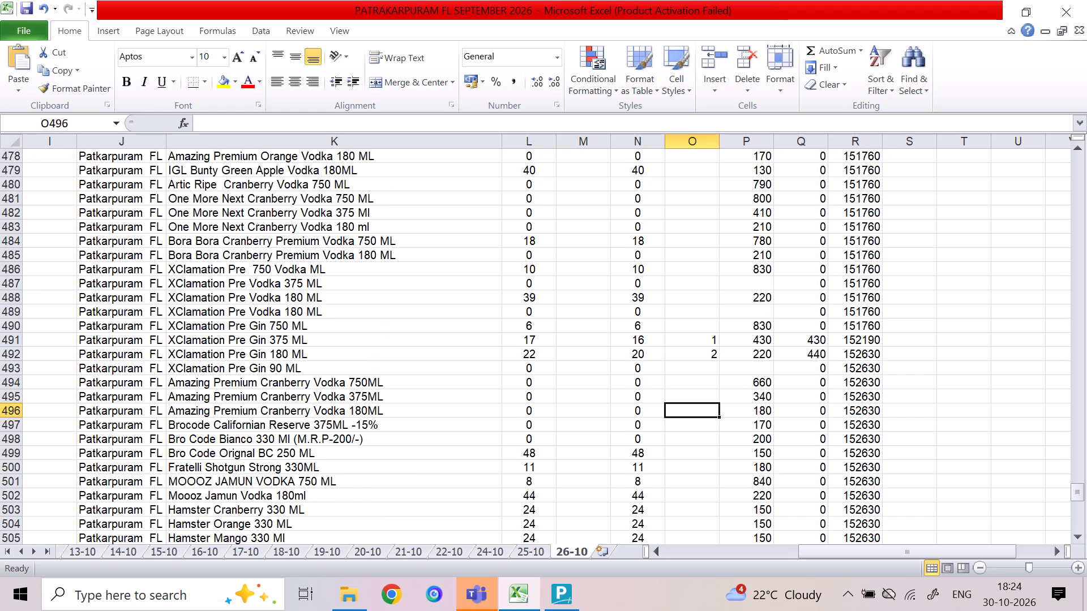
pyautogui.press('Down')
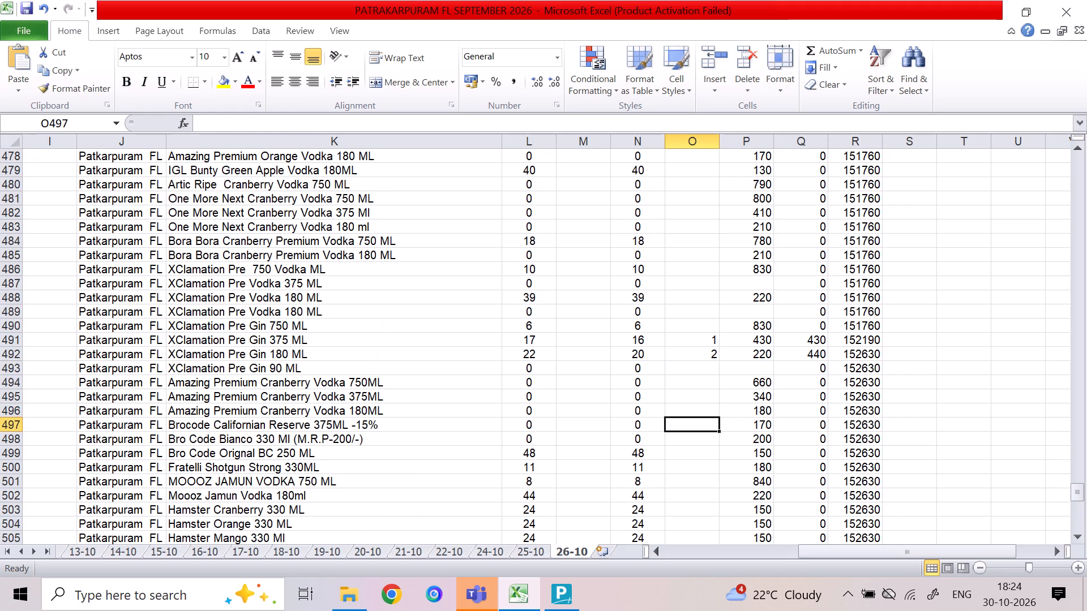
pyautogui.press('Left')
pyautogui.press('Left')
pyautogui.press('Left')
pyautogui.press('Left')
pyautogui.press('Left')
pyautogui.press('Right')
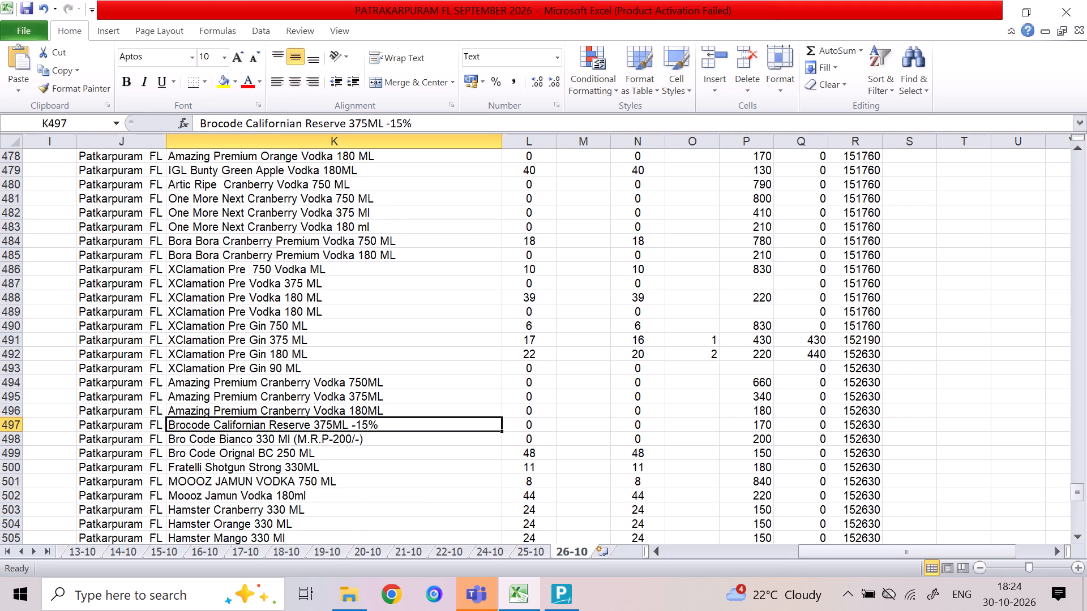
pyautogui.press('Down')
pyautogui.press('Down')
pyautogui.press('Right')
pyautogui.press('Right')
pyautogui.press('Right')
pyautogui.press('Right')
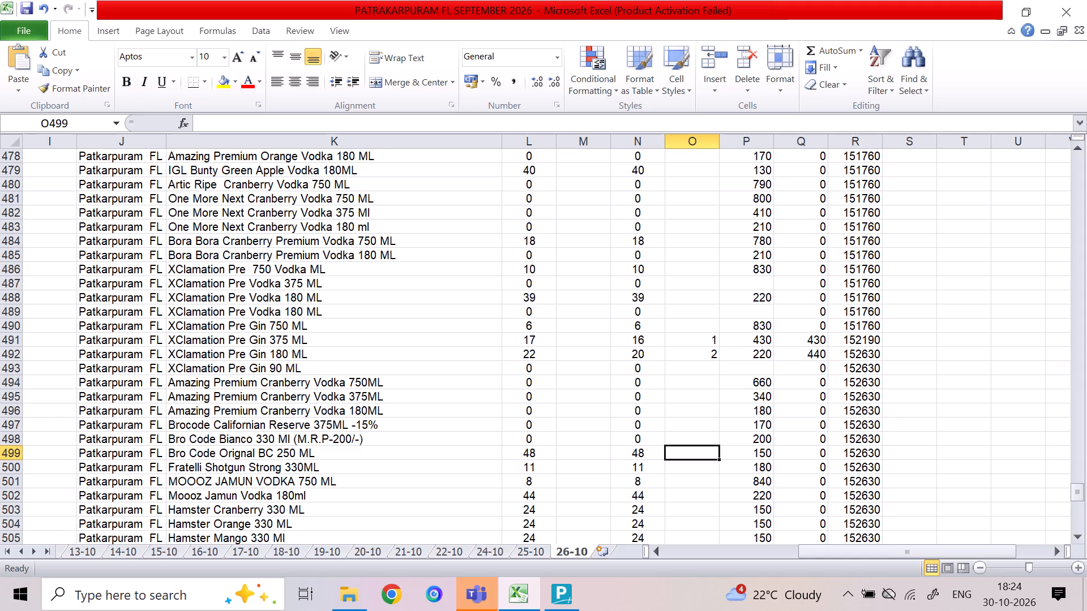
pyautogui.press('4')
pyautogui.press('Down')
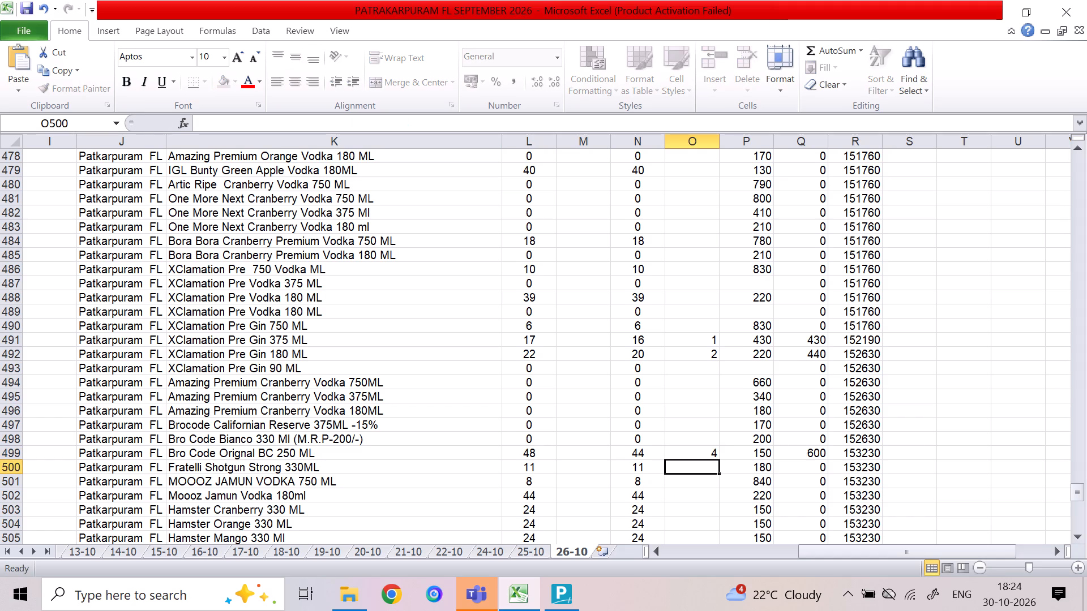
pyautogui.press('1')
pyautogui.press('Down')
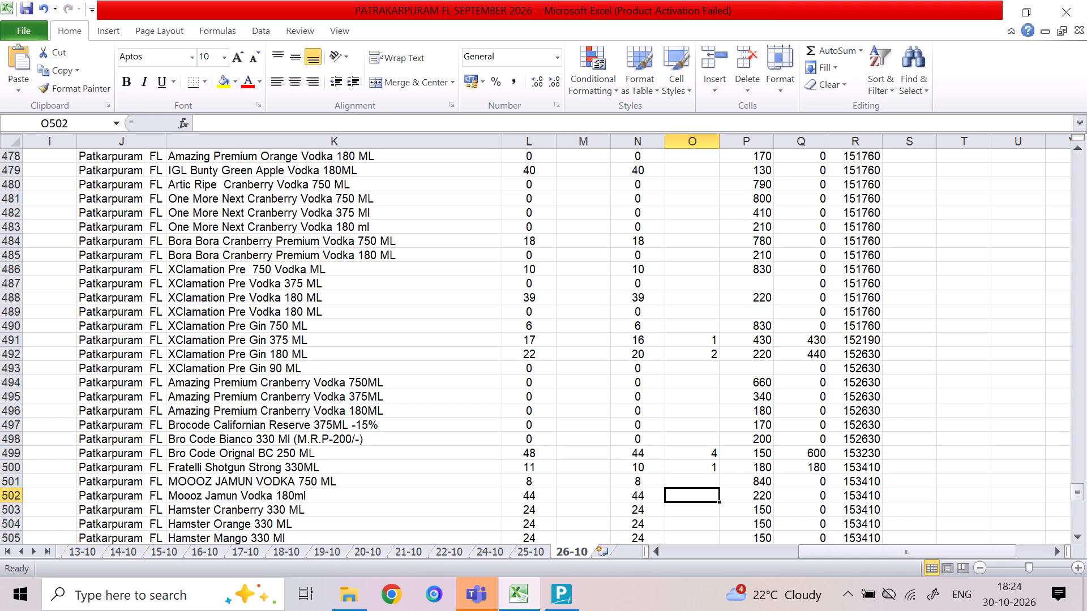
# Look through the item rows from Moooz Jamun Vodka 180ml down to the Smirnoff Mirchi Mango and Minty Jamun vodkas.
pyautogui.press('Down')
pyautogui.press('Down')
pyautogui.press('Down')
pyautogui.press('Down')
pyautogui.press('Down')
pyautogui.press('Down')
pyautogui.press('Down')
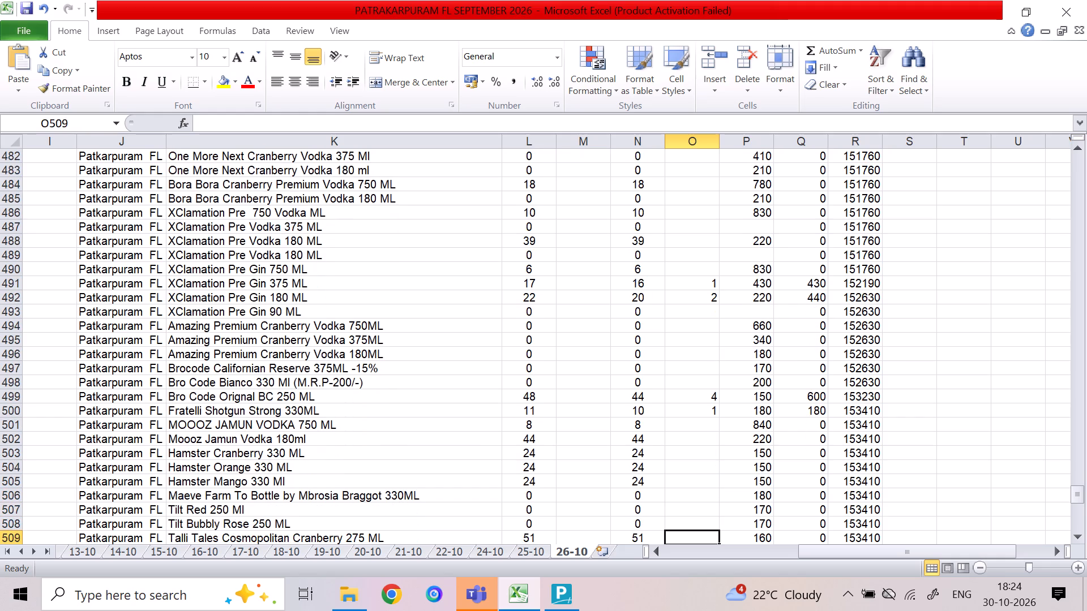
pyautogui.press('Down')
pyautogui.press('Down')
pyautogui.press('Down')
pyautogui.press('Down')
pyautogui.press('Down')
pyautogui.press('Left')
pyautogui.press('Up')
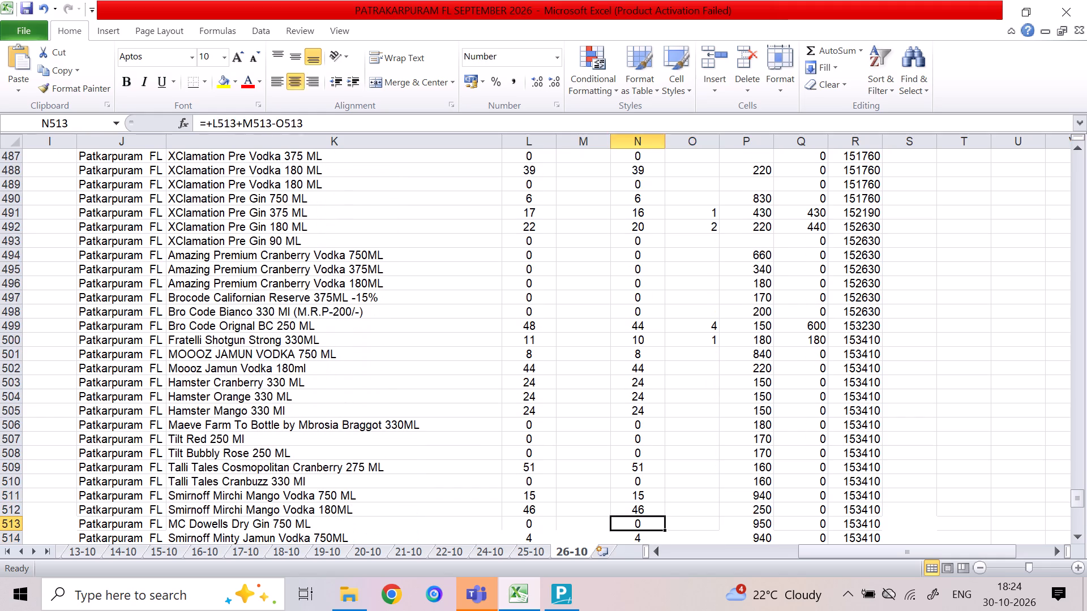
pyautogui.press('Left')
pyautogui.press('Up')
pyautogui.press('Up')
pyautogui.press('Left')
pyautogui.press('Left')
pyautogui.press('Left')
pyautogui.press('Right')
pyautogui.press('Right')
pyautogui.press('Right')
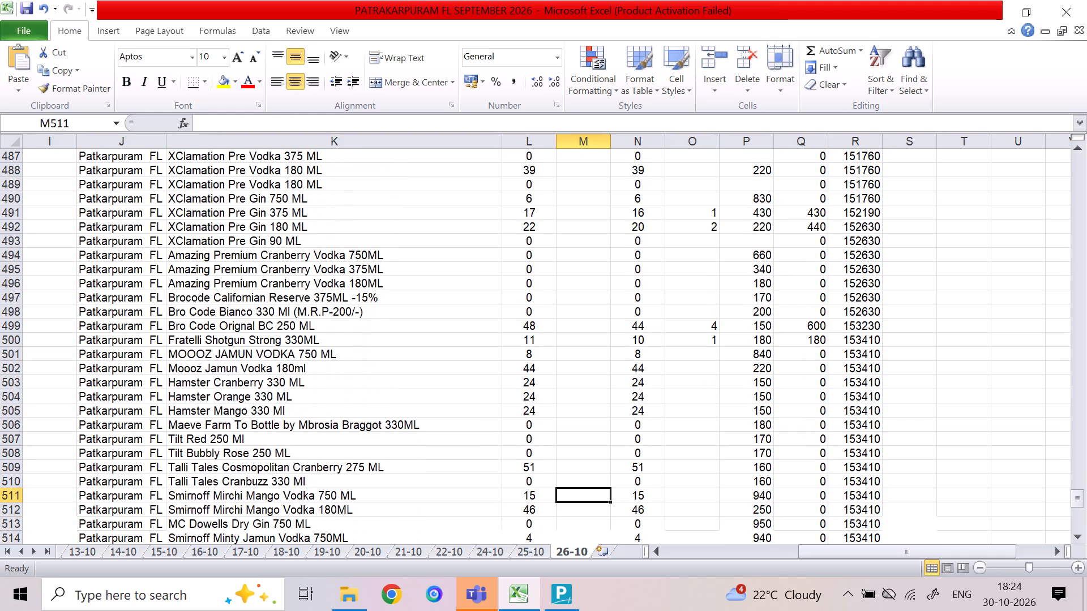
pyautogui.press('Right')
pyautogui.press('Right')
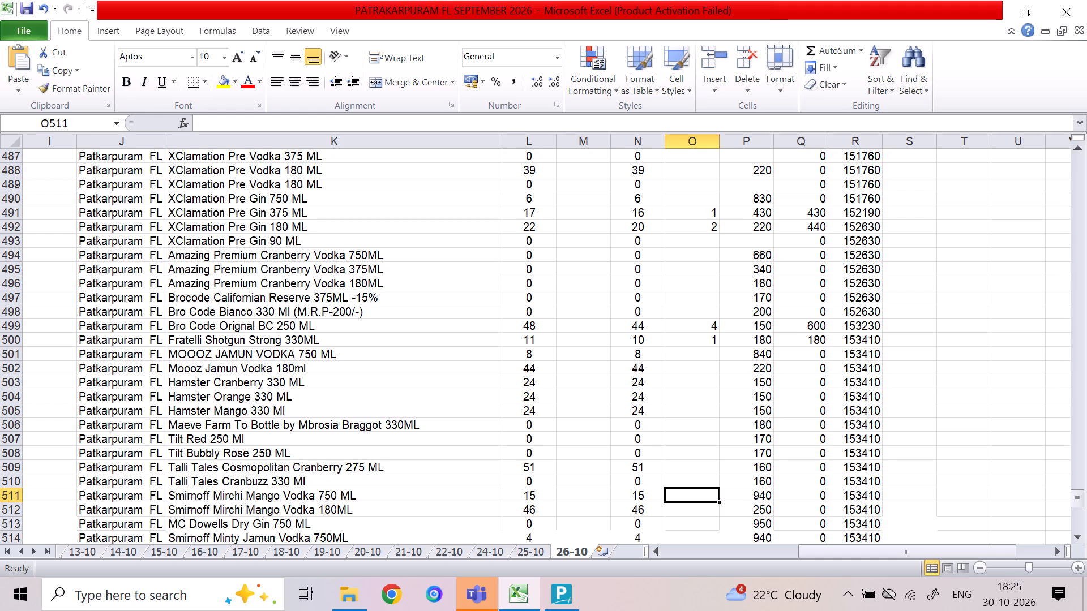
pyautogui.press('Down')
pyautogui.press('Down')
pyautogui.press('Down')
pyautogui.press('Down')
pyautogui.press('Down')
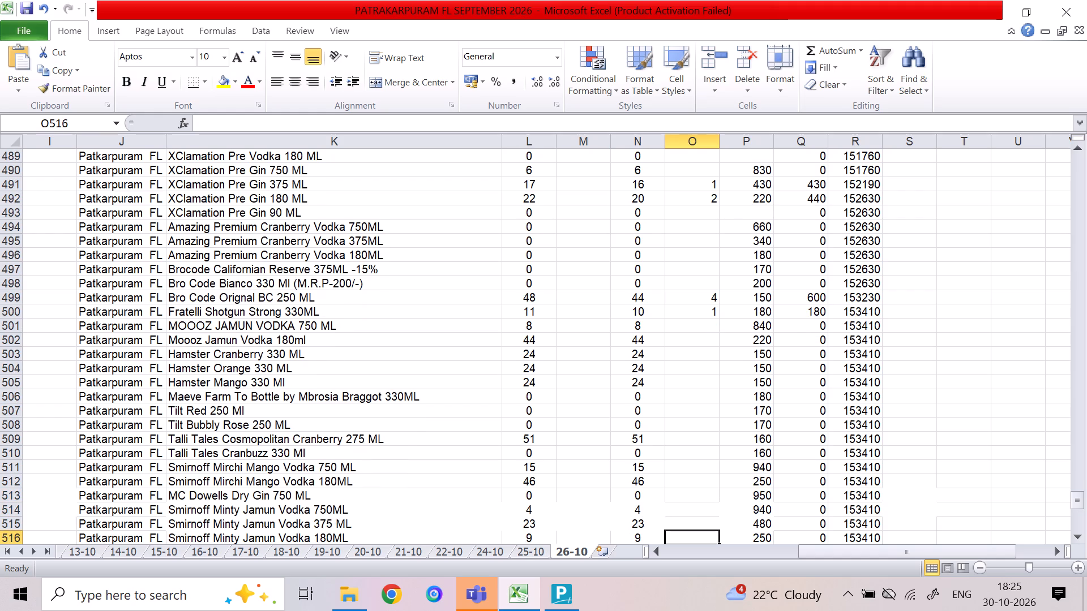
pyautogui.press('Left')
pyautogui.press('Left')
pyautogui.press('Left')
pyautogui.press('Up')
pyautogui.press('Left')
pyautogui.press('Up')
pyautogui.press('Right')
pyautogui.press('Right')
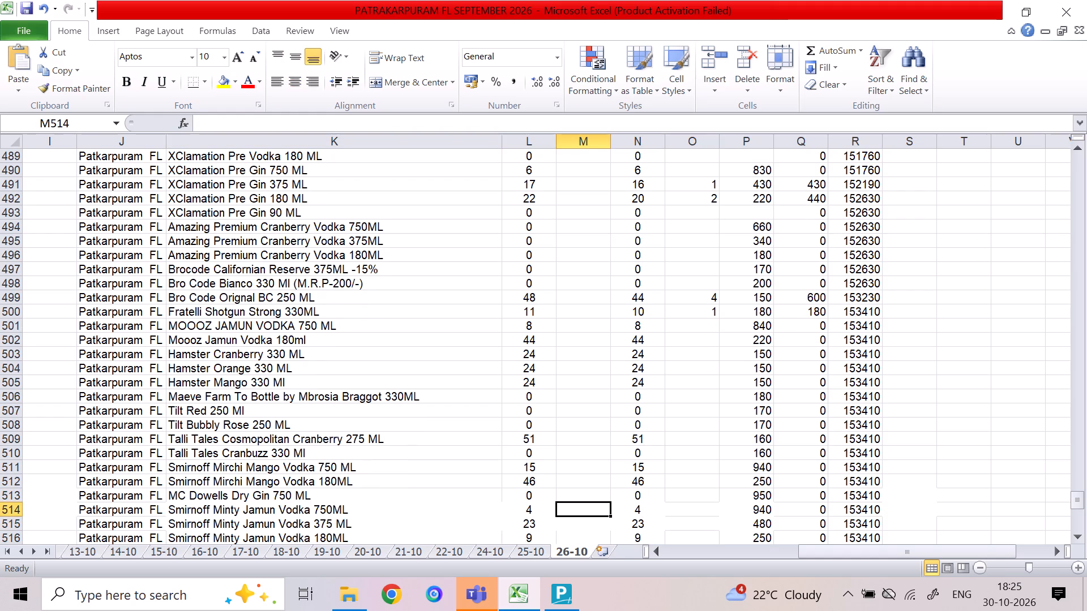
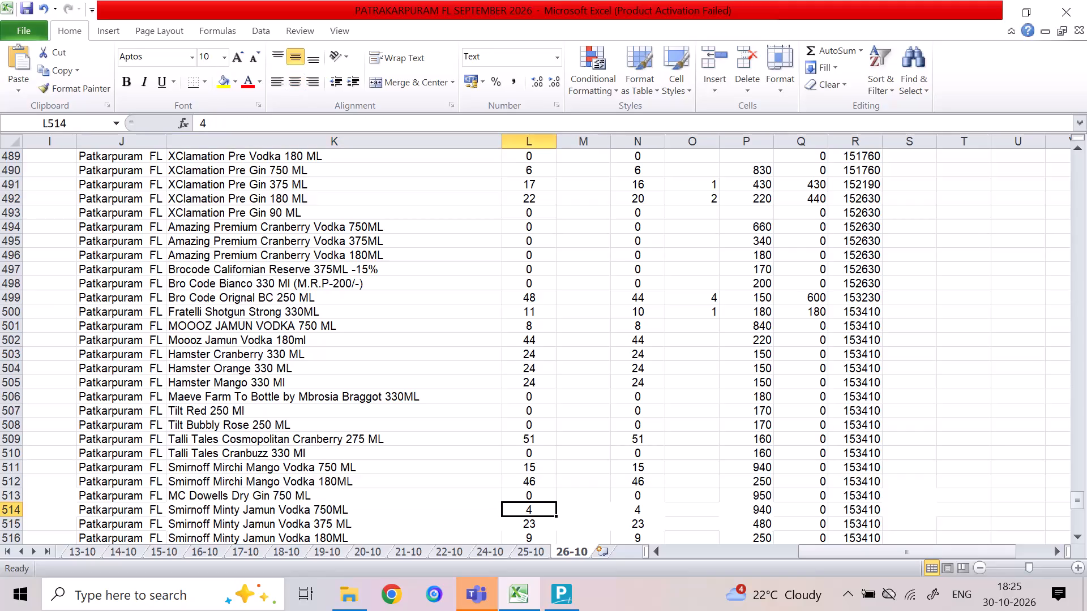
# Enter an addition of 12 for Smirnoff Minty Jamun Vodka 750ML.
pyautogui.press('Right')
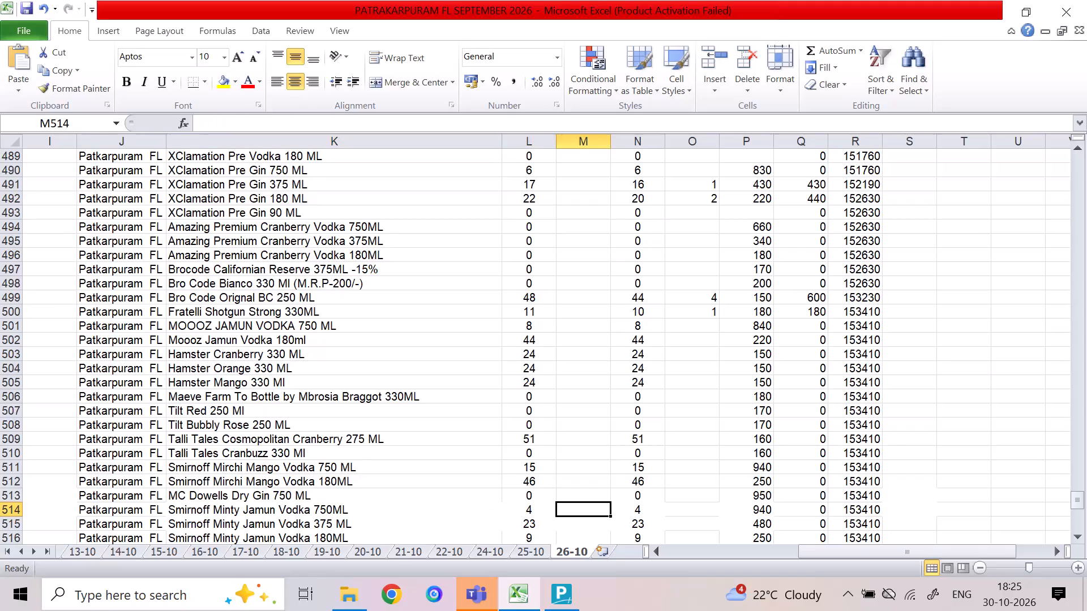
pyautogui.press('Up')
pyautogui.press('Left')
pyautogui.press('Right')
pyautogui.press('Left')
pyautogui.press('Up')
pyautogui.press('Right')
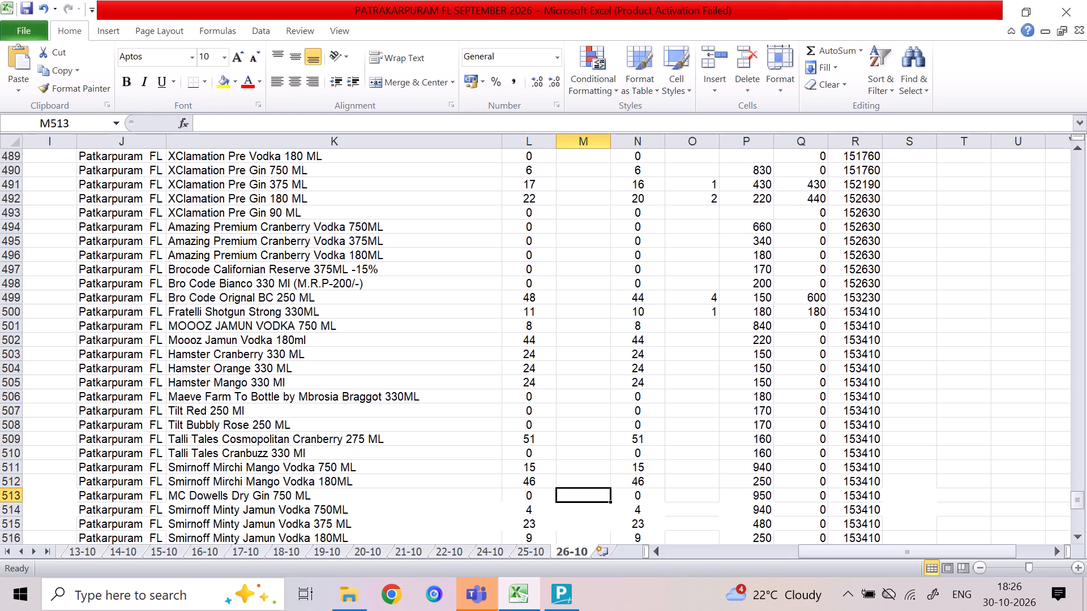
pyautogui.press('Down')
pyautogui.press('Down')
pyautogui.press('Up')
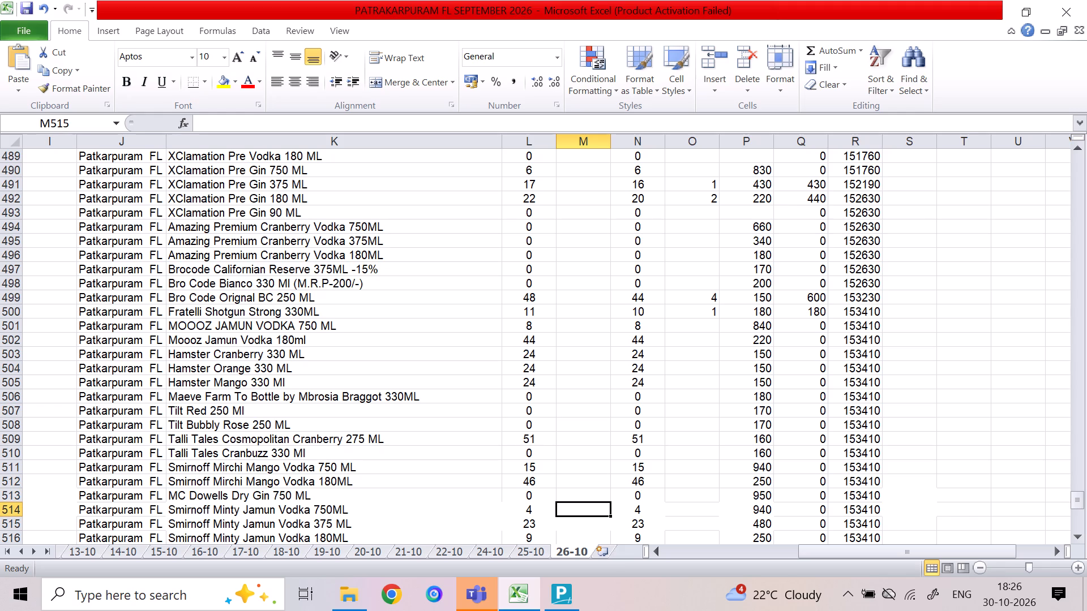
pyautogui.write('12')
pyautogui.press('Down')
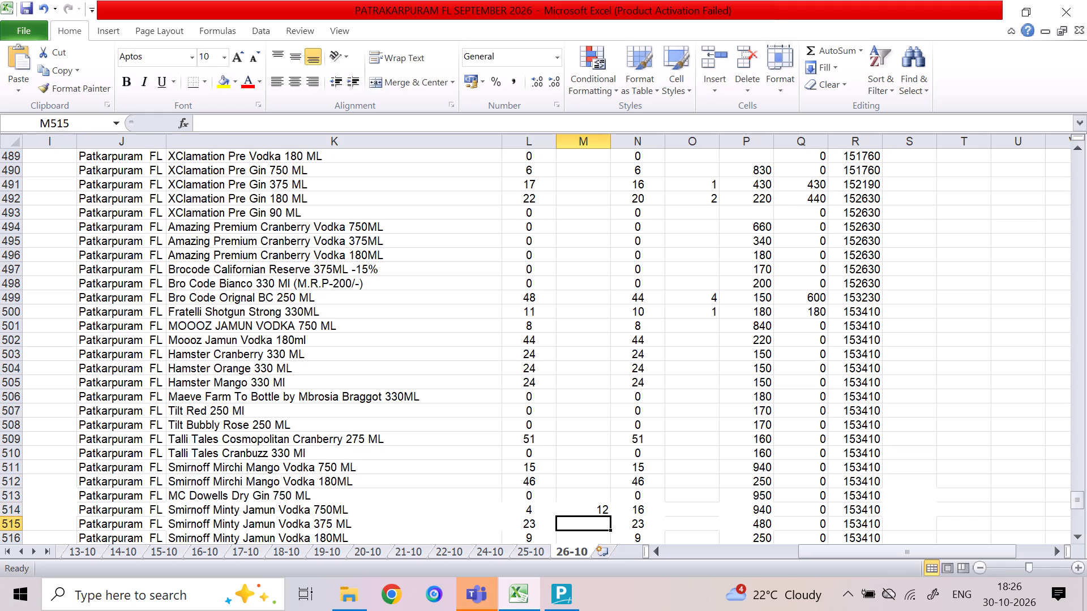
# Enter a sale of 2 for Smirnoff Minty Jamun Vodka 375 ML.
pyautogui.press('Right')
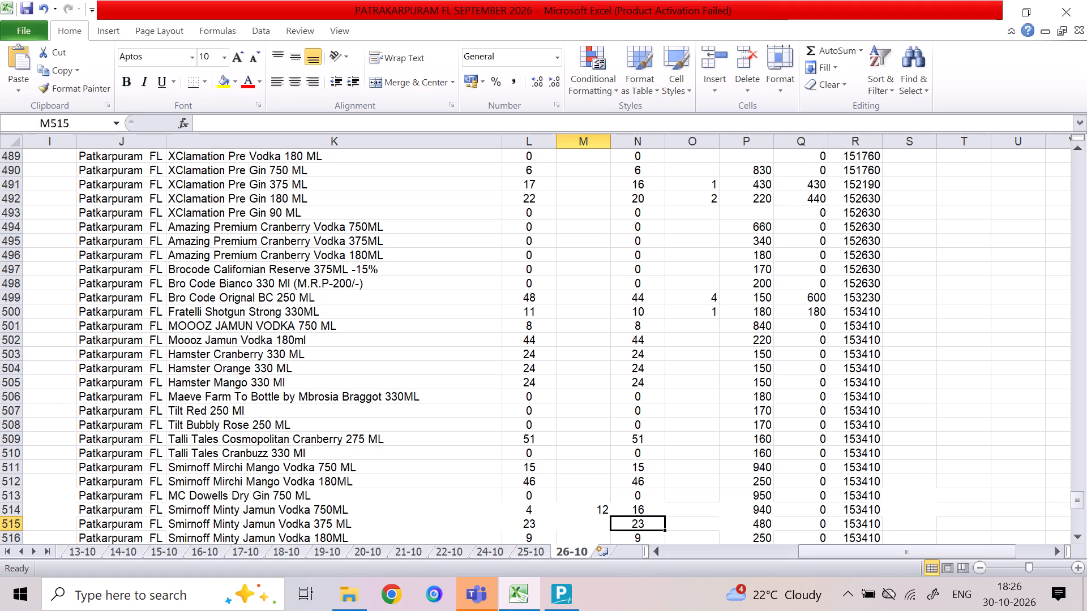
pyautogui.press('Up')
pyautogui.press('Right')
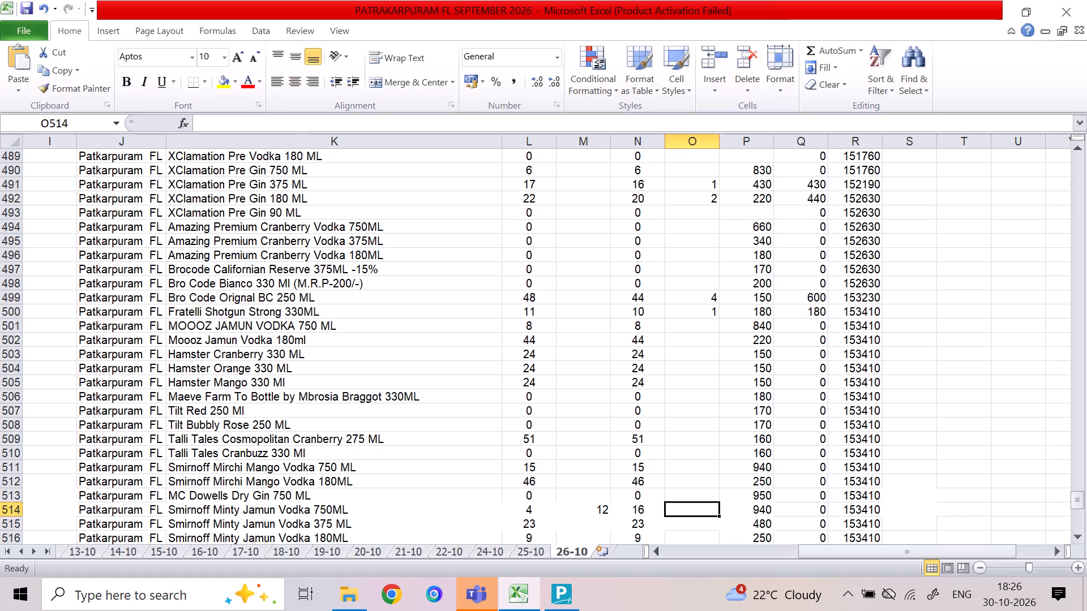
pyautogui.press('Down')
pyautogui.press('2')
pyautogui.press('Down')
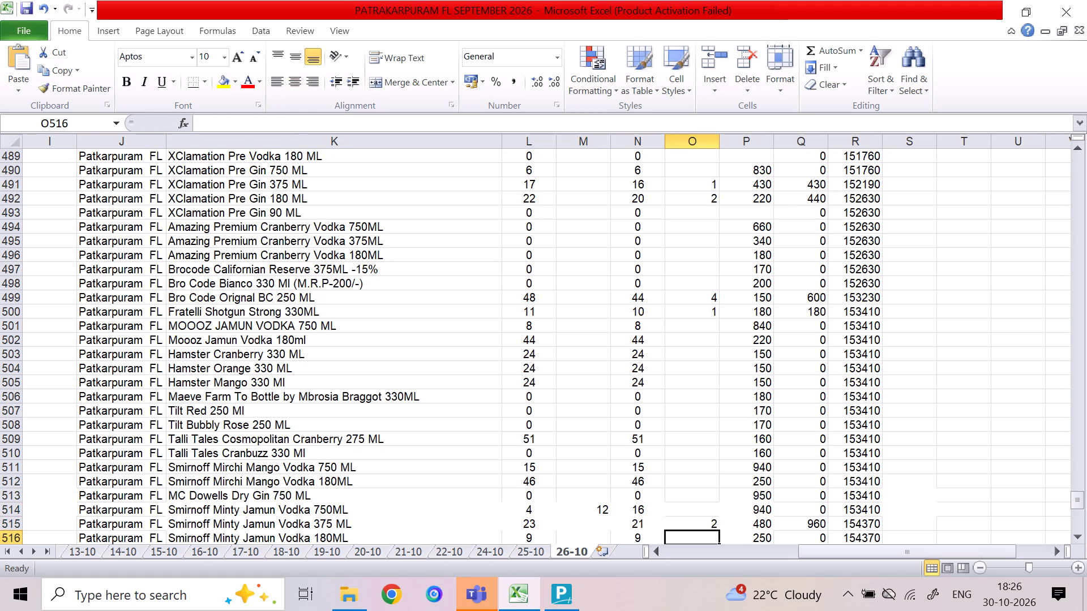
# Enter an addition of 96 and a sale of 26 for Smirnoff Minty Jamun Vodka 180ML.
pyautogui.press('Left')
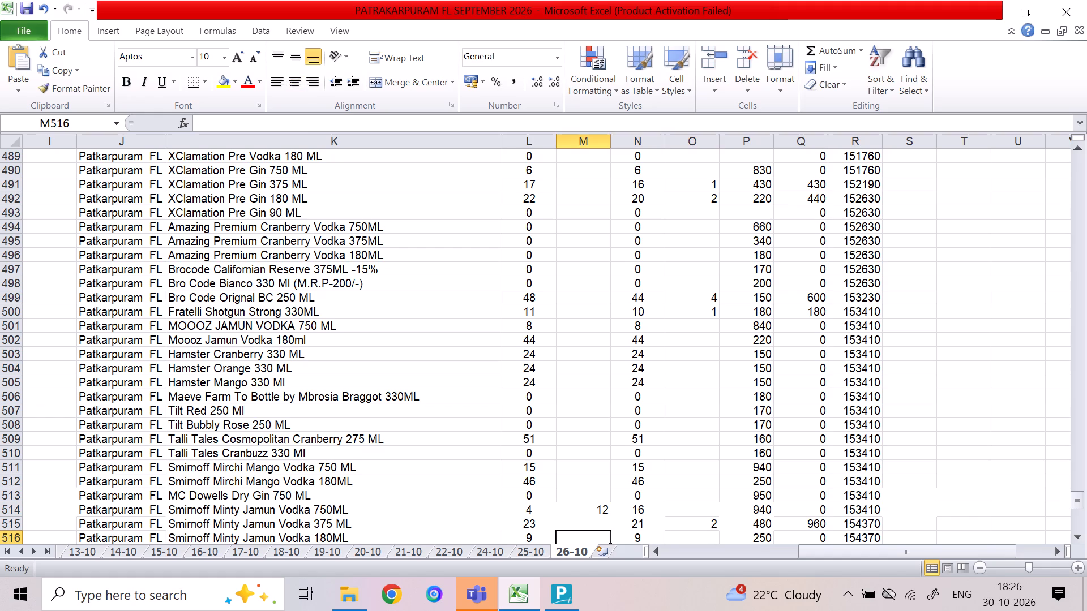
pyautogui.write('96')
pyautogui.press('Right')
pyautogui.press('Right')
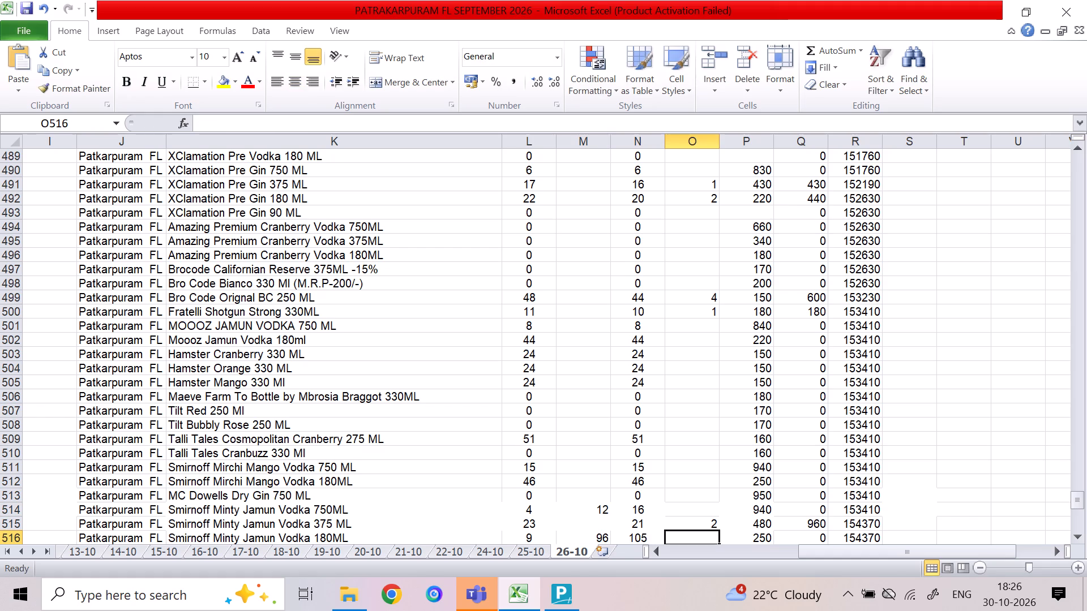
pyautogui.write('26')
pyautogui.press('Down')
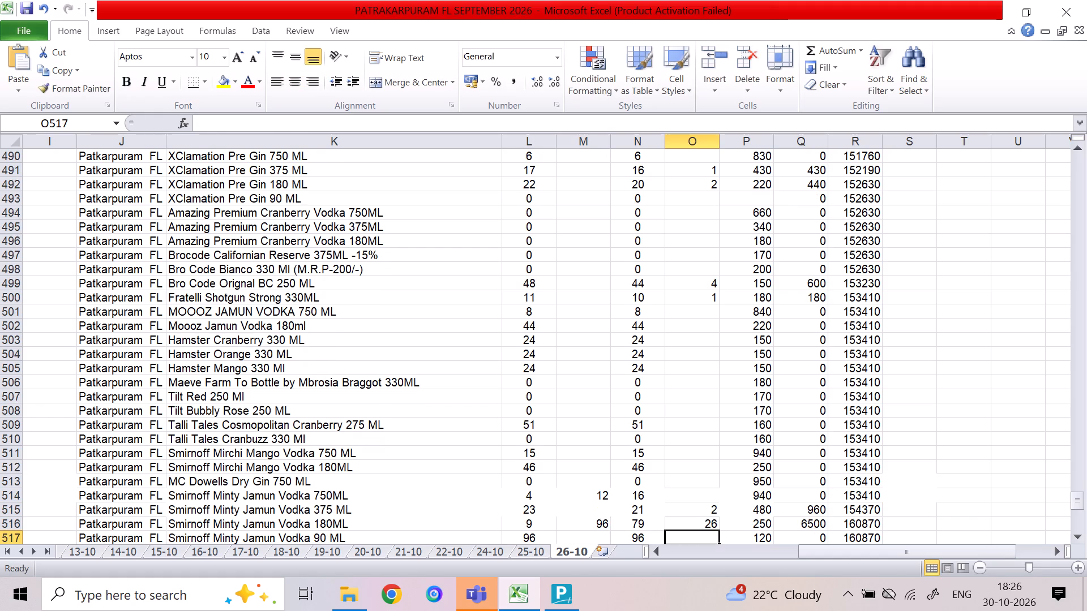
# Save the workbook.
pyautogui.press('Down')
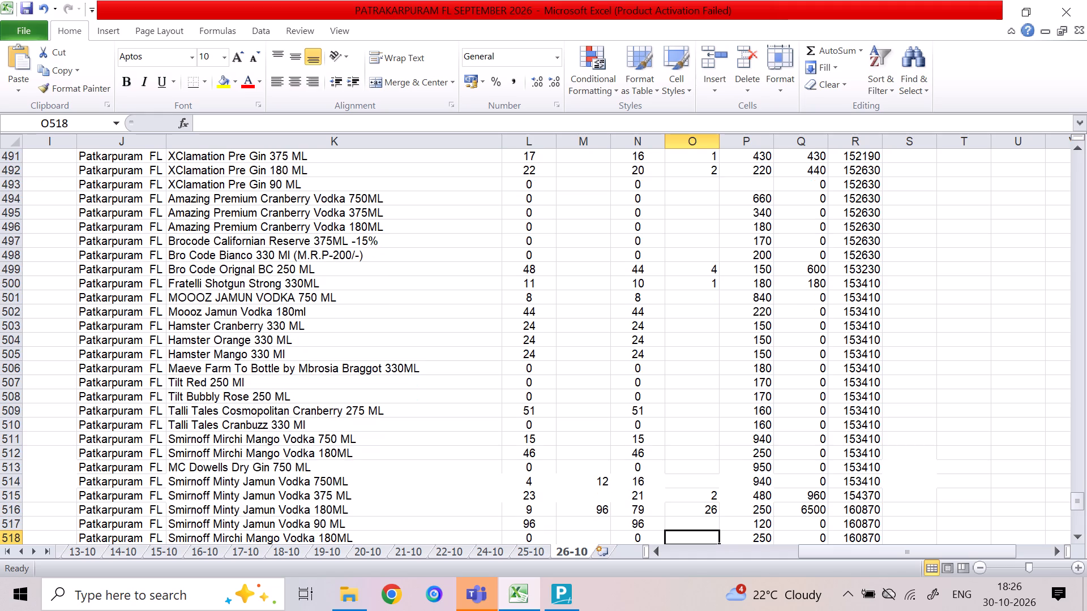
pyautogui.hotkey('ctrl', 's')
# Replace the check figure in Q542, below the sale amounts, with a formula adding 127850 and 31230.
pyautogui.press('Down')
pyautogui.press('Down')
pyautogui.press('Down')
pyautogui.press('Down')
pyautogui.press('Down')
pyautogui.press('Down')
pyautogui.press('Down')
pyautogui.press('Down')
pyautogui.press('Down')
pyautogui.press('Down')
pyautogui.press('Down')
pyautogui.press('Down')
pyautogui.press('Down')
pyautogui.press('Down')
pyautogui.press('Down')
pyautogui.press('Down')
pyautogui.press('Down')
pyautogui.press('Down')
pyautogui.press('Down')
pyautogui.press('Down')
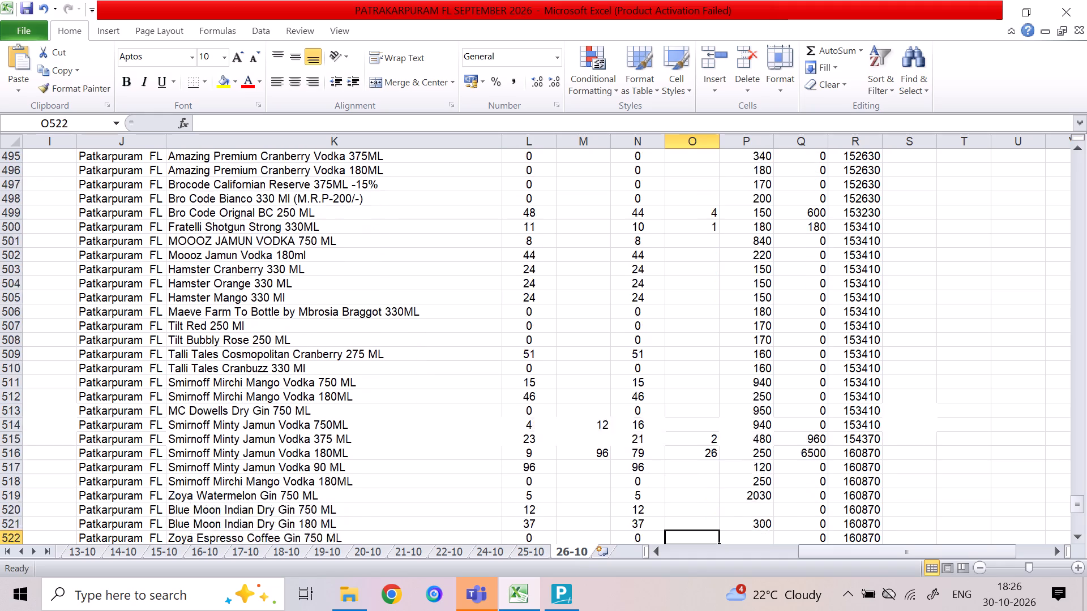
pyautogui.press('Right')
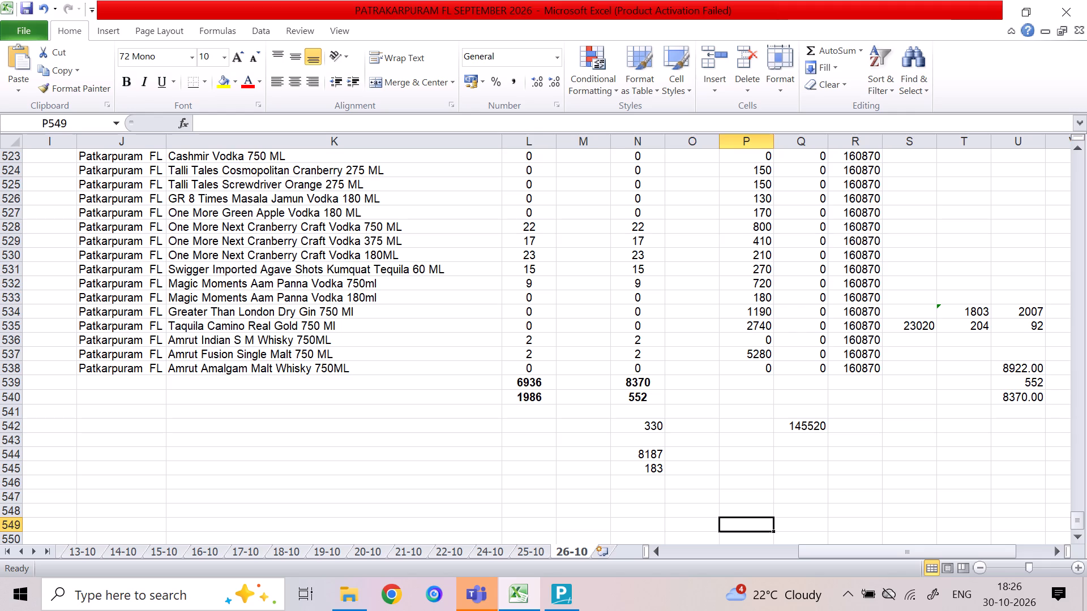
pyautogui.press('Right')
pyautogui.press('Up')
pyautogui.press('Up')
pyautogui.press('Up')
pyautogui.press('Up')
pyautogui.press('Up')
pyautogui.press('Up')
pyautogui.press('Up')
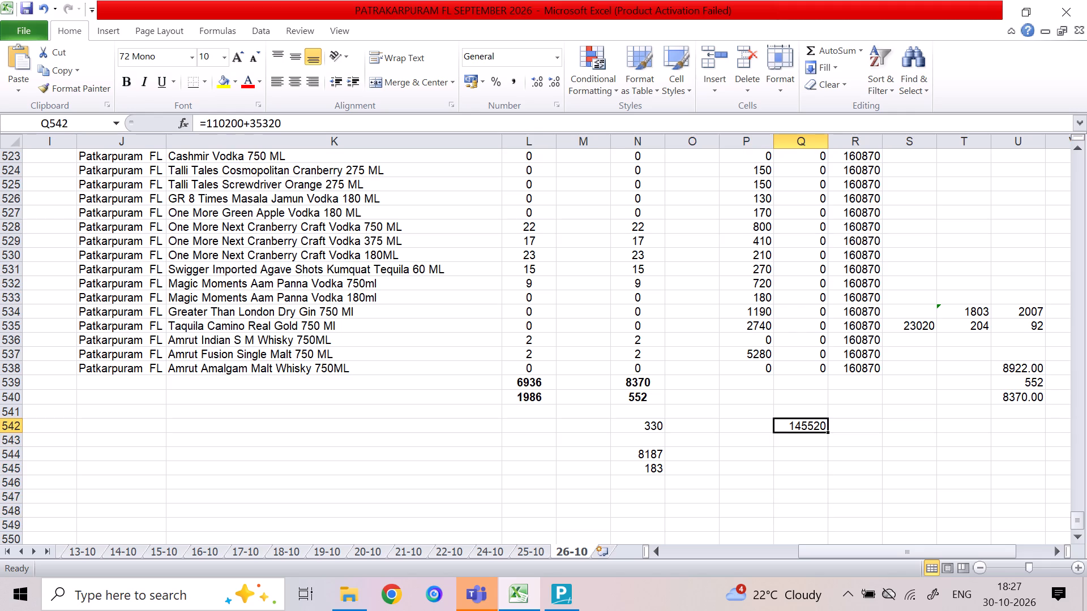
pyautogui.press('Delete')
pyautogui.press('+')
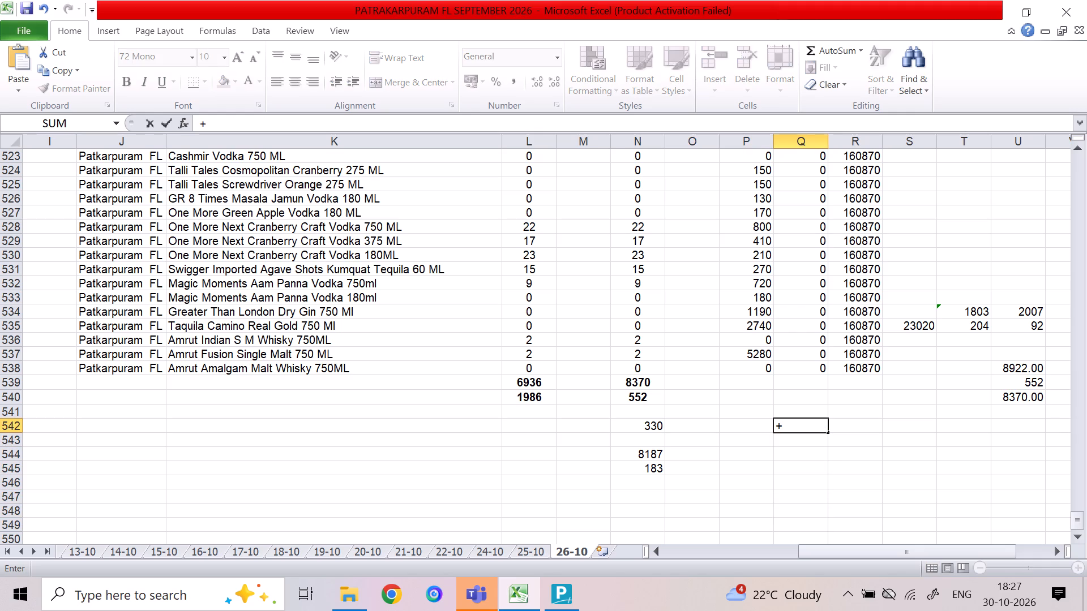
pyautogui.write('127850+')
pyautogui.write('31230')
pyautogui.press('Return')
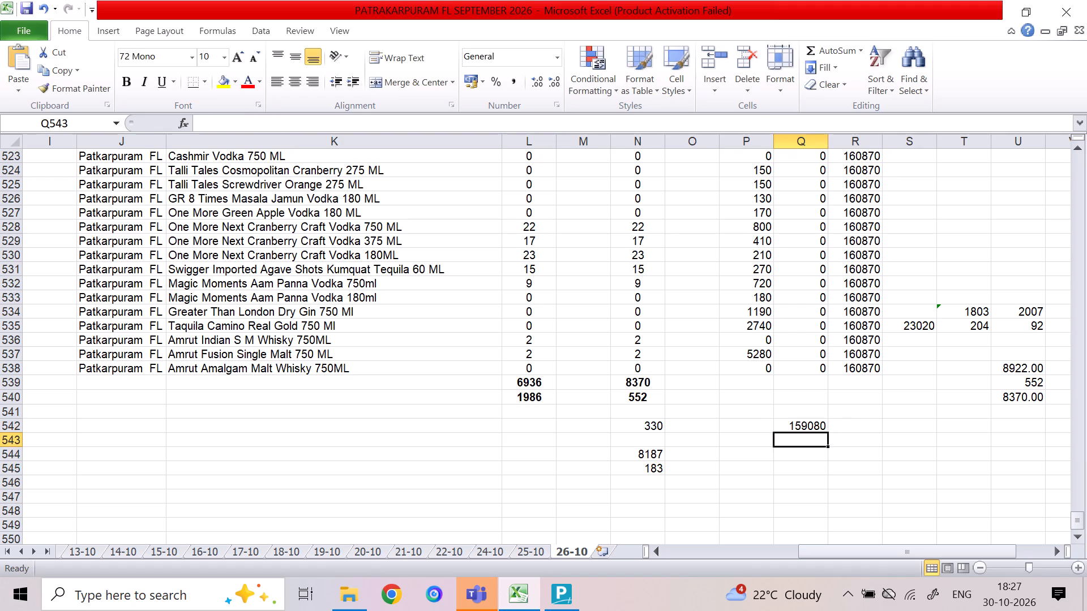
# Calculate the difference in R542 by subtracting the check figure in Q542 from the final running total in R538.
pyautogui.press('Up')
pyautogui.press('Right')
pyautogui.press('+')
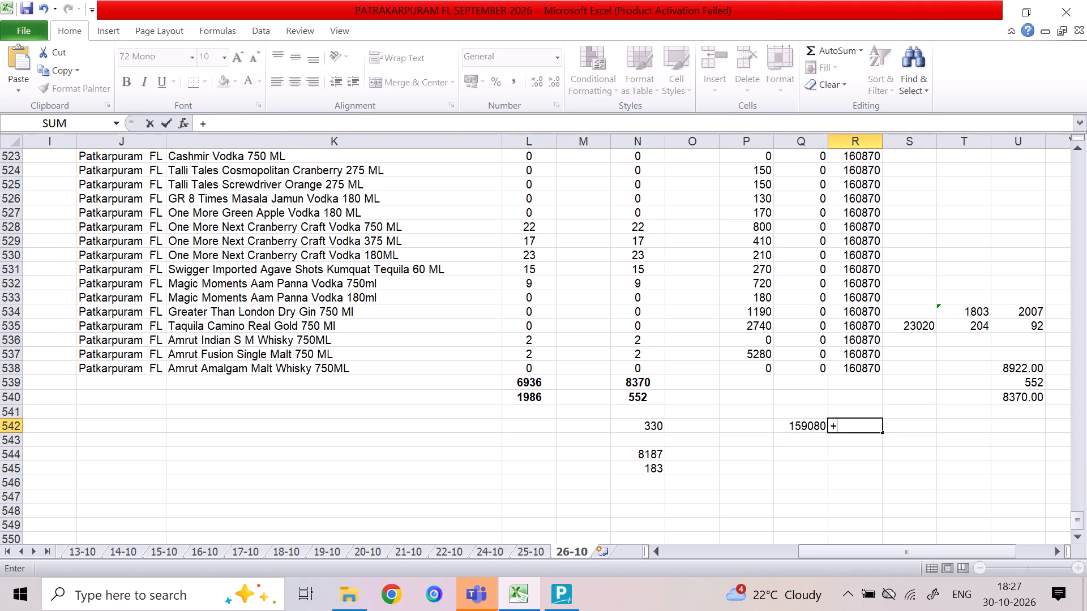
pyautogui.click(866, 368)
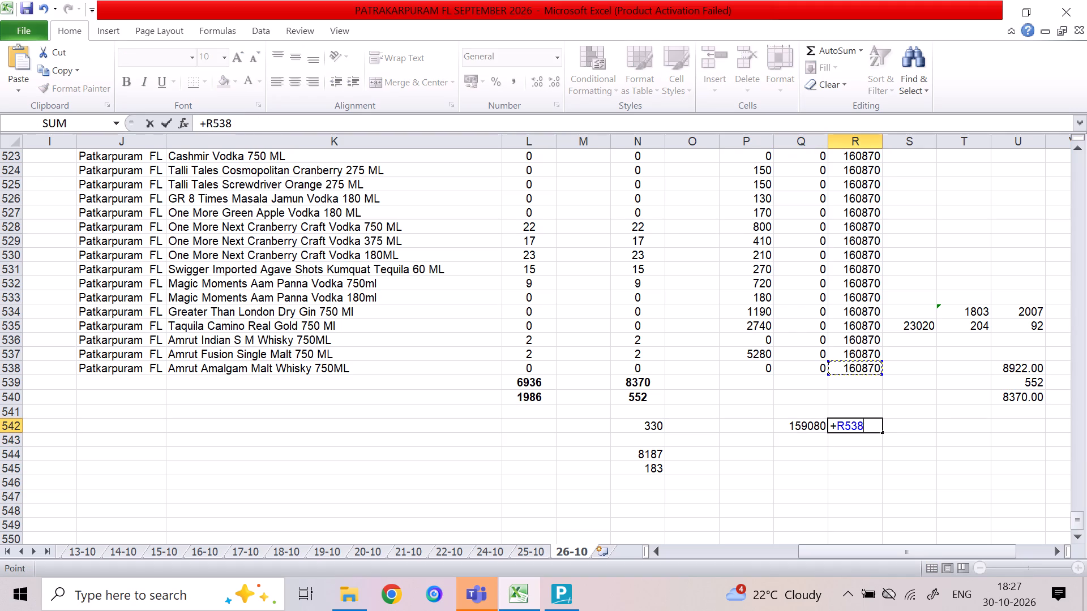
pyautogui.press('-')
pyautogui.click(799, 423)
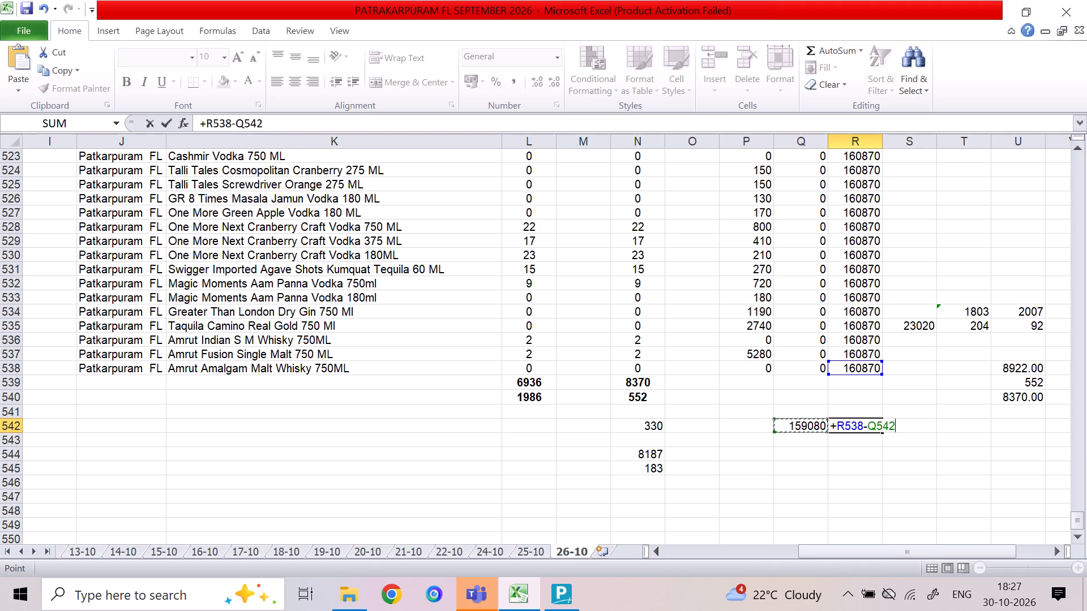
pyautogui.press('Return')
# Clear the check figure and the difference formula from Q542 and R542.
pyautogui.moveTo(812, 423); pyautogui.dragTo(814, 423)
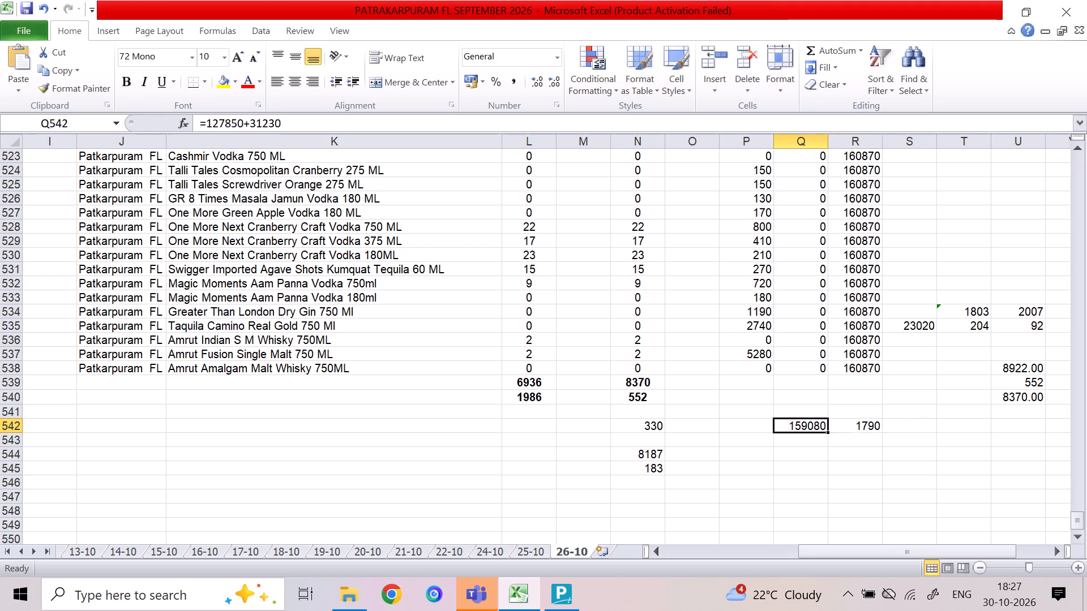
pyautogui.moveTo(814, 423); pyautogui.dragTo(838, 423)
pyautogui.press('Delete')
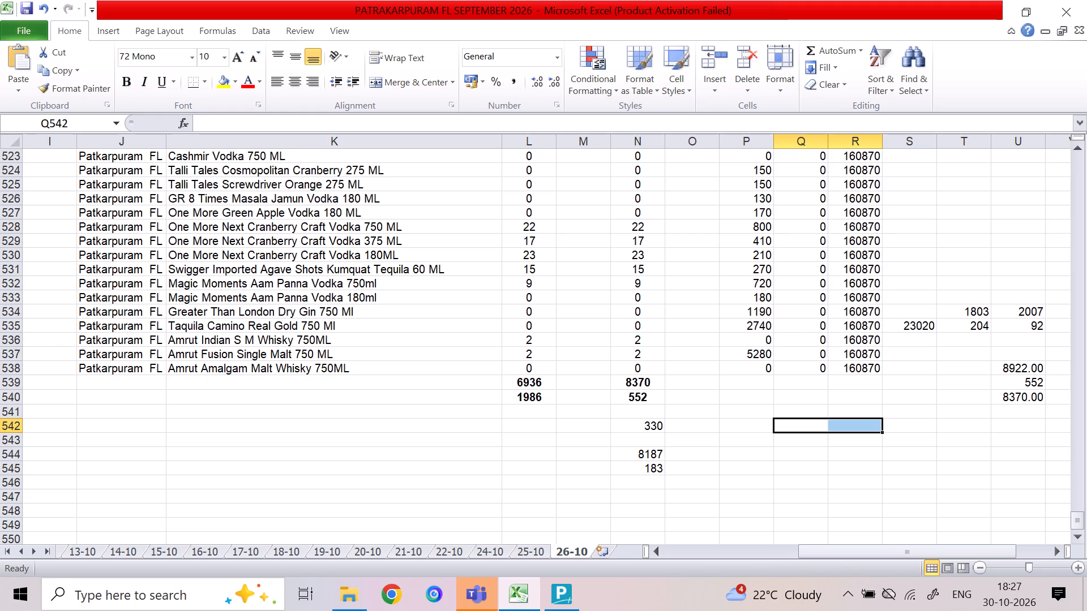
# Review the sale quantities, rates and amounts on the 26-10 sheet, working upward through column Q from row 538 to about row 457.
pyautogui.press('Up')
pyautogui.press('Left')
pyautogui.press('Up')
pyautogui.press('Left')
pyautogui.press('Up')
pyautogui.press('Right')
pyautogui.press('Up')
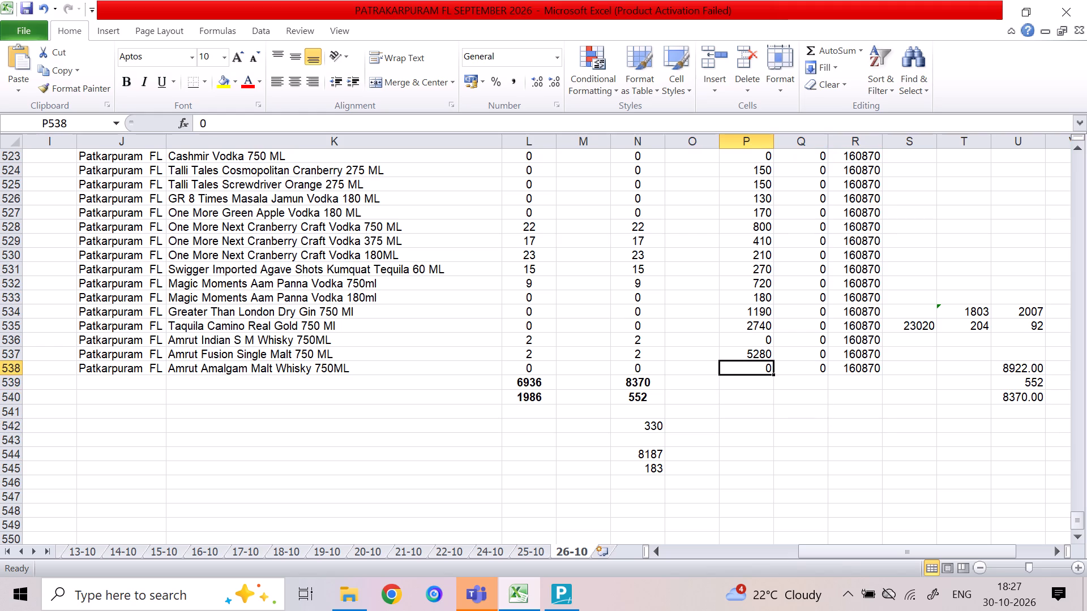
pyautogui.press('Up')
pyautogui.press('Right')
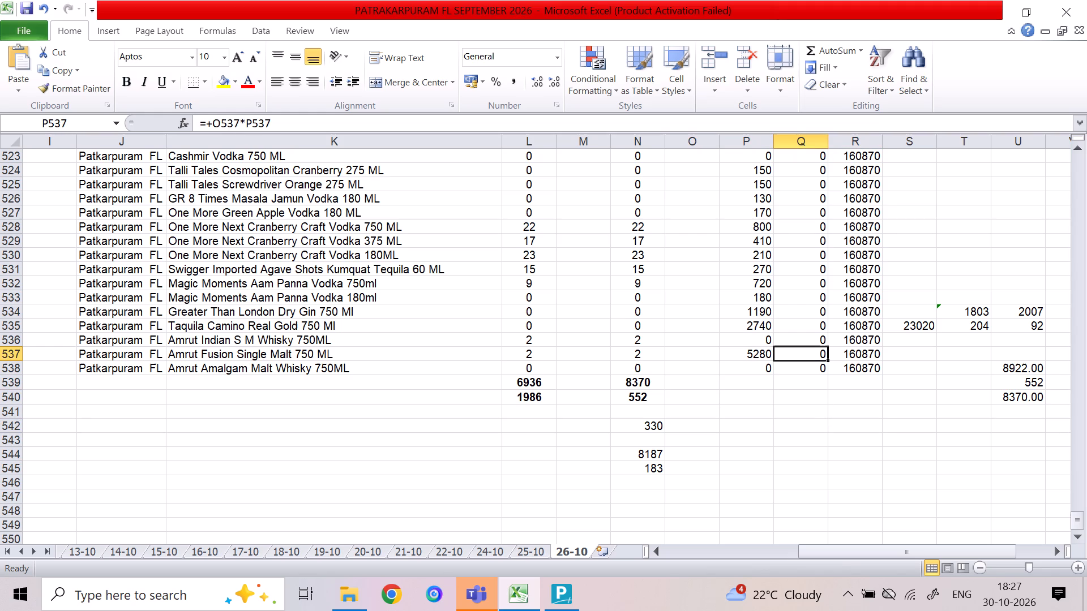
pyautogui.press('Up')
pyautogui.press('Up')
pyautogui.press('Up')
pyautogui.press('Up')
pyautogui.press('Up')
pyautogui.press('Up')
pyautogui.press('Up')
pyautogui.press('Up')
pyautogui.press('Up')
pyautogui.press('Up')
pyautogui.press('Up')
pyautogui.press('Up')
pyautogui.press('Up')
pyautogui.press('Up')
pyautogui.press('Up')
pyautogui.press('Up')
pyautogui.press('Up')
pyautogui.press('Up')
pyautogui.press('Up')
pyautogui.press('Up')
pyautogui.press('Up')
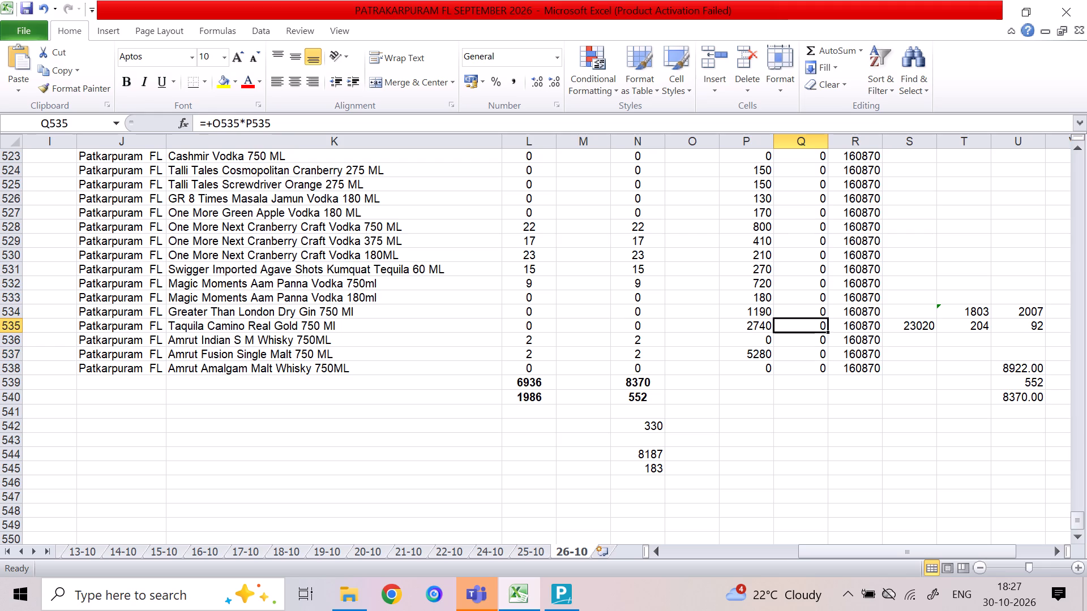
pyautogui.press('Down')
pyautogui.press('Down')
pyautogui.press('Down')
pyautogui.press('Down')
pyautogui.press('Down')
pyautogui.press('Down')
pyautogui.press('Down')
pyautogui.press('Down')
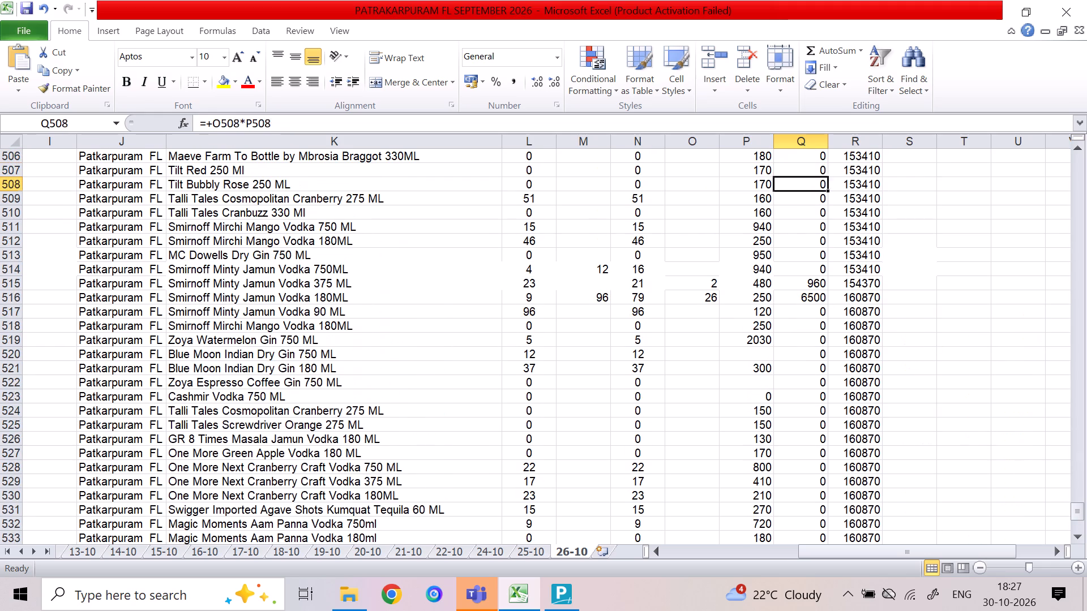
pyautogui.press('Down')
pyautogui.press('Down')
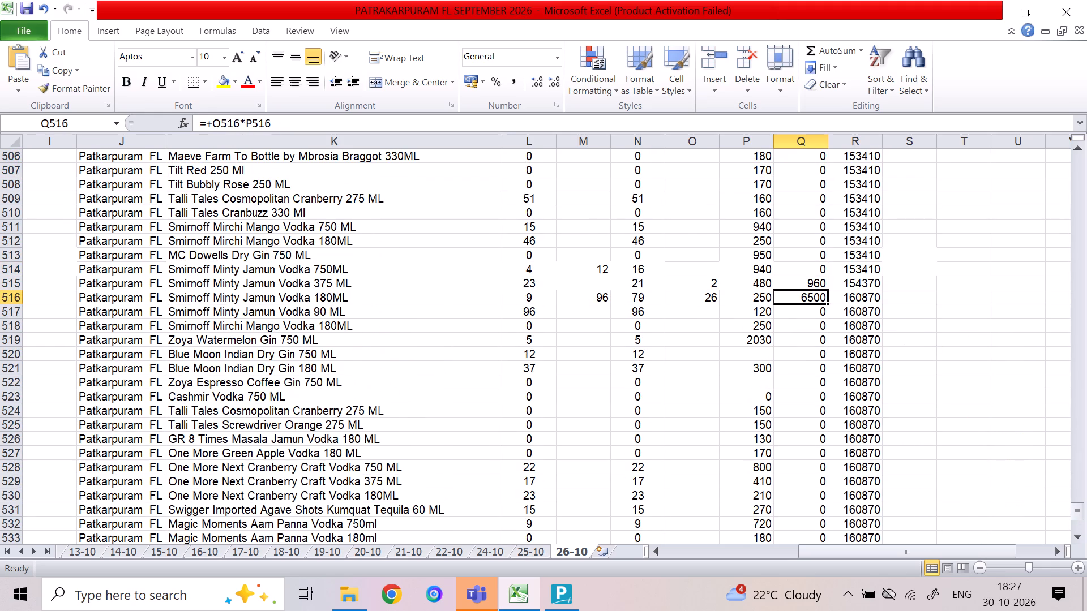
pyautogui.press('Up')
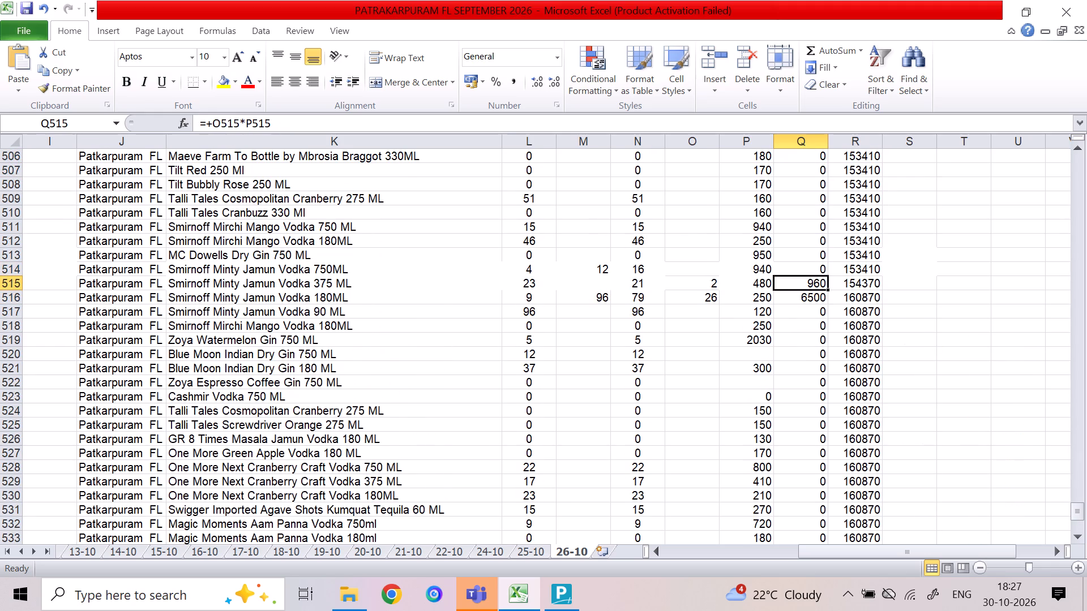
pyautogui.press('Up')
pyautogui.press('Up')
pyautogui.press('Up')
pyautogui.press('Up')
pyautogui.press('Up')
pyautogui.press('Up')
pyautogui.press('Up')
pyautogui.press('Up')
pyautogui.press('Up')
pyautogui.press('Up')
pyautogui.press('Up')
pyautogui.press('Up')
pyautogui.press('Up')
pyautogui.press('Up')
pyautogui.press('Up')
pyautogui.press('Up')
pyautogui.press('Up')
pyautogui.press('Up')
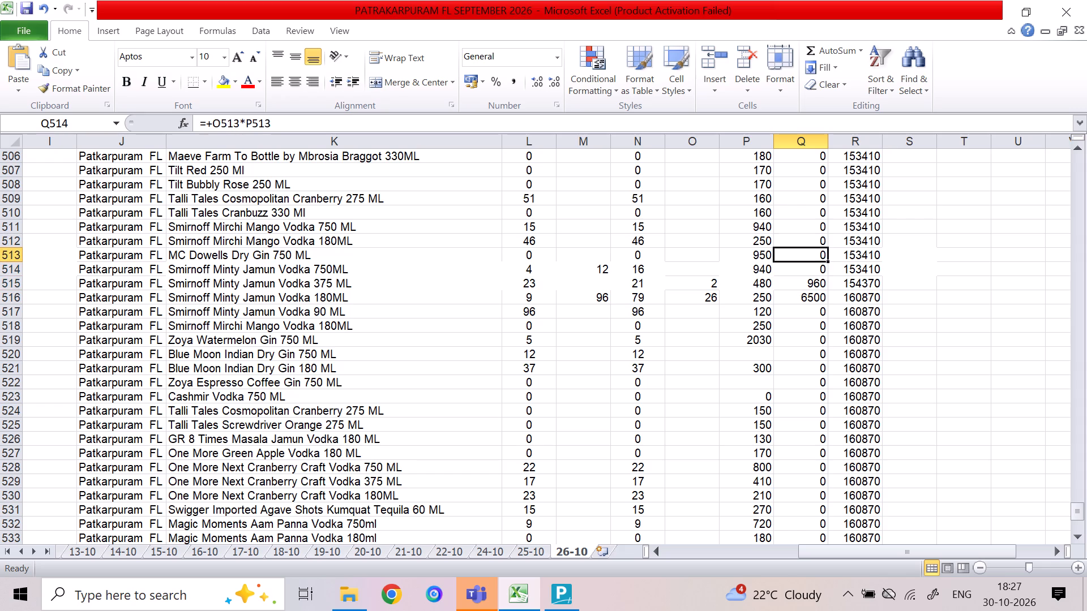
pyautogui.press('Down')
pyautogui.press('Down')
pyautogui.press('Down')
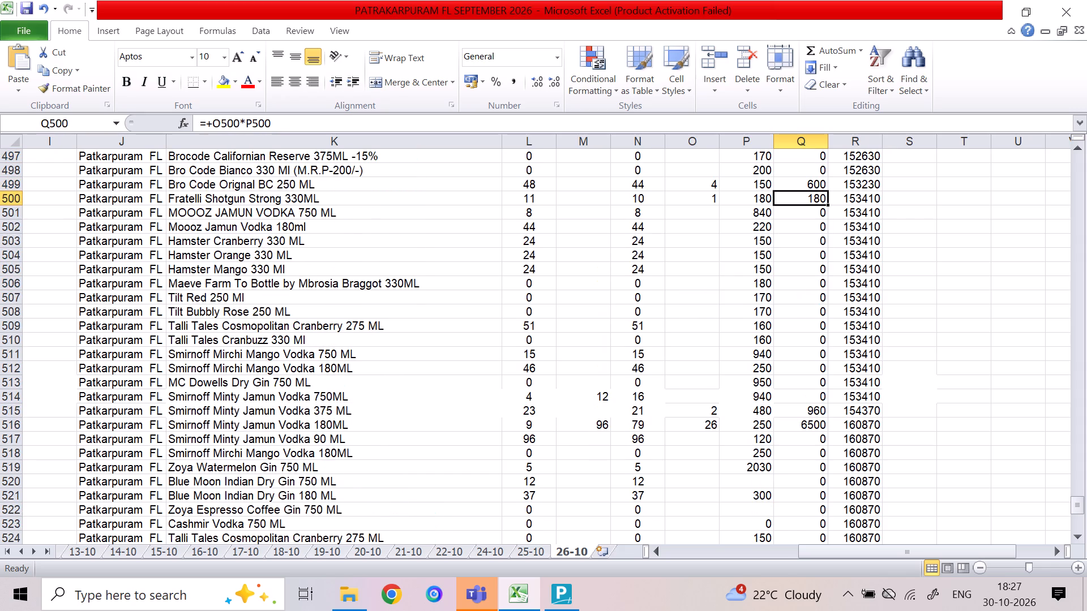
pyautogui.press('Up')
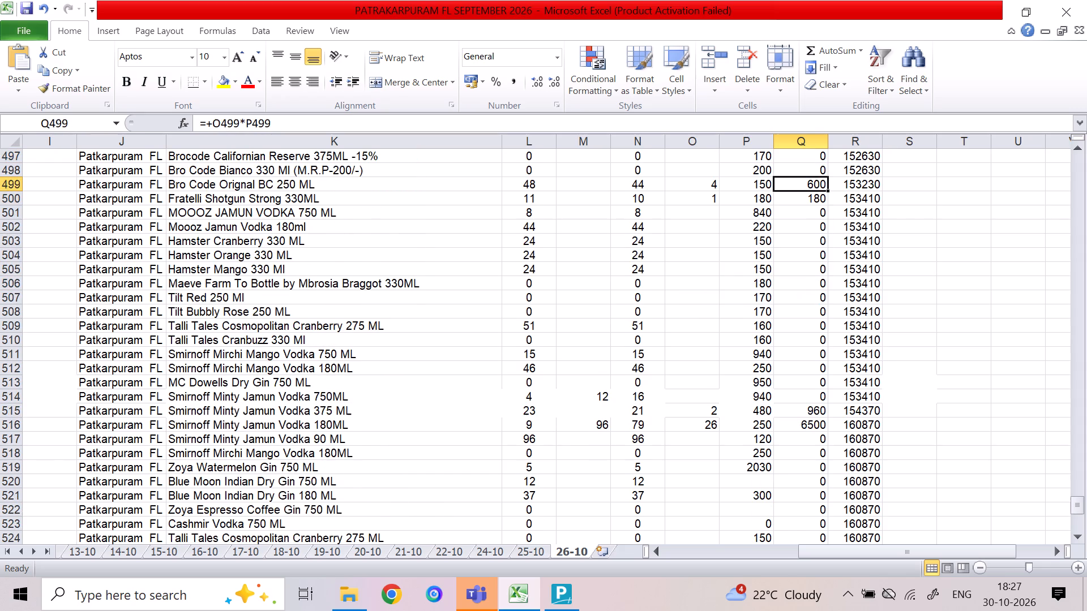
pyautogui.press('Up')
pyautogui.press('Up')
pyautogui.press('Up')
pyautogui.press('Up')
pyautogui.press('Up')
pyautogui.press('Up')
pyautogui.press('Up')
pyautogui.press('Up')
pyautogui.press('Up')
pyautogui.press('Up')
pyautogui.press('Up')
pyautogui.press('Down')
pyautogui.press('Down')
pyautogui.press('Down')
pyautogui.press('Down')
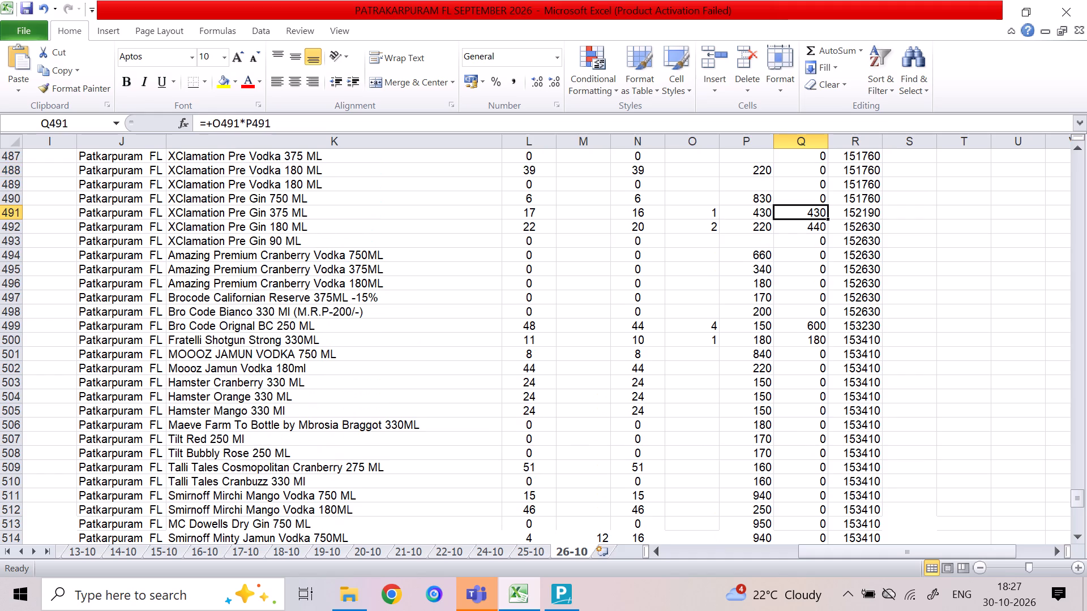
pyautogui.press('Up')
pyautogui.press('Up')
pyautogui.press('Up')
pyautogui.press('Up')
pyautogui.press('Up')
pyautogui.press('Up')
pyautogui.press('Up')
pyautogui.press('Up')
pyautogui.press('Up')
pyautogui.press('Up')
pyautogui.press('Up')
pyautogui.press('Up')
pyautogui.press('Up')
pyautogui.press('Up')
pyautogui.press('Up')
pyautogui.press('Up')
pyautogui.press('Up')
pyautogui.press('Up')
pyautogui.press('Up')
pyautogui.press('Up')
pyautogui.press('Up')
pyautogui.press('Up')
pyautogui.press('Up')
pyautogui.press('Up')
pyautogui.press('Up')
pyautogui.press('Up')
pyautogui.press('Up')
pyautogui.press('Up')
pyautogui.press('Up')
pyautogui.press('Up')
pyautogui.press('Up')
pyautogui.press('Up')
pyautogui.press('Up')
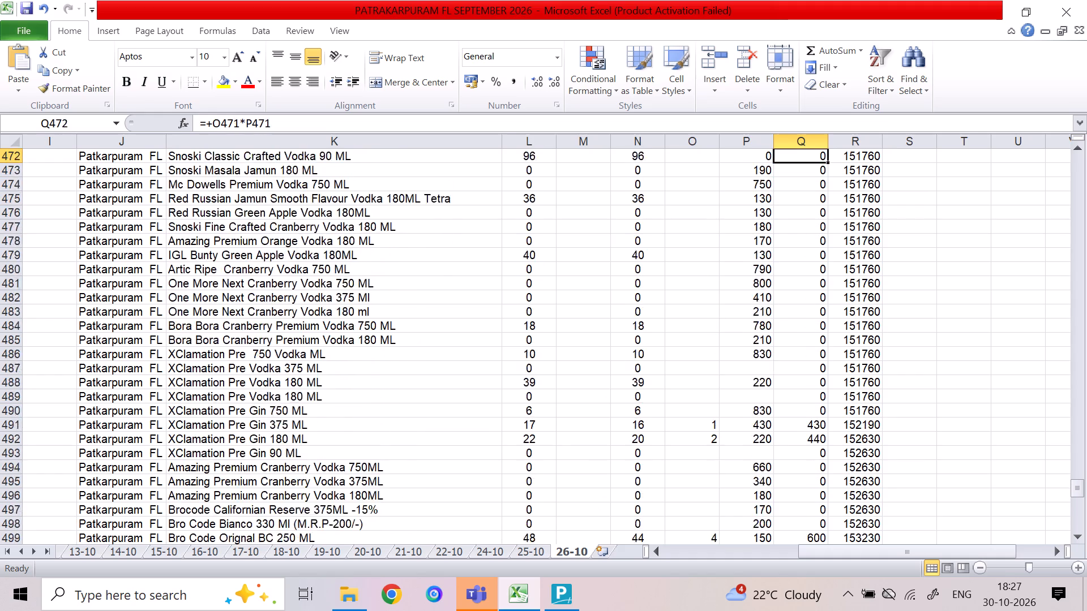
pyautogui.press('Down')
pyautogui.press('Down')
pyautogui.press('Down')
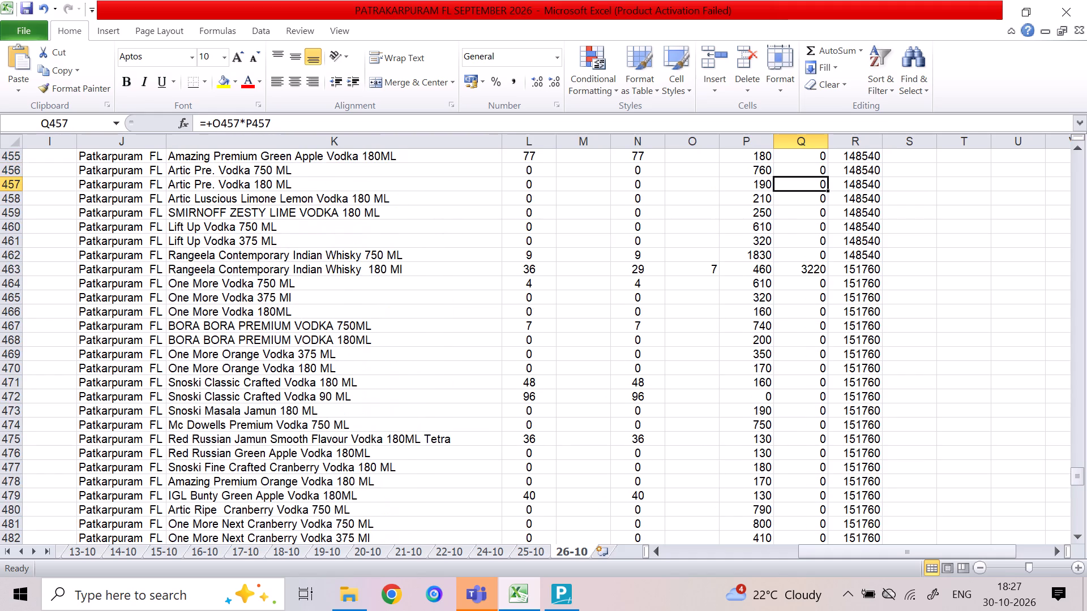
# Review the sale quantities, rates and amounts on the 26-10 sheet, working downward through column Q from row 457 to row 492.
pyautogui.press('Down')
pyautogui.press('Down')
pyautogui.press('Down')
pyautogui.press('Down')
pyautogui.press('Down')
pyautogui.press('Down')
pyautogui.press('Down')
pyautogui.press('Down')
pyautogui.press('Down')
pyautogui.press('Down')
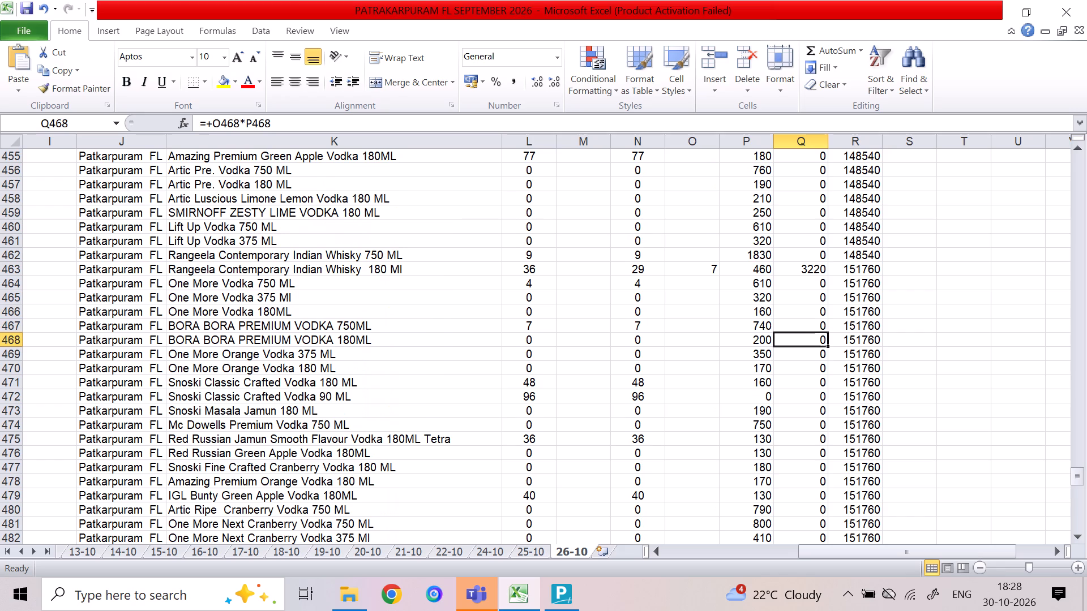
pyautogui.press('Down')
pyautogui.press('Down')
pyautogui.press('Down')
pyautogui.press('Down')
pyautogui.press('Down')
pyautogui.press('Down')
pyautogui.press('Down')
pyautogui.press('Down')
pyautogui.press('Down')
pyautogui.press('Down')
pyautogui.press('Down')
pyautogui.press('Down')
pyautogui.press('Down')
pyautogui.press('Down')
pyautogui.press('Down')
pyautogui.press('Down')
pyautogui.press('Down')
pyautogui.press('Down')
pyautogui.press('Down')
pyautogui.press('Down')
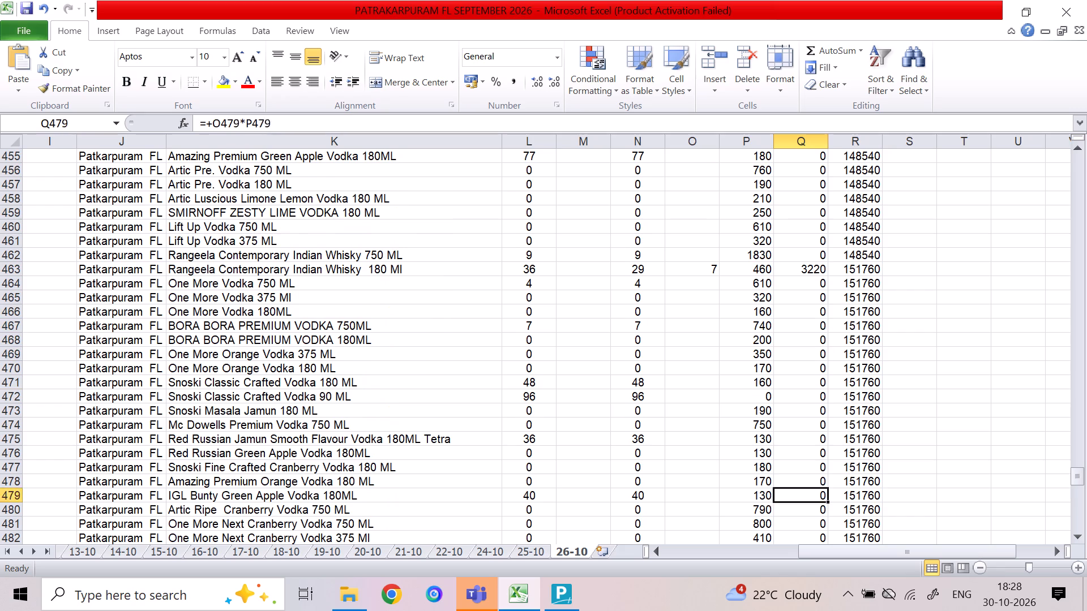
pyautogui.press('Down')
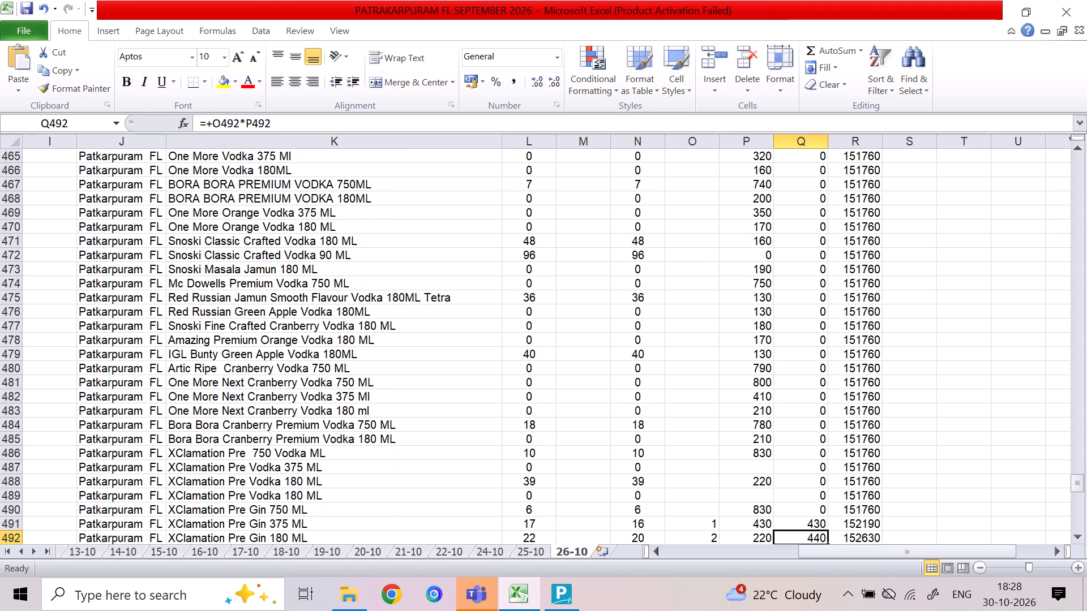
# Enter a sale quantity of 7 in O475 for Red Russian Jamun Smooth Flavour Vodka 180ML Tetra.
pyautogui.press('Up')
pyautogui.press('Up')
pyautogui.press('Up')
pyautogui.press('Up')
pyautogui.press('Up')
pyautogui.press('Left')
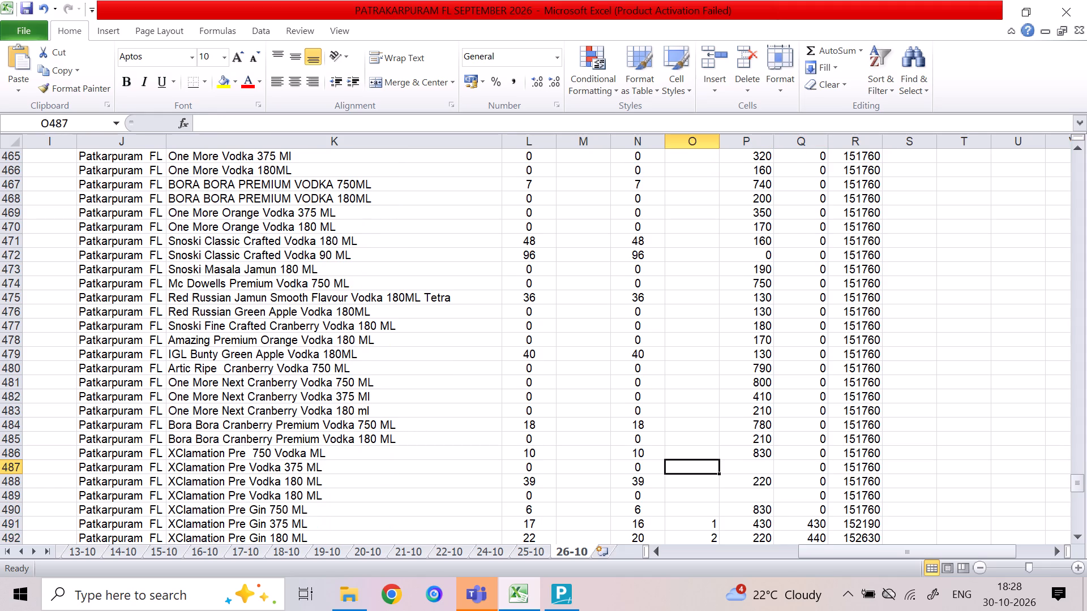
pyautogui.press('Up')
pyautogui.press('Up')
pyautogui.press('Up')
pyautogui.press('Up')
pyautogui.press('Up')
pyautogui.press('Up')
pyautogui.press('Up')
pyautogui.press('Up')
pyautogui.press('Up')
pyautogui.press('Up')
pyautogui.press('Up')
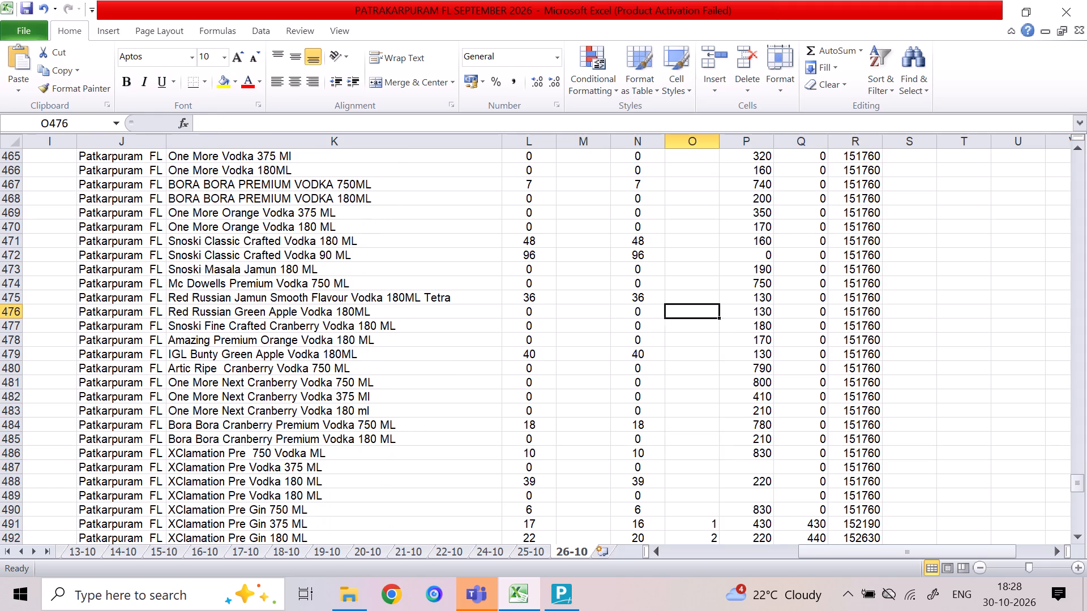
pyautogui.press('Up')
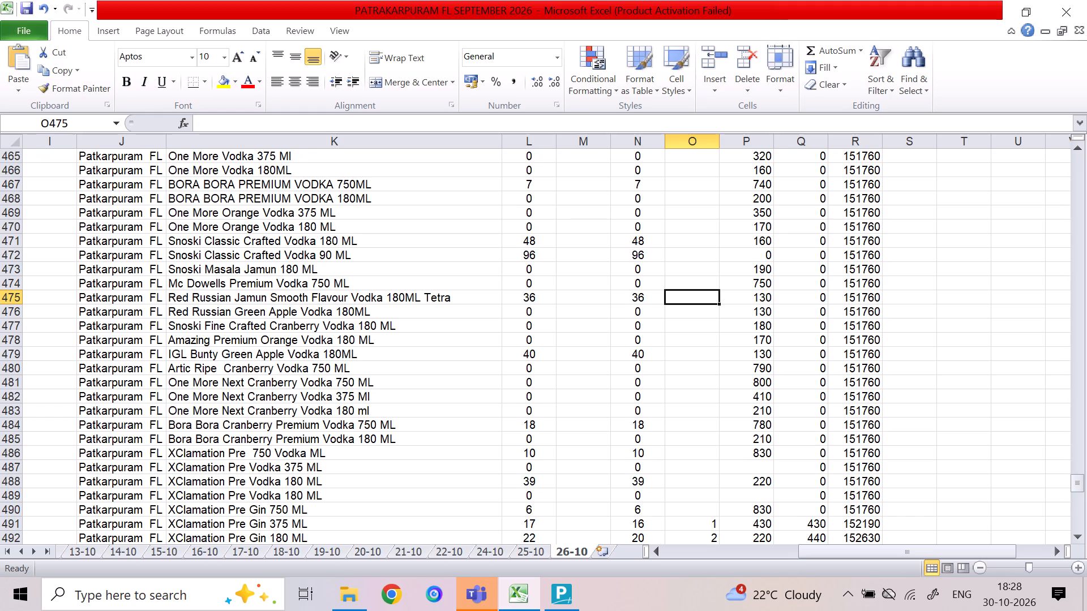
pyautogui.press('7')
pyautogui.press('Down')
pyautogui.press('Up')
pyautogui.press('Right')
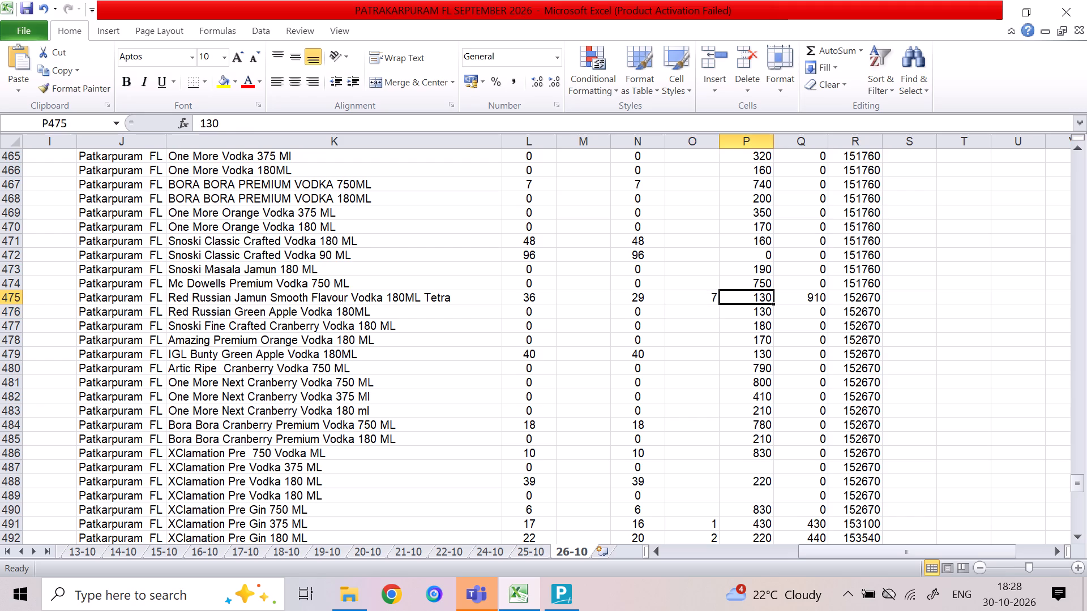
pyautogui.press('Right')
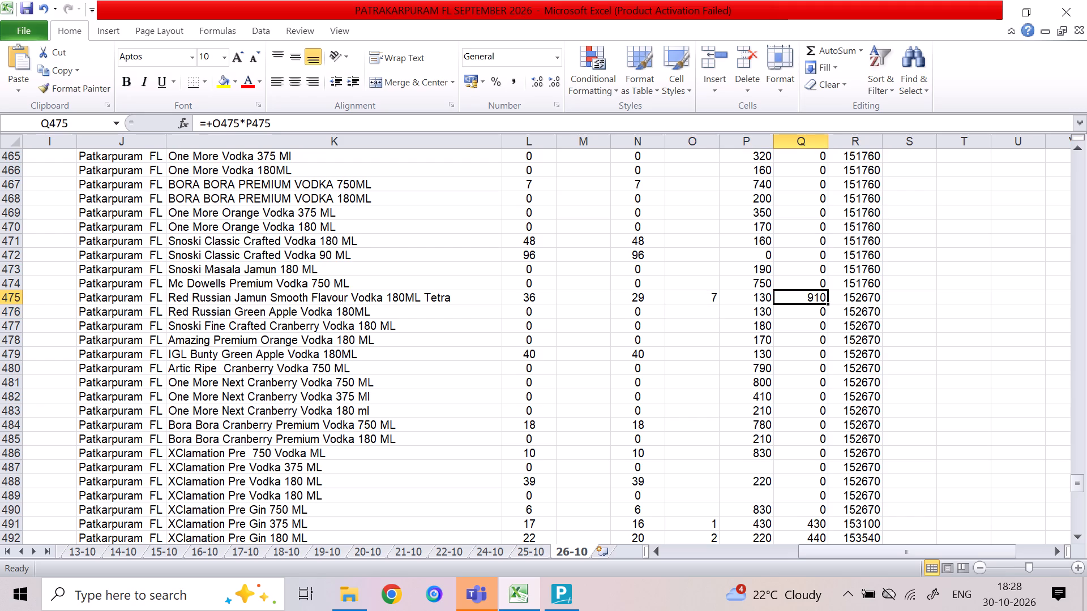
# Review the sale entries in column Q upward from row 475 past the Rangeela whisky and Amazing Premium vodka rows to the Smirnoff rows.
pyautogui.press('Up')
pyautogui.press('Up')
pyautogui.press('Up')
pyautogui.press('Up')
pyautogui.press('Up')
pyautogui.press('Up')
pyautogui.press('Up')
pyautogui.press('Up')
pyautogui.press('Up')
pyautogui.press('Up')
pyautogui.press('Up')
pyautogui.press('Up')
pyautogui.press('Up')
pyautogui.press('Down')
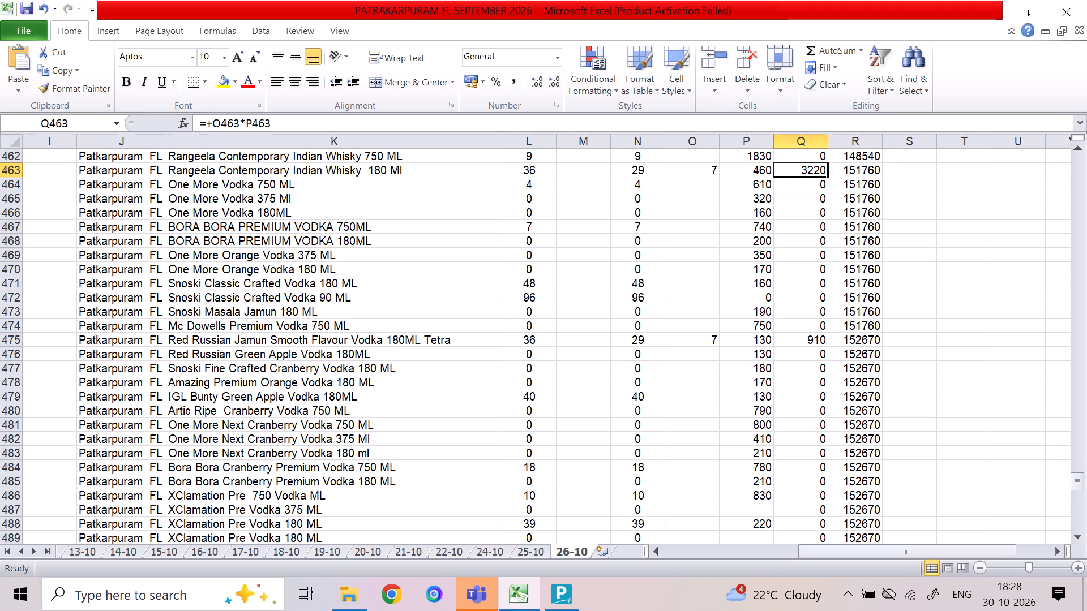
pyautogui.press('Up')
pyautogui.press('Up')
pyautogui.press('Up')
pyautogui.press('Up')
pyautogui.press('Up')
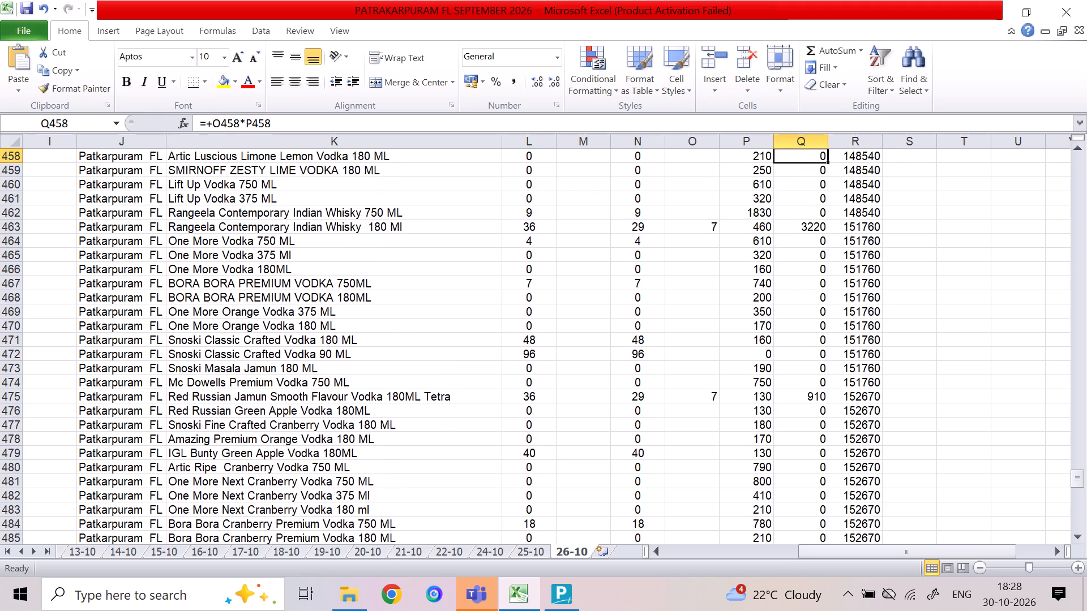
pyautogui.press('Up')
pyautogui.press('Up')
pyautogui.press('Up')
pyautogui.press('Up')
pyautogui.press('Up')
pyautogui.press('Up')
pyautogui.press('Up')
pyautogui.press('Up')
pyautogui.press('Up')
pyautogui.press('Up')
pyautogui.press('Down')
pyautogui.press('Down')
pyautogui.press('Down')
pyautogui.press('Down')
pyautogui.press('Down')
pyautogui.press('Down')
pyautogui.press('Down')
pyautogui.press('Down')
pyautogui.press('Down')
pyautogui.press('Down')
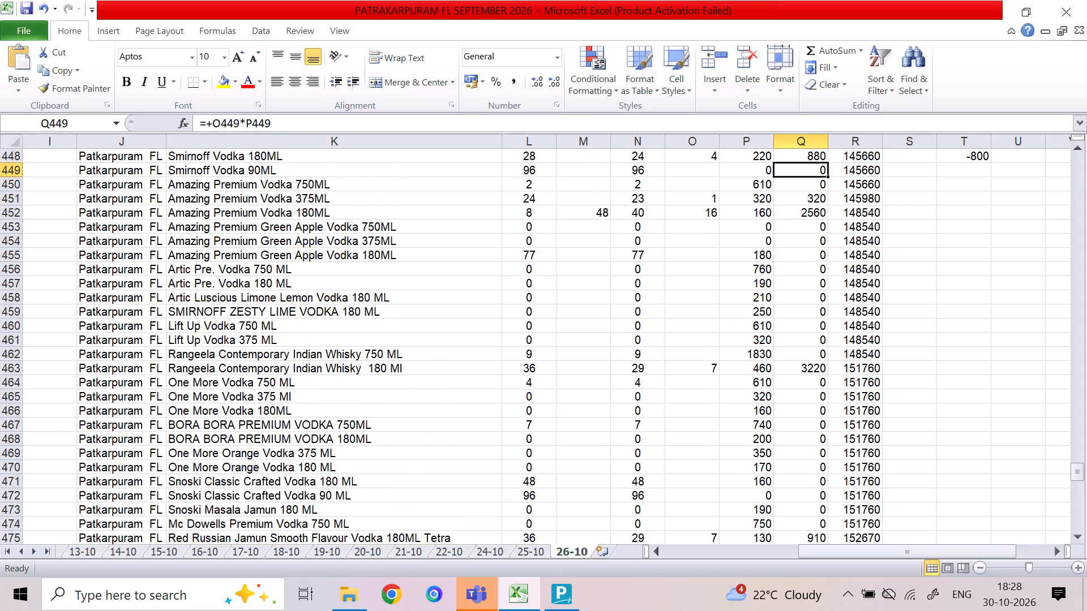
# Clear the sale quantity in O463 for Rangeela Contemporary Indian Whisky 180 Ml.
pyautogui.press('Left')
pyautogui.press('Down')
pyautogui.press('Down')
pyautogui.press('Down')
pyautogui.press('Left')
pyautogui.press('Down')
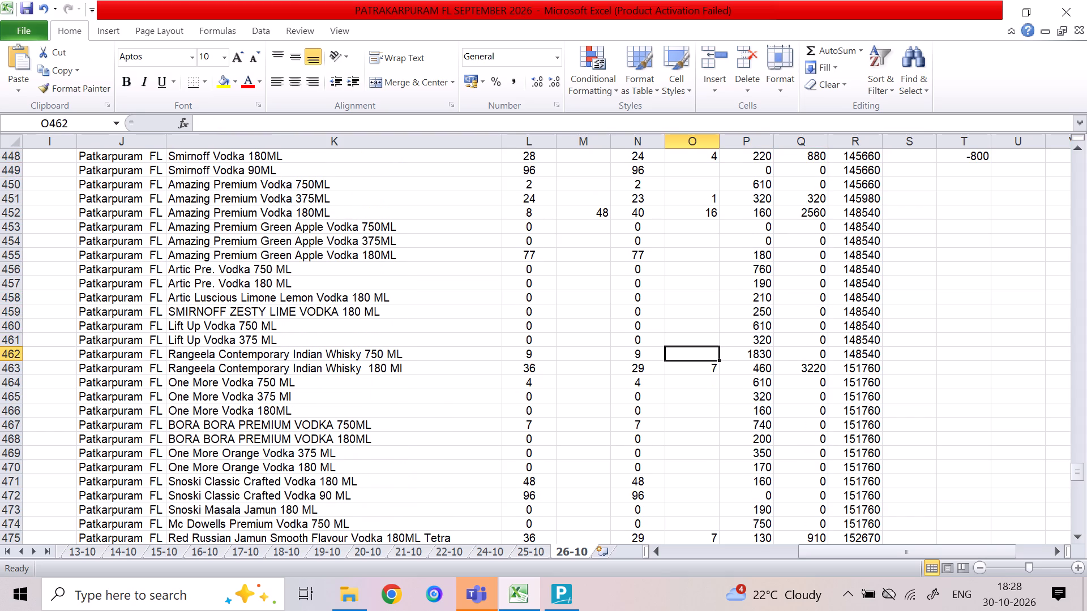
pyautogui.press('Down')
pyautogui.press('Delete')
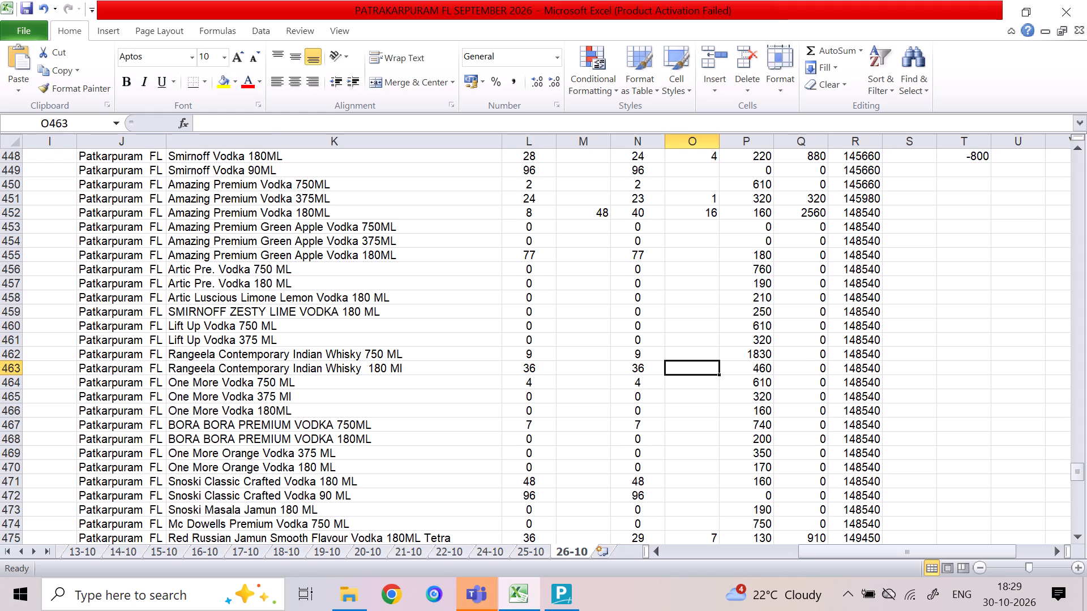
# Check the stock figures in row 463, and review the sale entries upward through the vodka rows to about row 439.
pyautogui.press('Left')
pyautogui.press('Left')
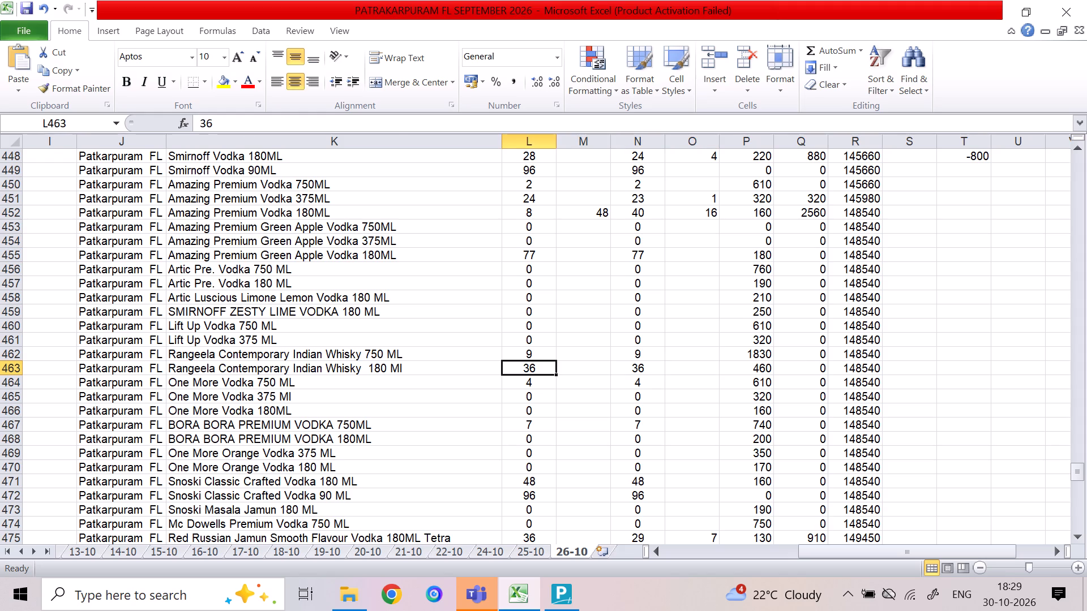
pyautogui.press('Left')
pyautogui.press('Right')
pyautogui.press('Right')
pyautogui.press('Right')
pyautogui.press('Right')
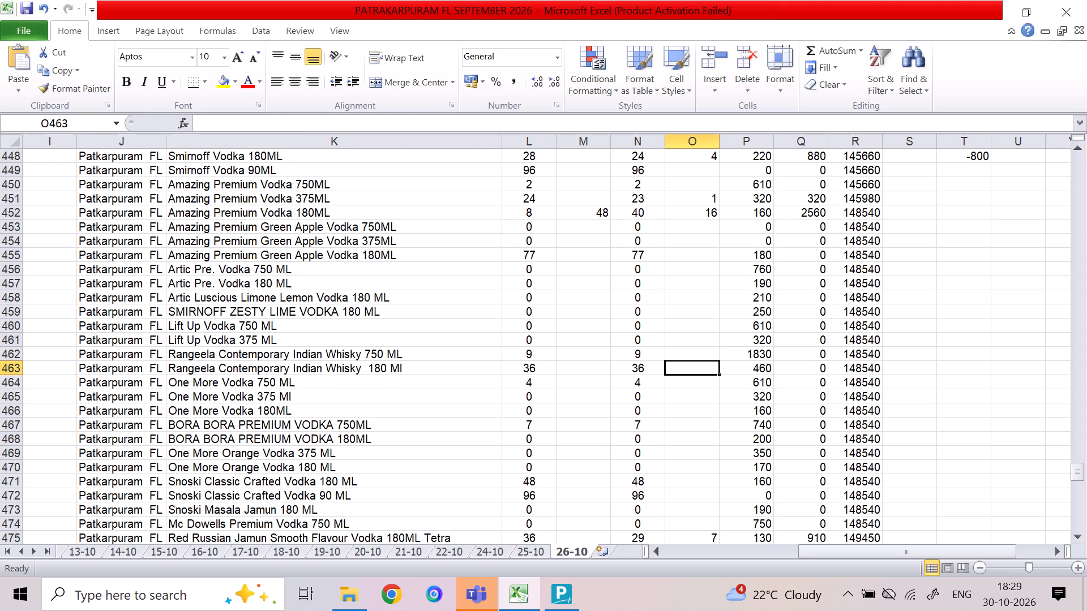
pyautogui.press('Up')
pyautogui.press('Up')
pyautogui.press('Up')
pyautogui.press('Up')
pyautogui.press('Up')
pyautogui.press('Up')
pyautogui.press('Up')
pyautogui.press('Up')
pyautogui.press('Up')
pyautogui.press('Up')
pyautogui.press('Up')
pyautogui.press('Up')
pyautogui.press('Up')
pyautogui.press('Up')
pyautogui.press('Up')
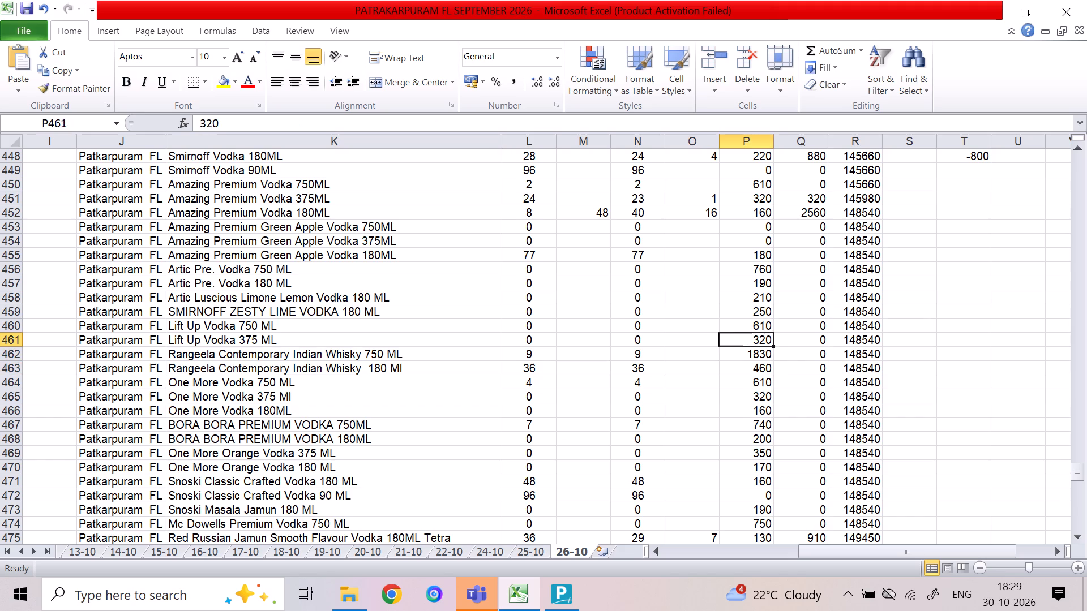
pyautogui.press('Down')
pyautogui.press('Right')
pyautogui.press('Down')
pyautogui.press('Down')
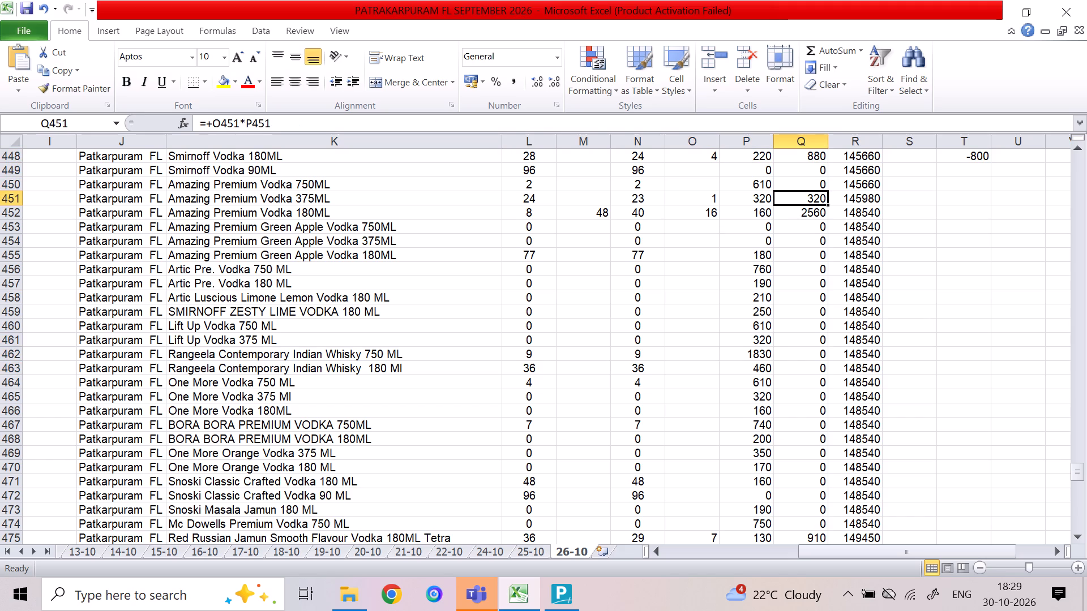
pyautogui.press('Down')
pyautogui.press('Up')
pyautogui.press('Up')
pyautogui.press('Up')
pyautogui.press('Up')
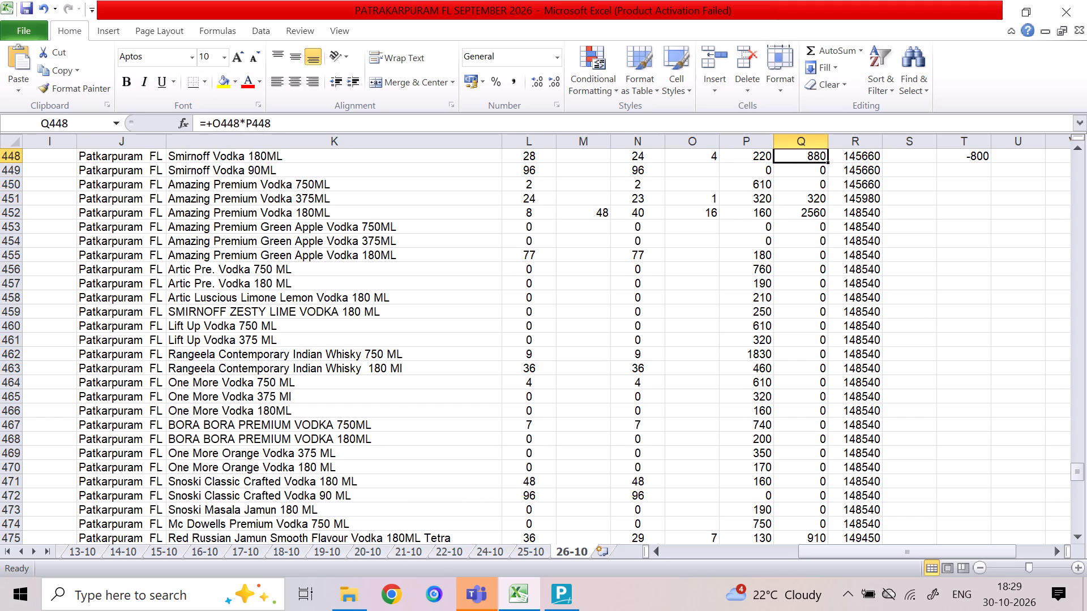
pyautogui.press('Up')
pyautogui.press('Up')
pyautogui.press('Up')
pyautogui.press('Up')
pyautogui.press('Up')
pyautogui.press('Up')
pyautogui.press('Up')
pyautogui.press('Up')
pyautogui.press('Down')
pyautogui.press('Down')
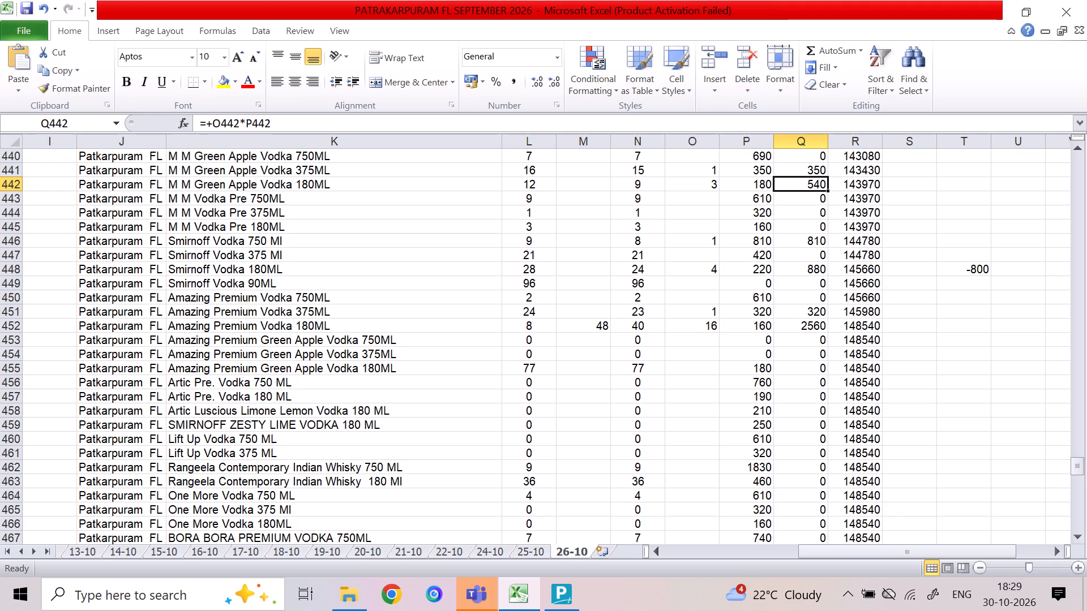
pyautogui.press('Up')
pyautogui.press('Up')
pyautogui.press('Up')
pyautogui.press('Up')
pyautogui.press('Down')
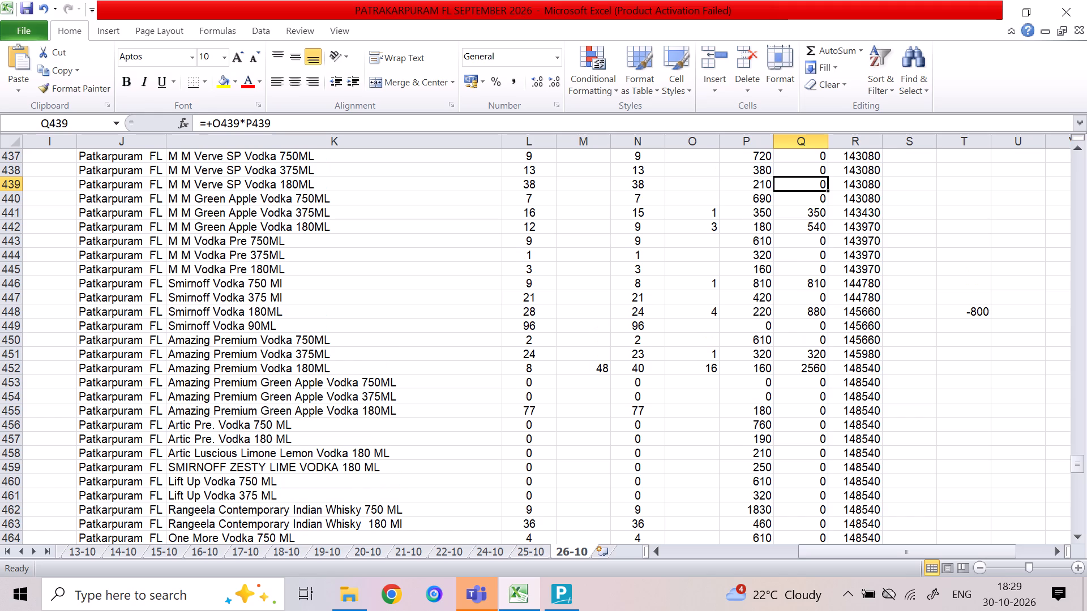
# Enter a sale quantity of 2 in O445 for M M Vodka Pre 180ML.
pyautogui.press('Down')
pyautogui.press('Down')
pyautogui.press('Left')
pyautogui.press('Down')
pyautogui.press('Down')
pyautogui.press('Left')
pyautogui.press('Up')
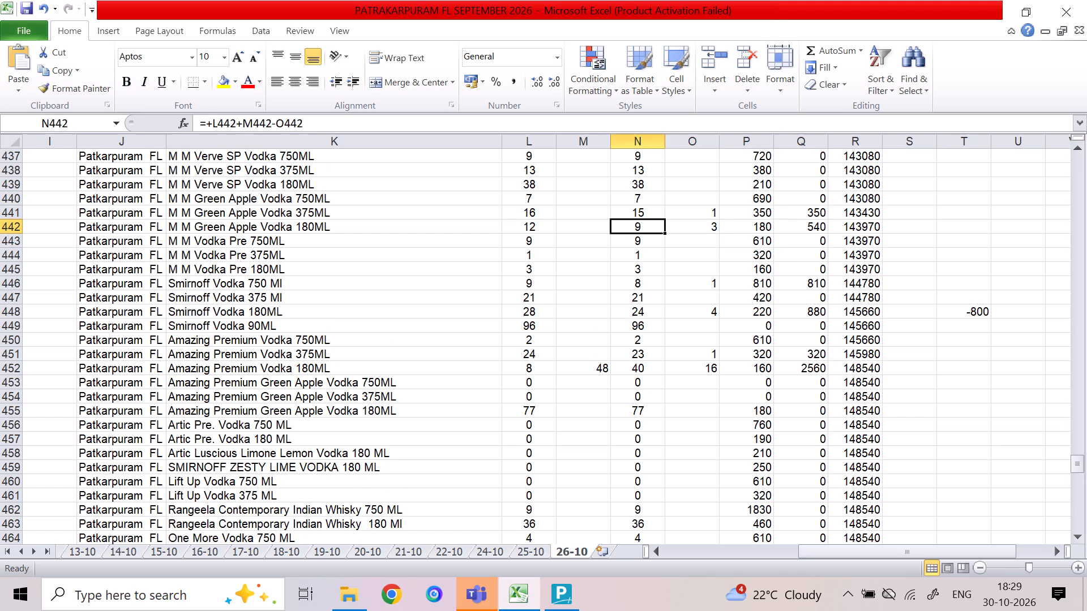
pyautogui.press('Down')
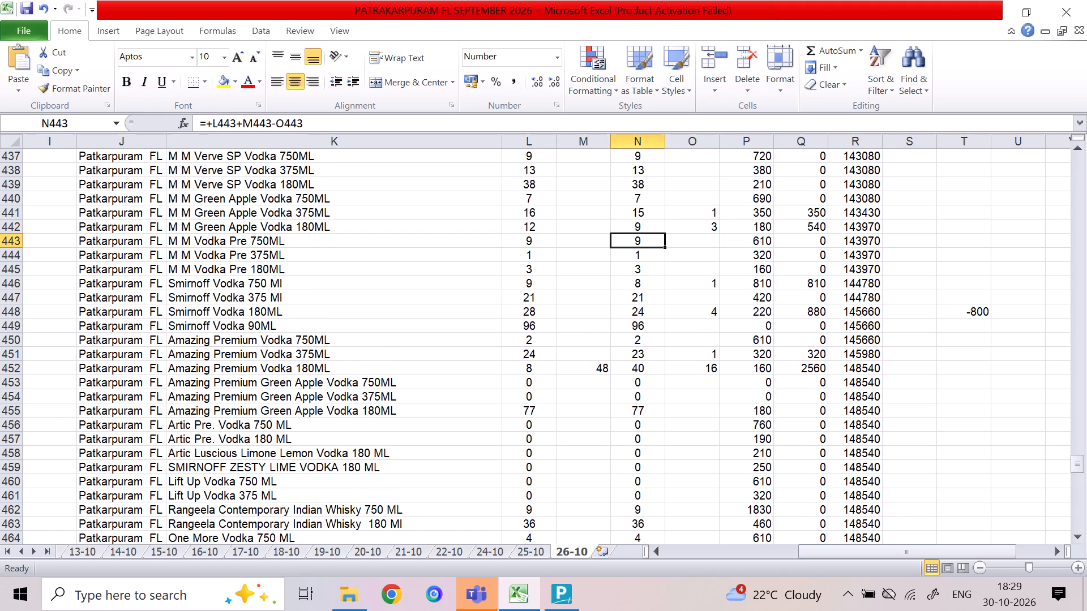
pyautogui.press('Down')
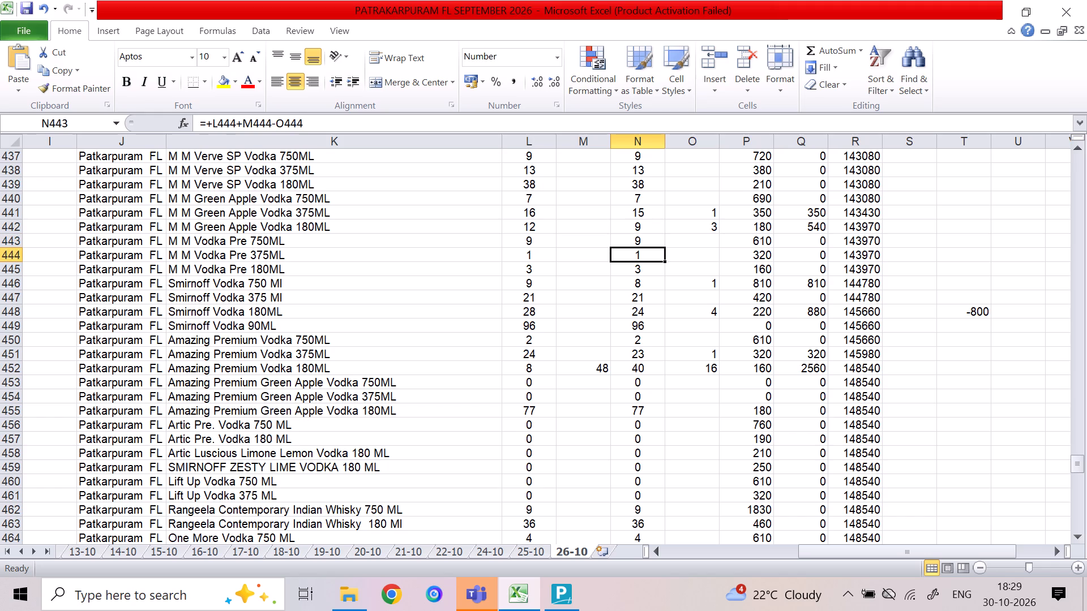
pyautogui.press('Down')
pyautogui.press('Right')
pyautogui.press('2')
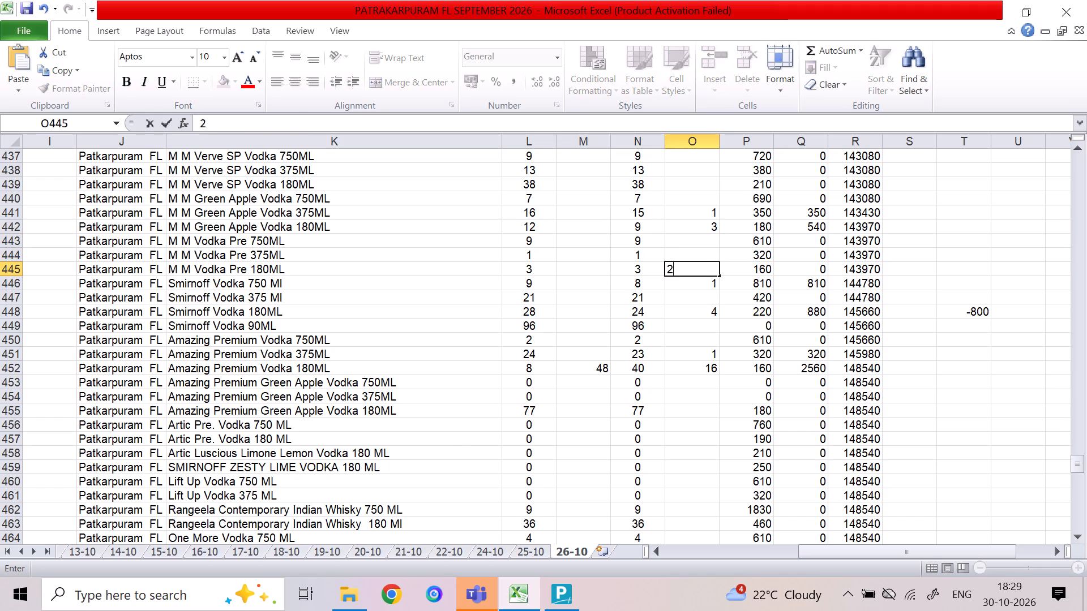
pyautogui.press('Right')
pyautogui.press('Right')
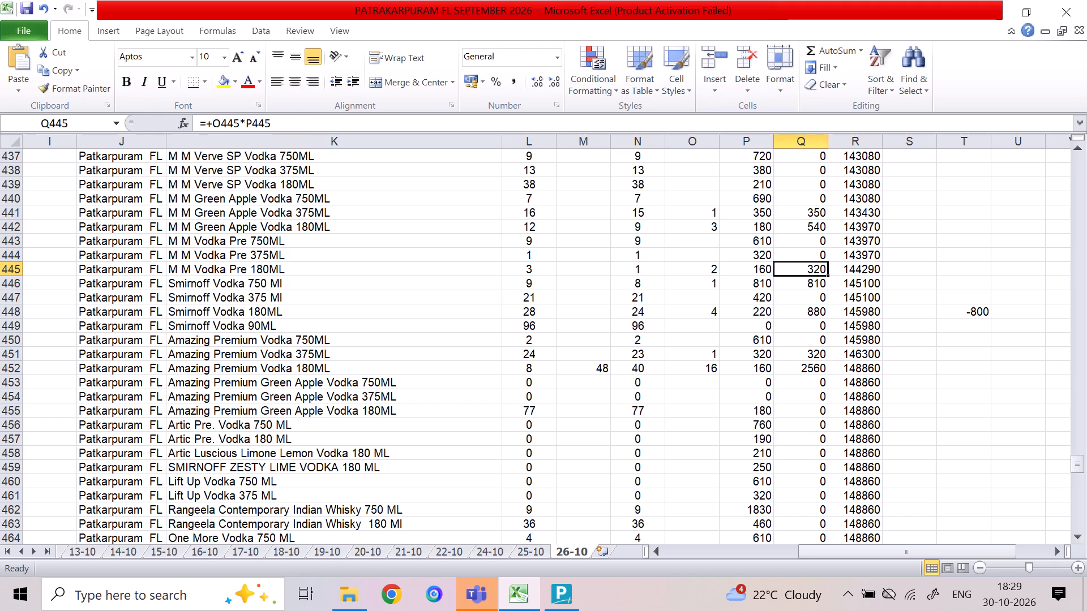
# Review the sale entries in column Q upward from row 445 through the M M Verve vodka rows to row 419.
pyautogui.press('Up')
pyautogui.press('Up')
pyautogui.press('Up')
pyautogui.press('Up')
pyautogui.press('Up')
pyautogui.press('Up')
pyautogui.press('Up')
pyautogui.press('Up')
pyautogui.press('Up')
pyautogui.press('Up')
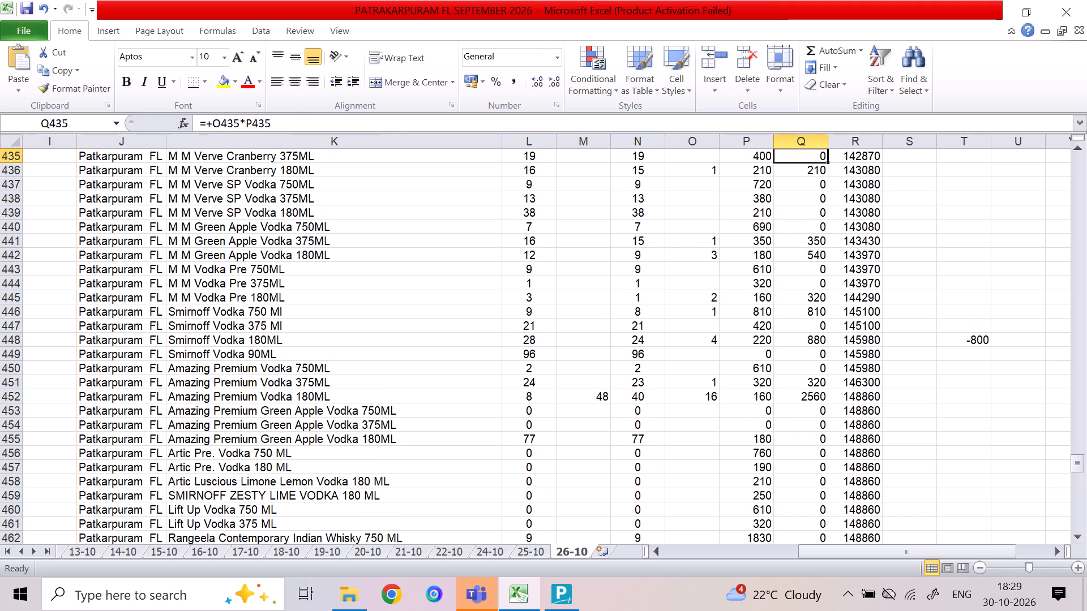
pyautogui.press('Down')
pyautogui.press('Down')
pyautogui.press('Down')
pyautogui.press('Up')
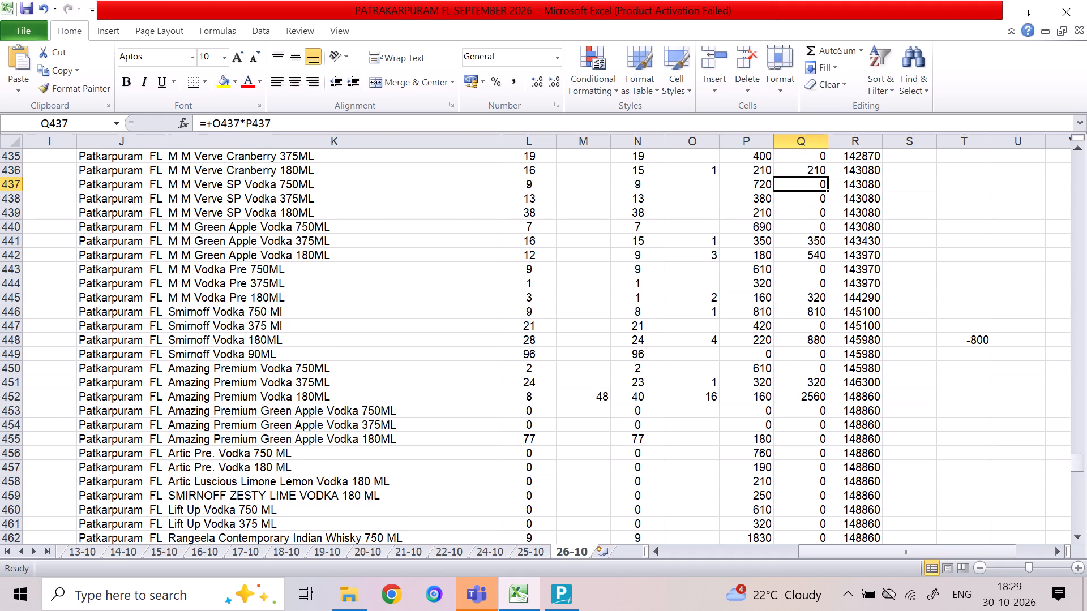
pyautogui.press('Up')
pyautogui.press('Up')
pyautogui.press('Up')
pyautogui.press('Up')
pyautogui.press('Up')
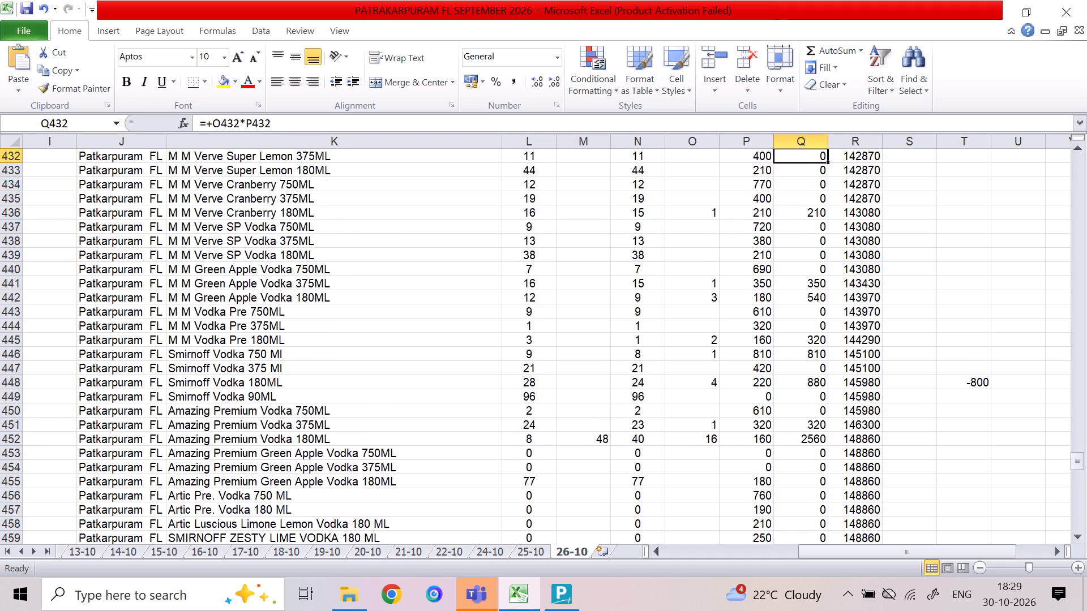
pyautogui.press('Up')
pyautogui.press('Up')
pyautogui.press('Up')
pyautogui.press('Up')
pyautogui.press('Up')
pyautogui.press('Up')
pyautogui.press('Up')
pyautogui.press('Up')
pyautogui.press('Up')
pyautogui.press('Up')
pyautogui.press('Up')
pyautogui.press('Up')
pyautogui.press('Up')
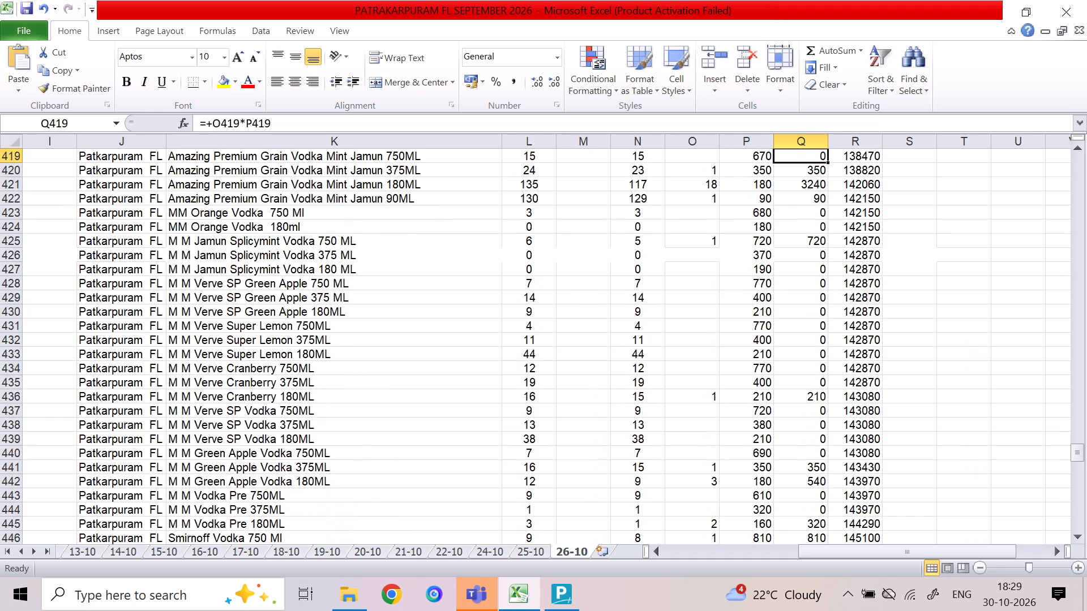
# Check the Amazing Premium Grain Vodka Mint Jamun sale entries in rows 419 to 422, and review upward past the Absolut vodka rows.
pyautogui.press('Down')
pyautogui.press('Down')
pyautogui.press('Down')
pyautogui.press('Down')
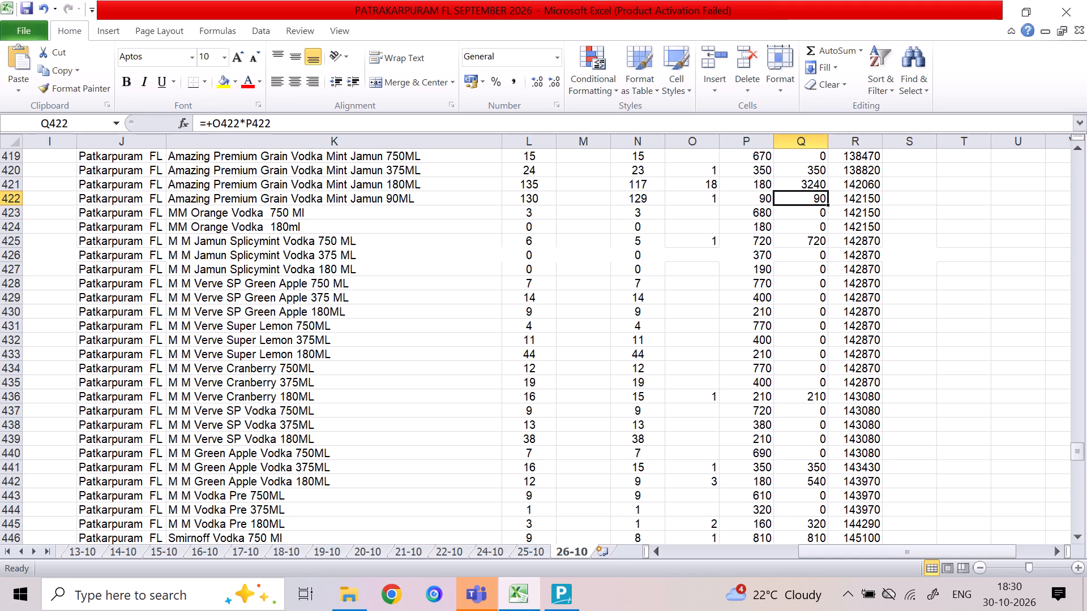
pyautogui.press('Up')
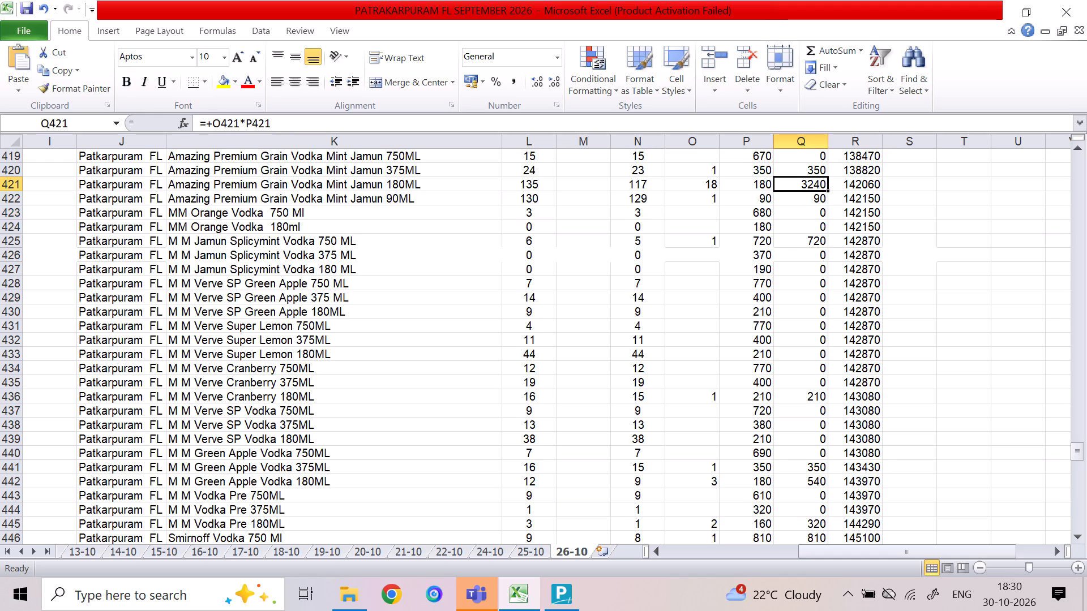
pyautogui.press('Up')
pyautogui.press('Up')
pyautogui.press('Up')
pyautogui.press('Up')
pyautogui.press('Up')
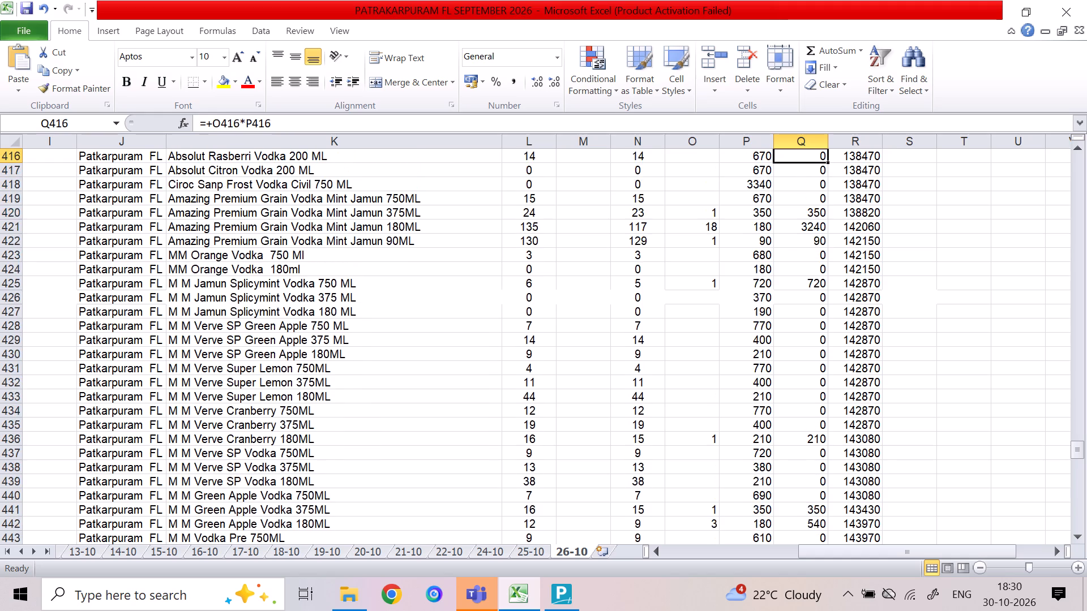
pyautogui.press('Up')
pyautogui.press('Up')
pyautogui.press('Up')
pyautogui.press('Up')
pyautogui.press('Up')
# Enter the sum formula +127850+31230 in Q541 below the stock list.
pyautogui.press('Down')
pyautogui.press('Down')
pyautogui.press('Down')
pyautogui.press('Down')
pyautogui.press('Down')
pyautogui.press('Down')
pyautogui.press('Down')
pyautogui.press('Down')
pyautogui.press('Down')
pyautogui.press('Down')
pyautogui.press('Down')
pyautogui.press('Down')
pyautogui.press('Down')
pyautogui.press('Down')
pyautogui.press('Down')
pyautogui.press('Down')
pyautogui.press('Down')
pyautogui.press('Down')
pyautogui.press('Down')
pyautogui.press('Down')
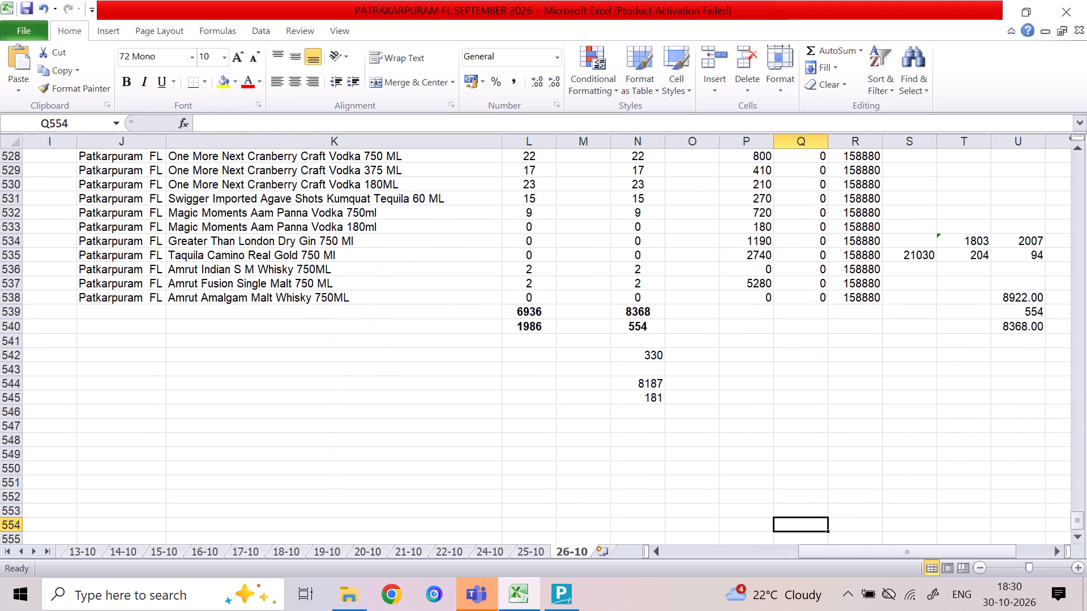
pyautogui.press('Up')
pyautogui.press('Up')
pyautogui.press('Up')
pyautogui.press('Up')
pyautogui.press('Up')
pyautogui.press('Up')
pyautogui.press('Up')
pyautogui.press('Up')
pyautogui.press('Up')
pyautogui.press('Up')
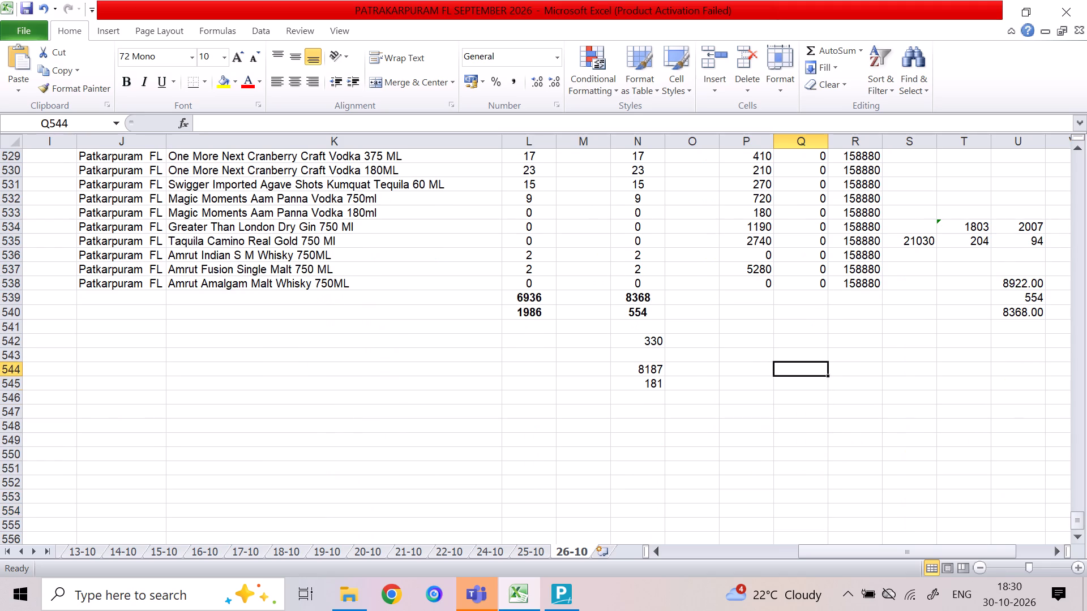
pyautogui.press('Up')
pyautogui.press('Up')
pyautogui.press('Up')
pyautogui.press('+')
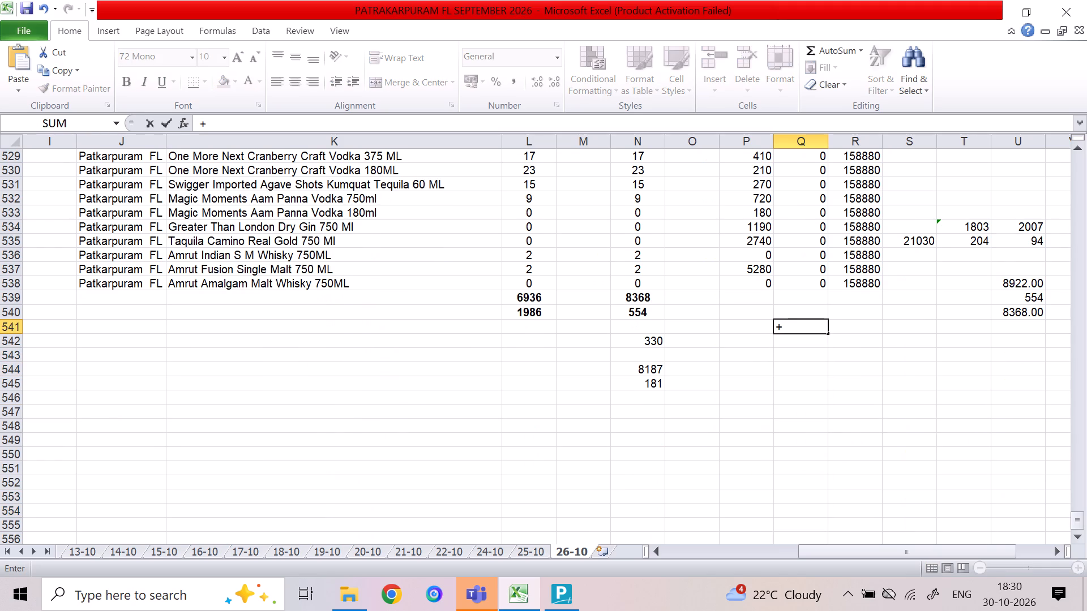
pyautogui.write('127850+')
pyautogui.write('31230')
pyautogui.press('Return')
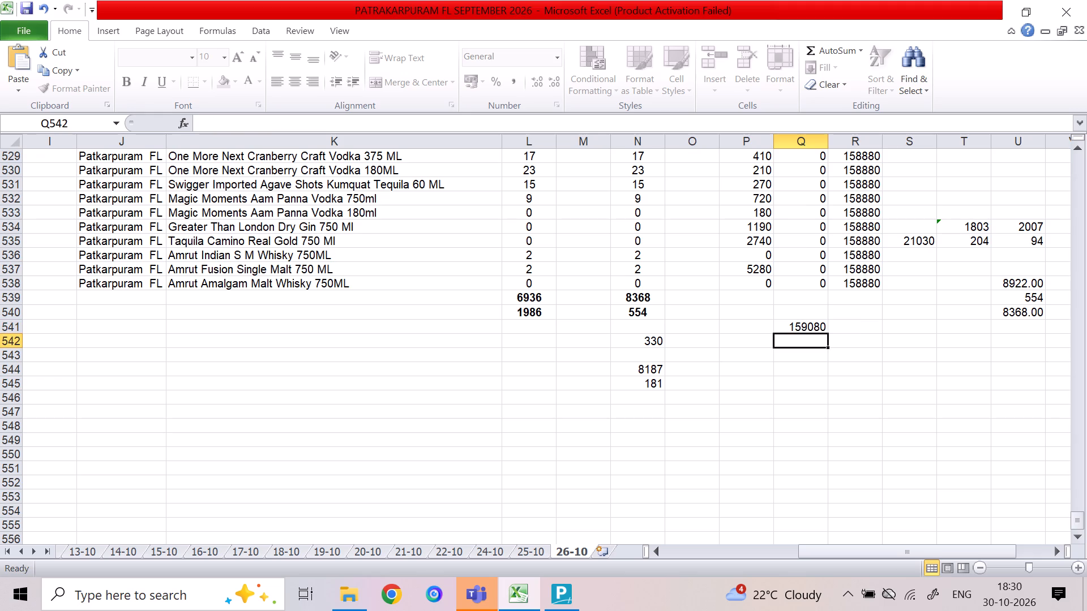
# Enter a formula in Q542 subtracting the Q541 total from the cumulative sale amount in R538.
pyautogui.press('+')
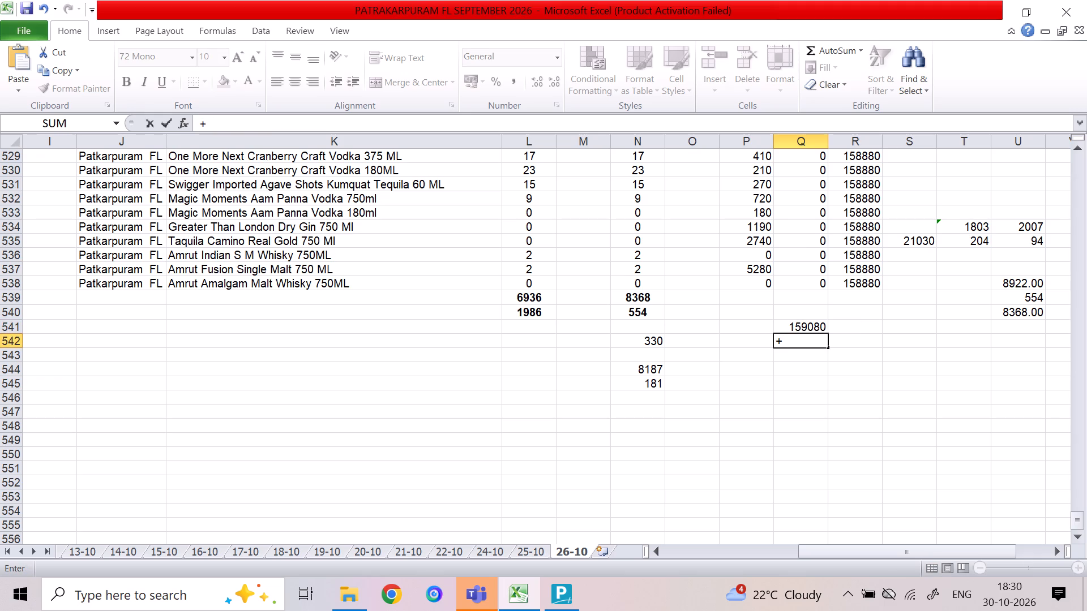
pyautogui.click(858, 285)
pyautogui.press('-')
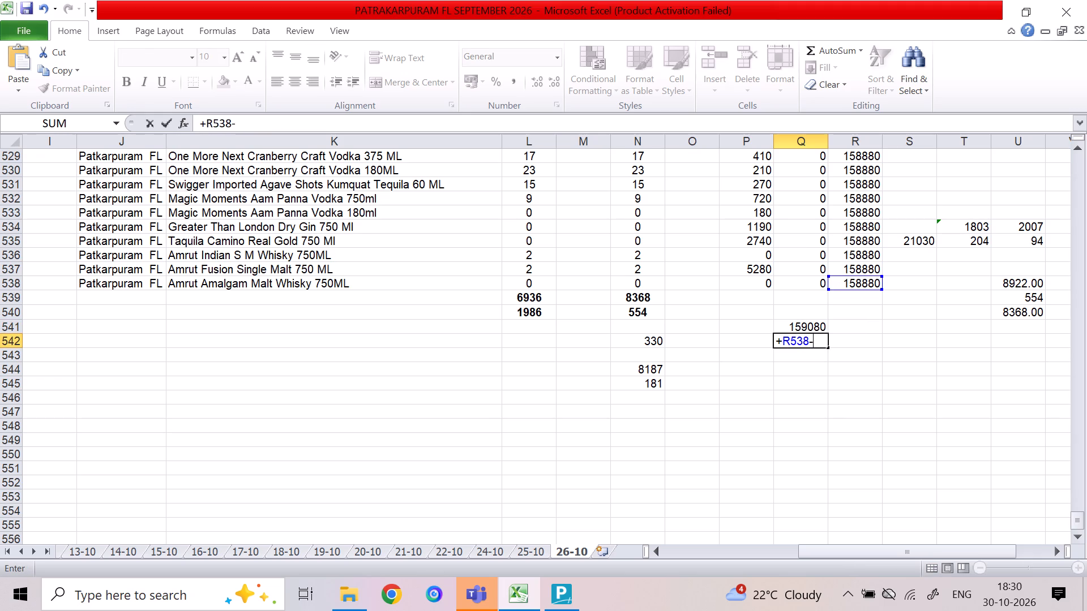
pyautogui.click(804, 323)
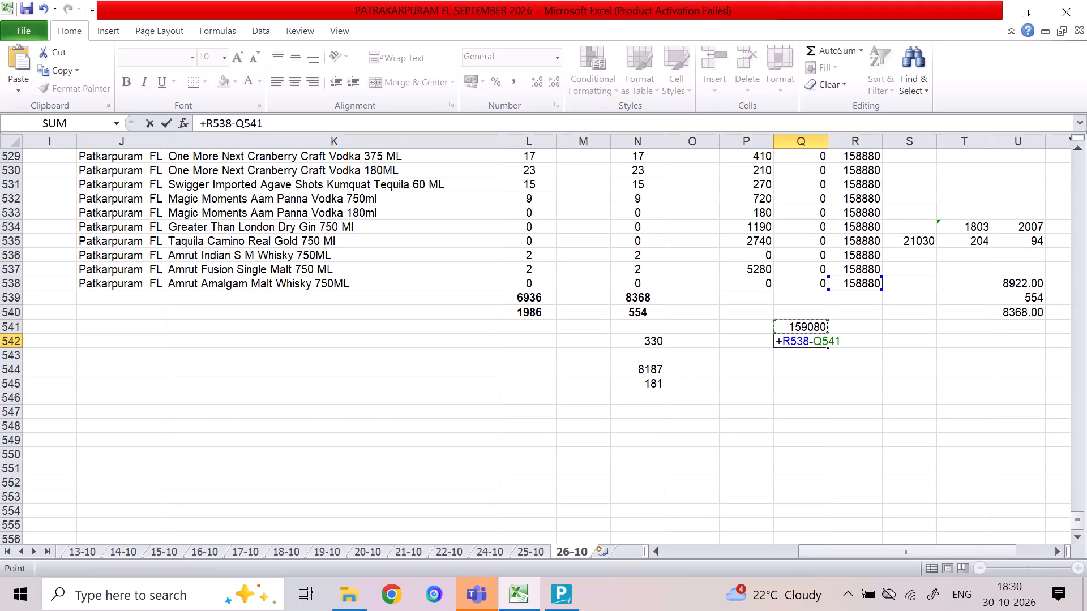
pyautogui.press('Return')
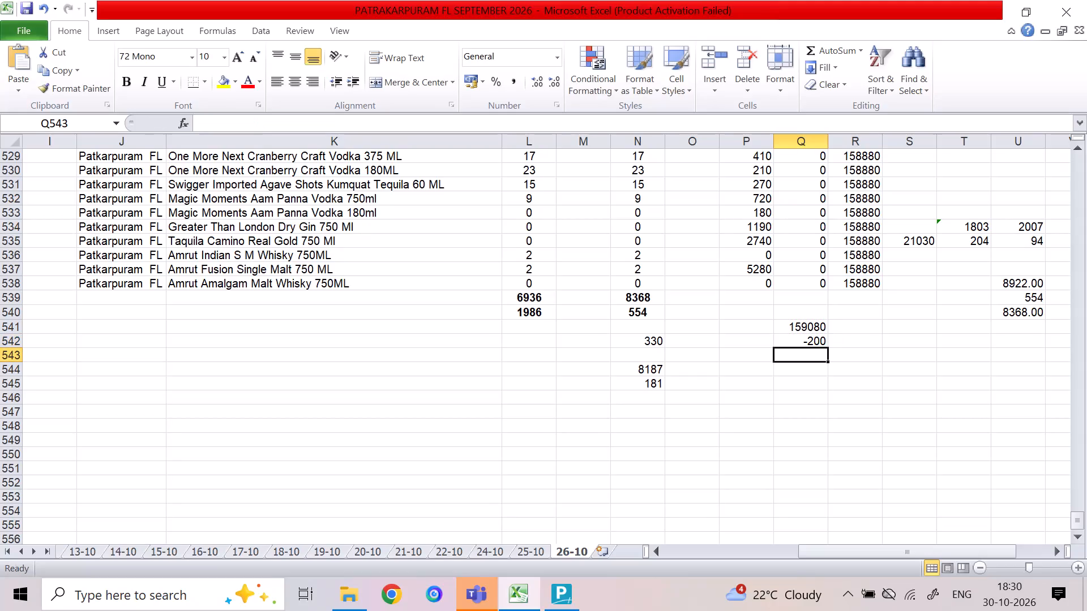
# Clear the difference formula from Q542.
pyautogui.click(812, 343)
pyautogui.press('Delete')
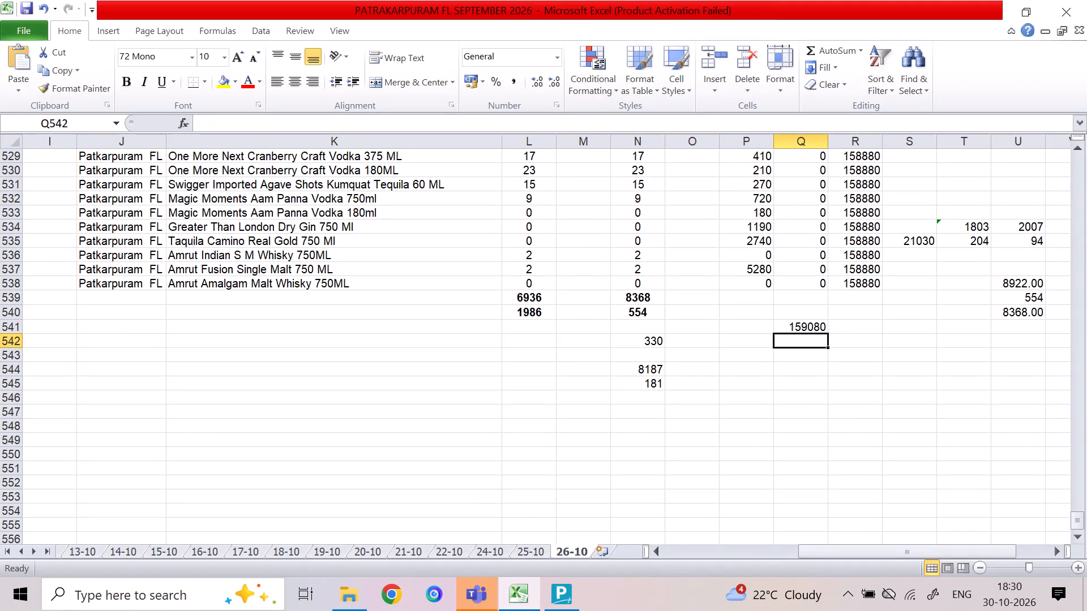